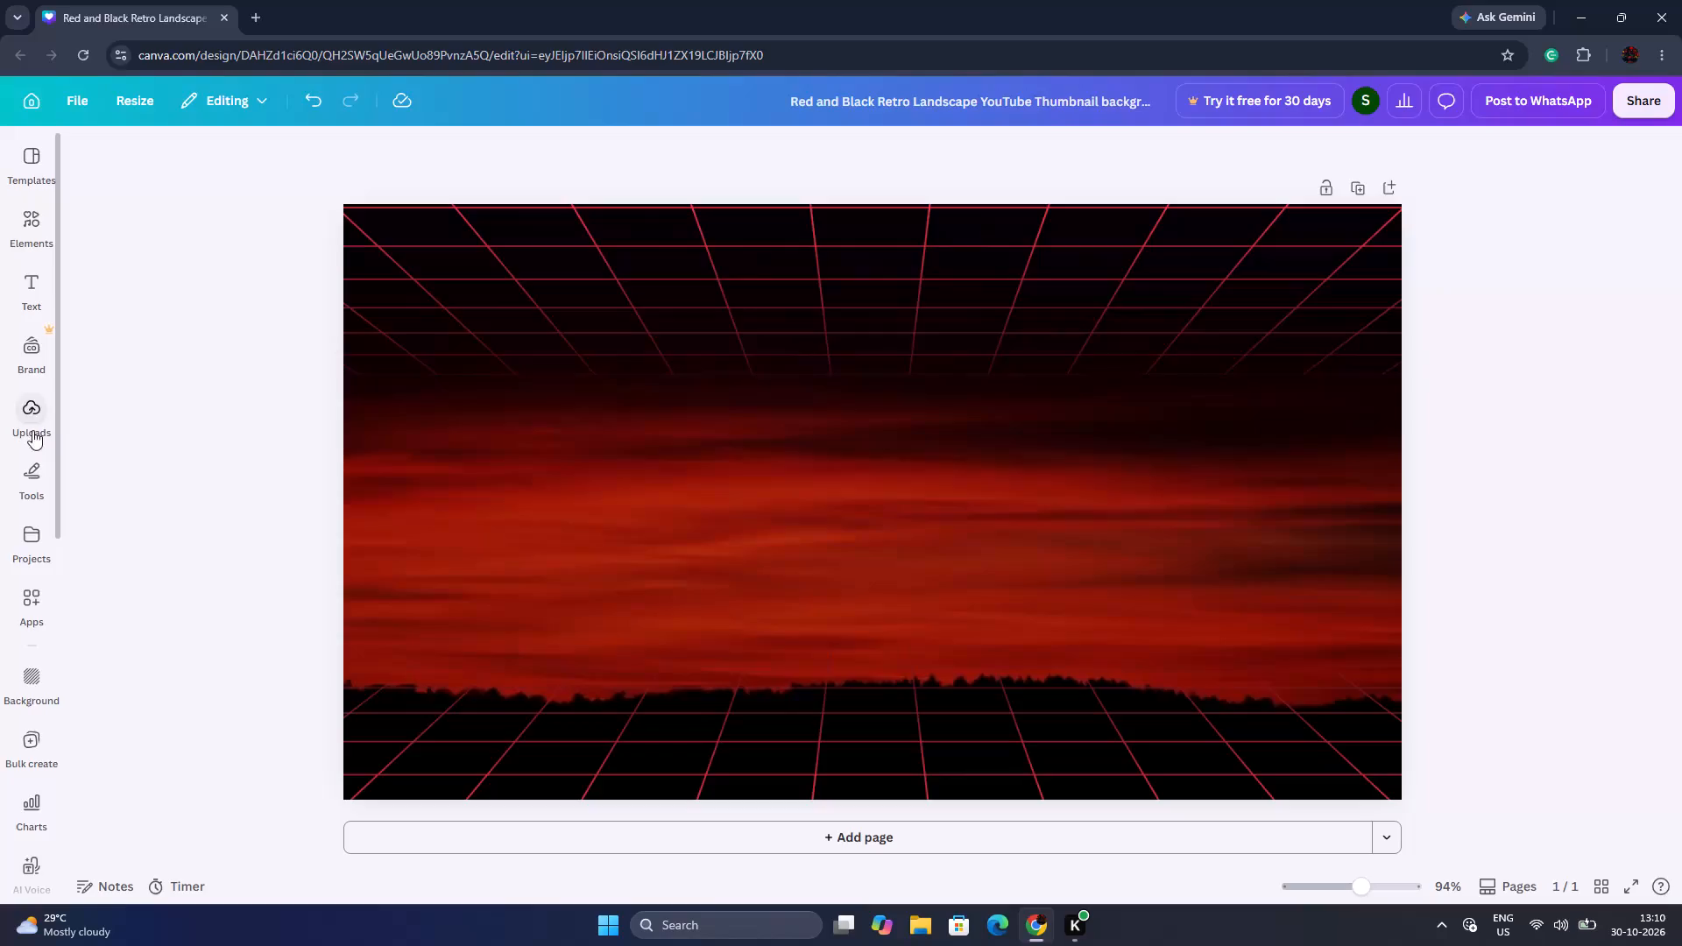
# Search the design elements for DJ.
pyautogui.click(39, 224)
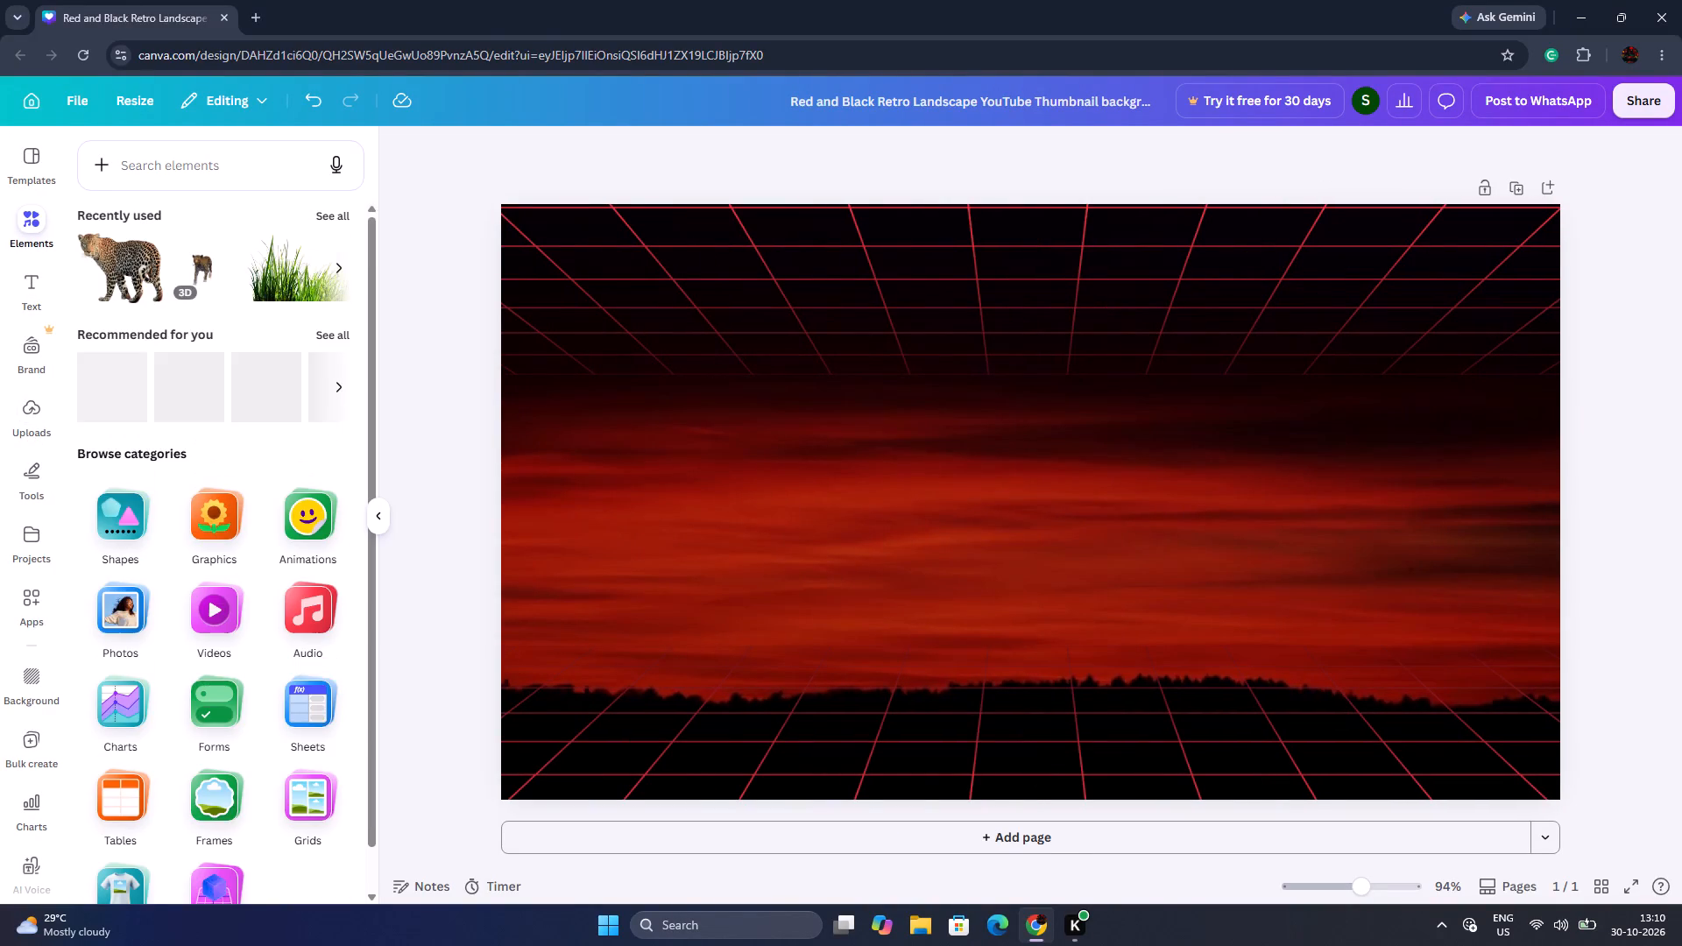
pyautogui.click(198, 170)
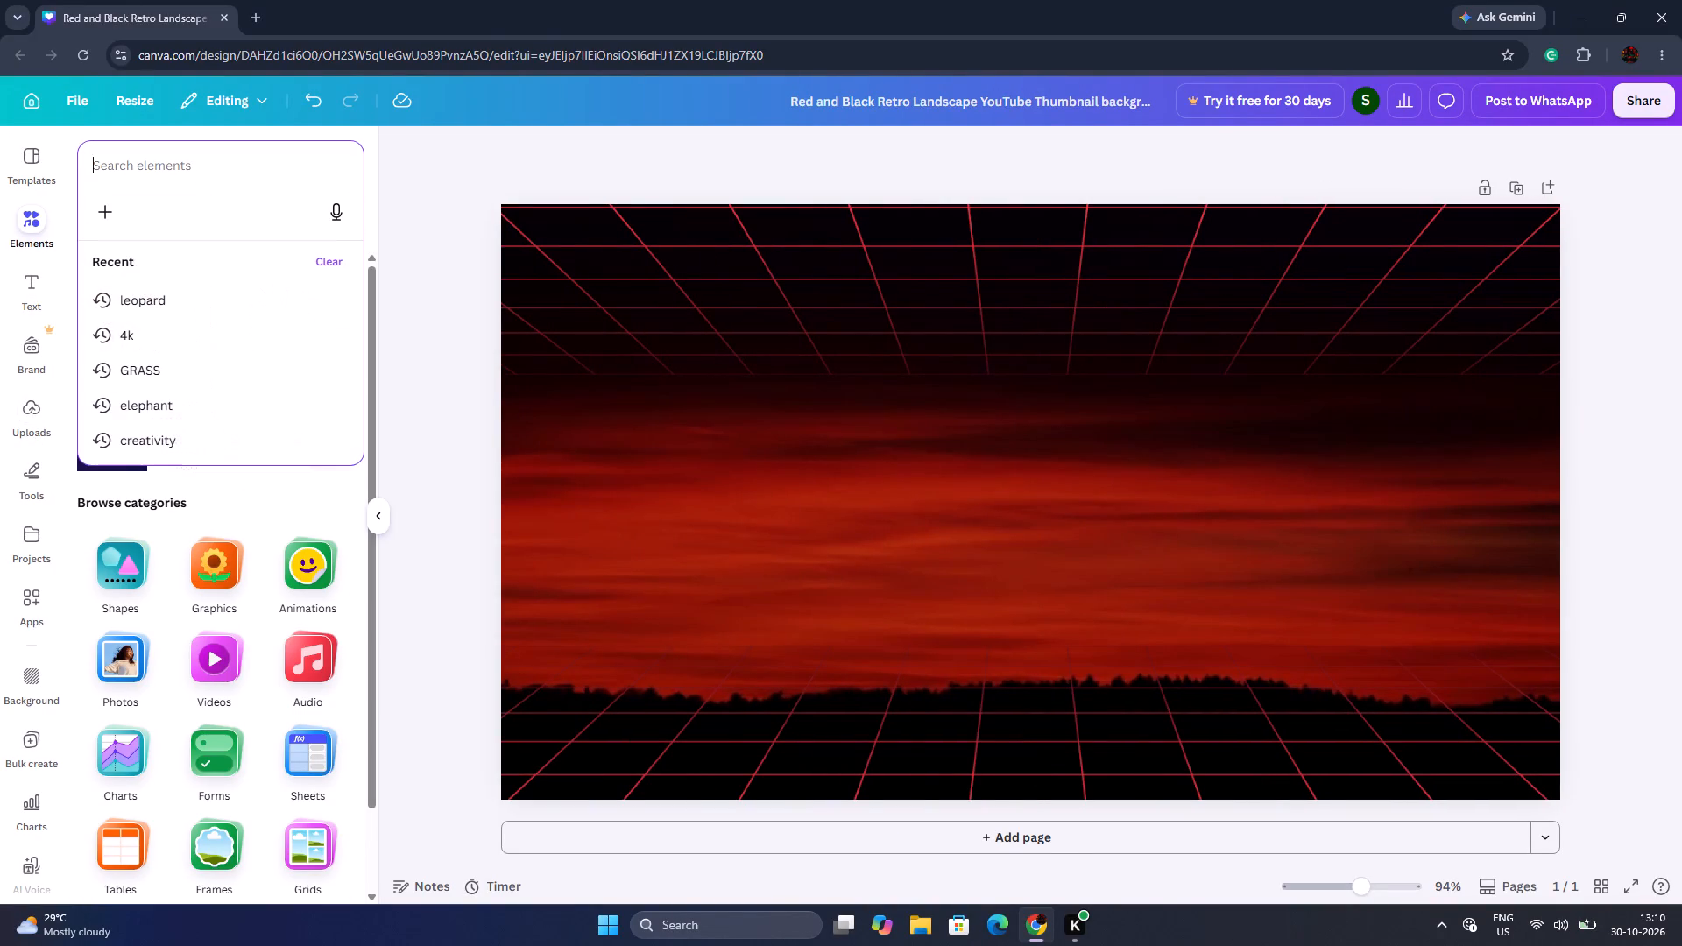
pyautogui.press('d')
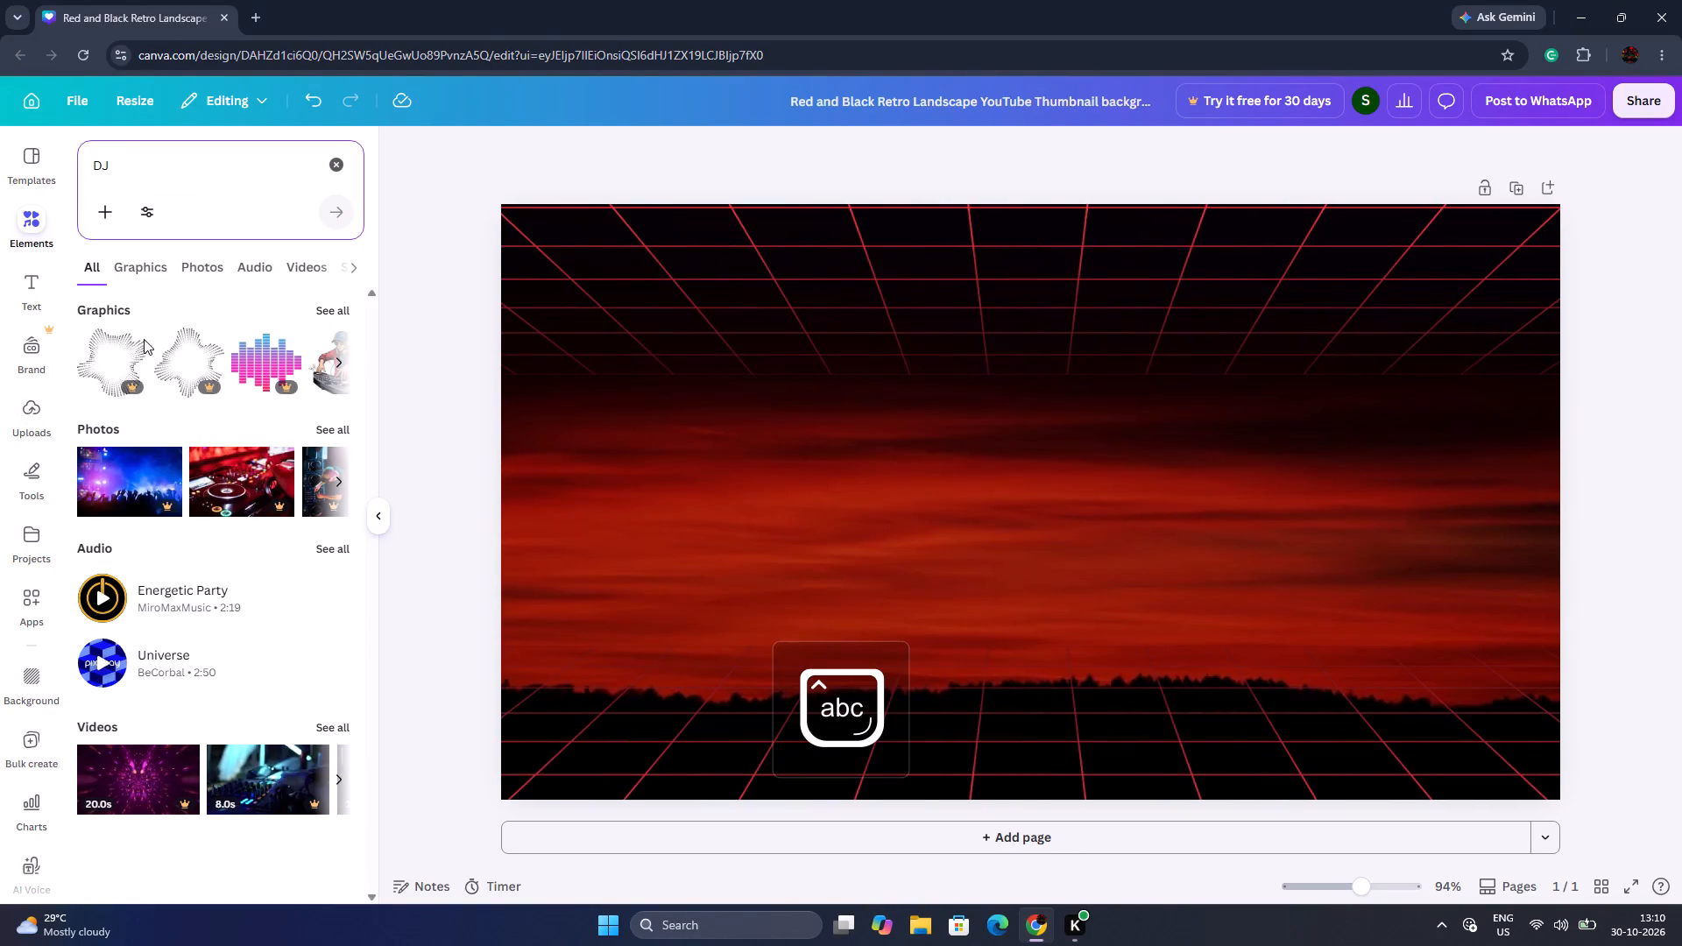
# Add a heading to the page and replace its placeholder with the spaced-out text "K A R T O Z".
pyautogui.click(14, 288)
pyautogui.click(160, 418)
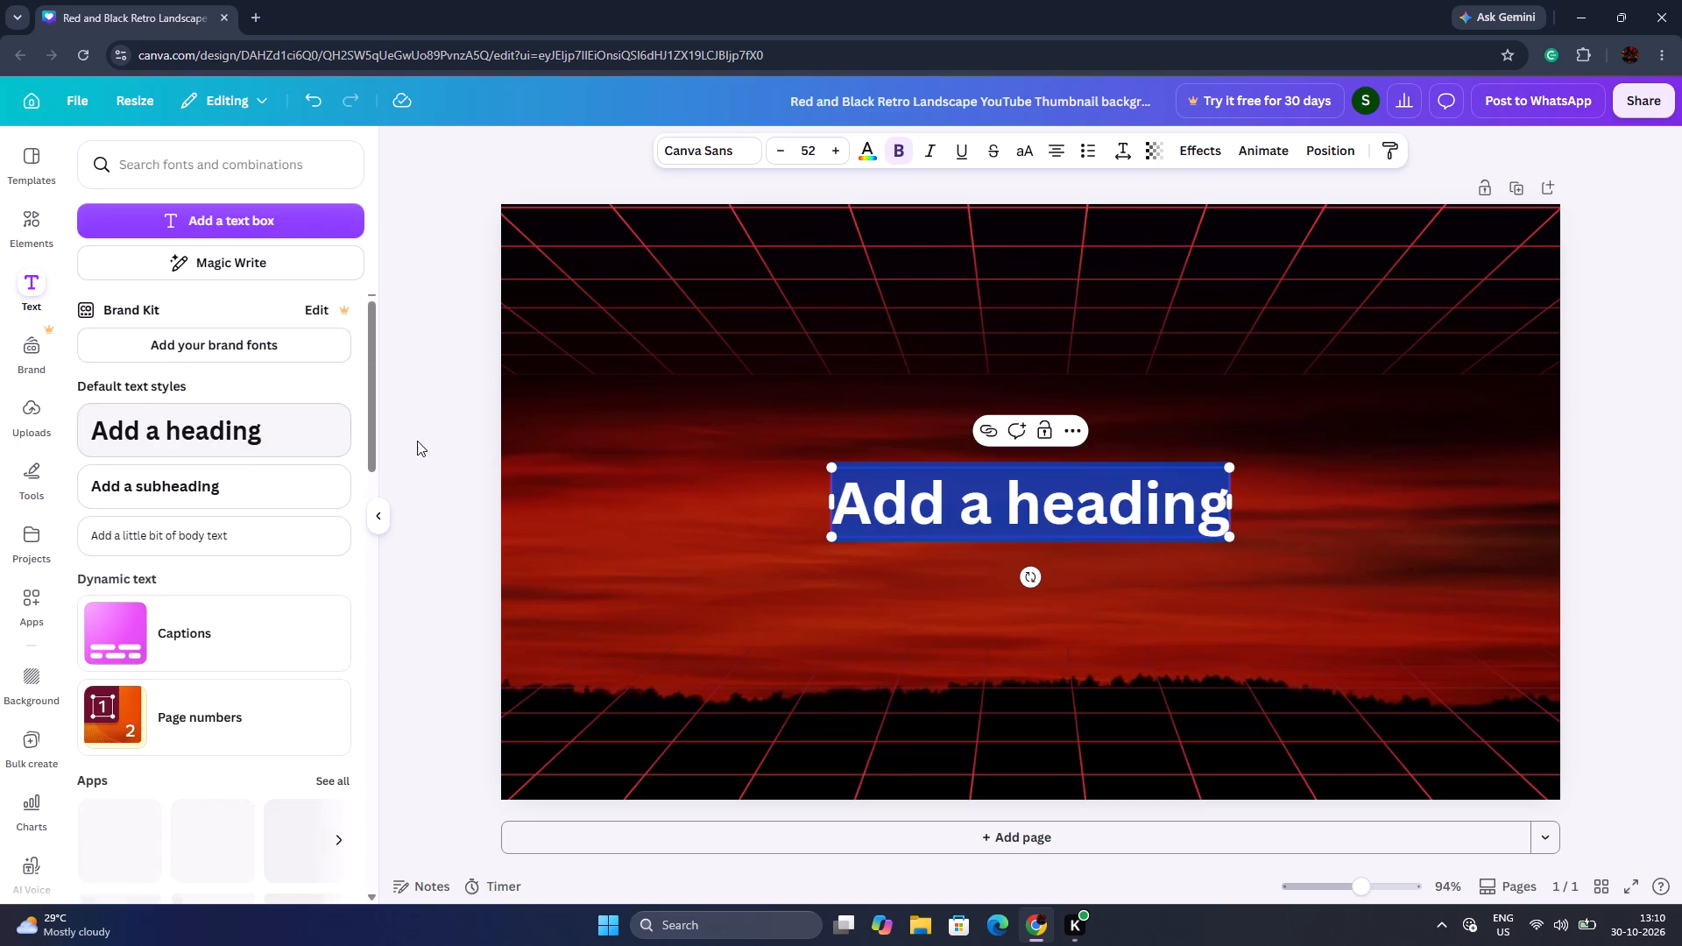
pyautogui.press('BackSpace')
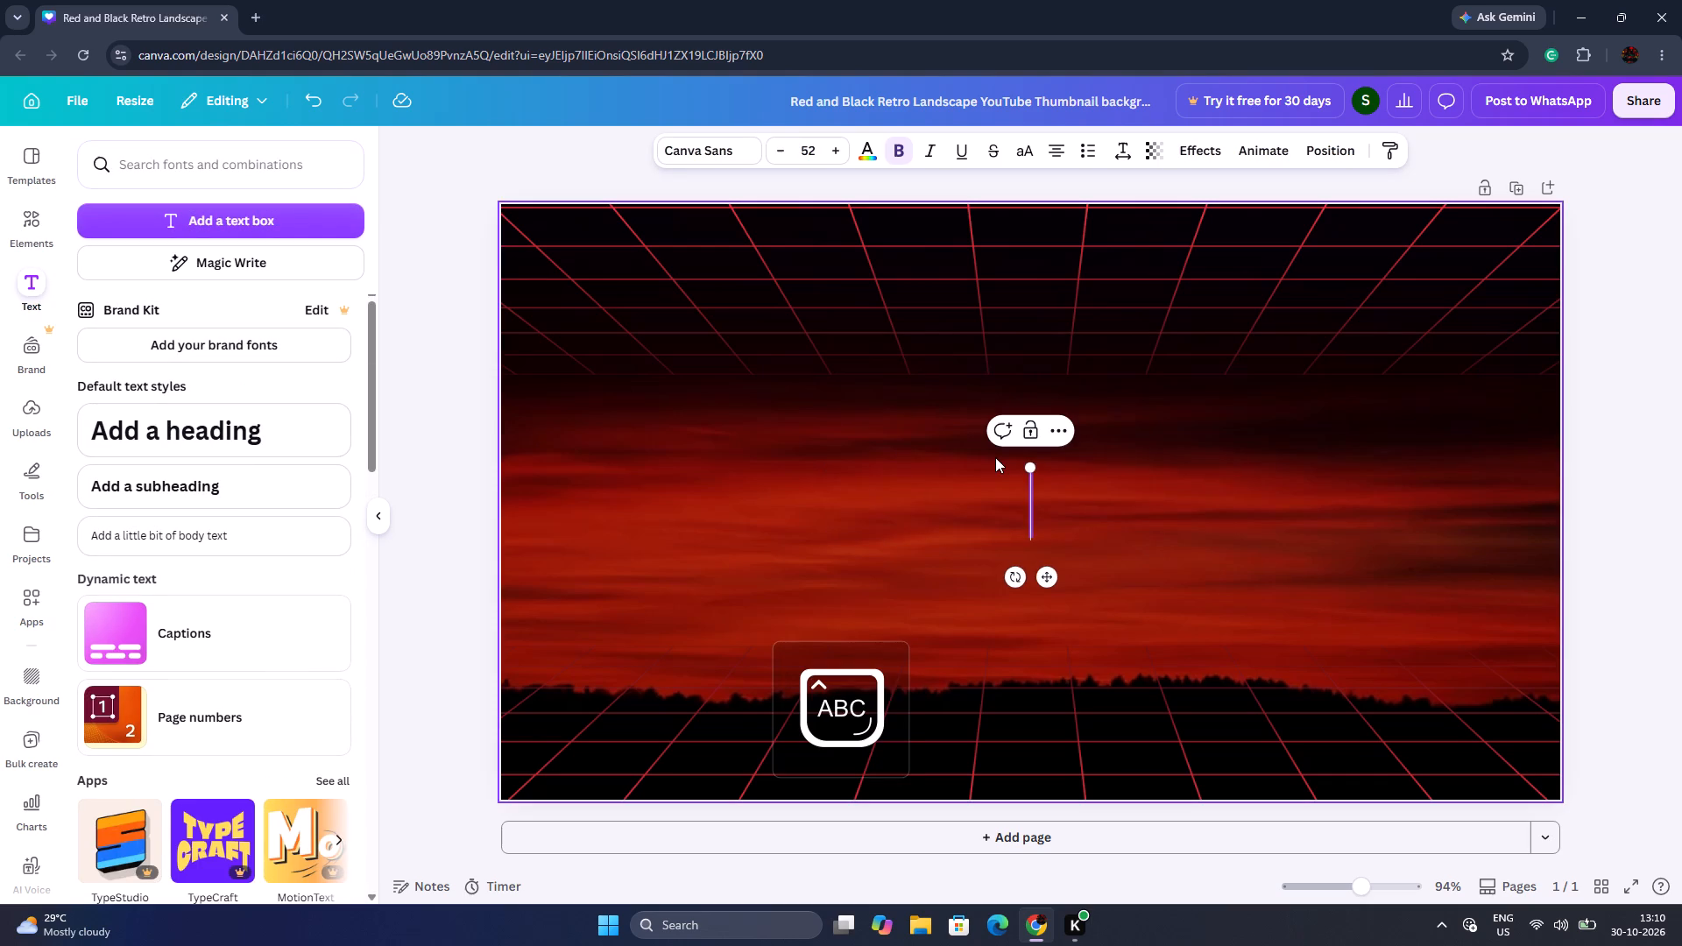
pyautogui.write('K A R T O Z')
pyautogui.press('space')
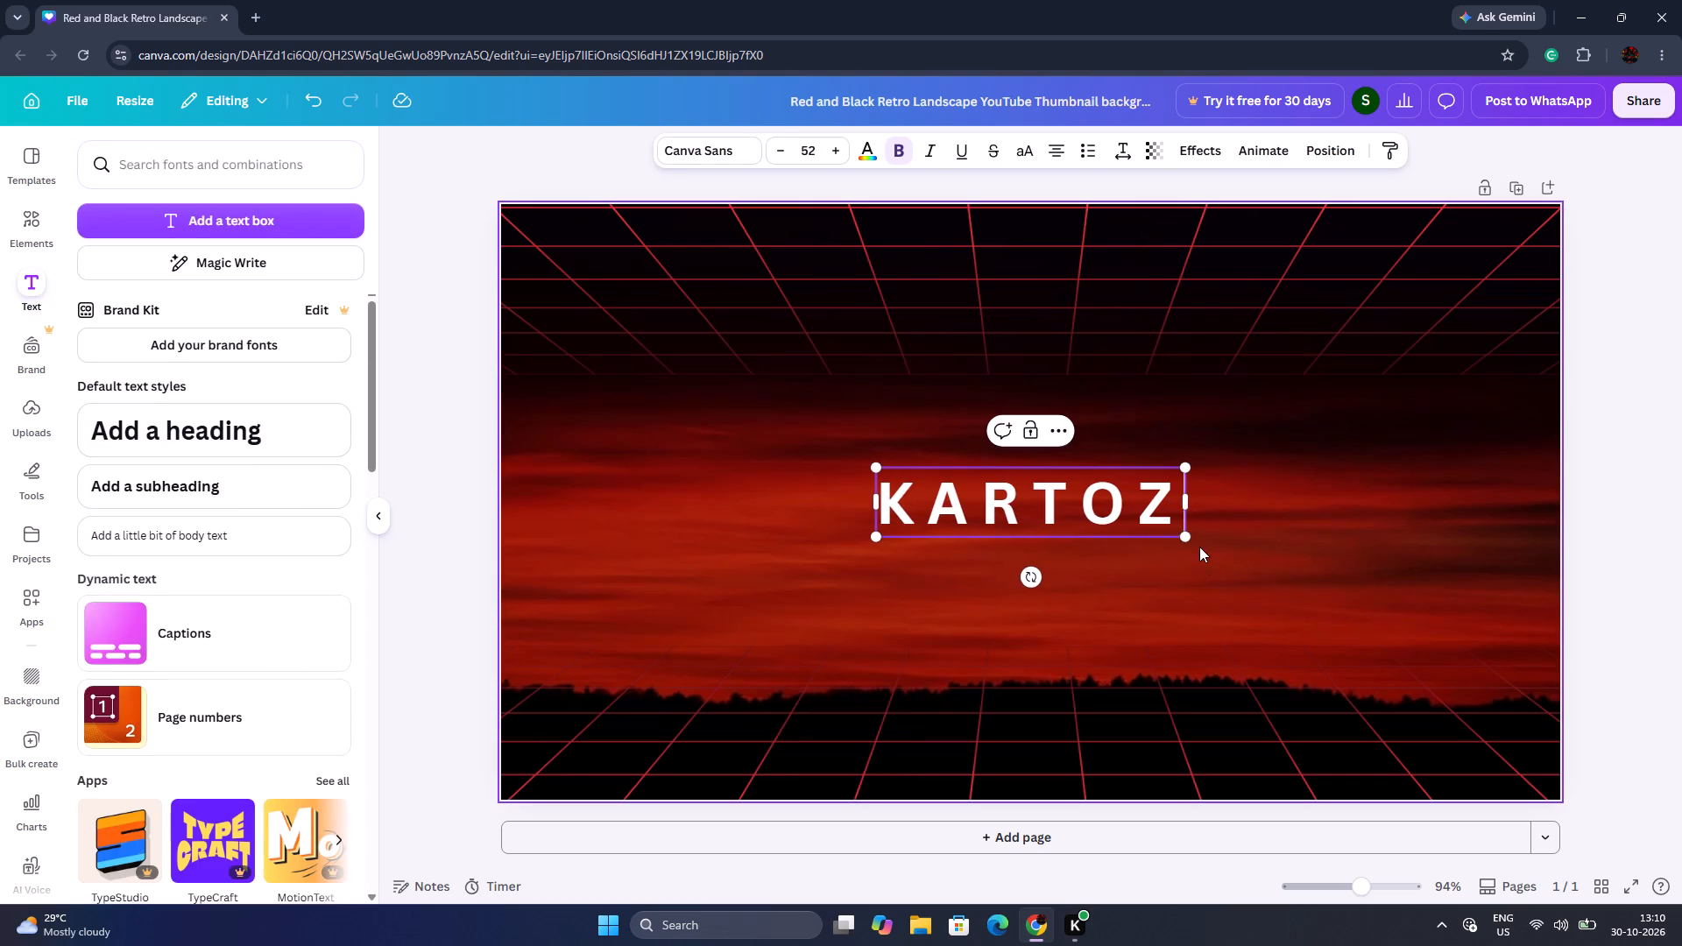
# Enlarge the K A R T O Z heading to font size 185 and position it across the page's full width.
pyautogui.moveTo(1185, 536); pyautogui.dragTo(1681, 830)
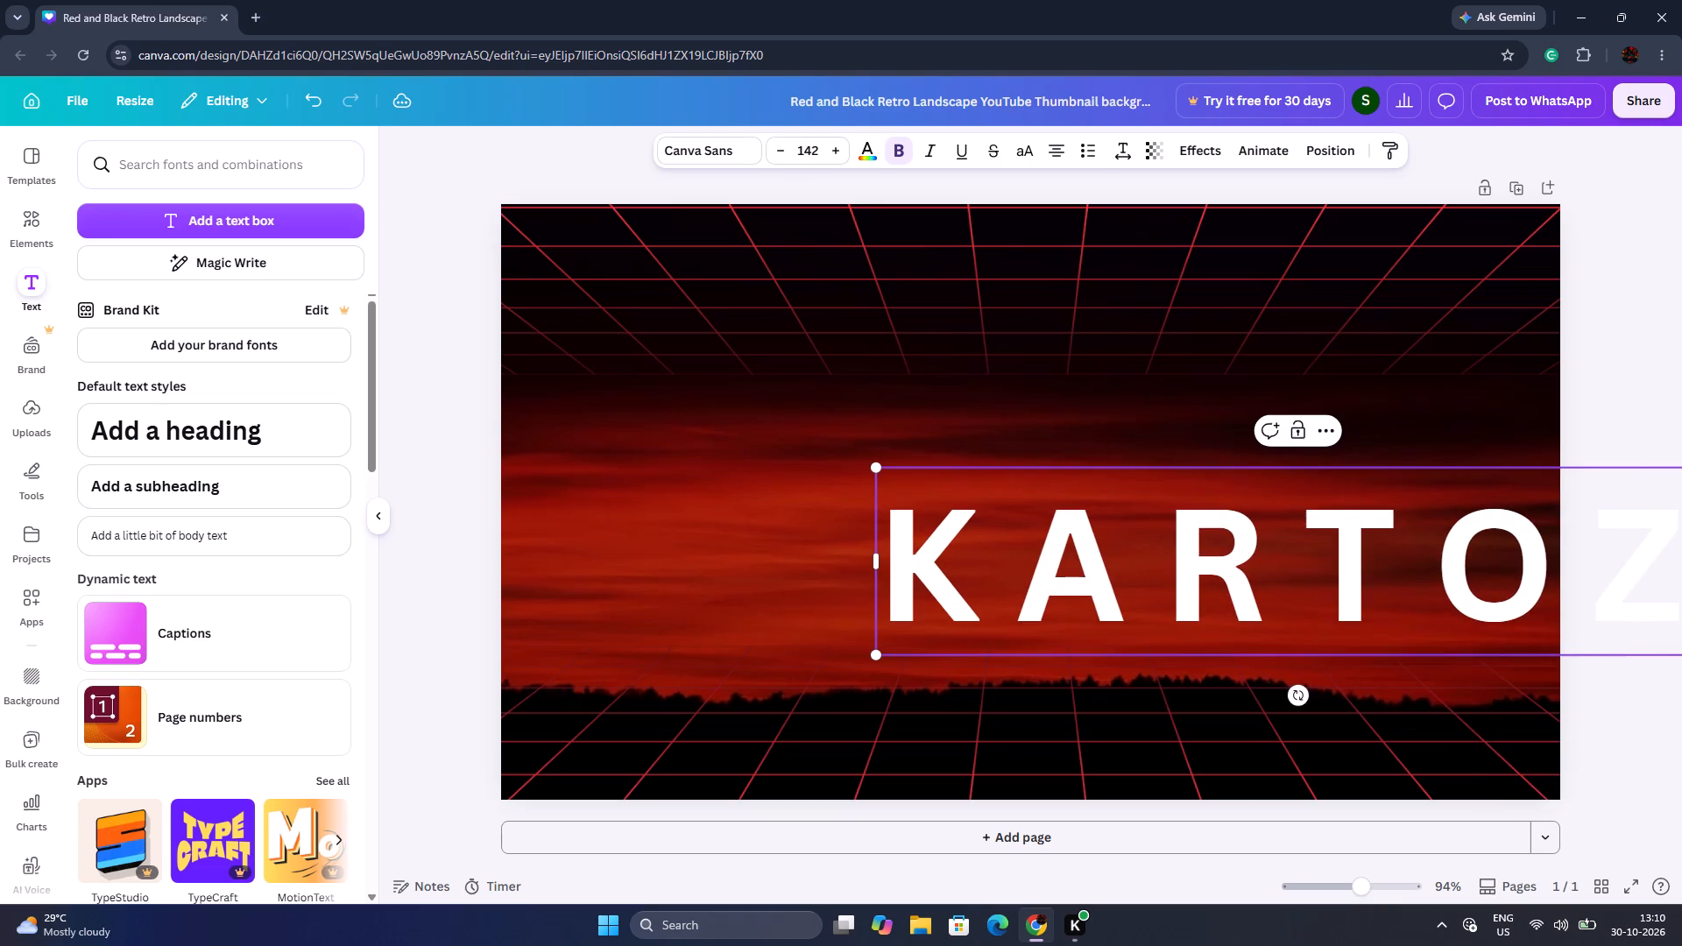
pyautogui.moveTo(1431, 586); pyautogui.dragTo(1168, 571)
pyautogui.click(1115, 434)
pyautogui.moveTo(1311, 544); pyautogui.dragTo(970, 497)
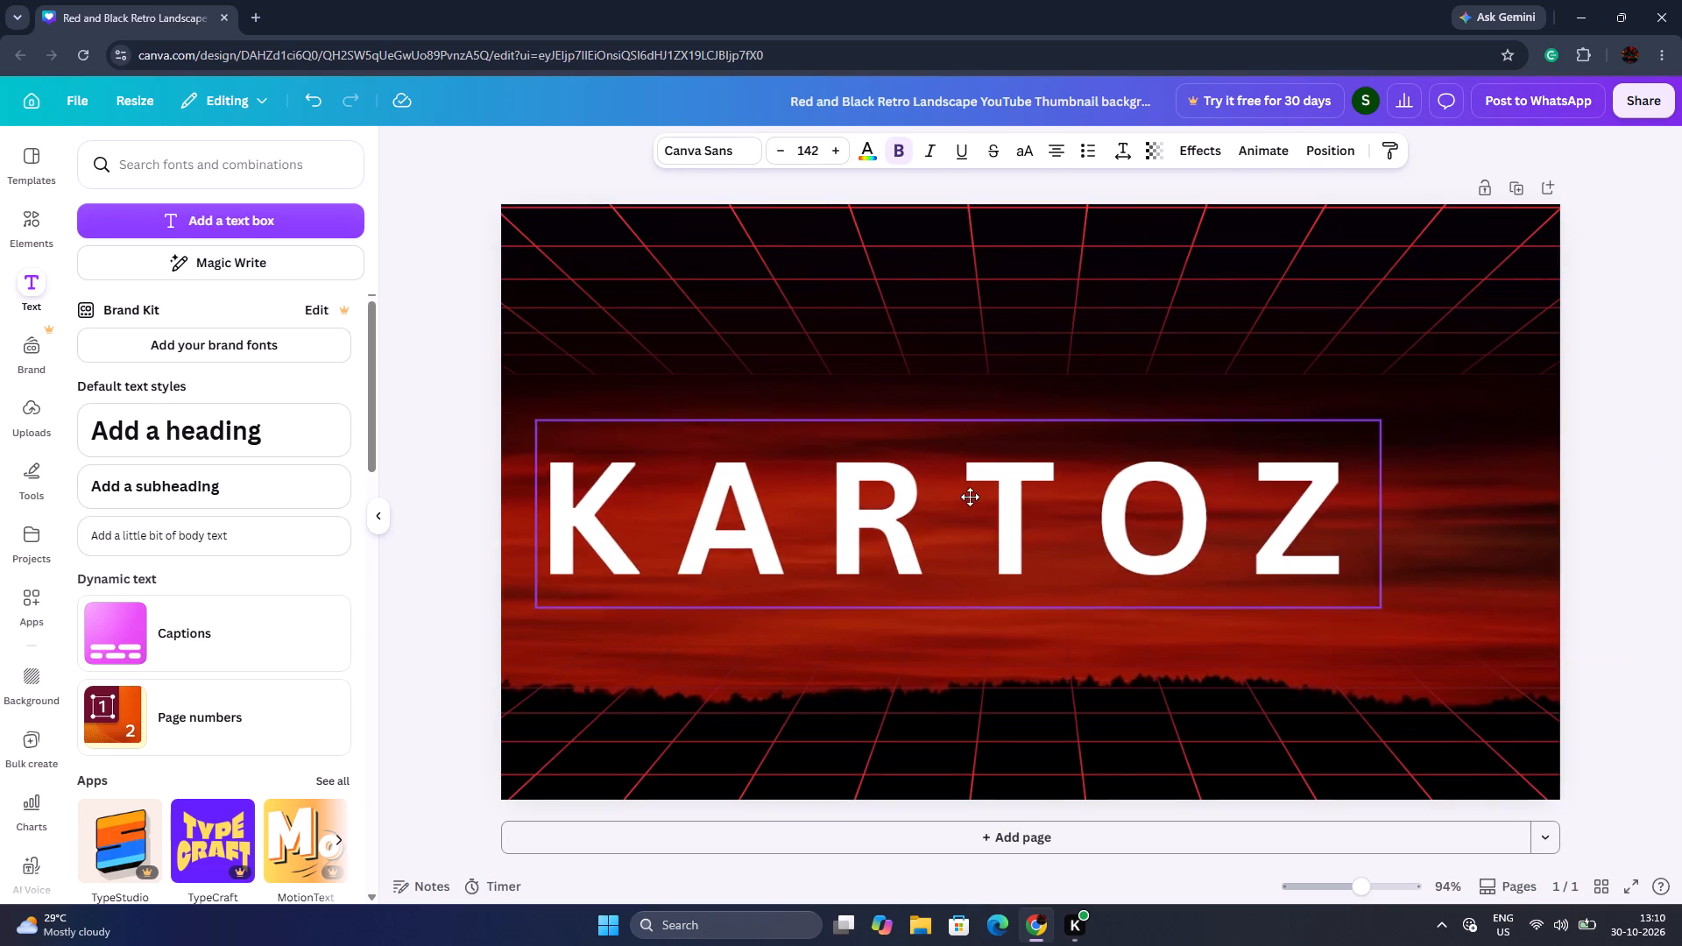
pyautogui.moveTo(970, 497); pyautogui.dragTo(937, 450)
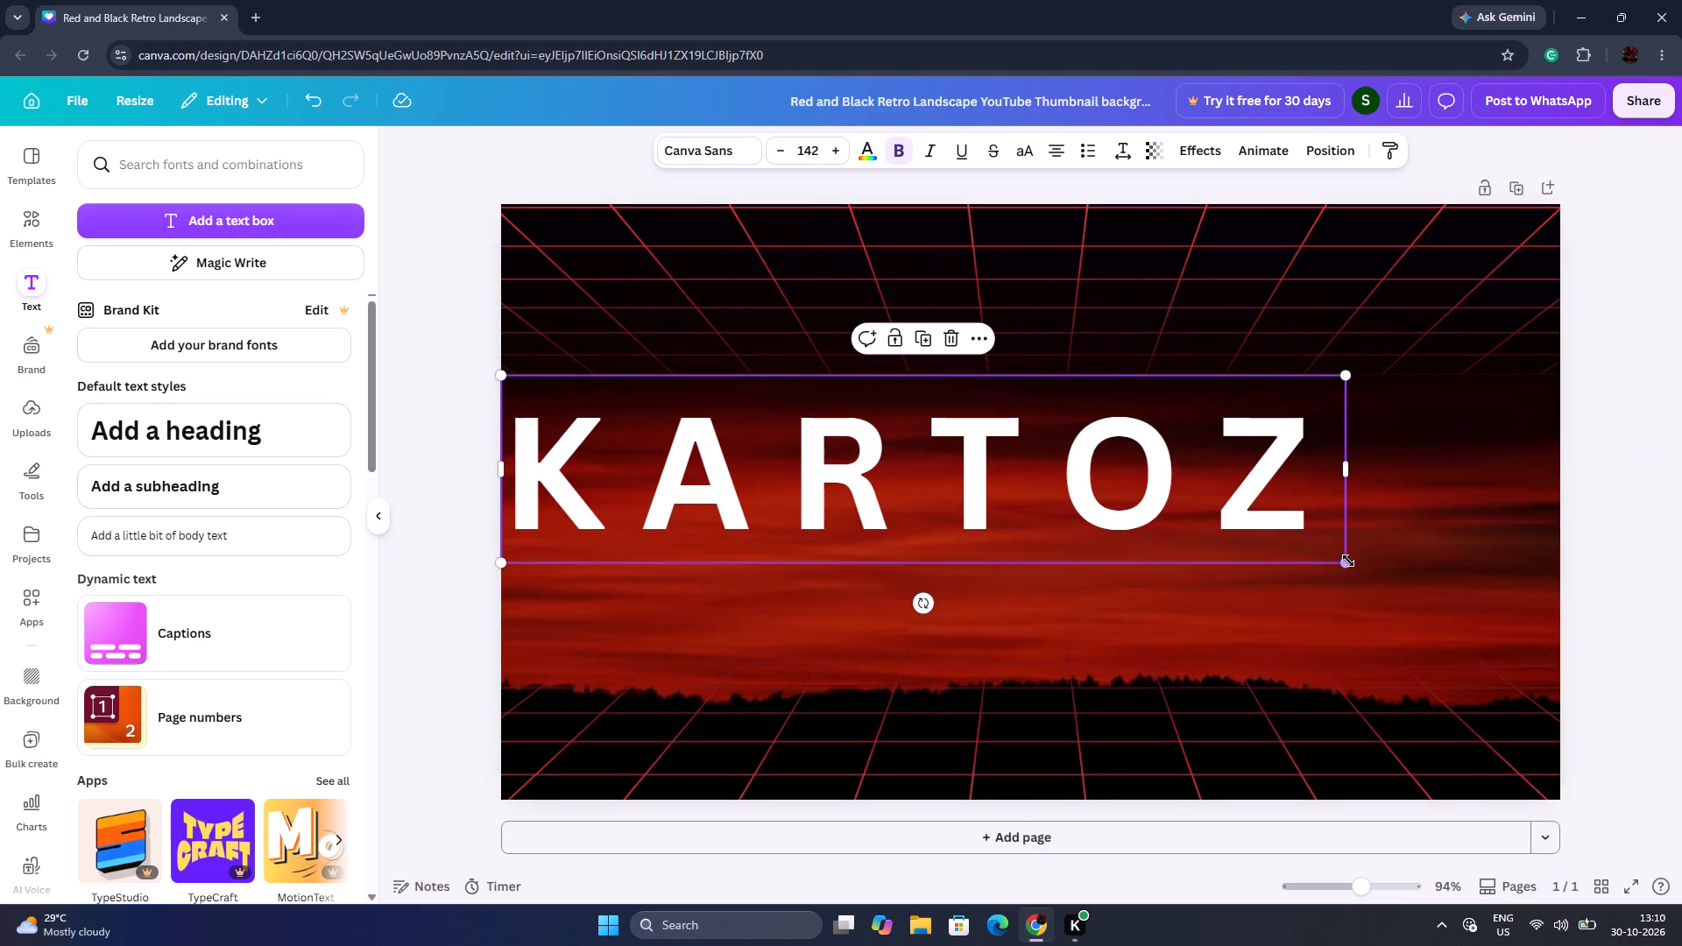
pyautogui.moveTo(1350, 561); pyautogui.dragTo(1571, 770)
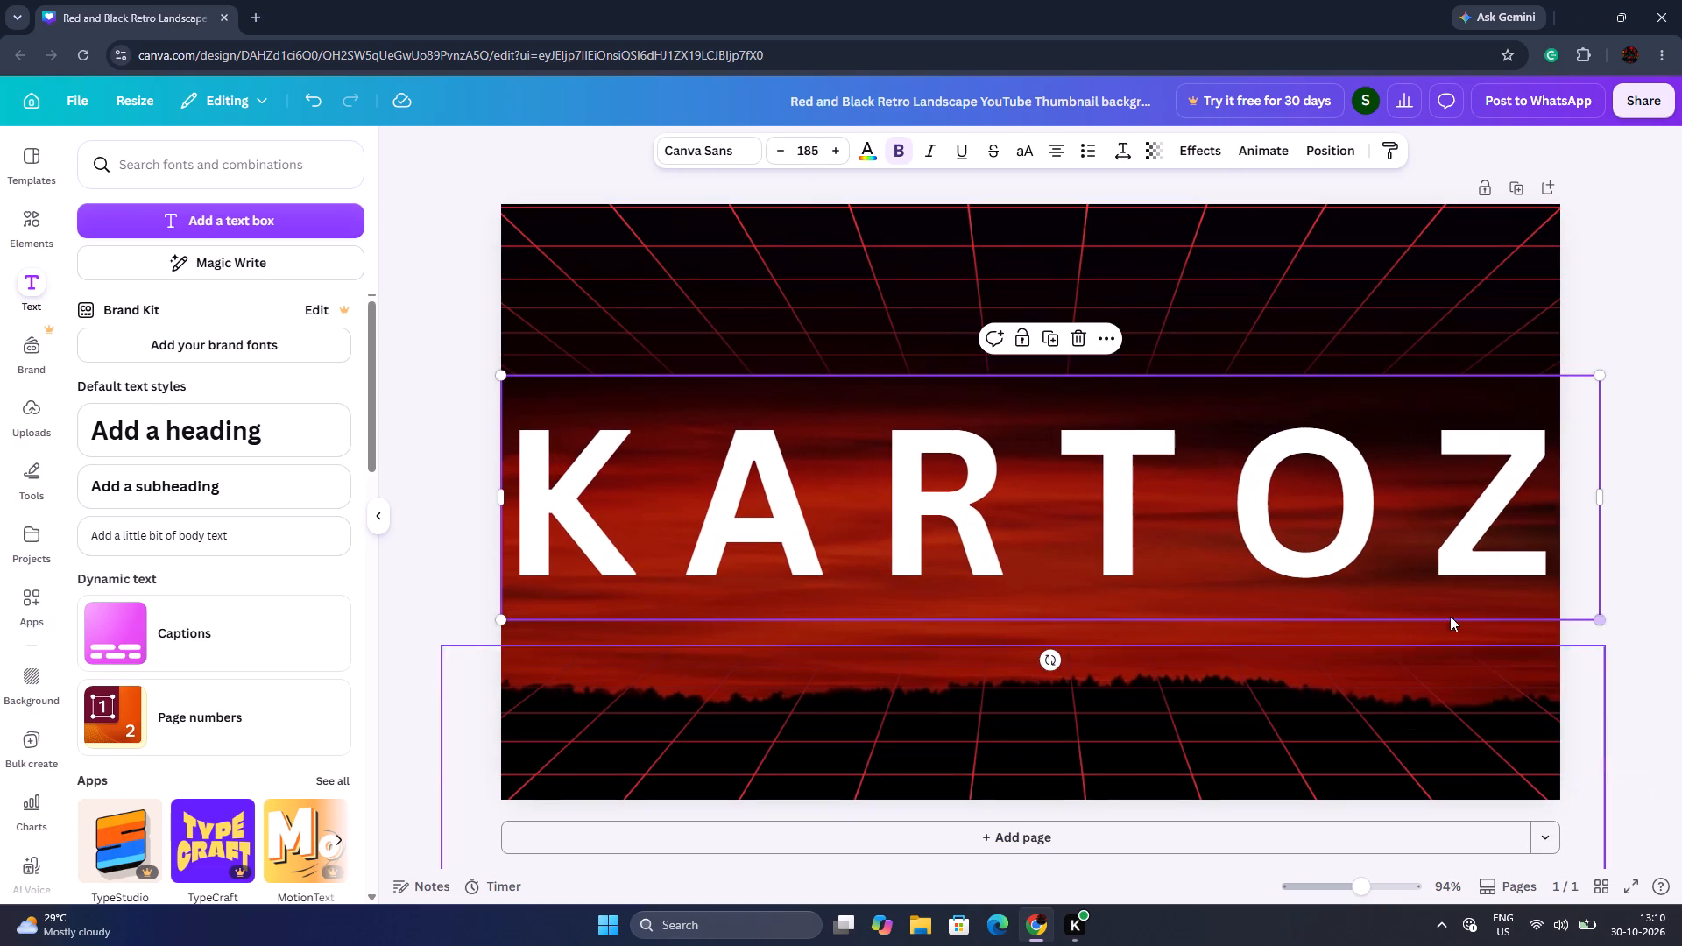
pyautogui.moveTo(1414, 517); pyautogui.dragTo(1407, 534)
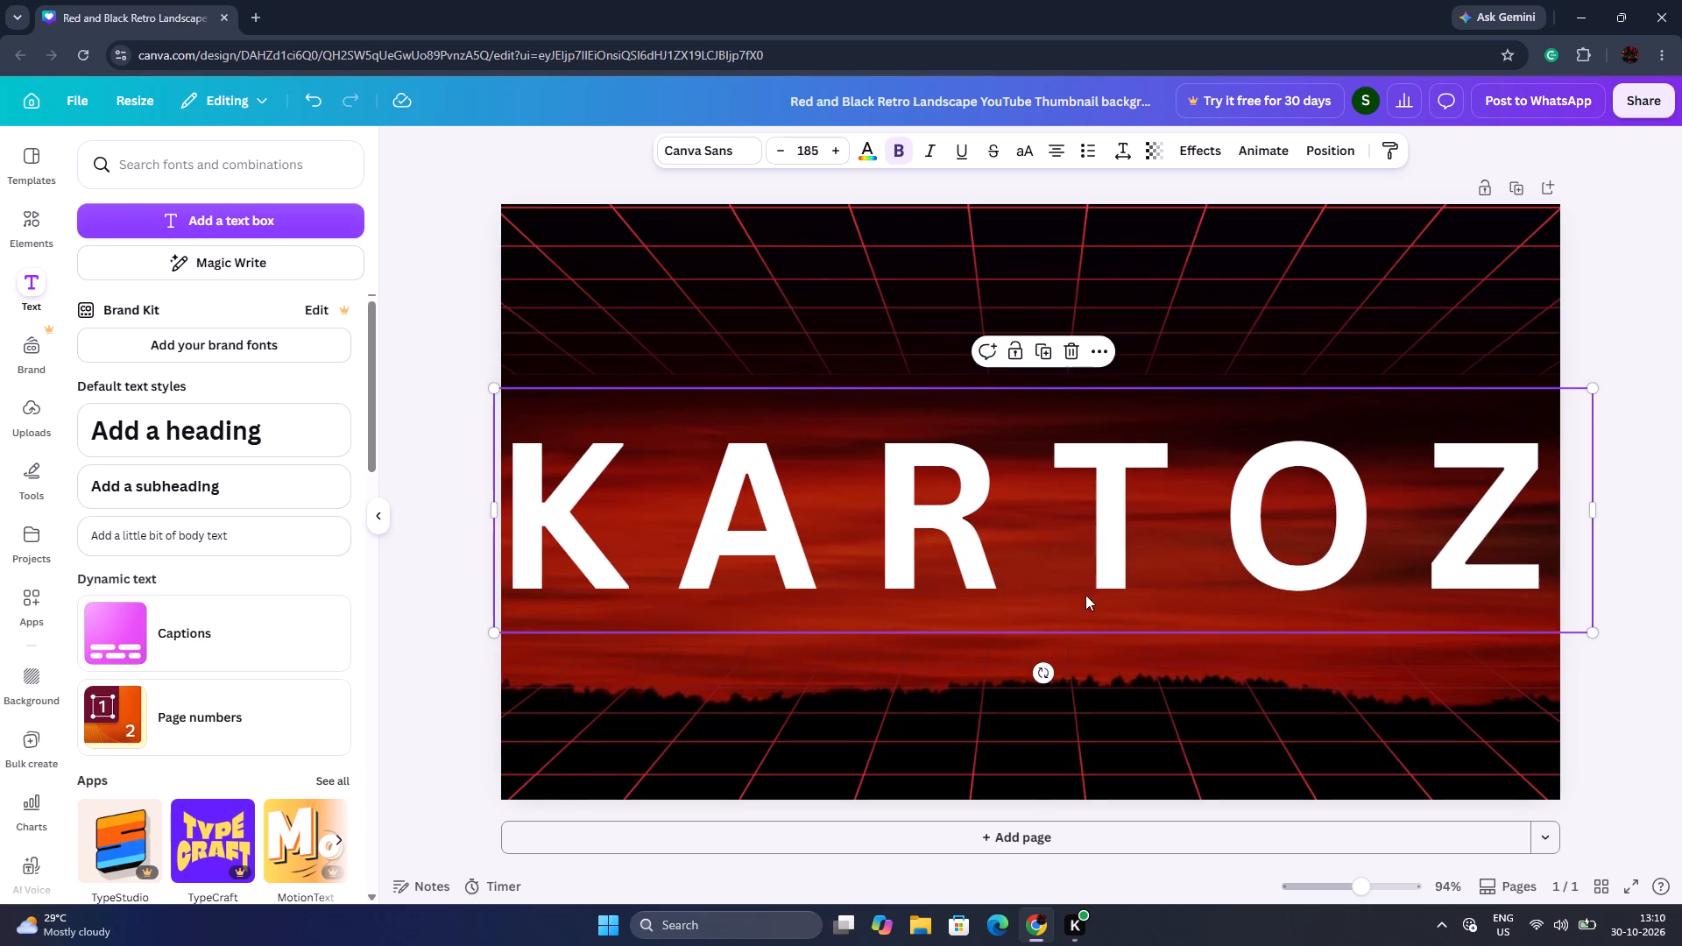
# Adjust the heading's text box width, keeping K A R T O Z on one line, and reposition it across the middle of the page.
pyautogui.click(1085, 595)
pyautogui.click(1599, 553)
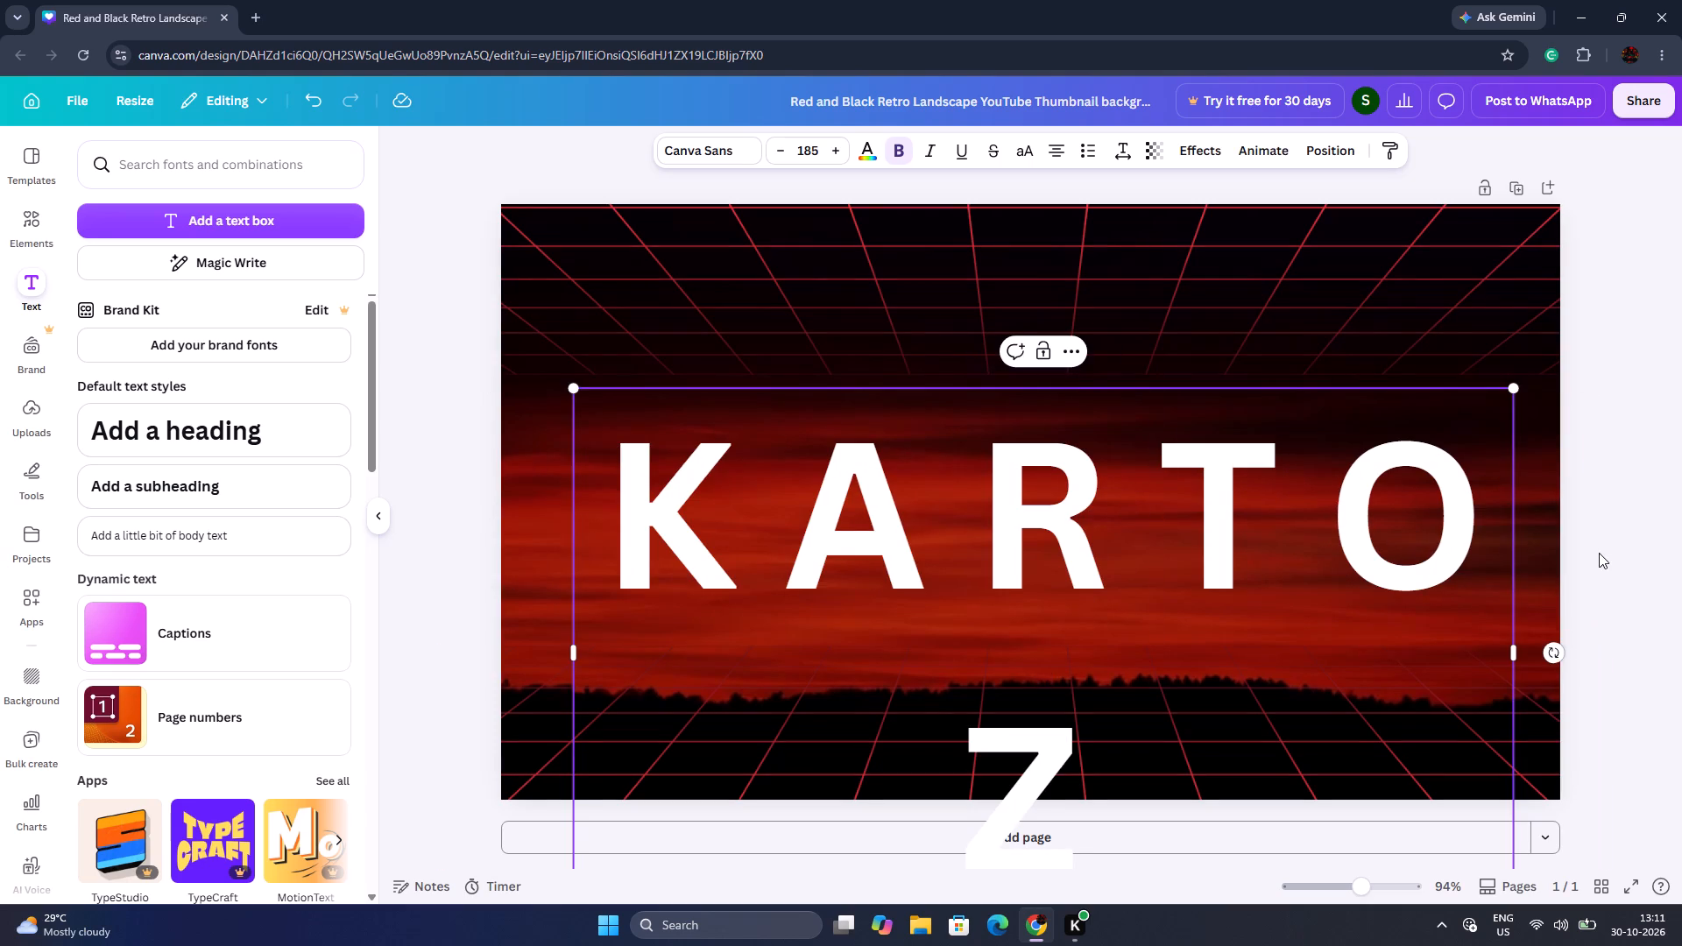
pyautogui.click(1282, 553)
pyautogui.click(1510, 647)
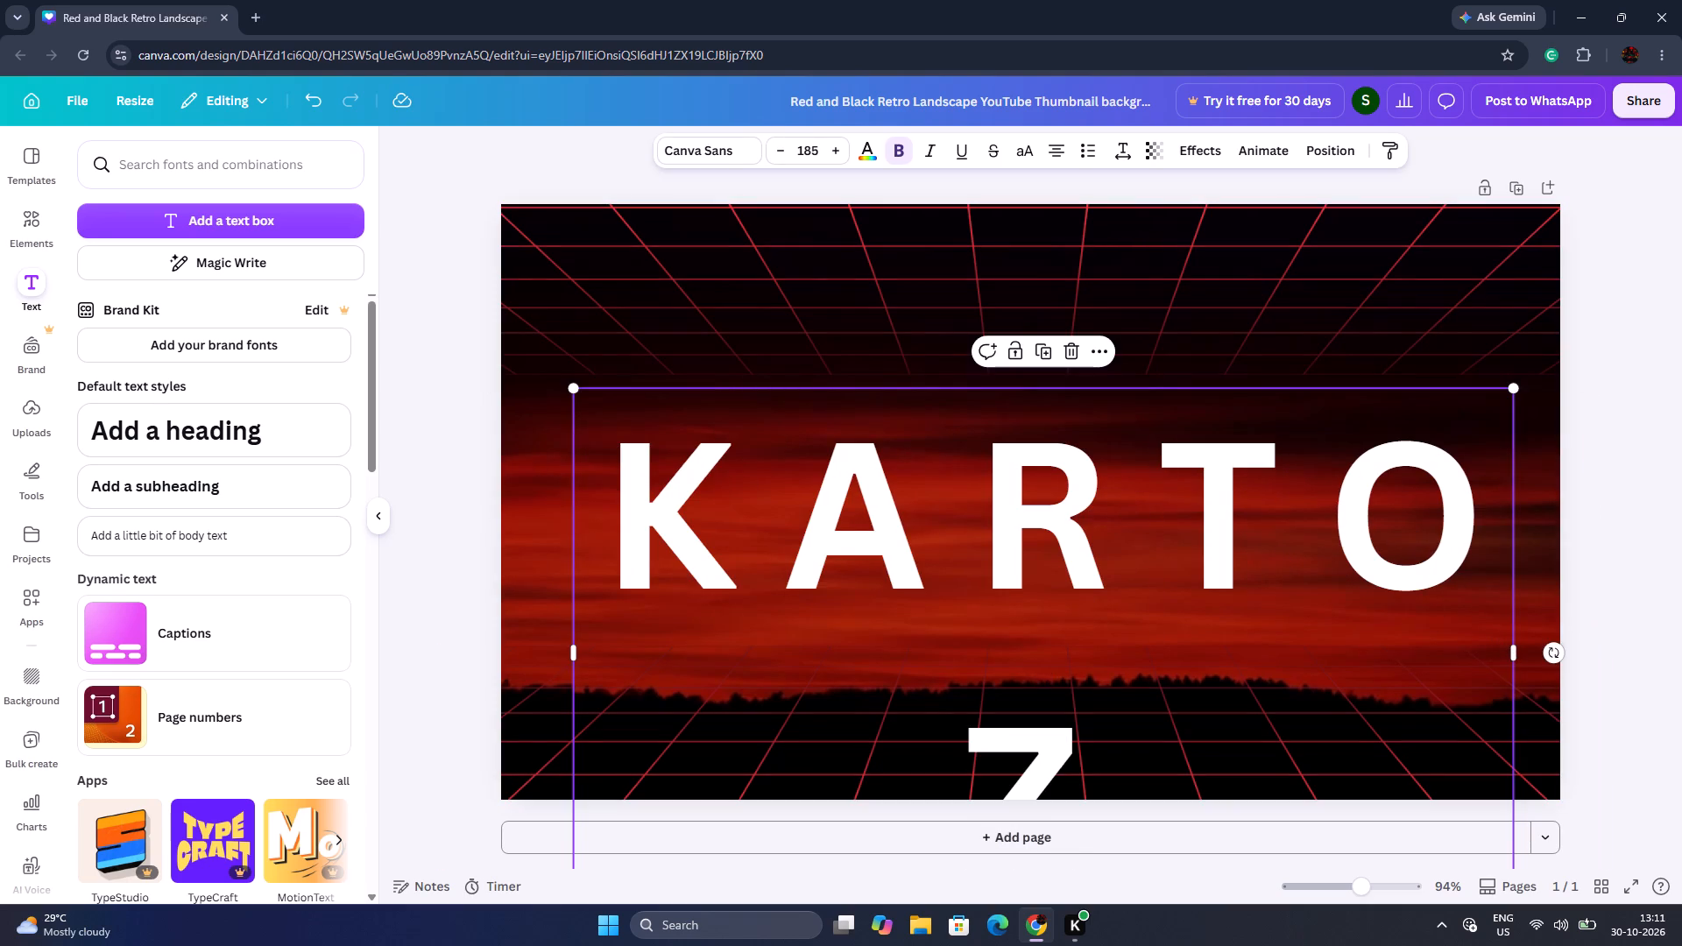
pyautogui.moveTo(1564, 655); pyautogui.dragTo(1599, 652)
pyautogui.click(1650, 586)
pyautogui.moveTo(1377, 527); pyautogui.dragTo(1339, 533)
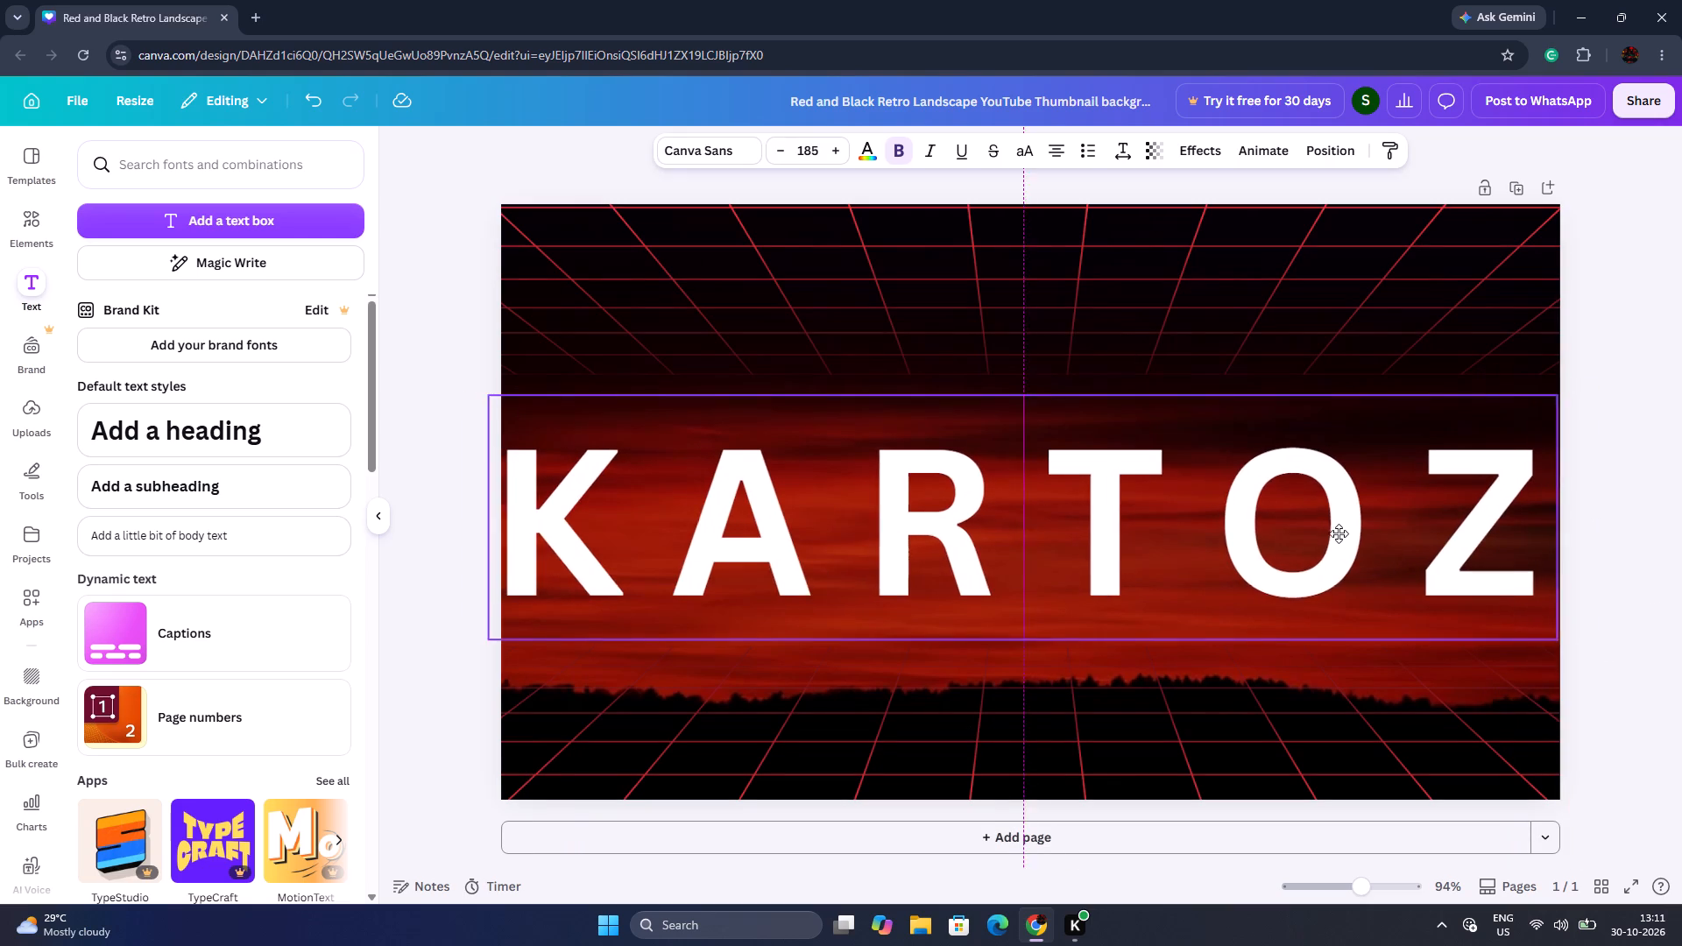
pyautogui.moveTo(1339, 533); pyautogui.dragTo(1336, 528)
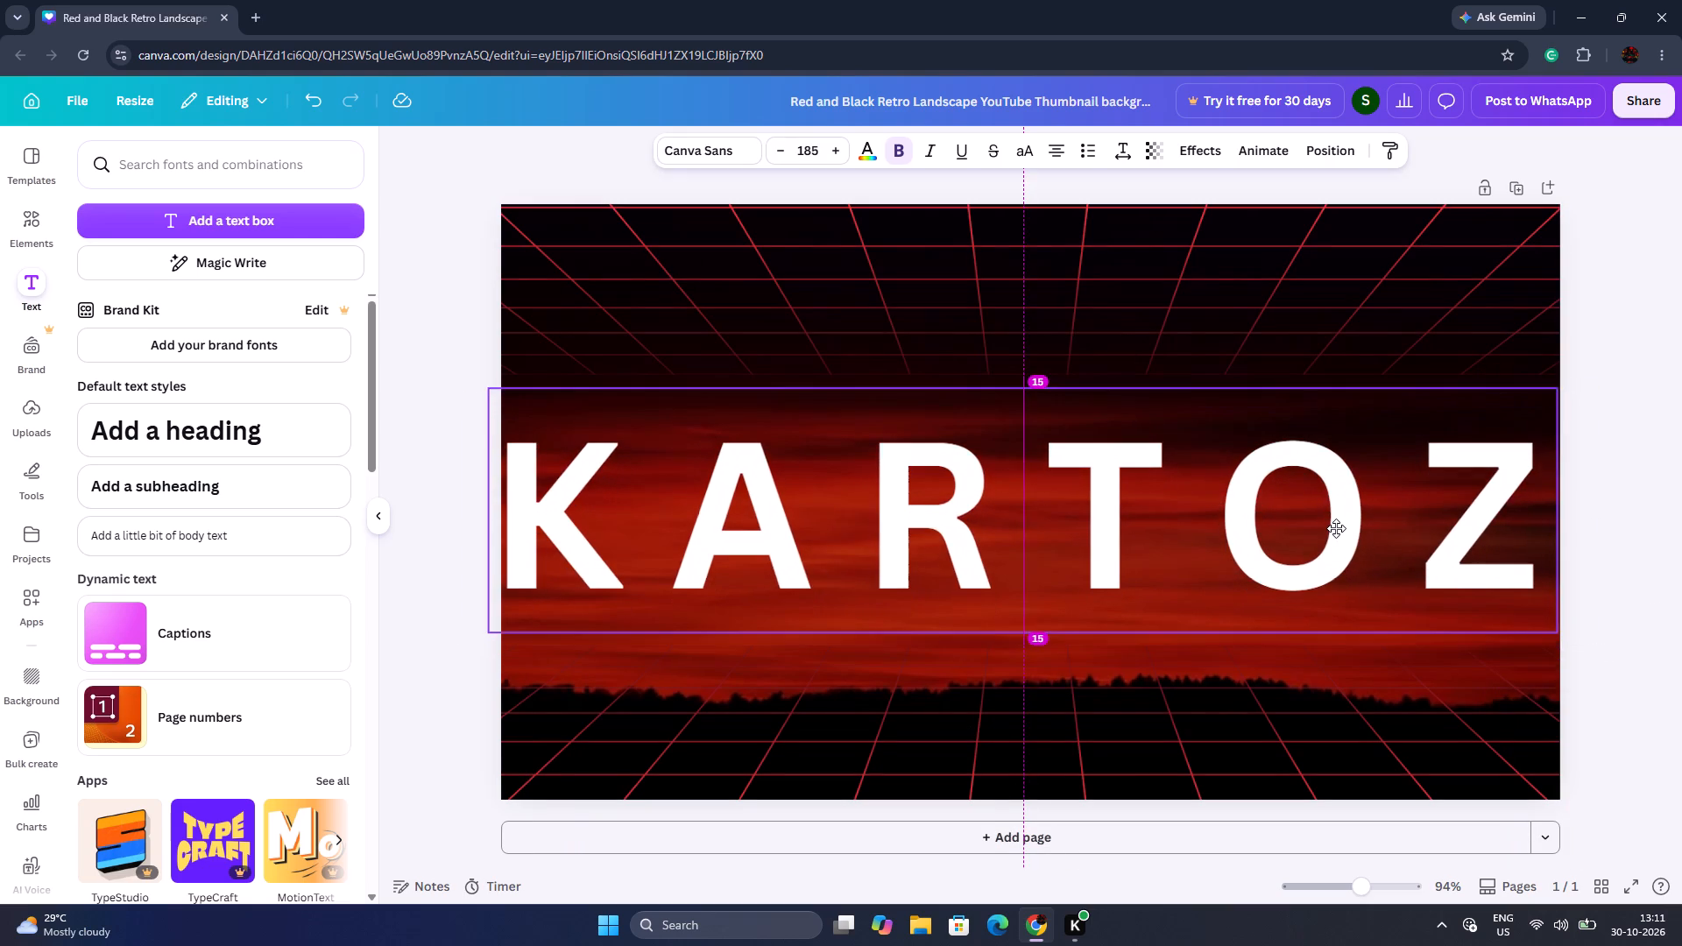
pyautogui.moveTo(1336, 528); pyautogui.dragTo(1336, 547)
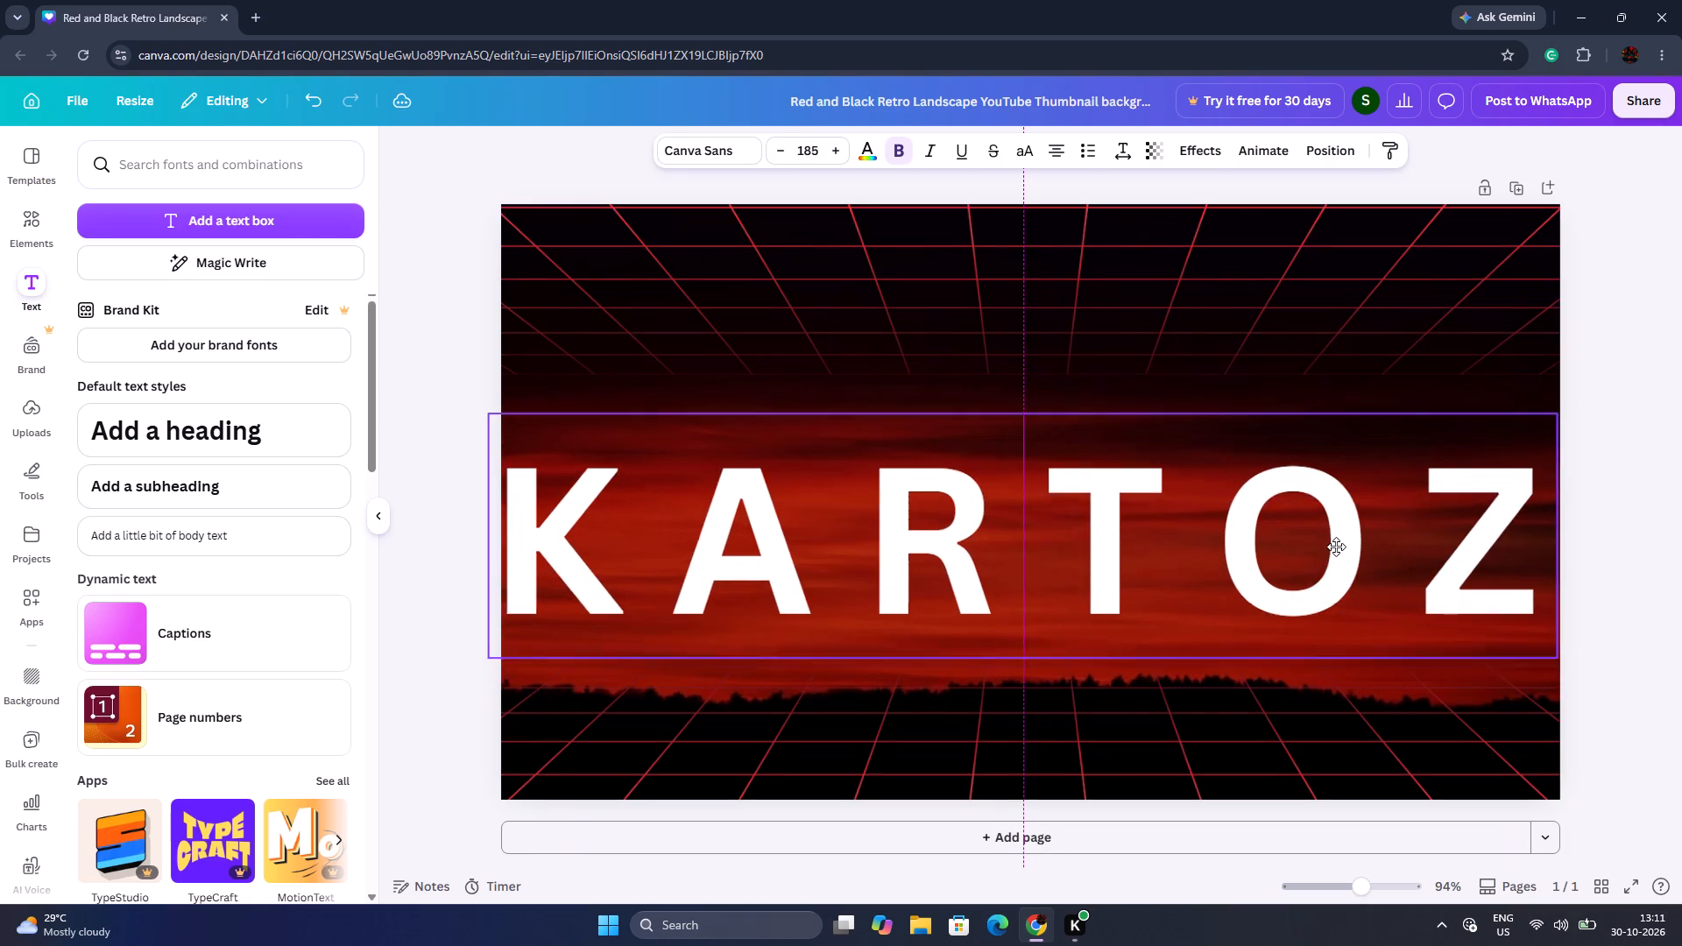
pyautogui.moveTo(1336, 547); pyautogui.dragTo(1340, 537)
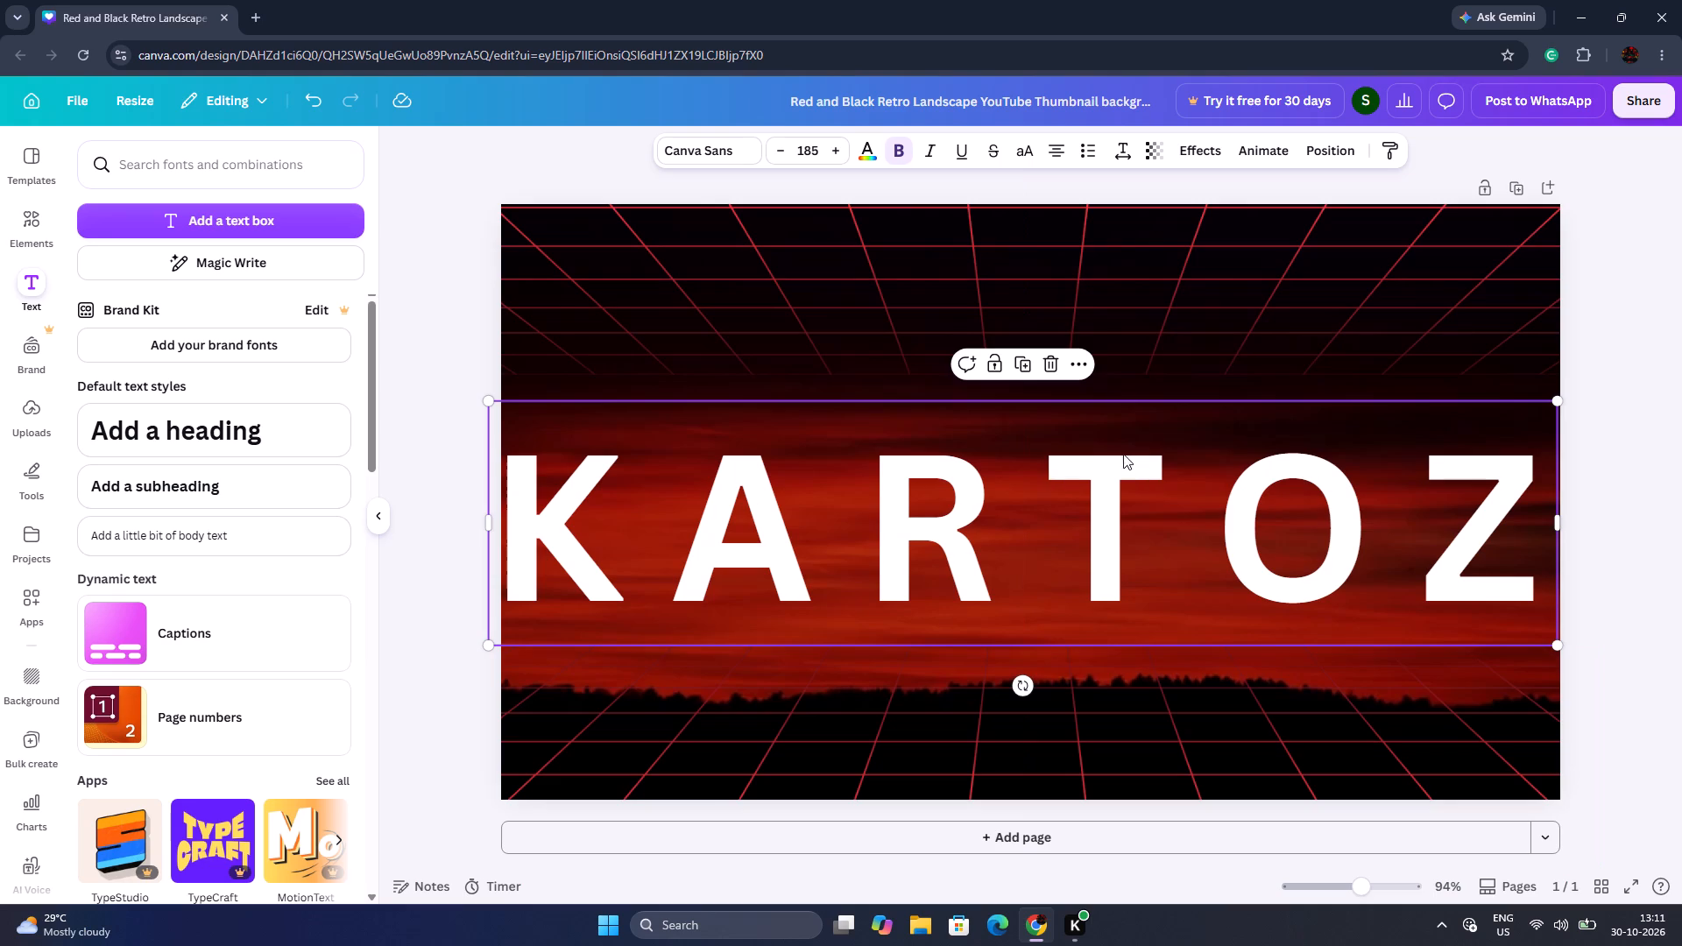
# Change the heading's font, comparing Anton with Horizon and settling on Anton.
pyautogui.click(701, 154)
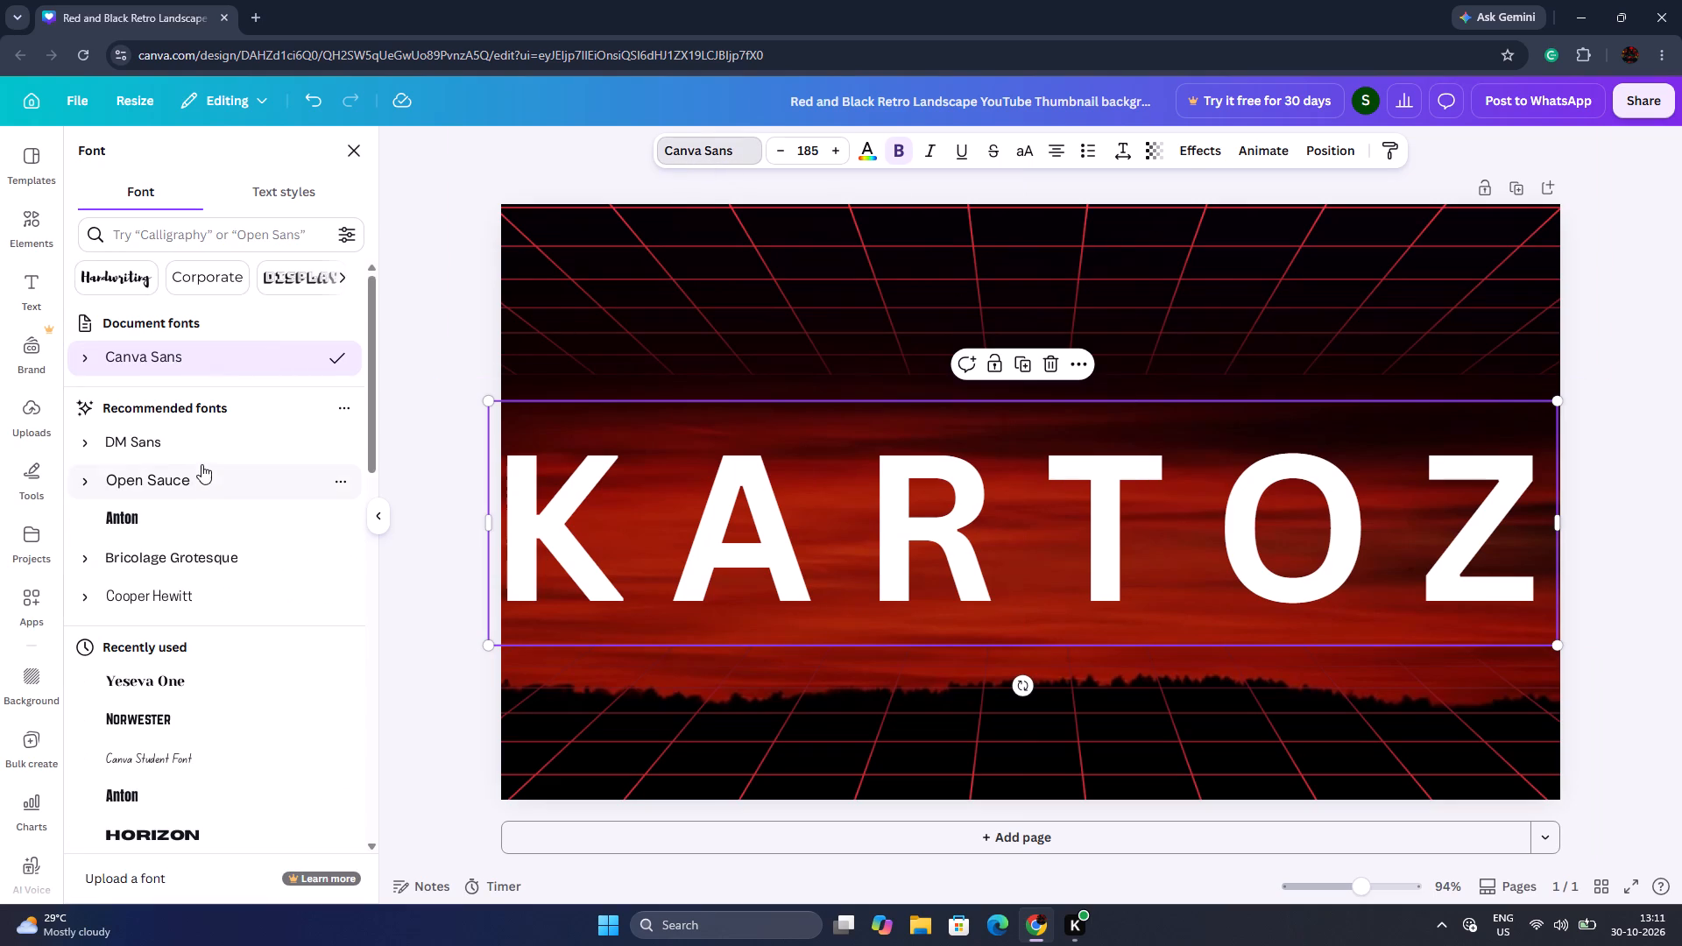
pyautogui.click(151, 513)
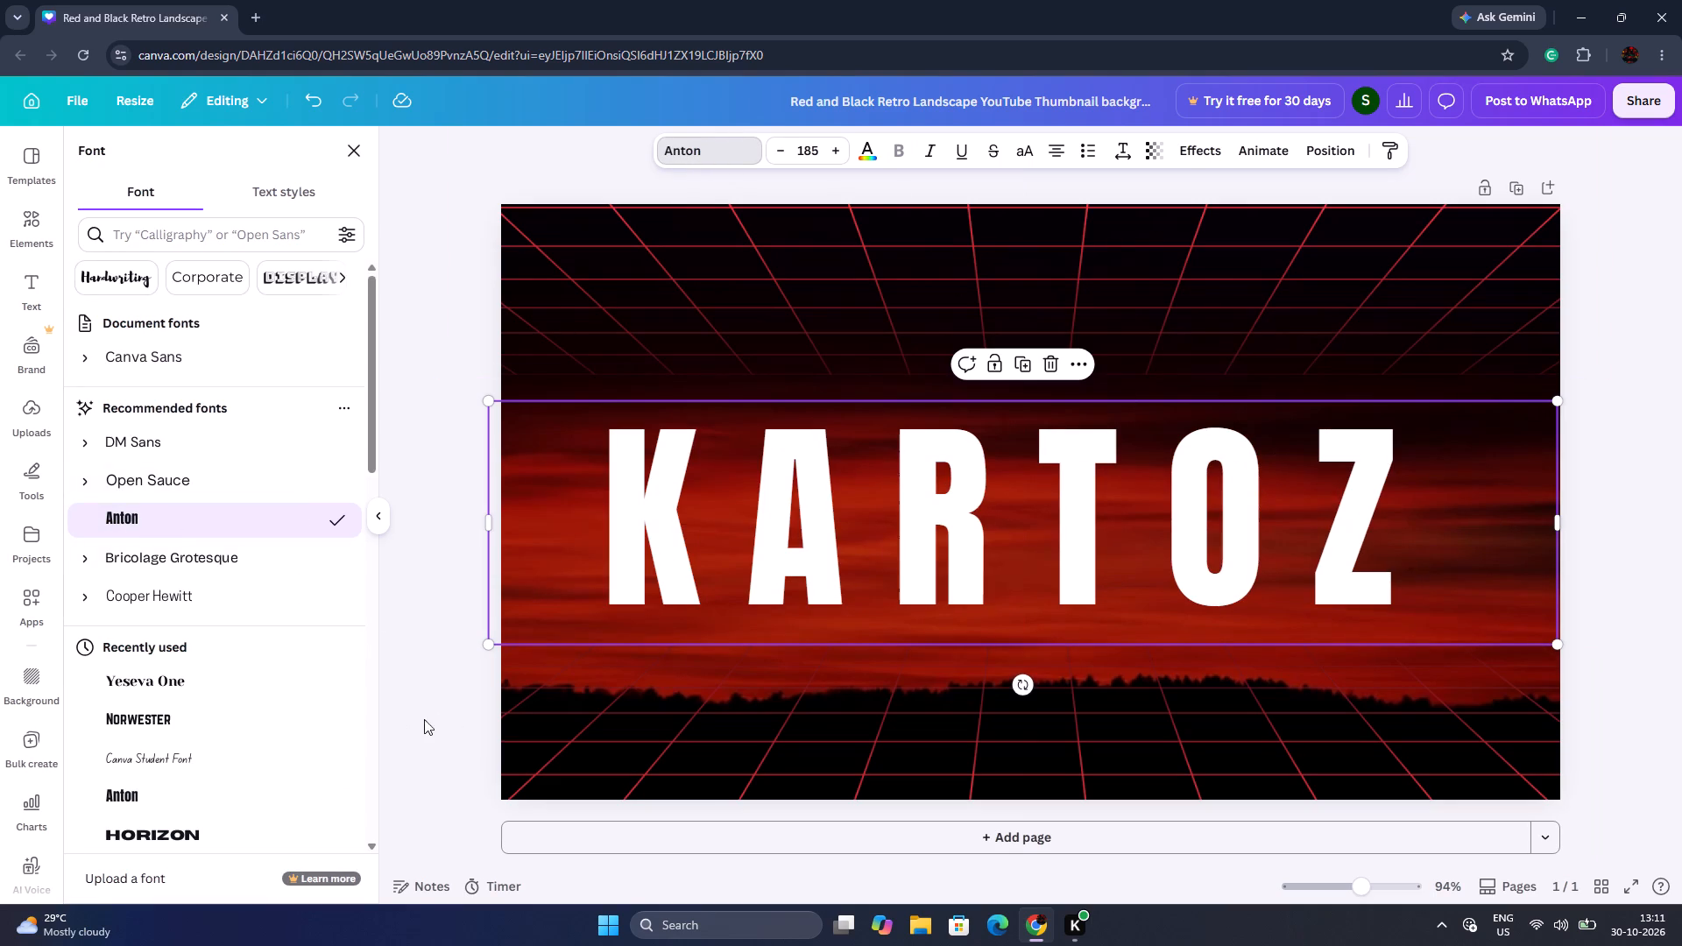
pyautogui.click(174, 823)
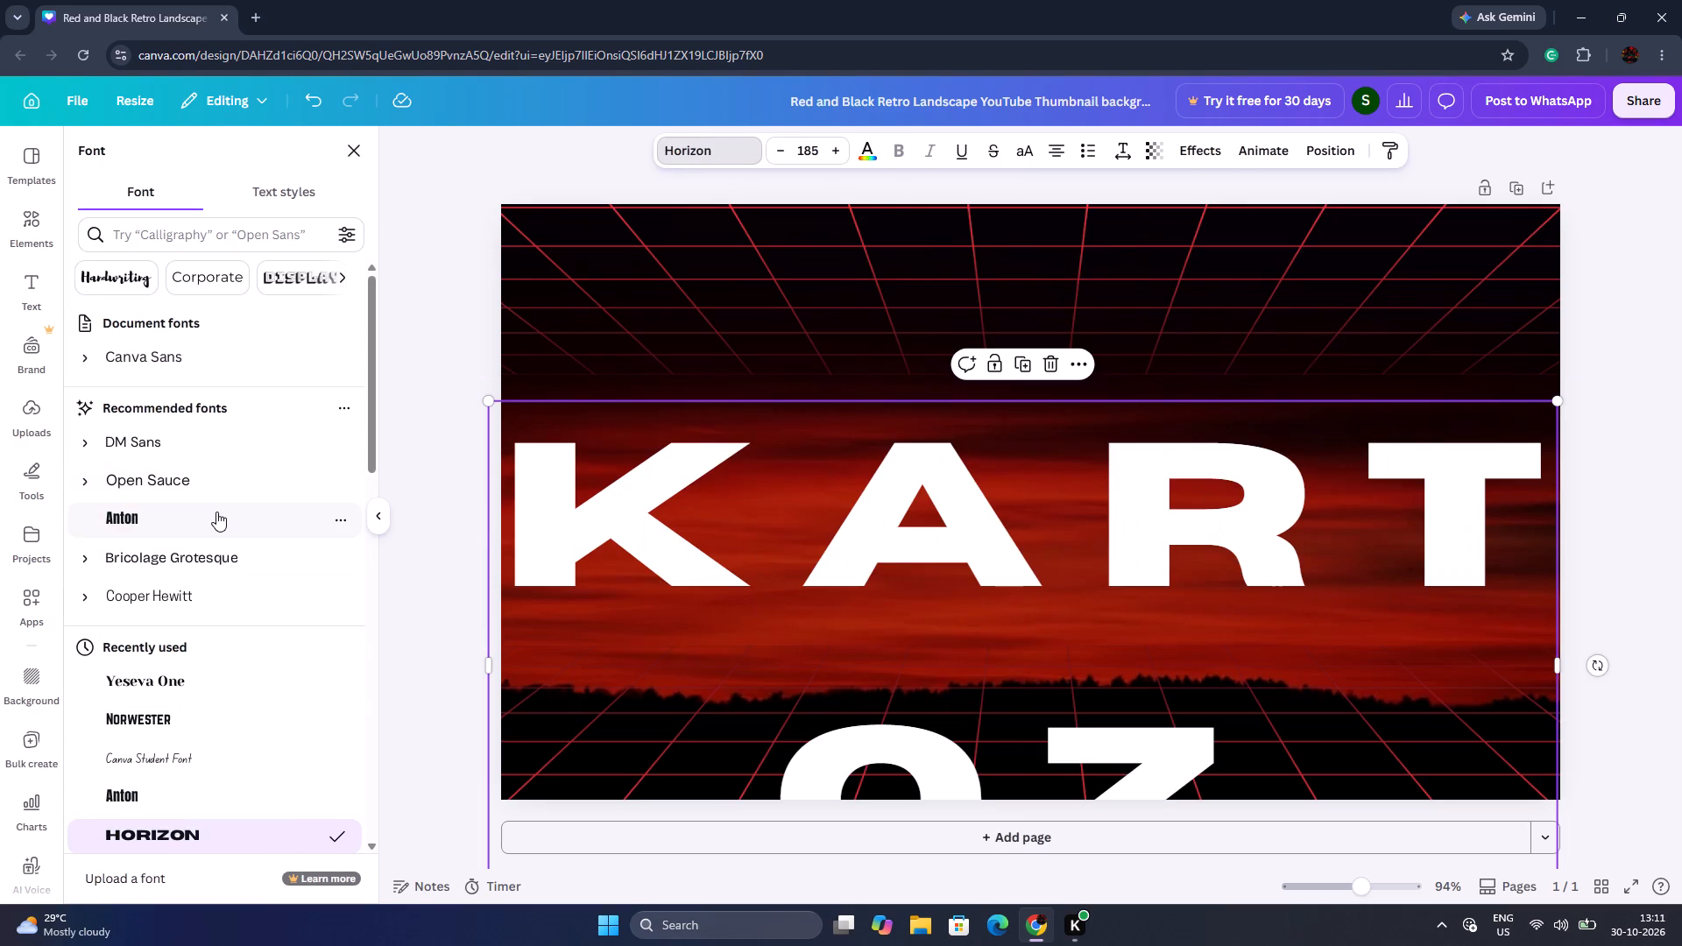
pyautogui.click(216, 512)
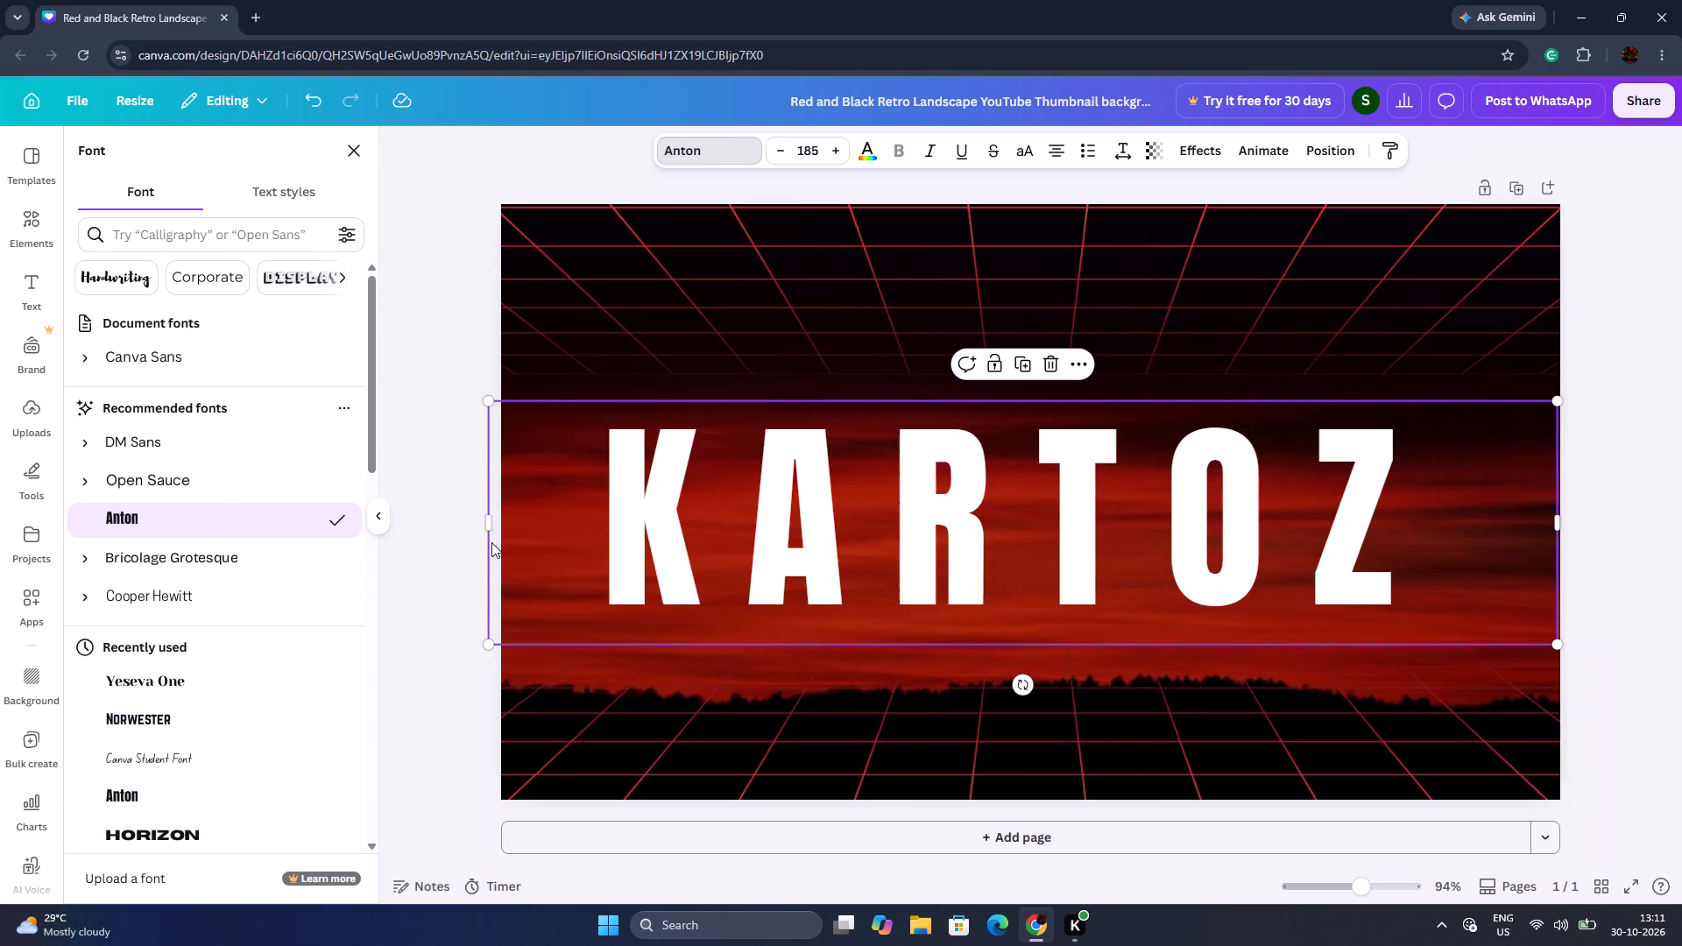
# Enlarge the heading to font size 234 so its letters span the width of the background.
pyautogui.moveTo(484, 645); pyautogui.dragTo(385, 703)
pyautogui.moveTo(1558, 668); pyautogui.dragTo(1681, 724)
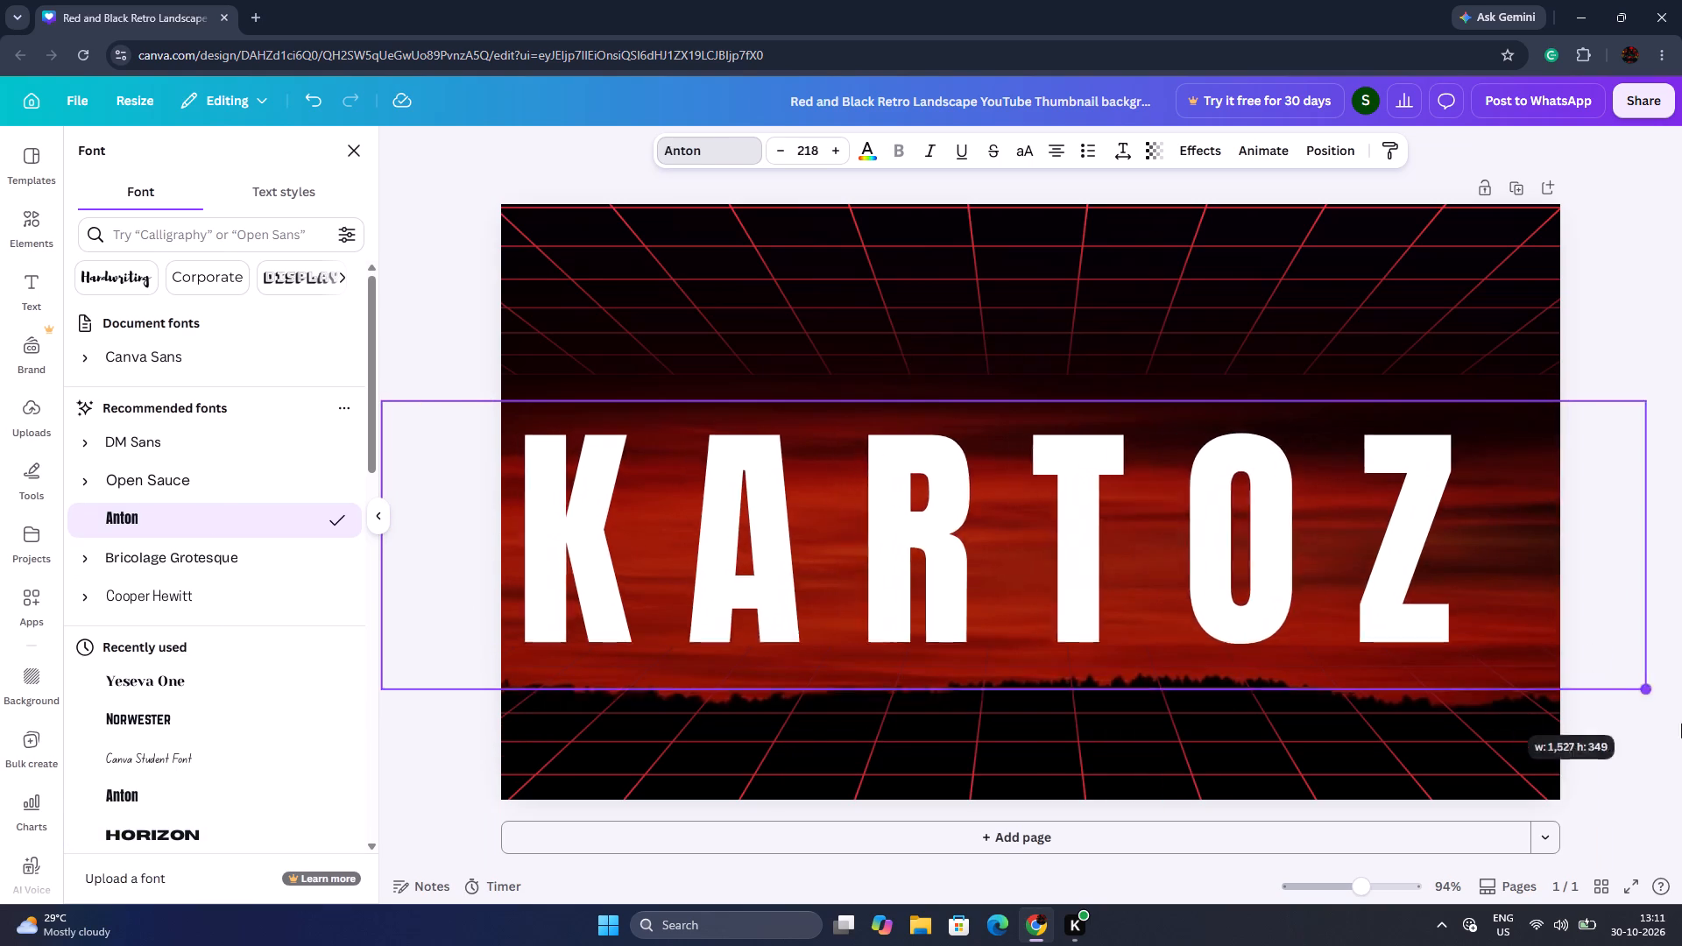
pyautogui.moveTo(1681, 724); pyautogui.dragTo(1681, 945)
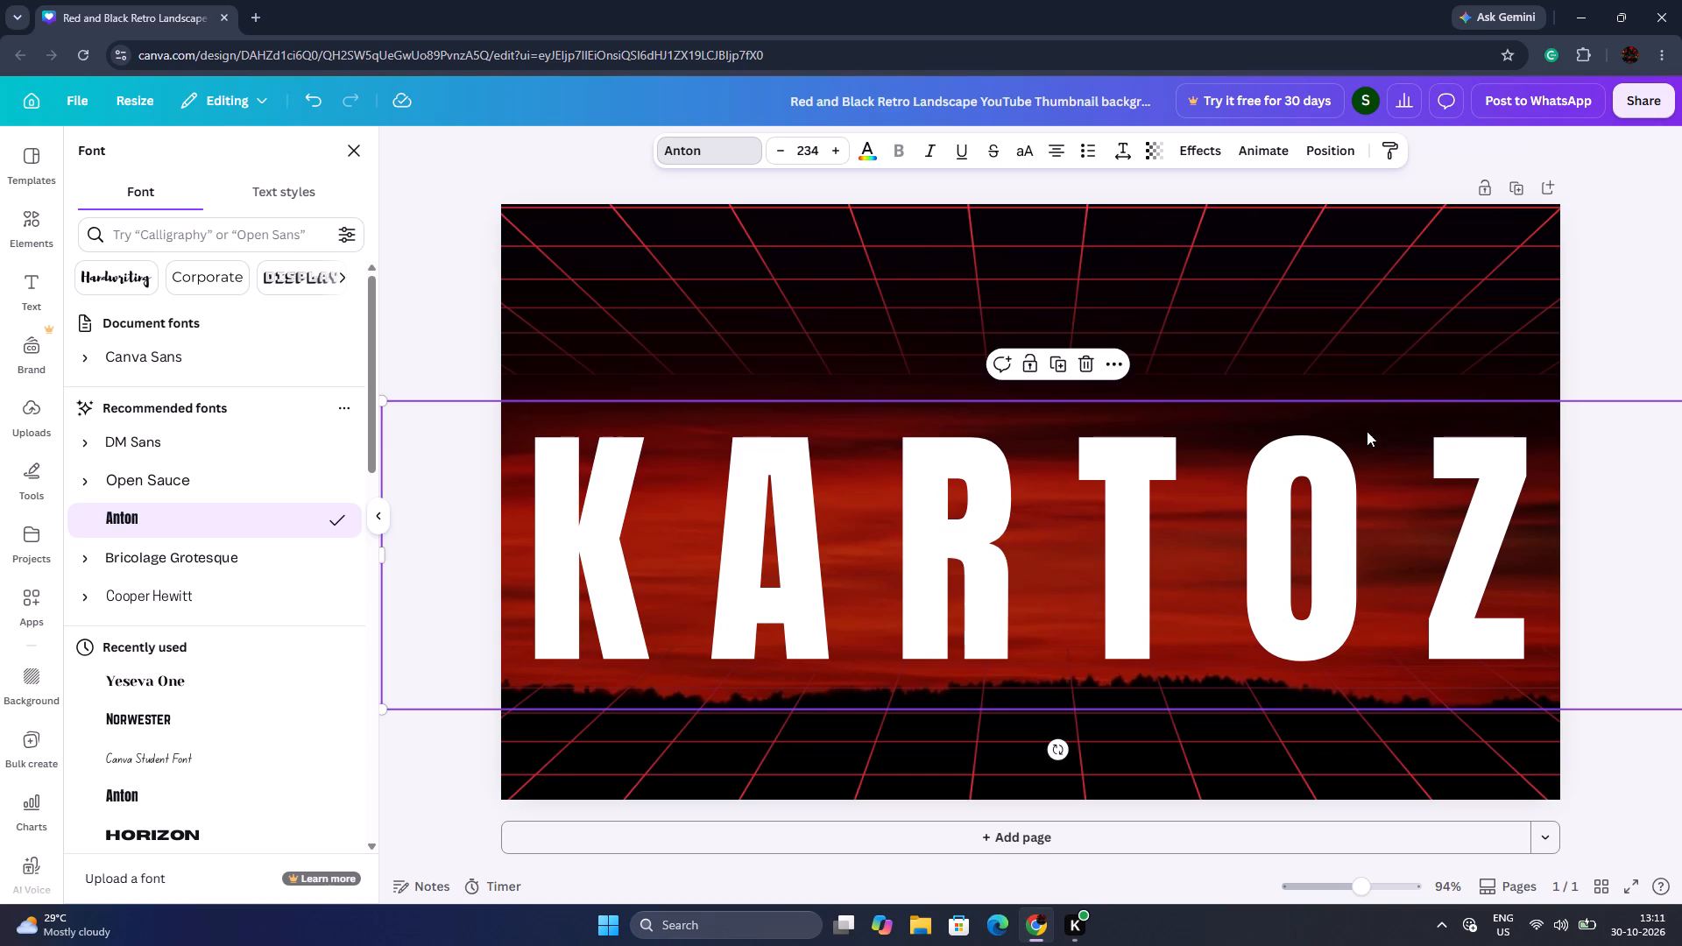
# Recolour only the letter O in the heading, trying several gradients and settling on solid light orange, then deselect the heading.
pyautogui.click(1359, 505)
pyautogui.moveTo(1242, 516); pyautogui.dragTo(1313, 516)
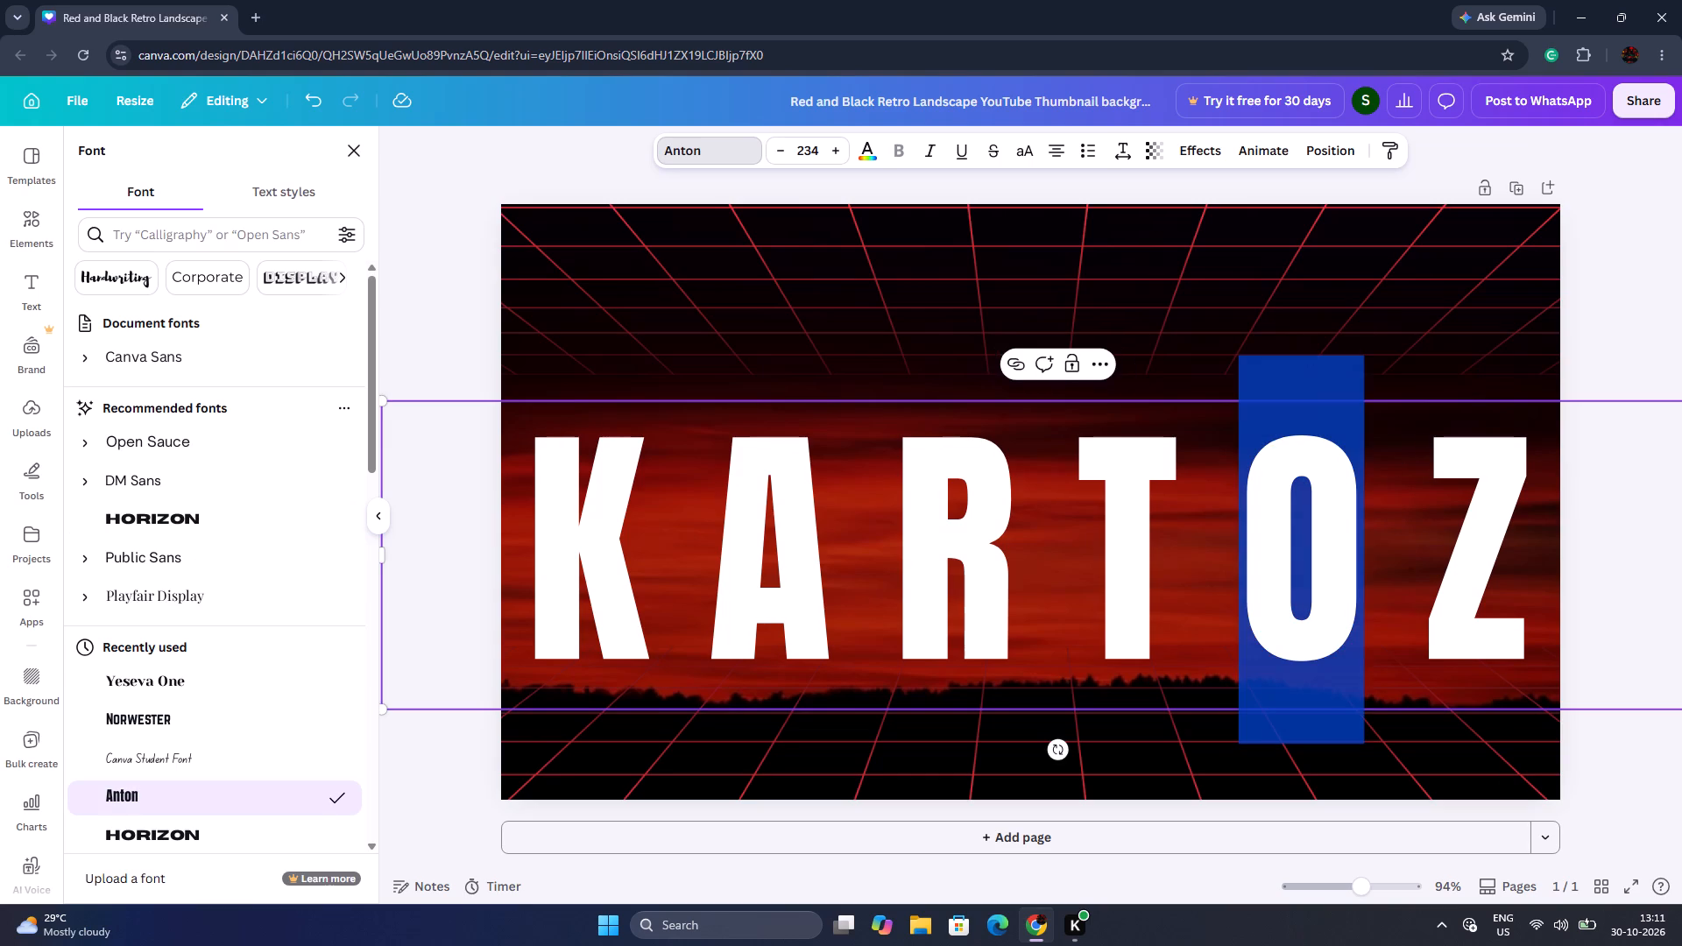
pyautogui.click(858, 158)
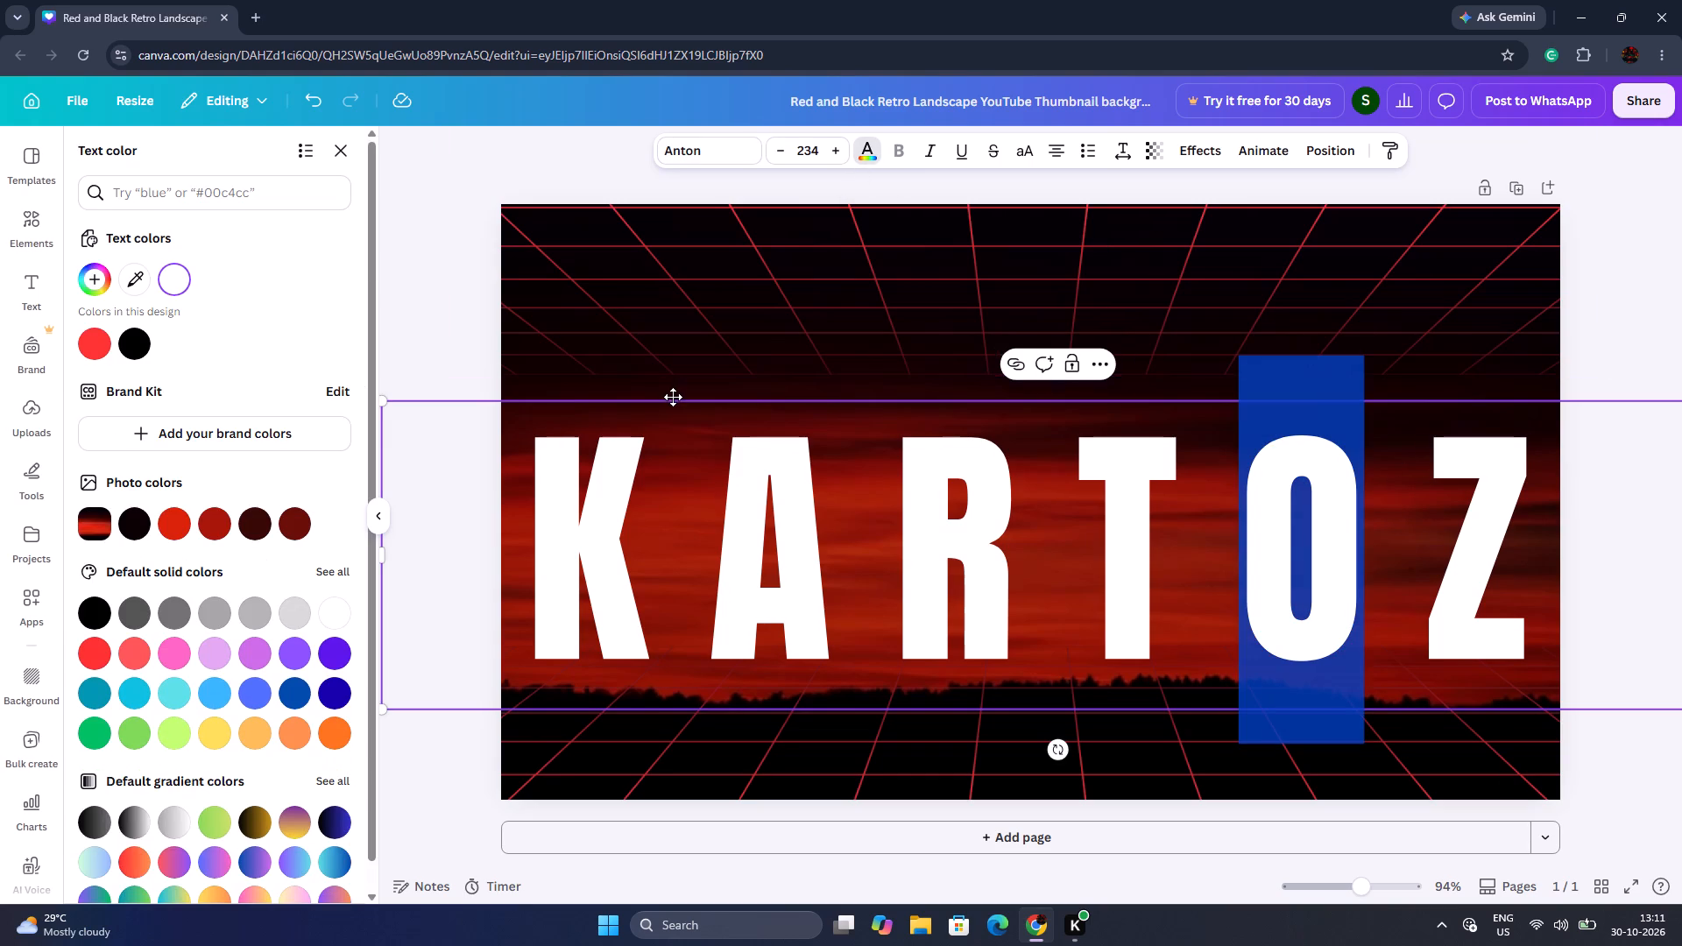
pyautogui.scroll(-3, 288, 822)
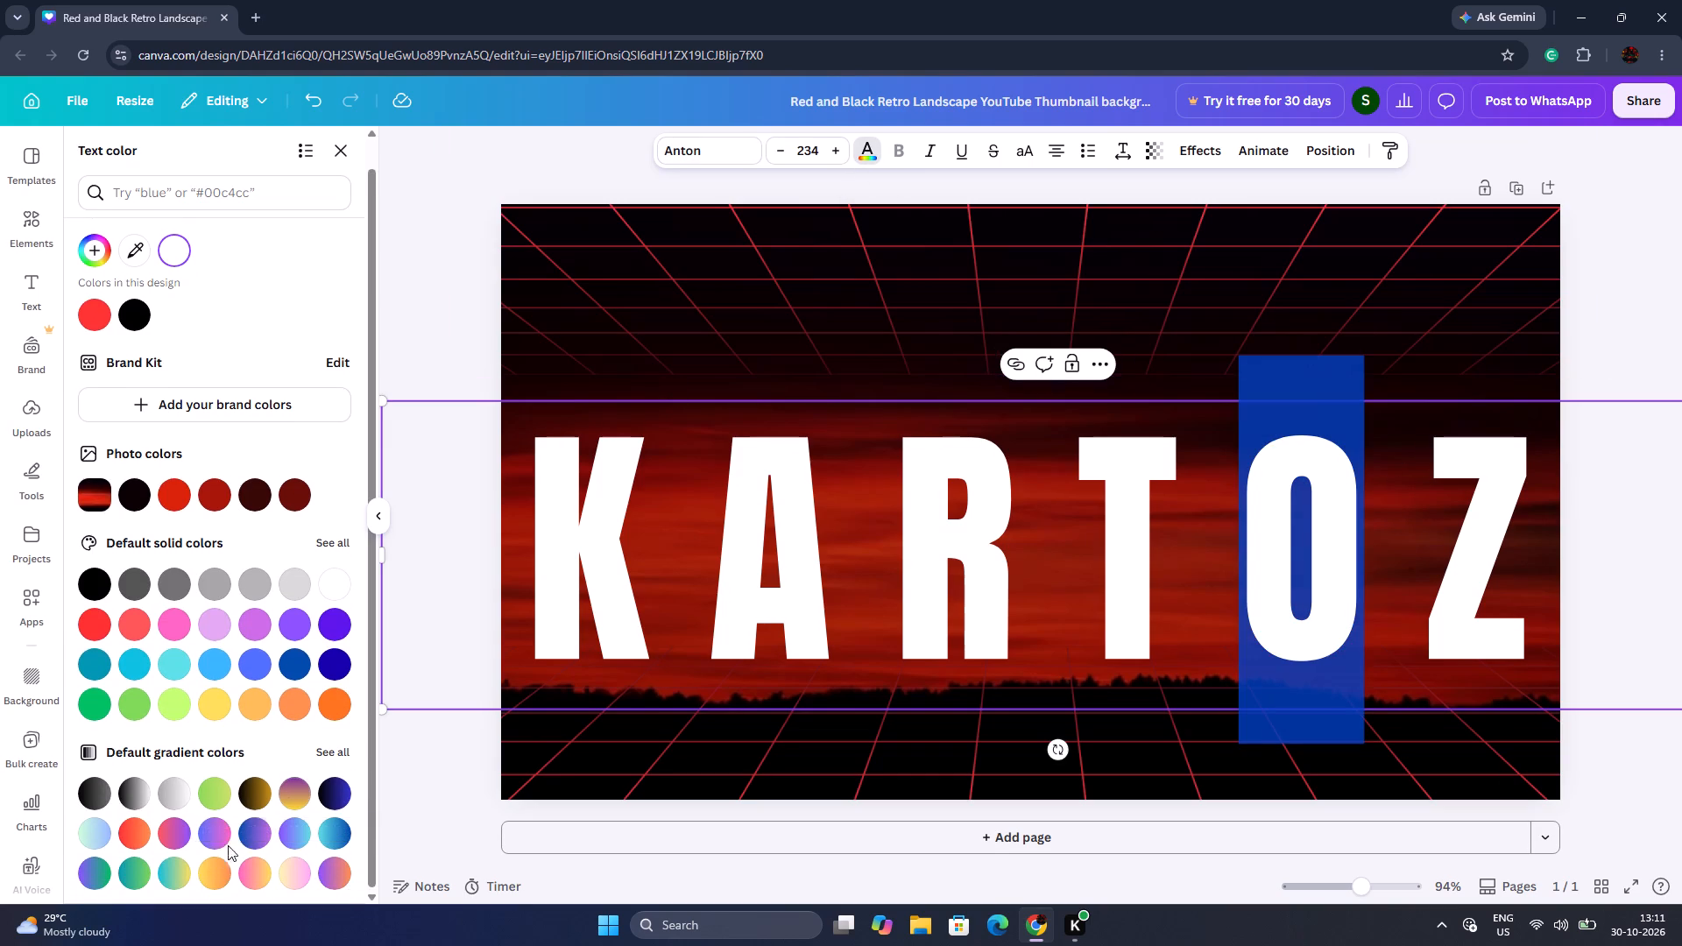
pyautogui.click(217, 866)
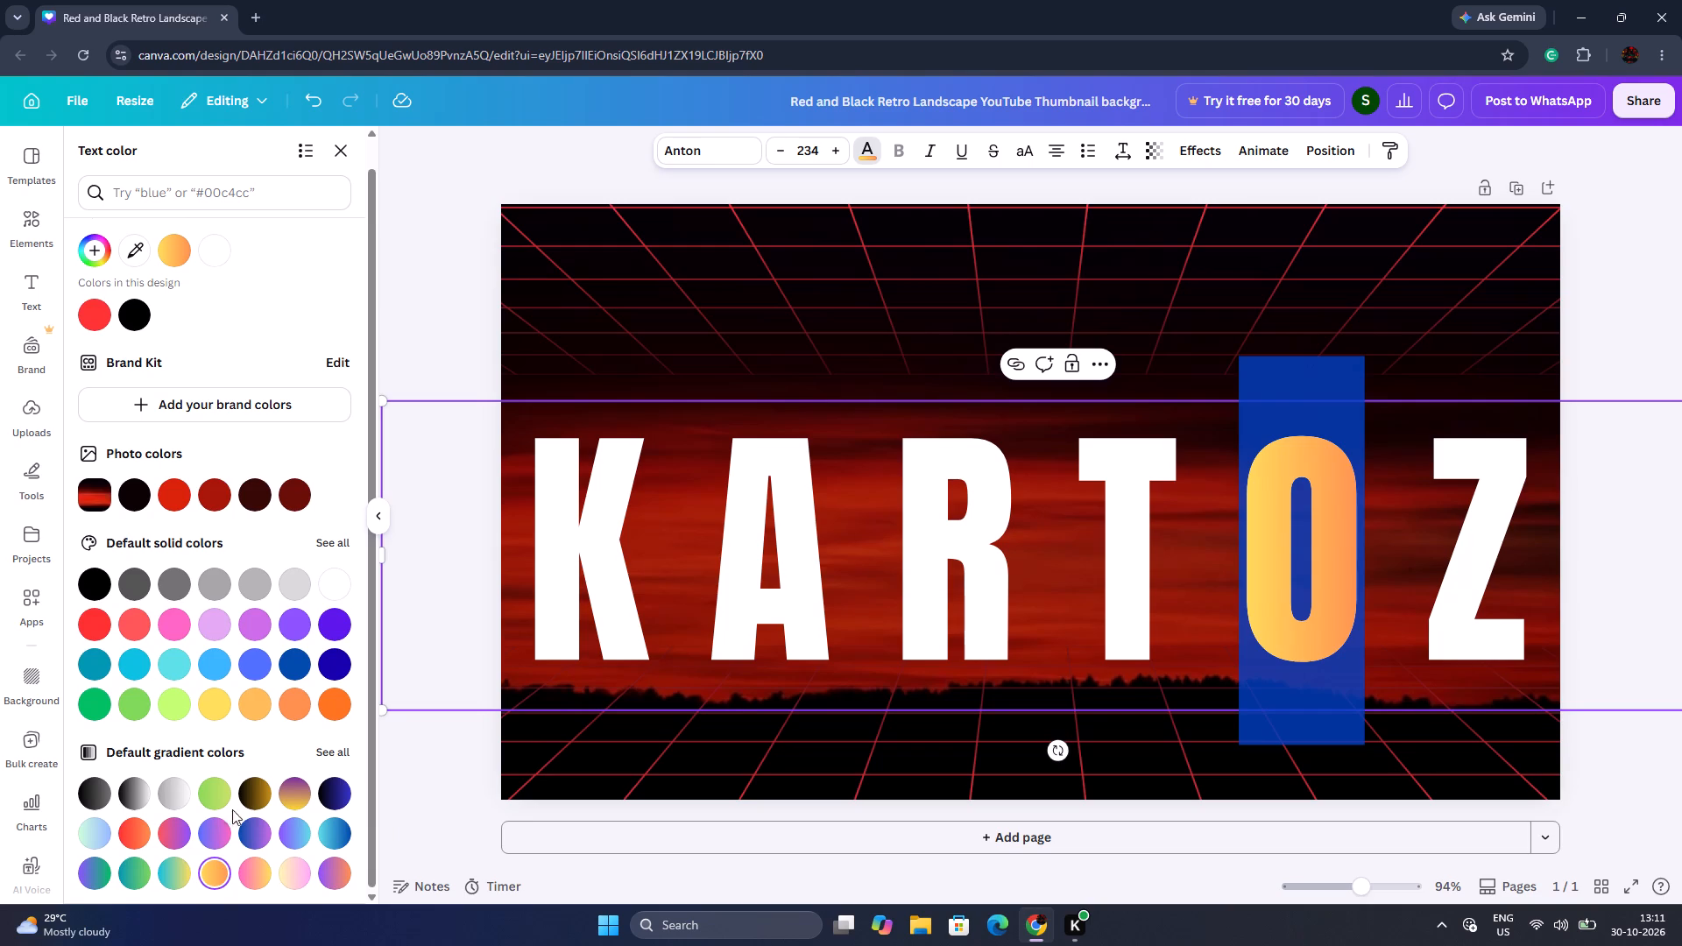
pyautogui.click(176, 792)
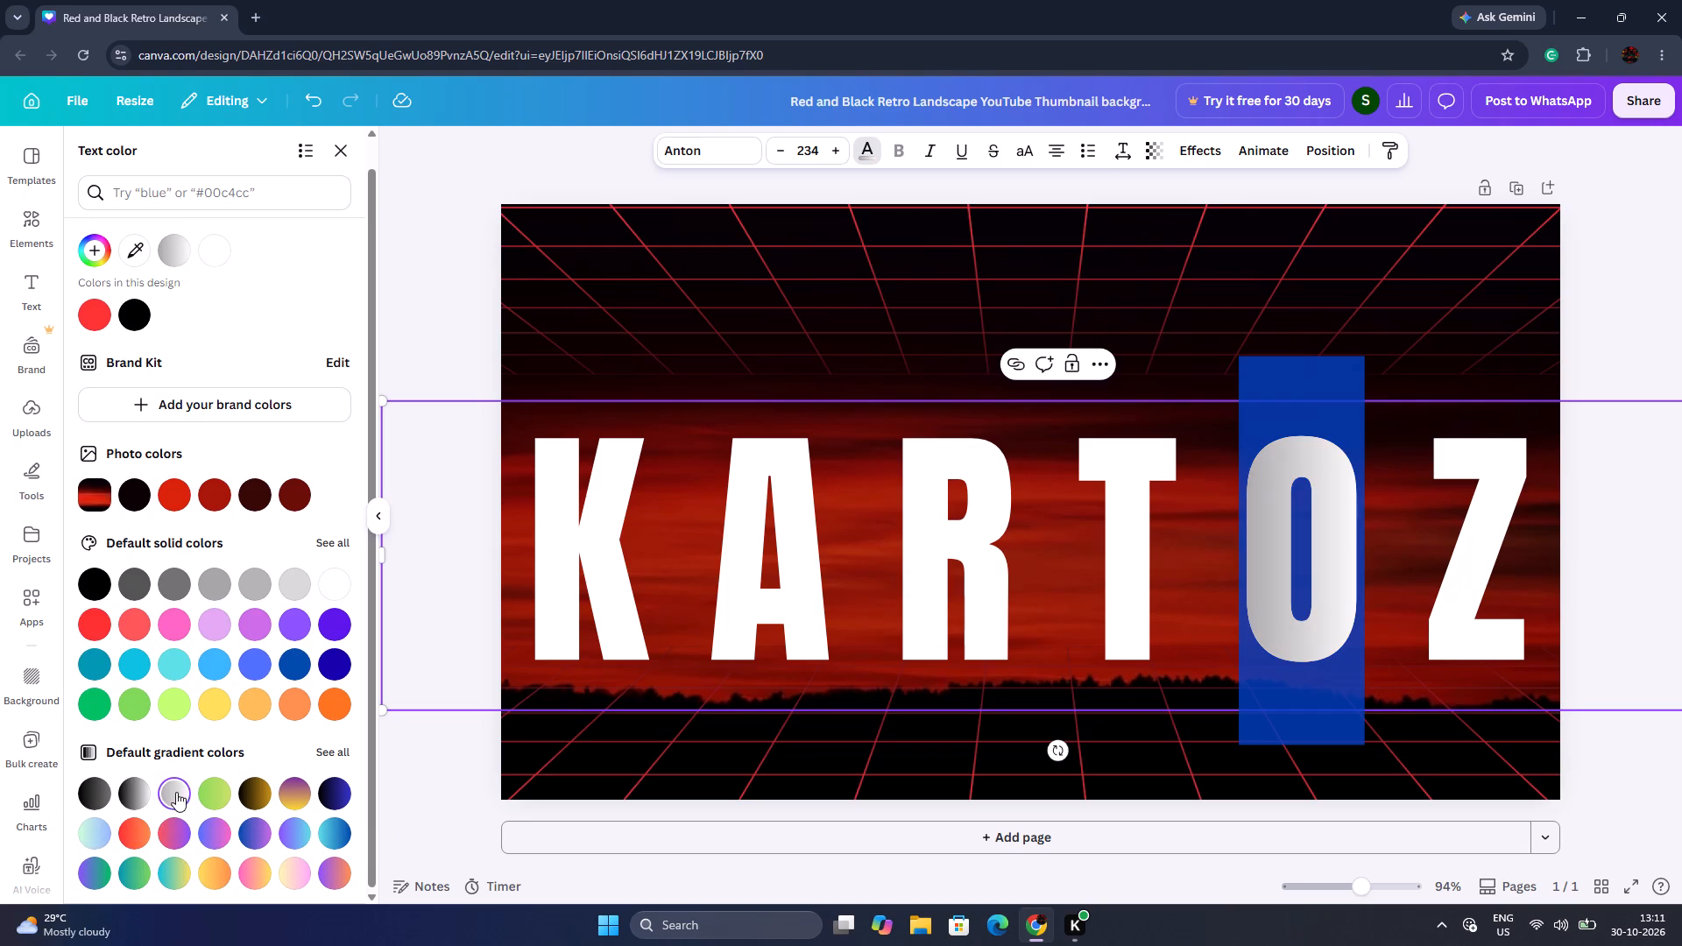
pyautogui.click(324, 792)
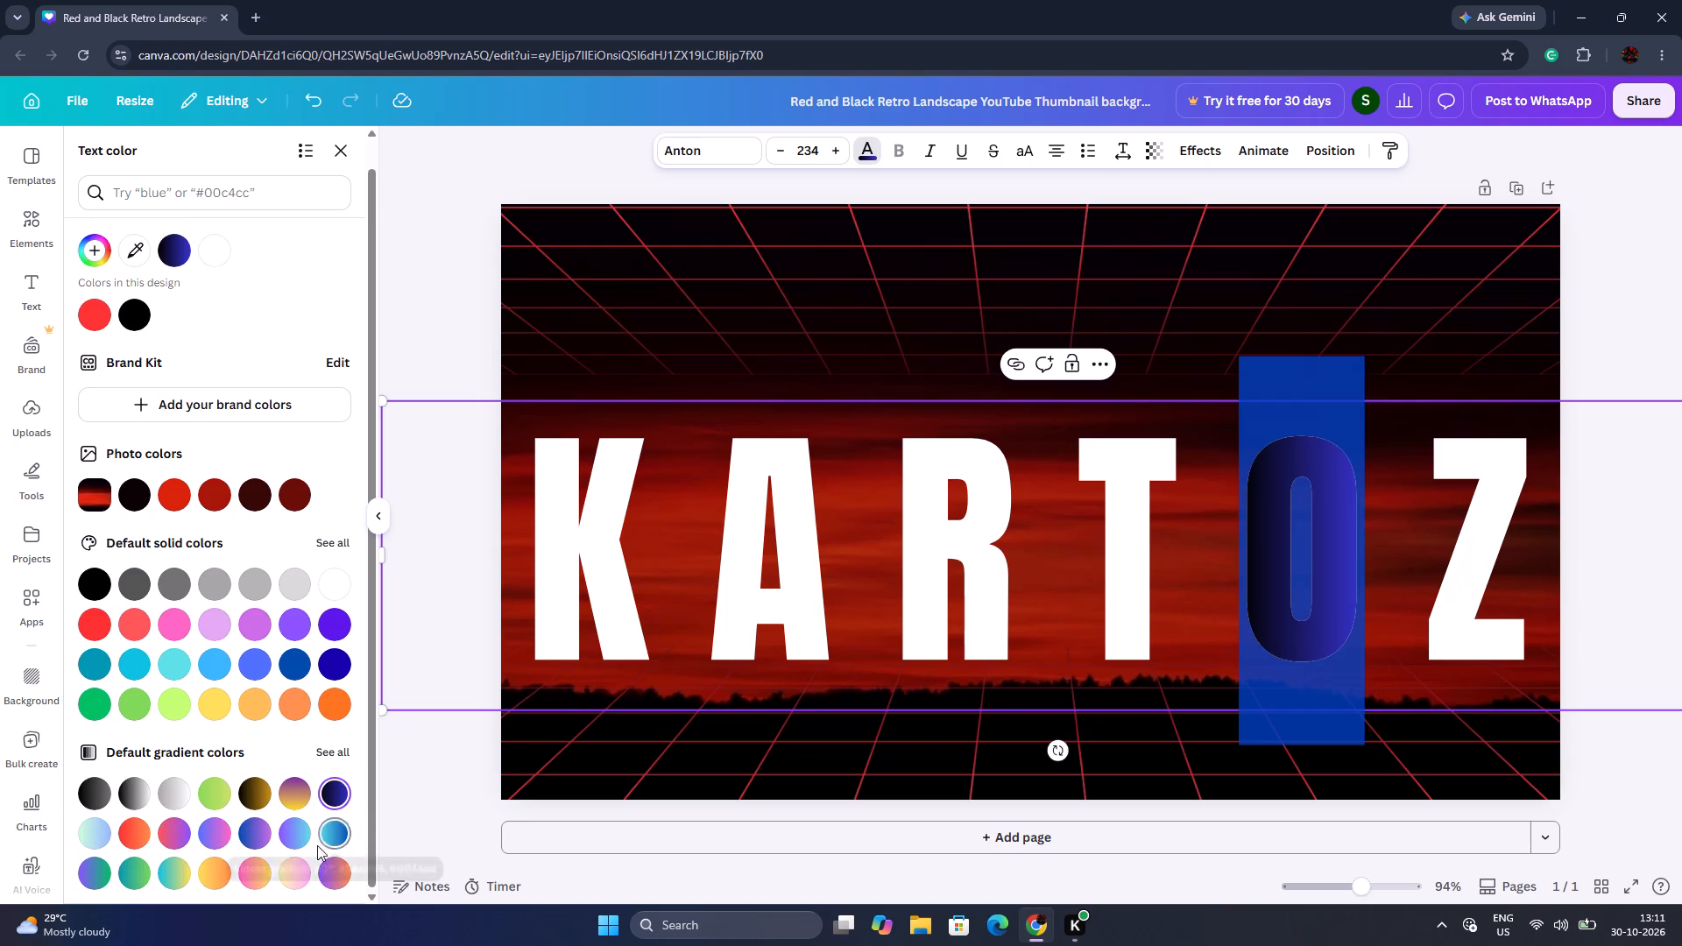
pyautogui.click(135, 824)
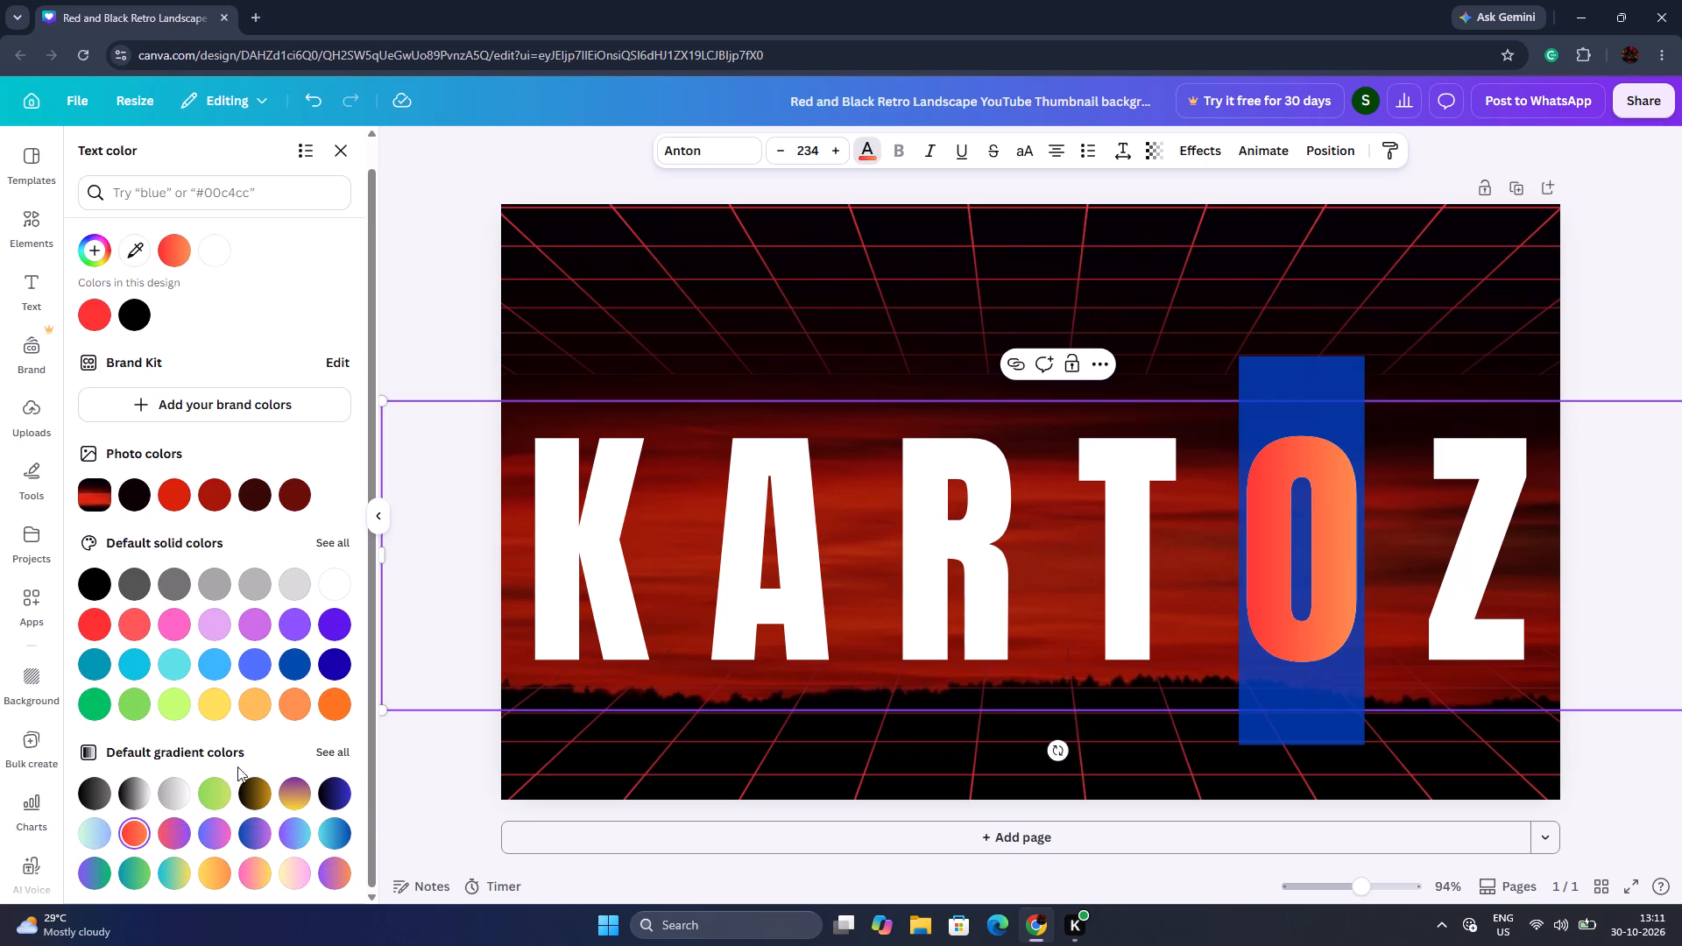
pyautogui.click(262, 708)
pyautogui.click(262, 708)
pyautogui.click(302, 707)
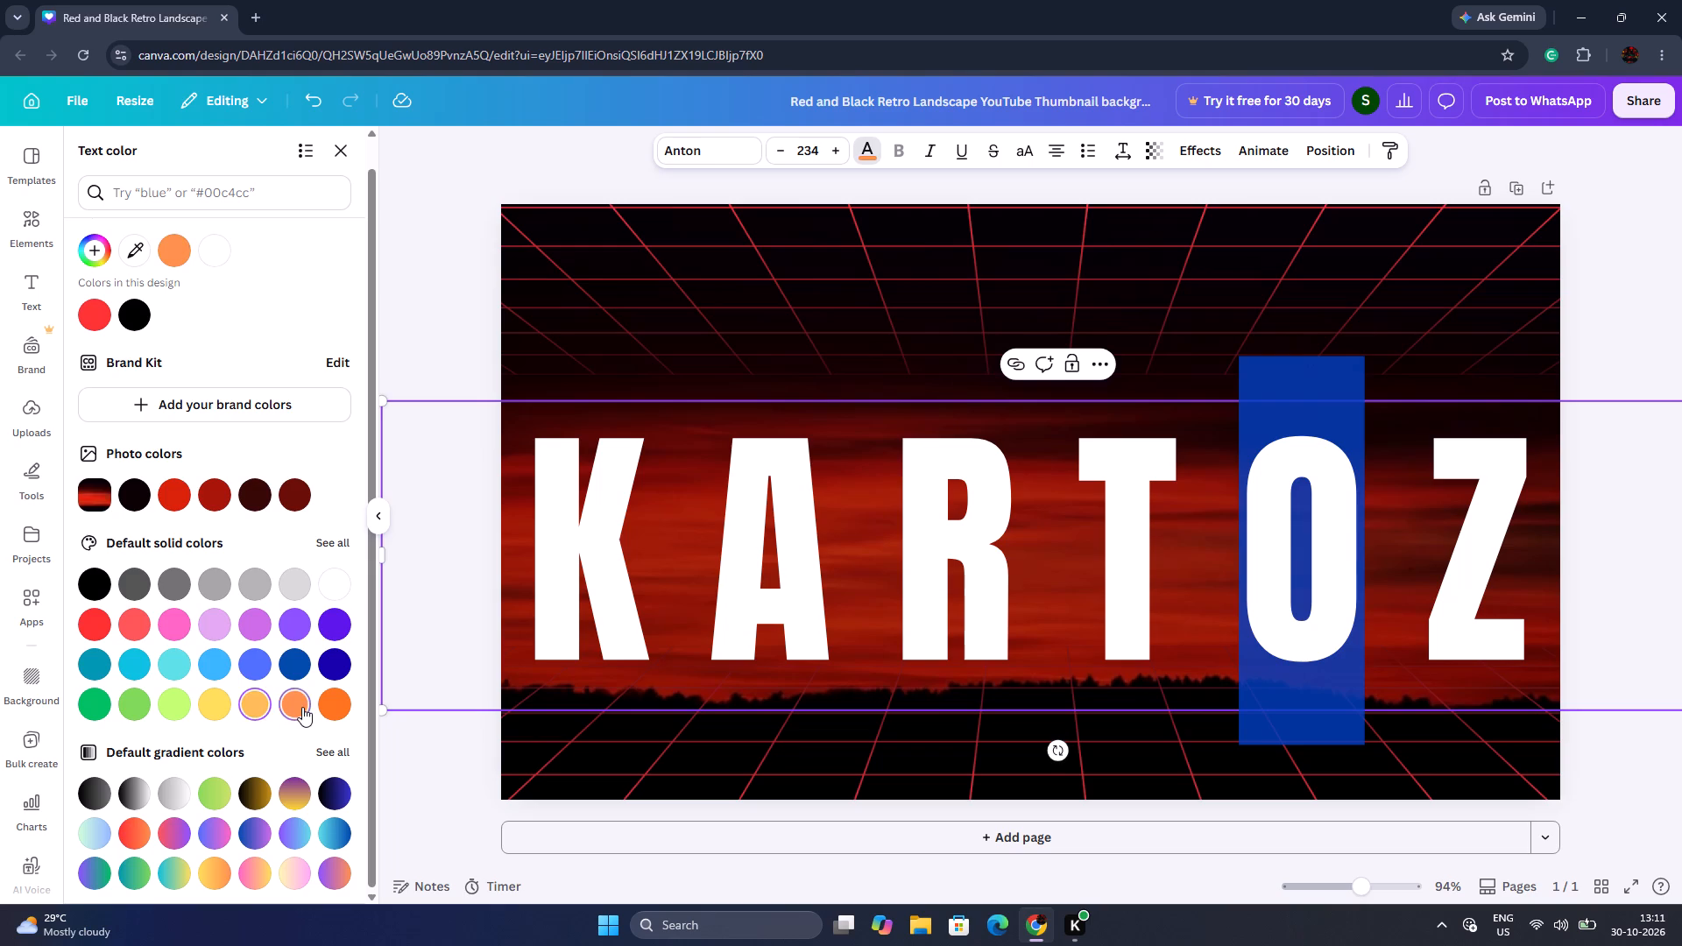
pyautogui.click(425, 633)
pyautogui.click(419, 757)
pyautogui.click(427, 747)
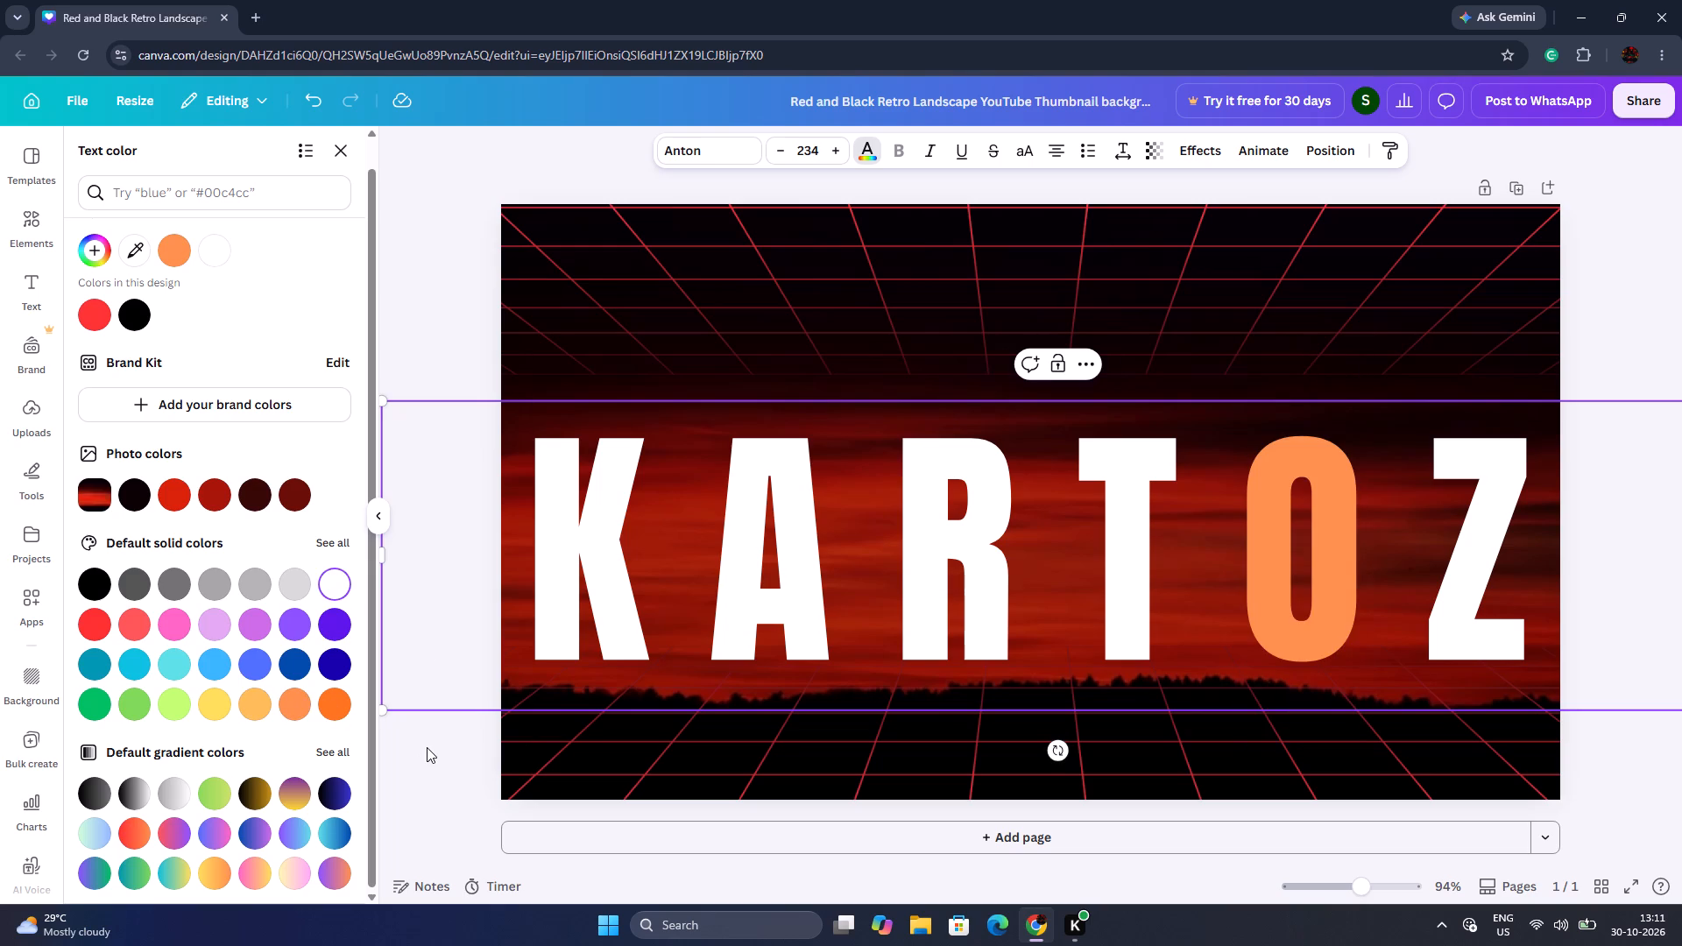
pyautogui.click(477, 342)
pyautogui.click(478, 345)
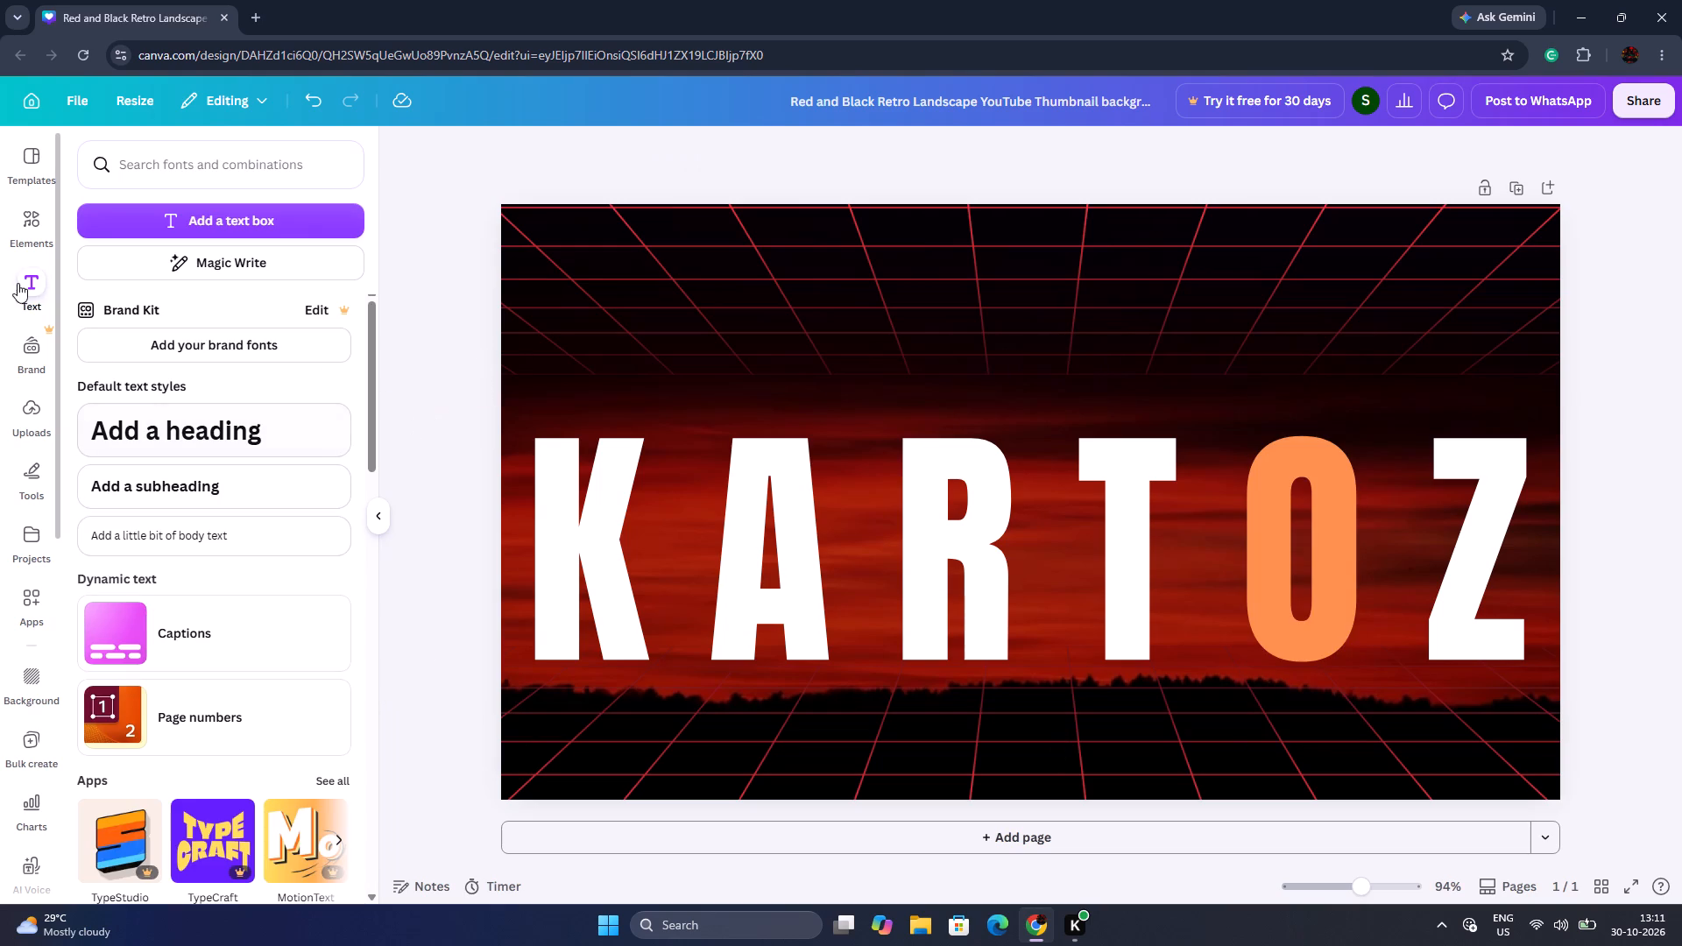
# Search the elements library for DJ and show only the photo results.
pyautogui.click(31, 237)
pyautogui.click(154, 192)
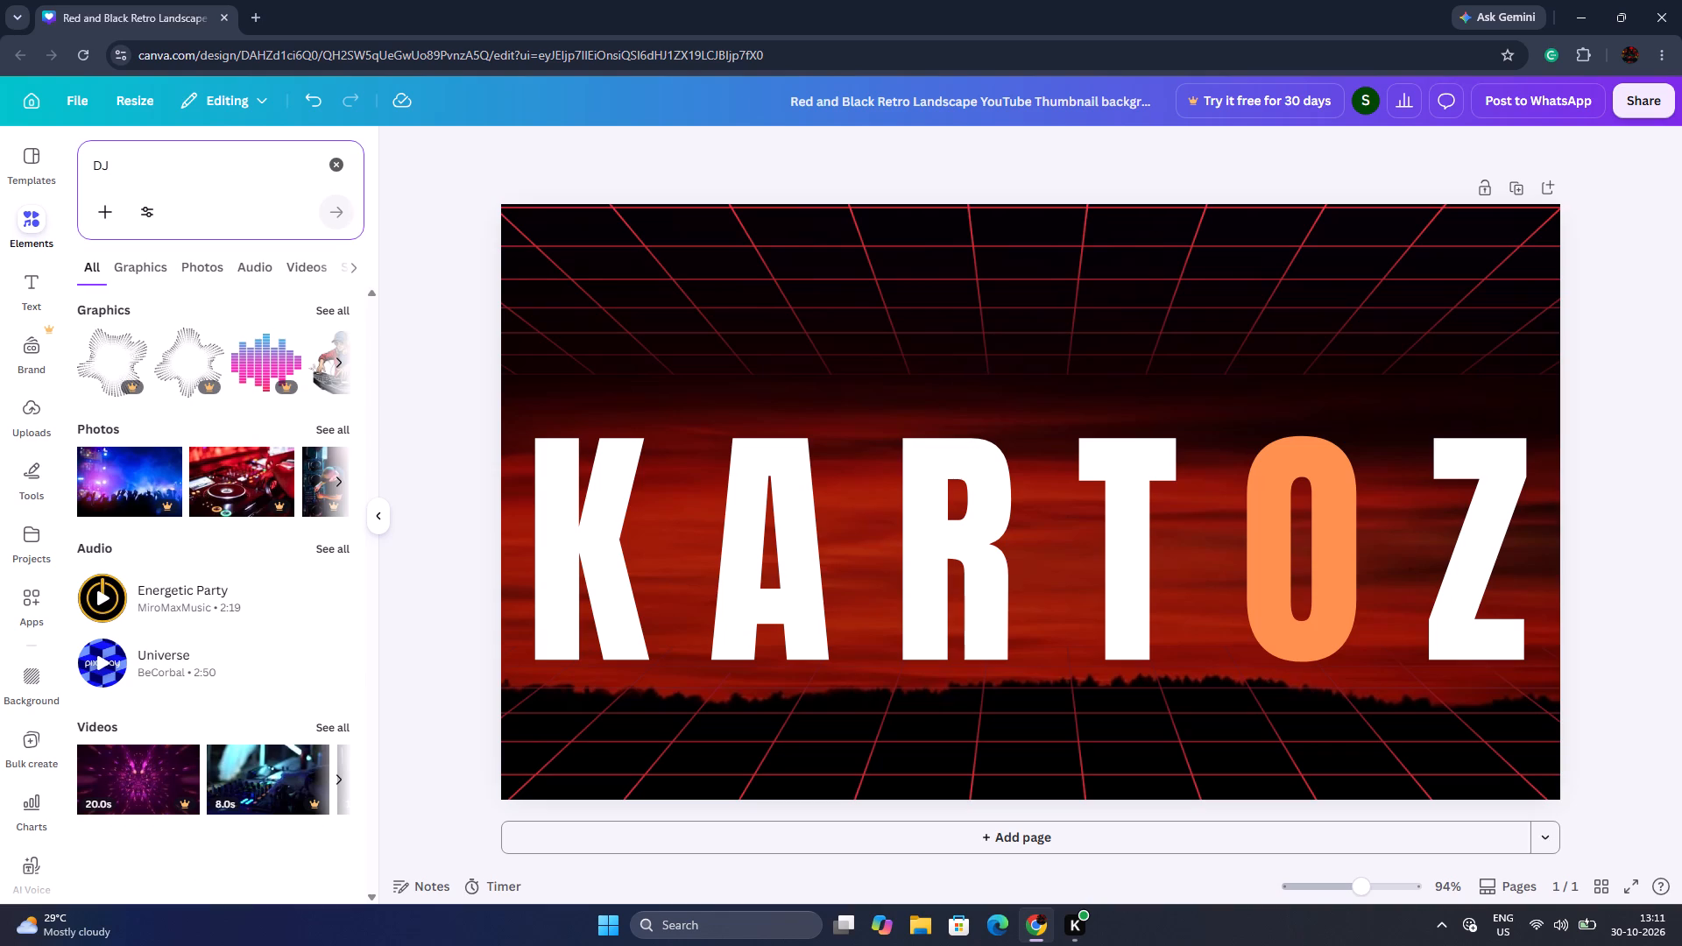
pyautogui.click(154, 179)
pyautogui.click(190, 267)
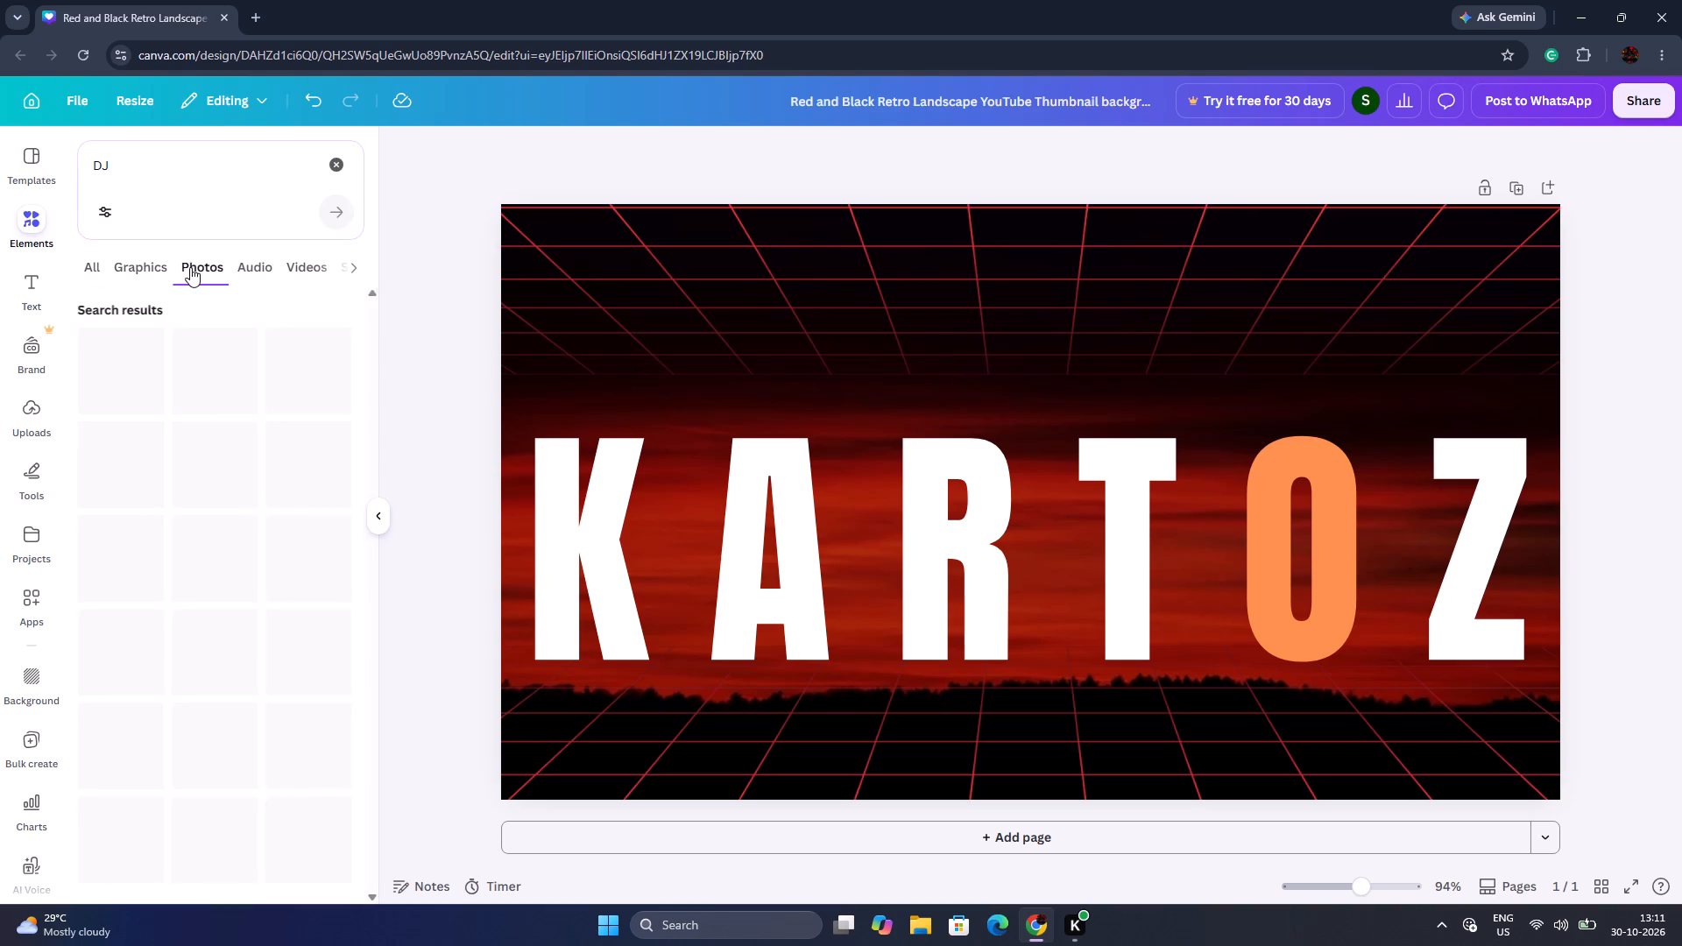
# Change the elements search to DJ MAN and look through the photo results for a suitable DJ figure.
pyautogui.click(190, 167)
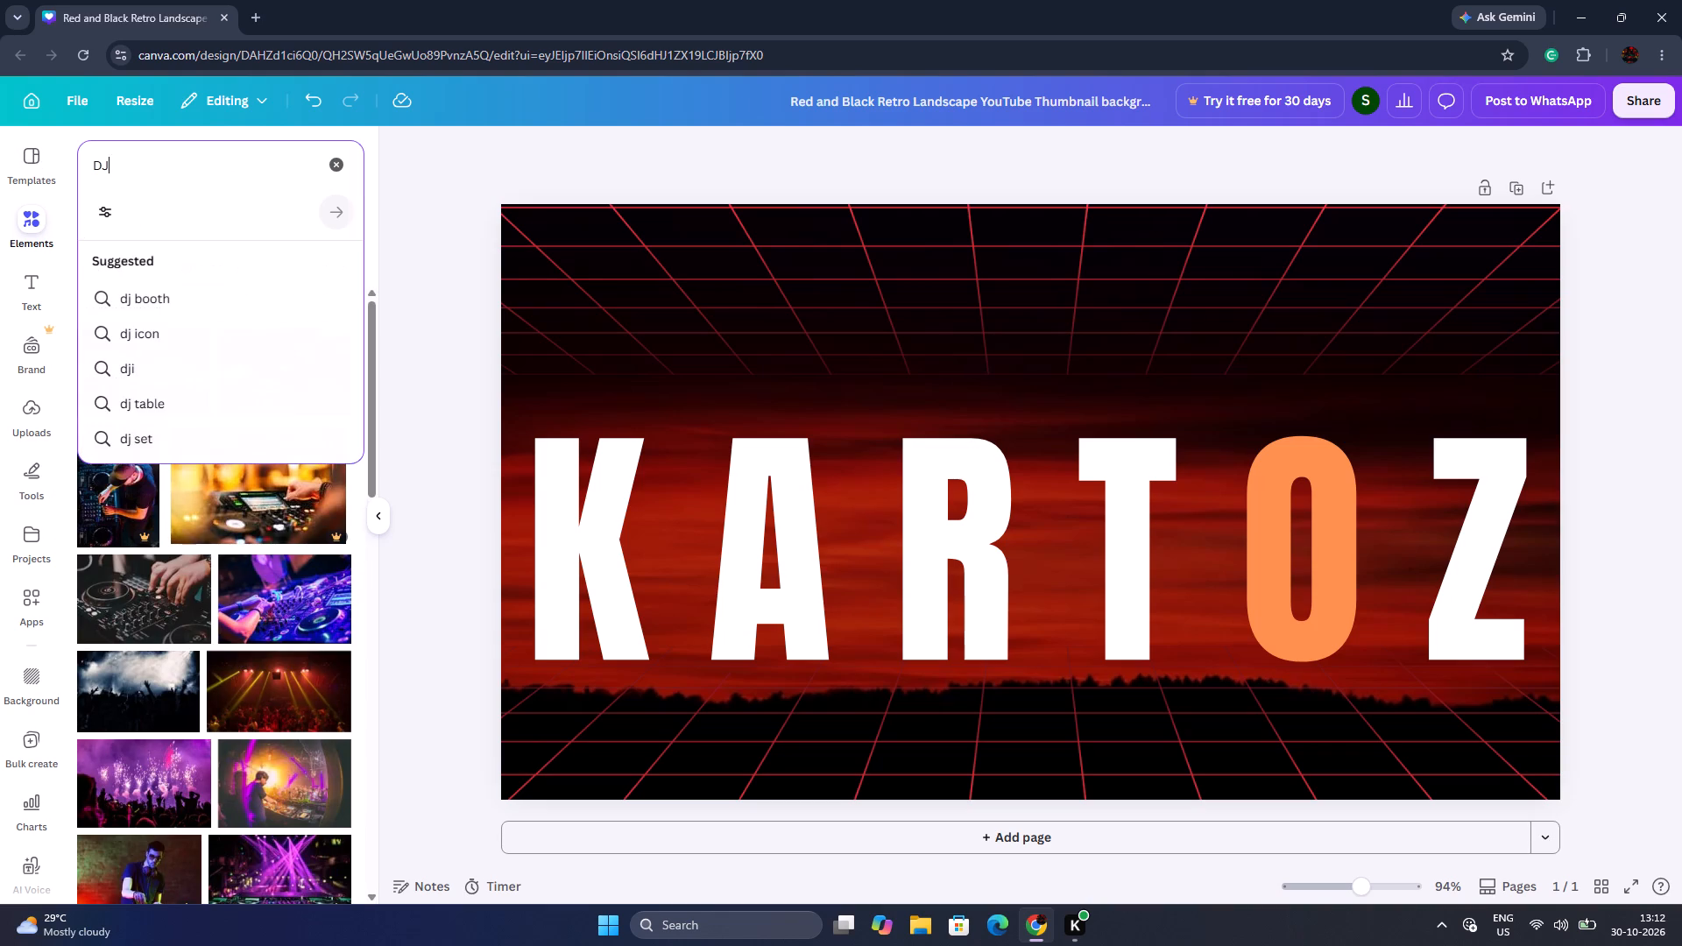
pyautogui.press('BackSpace')
pyautogui.press('BackSpace')
pyautogui.press('BackSpace')
pyautogui.press('BackSpace')
pyautogui.press('BackSpace')
pyautogui.press('BackSpace')
pyautogui.press('BackSpace')
pyautogui.press('BackSpace')
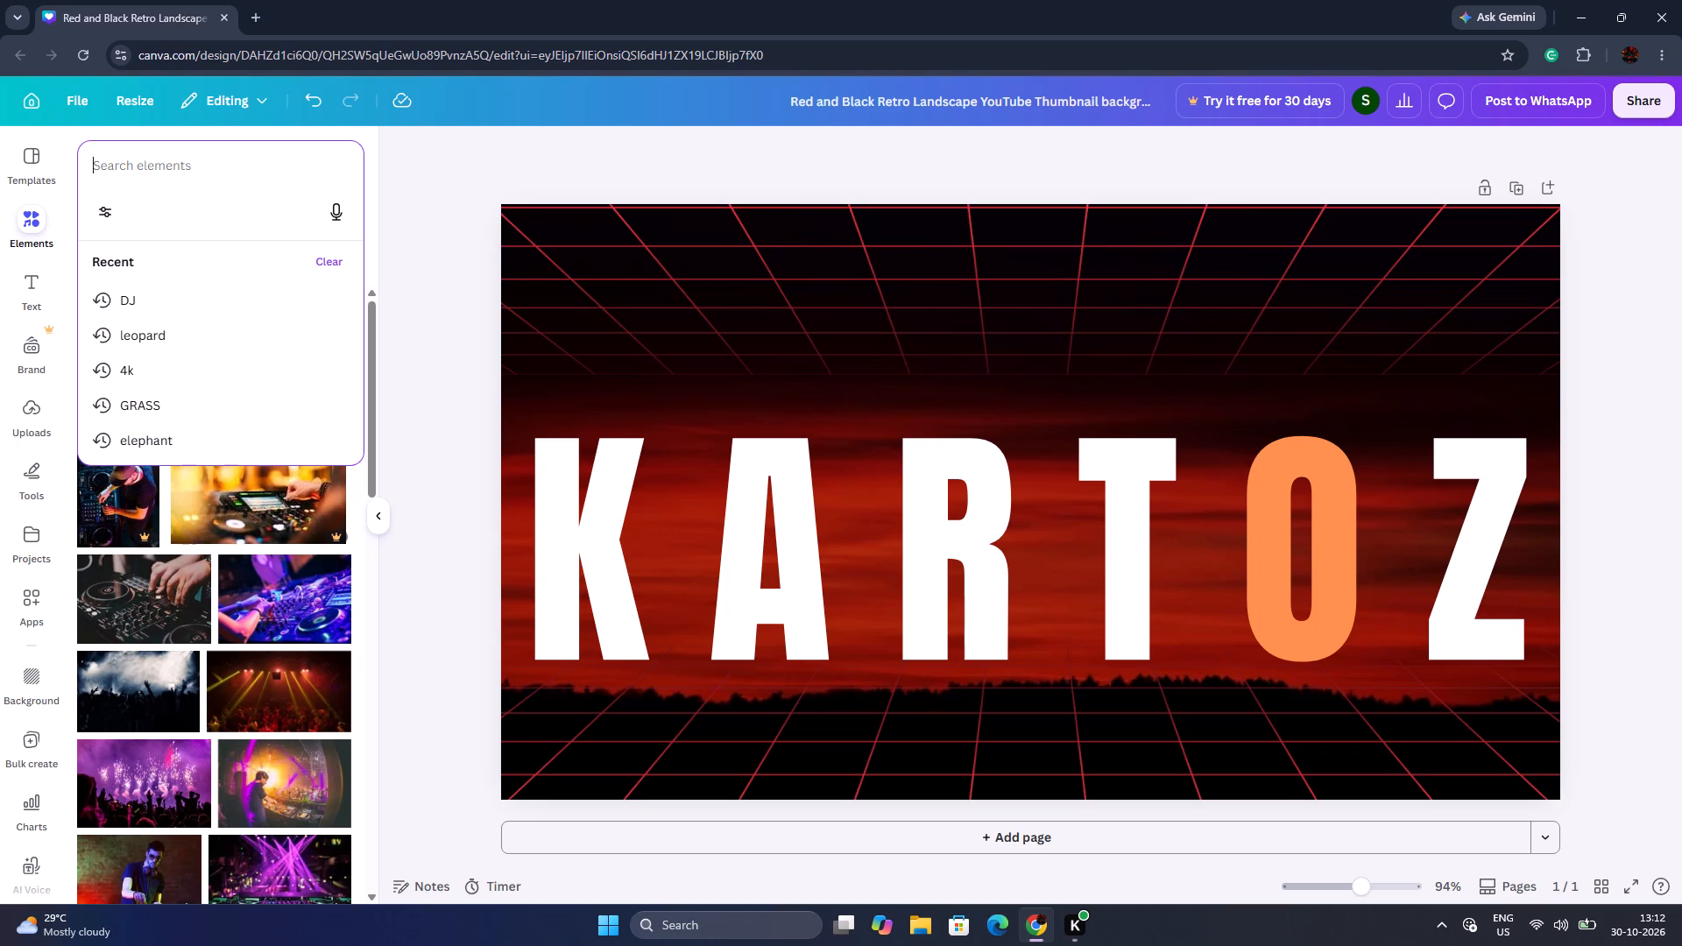
pyautogui.write('DJ MAN')
pyautogui.press('space')
pyautogui.press('Return')
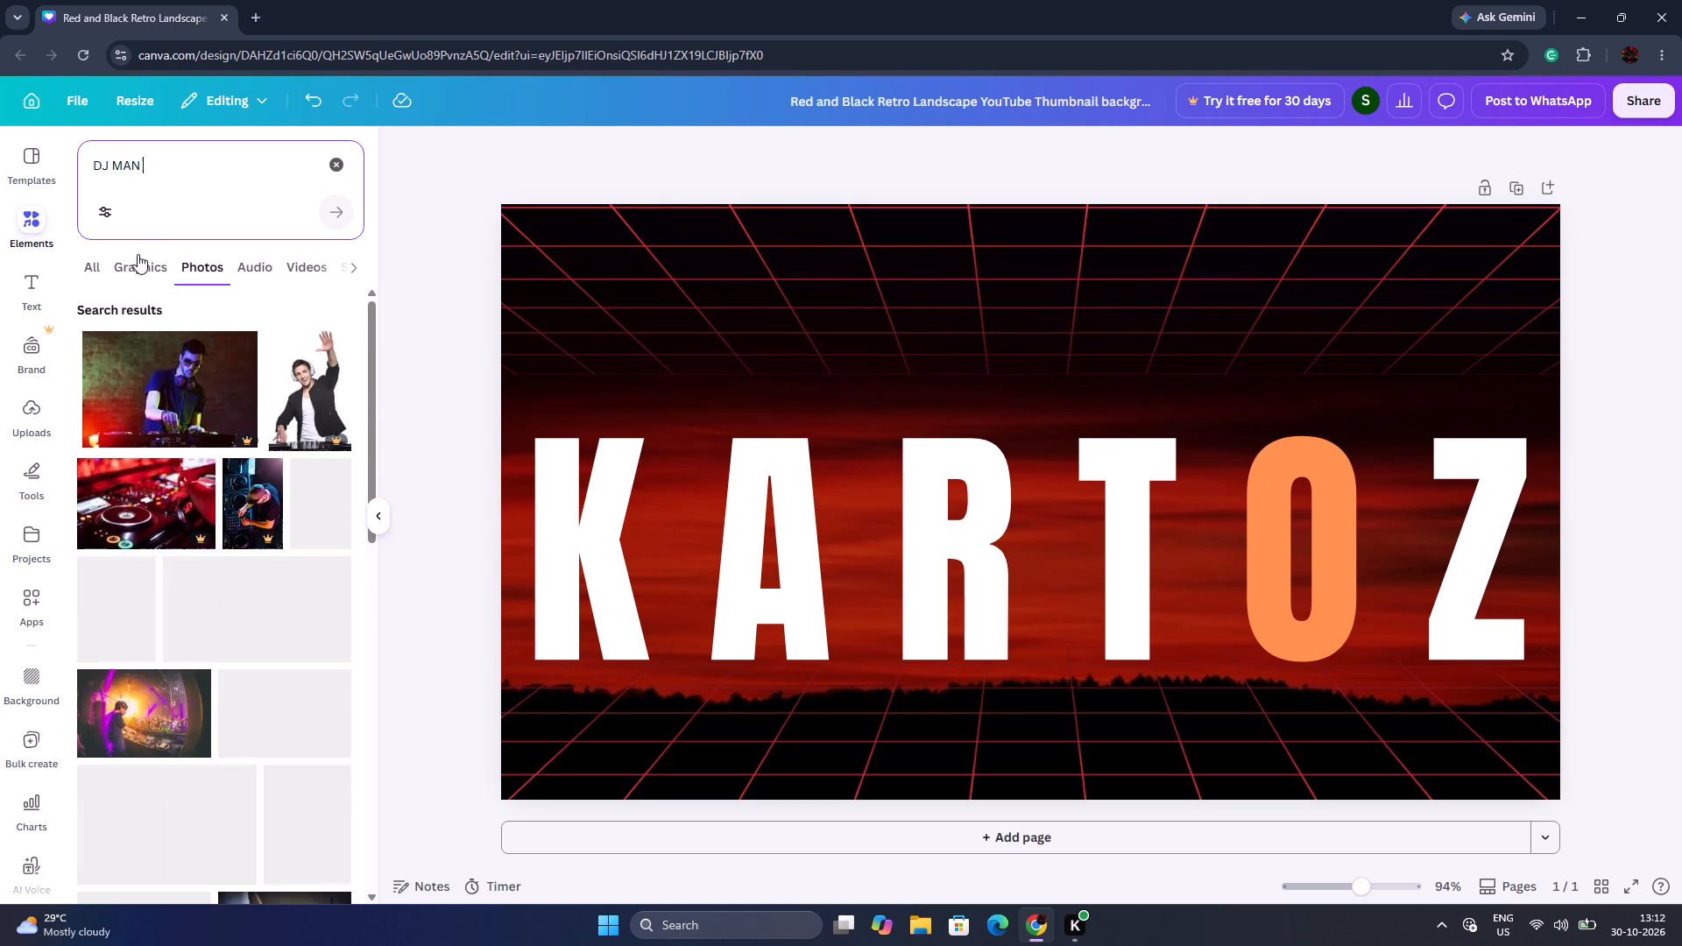
pyautogui.scroll(-1, 262, 612)
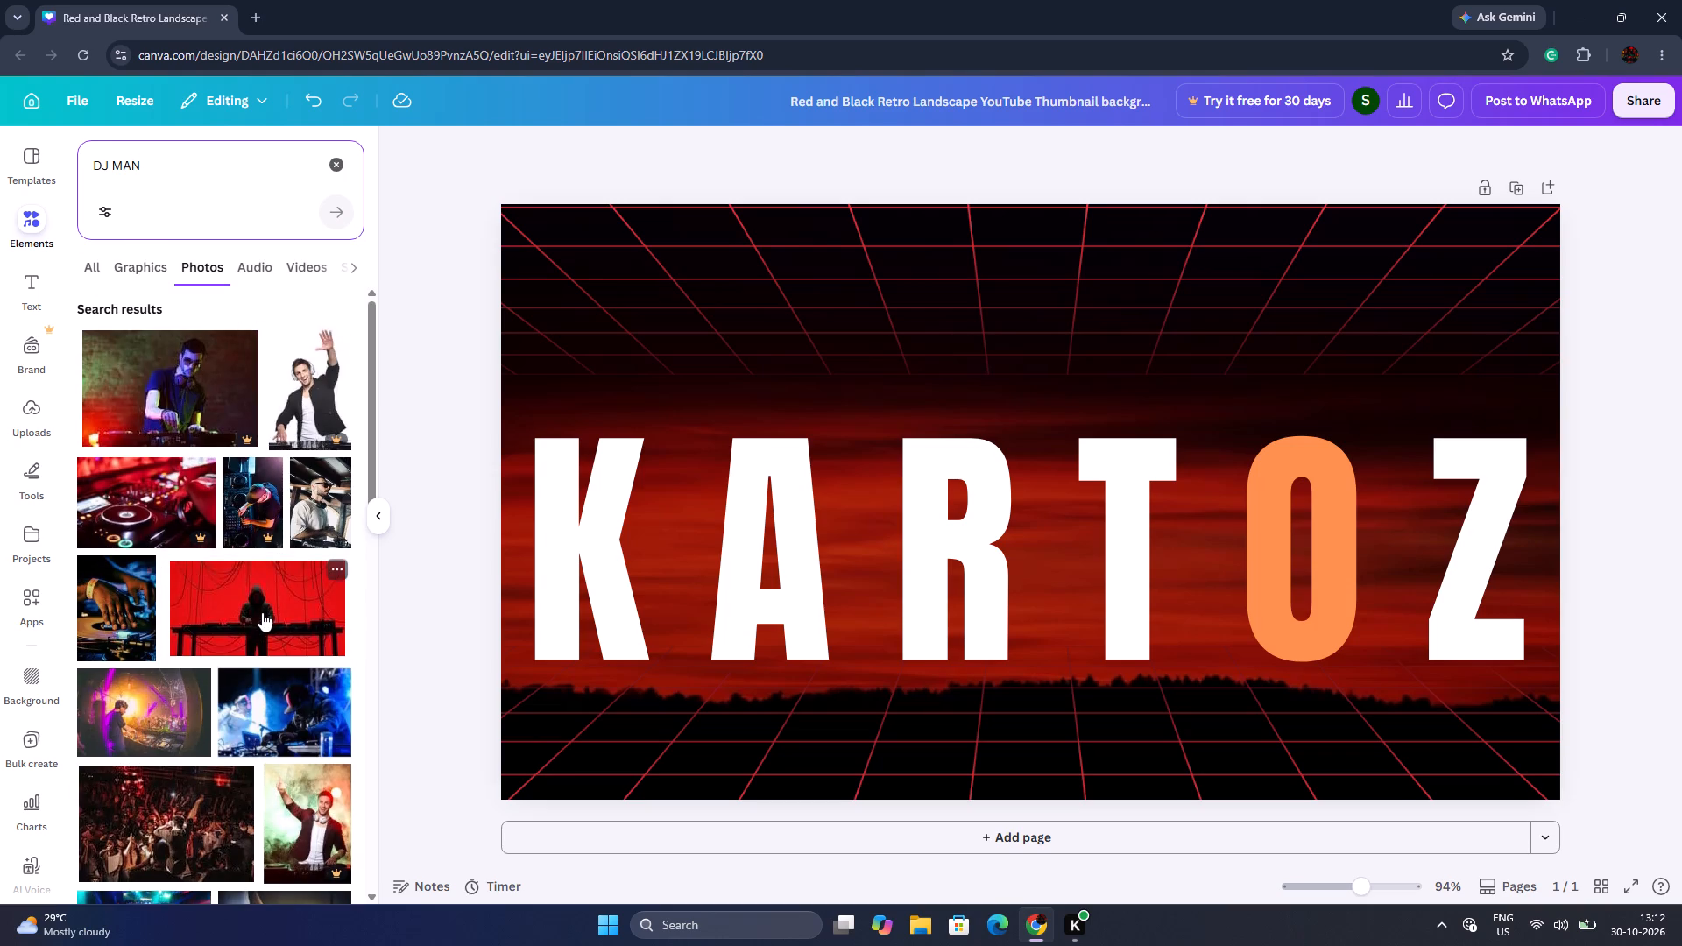
pyautogui.scroll(-7, 262, 612)
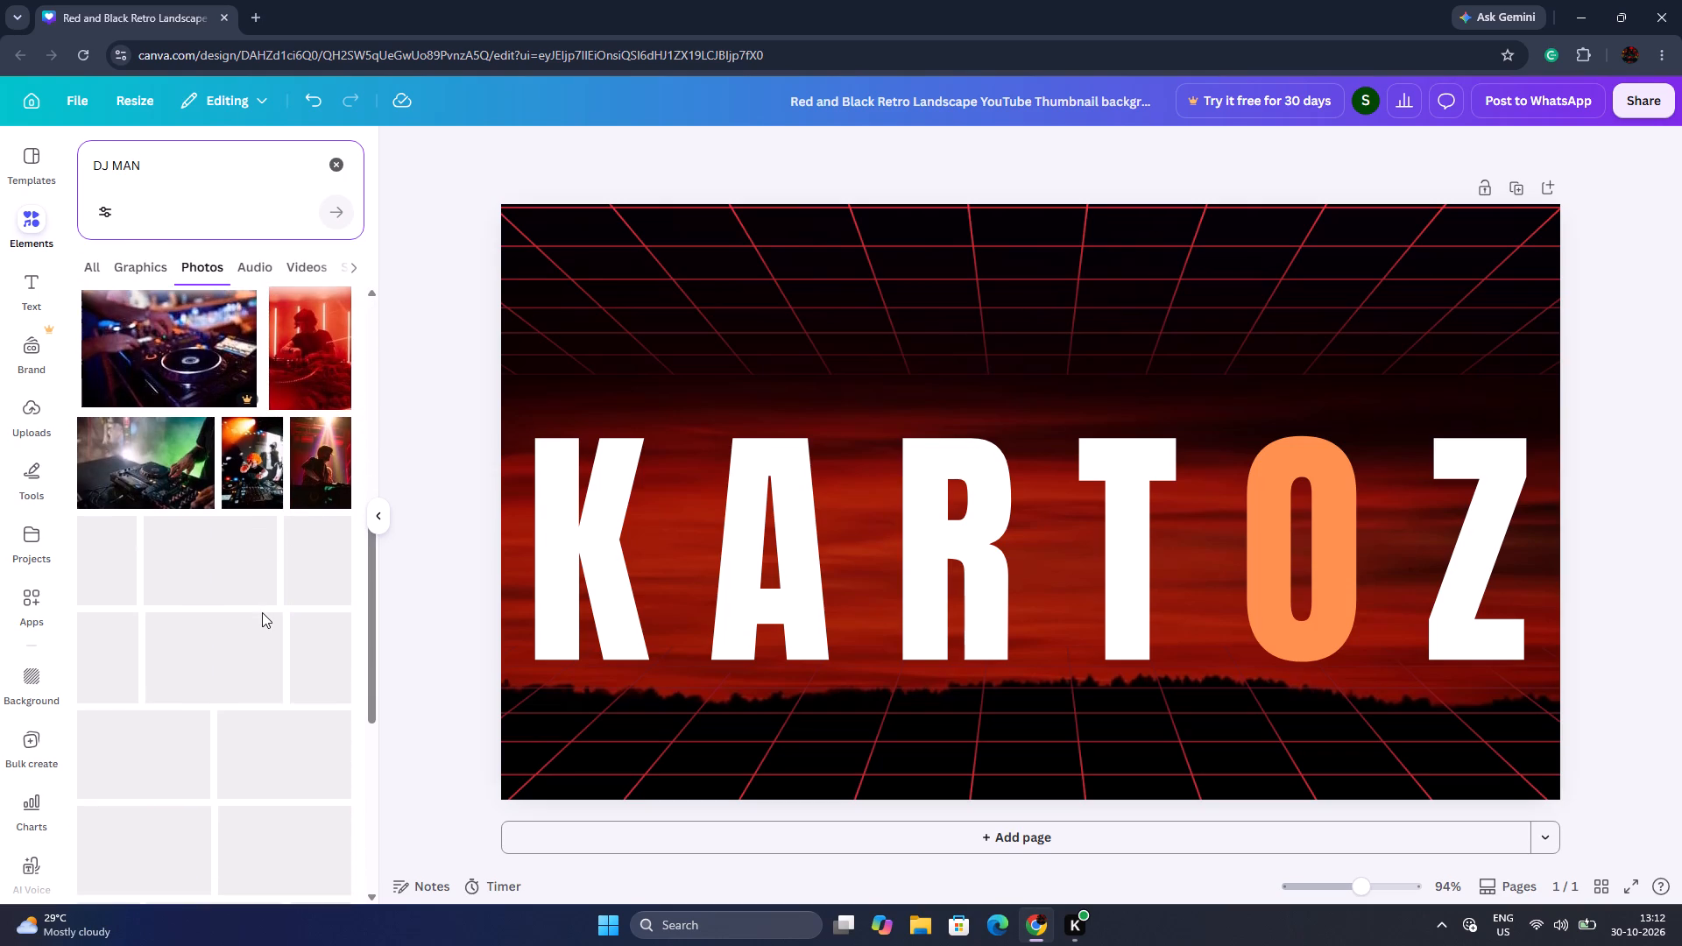
pyautogui.scroll(9, 224, 598)
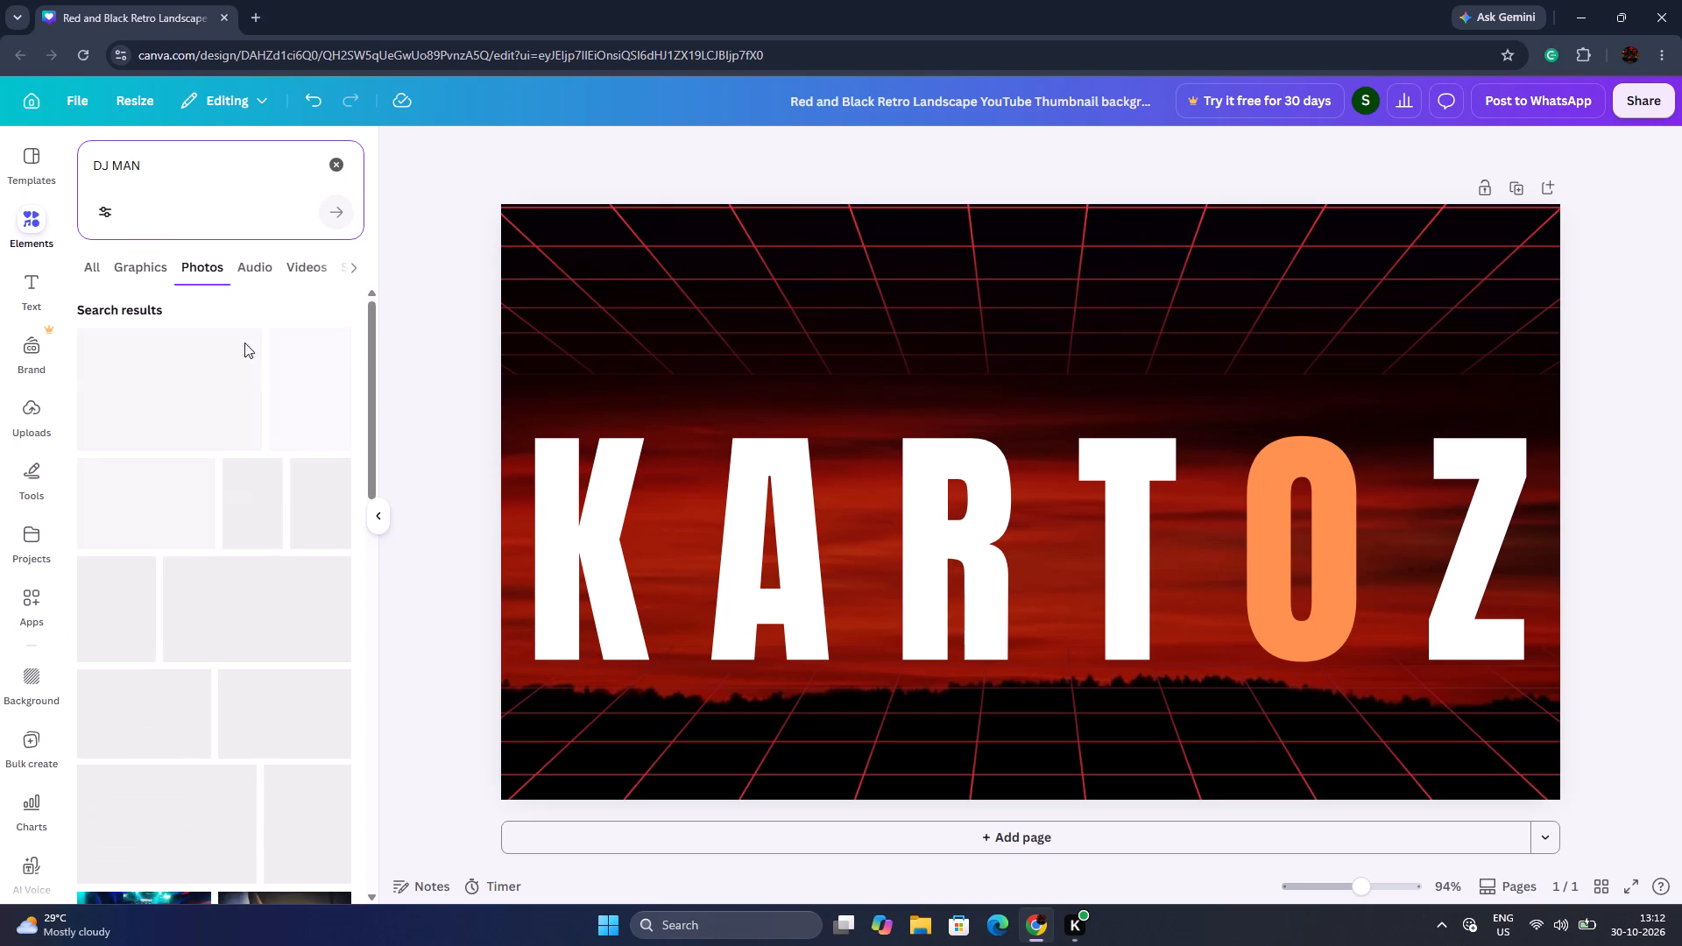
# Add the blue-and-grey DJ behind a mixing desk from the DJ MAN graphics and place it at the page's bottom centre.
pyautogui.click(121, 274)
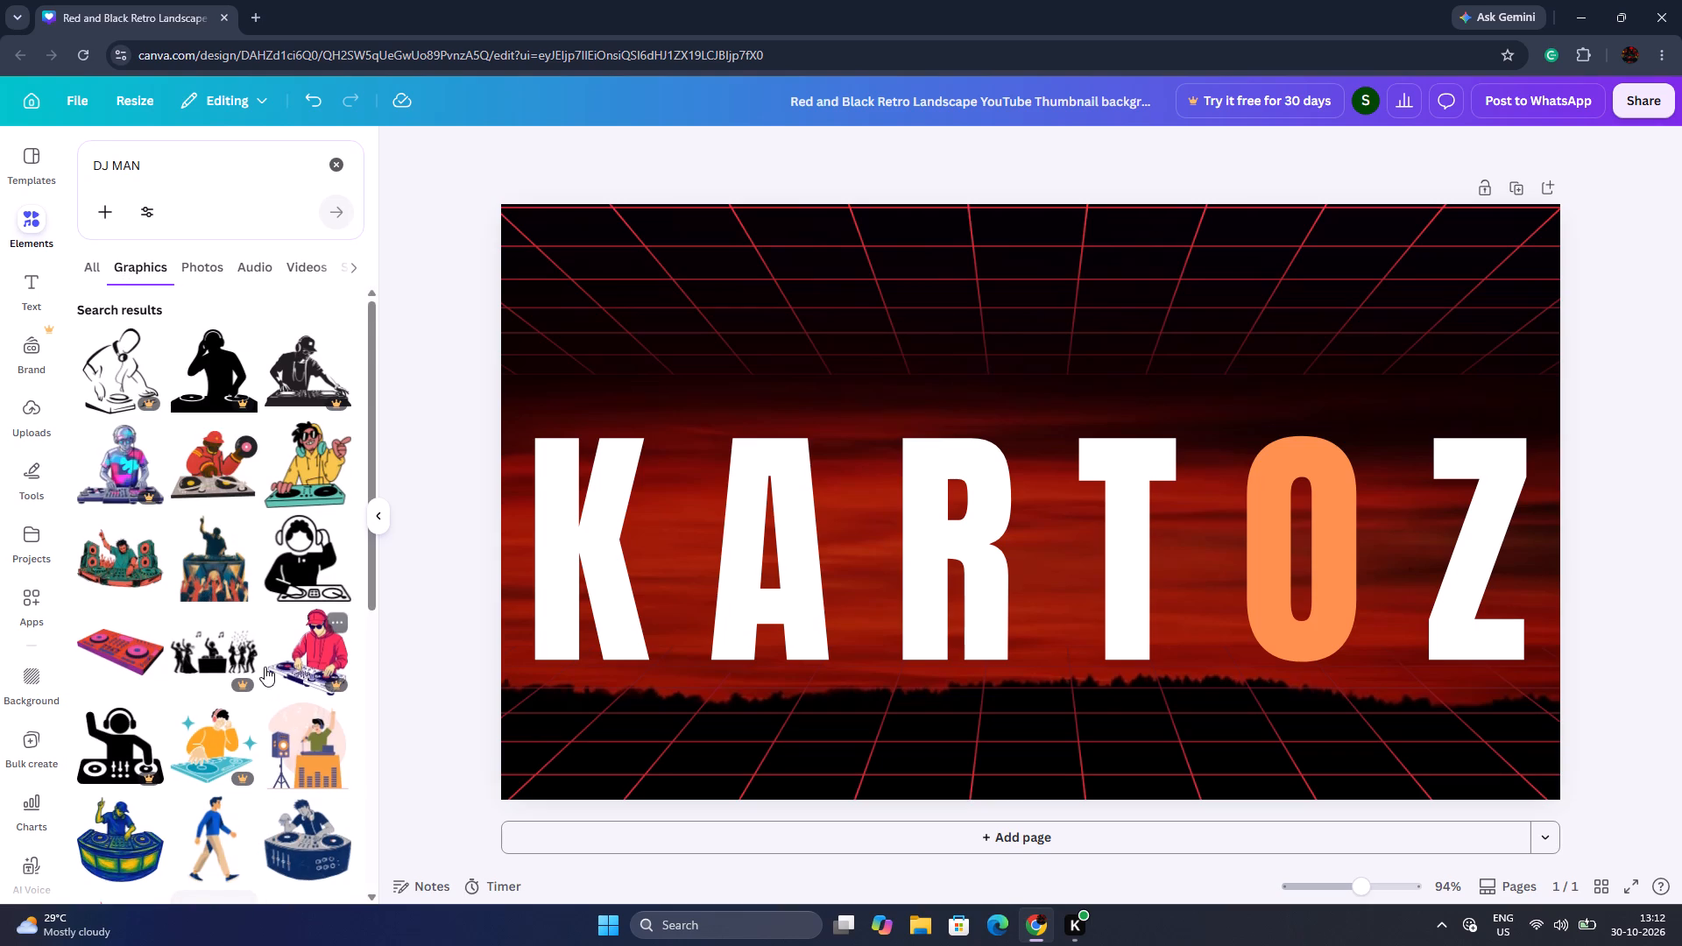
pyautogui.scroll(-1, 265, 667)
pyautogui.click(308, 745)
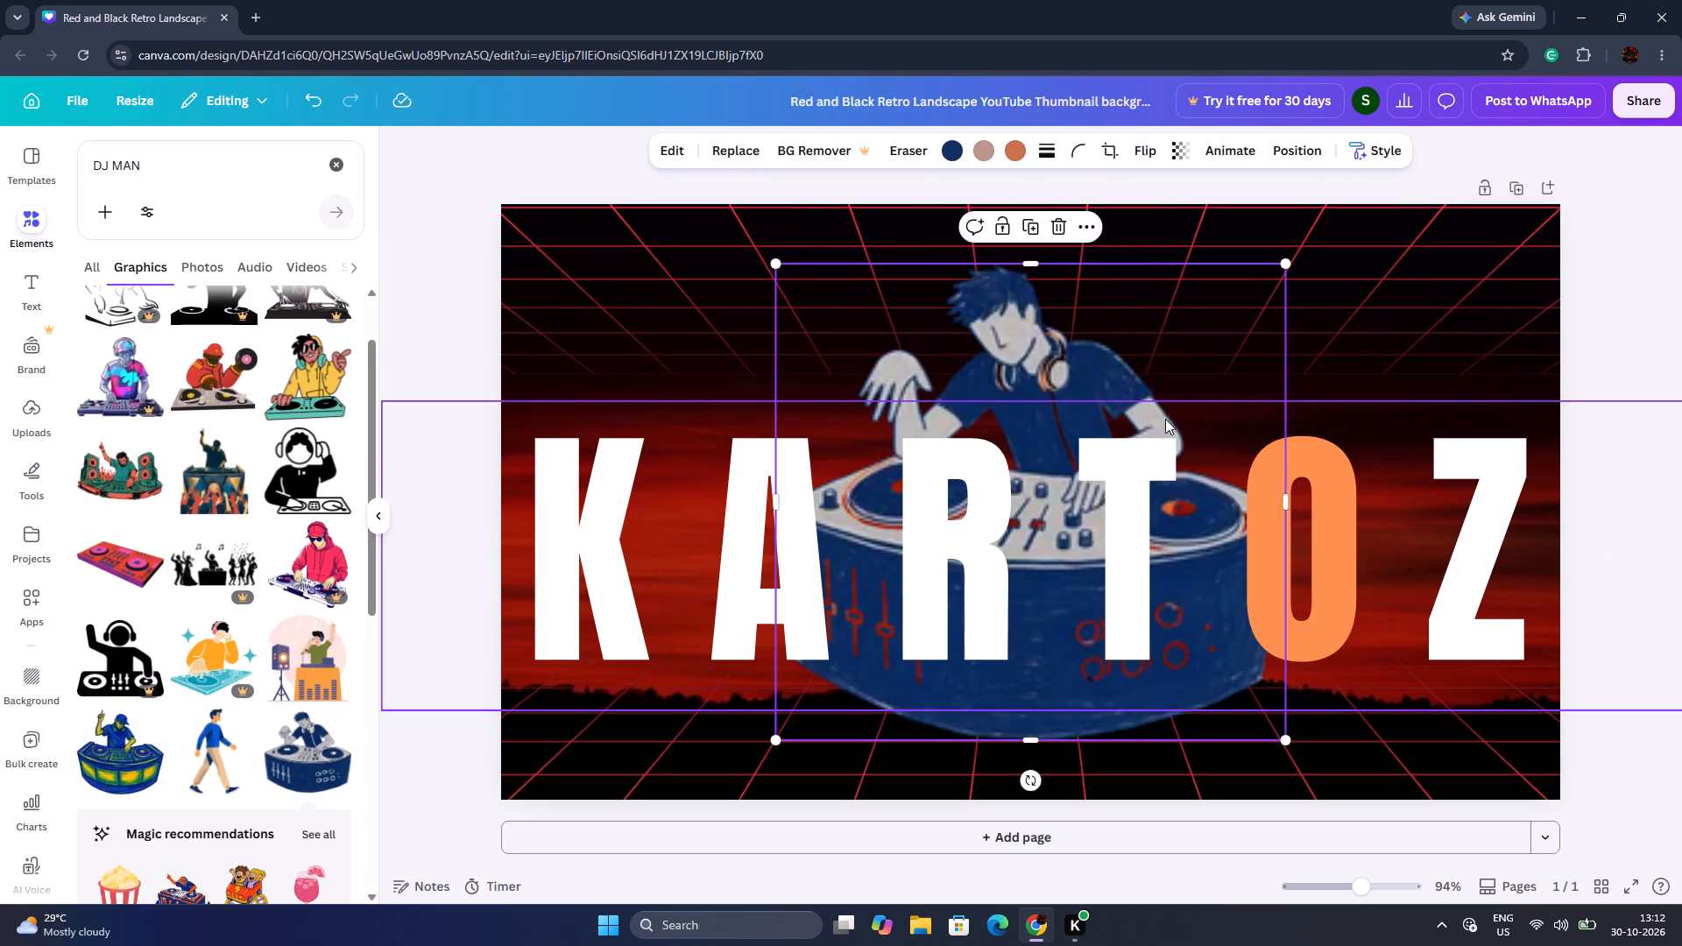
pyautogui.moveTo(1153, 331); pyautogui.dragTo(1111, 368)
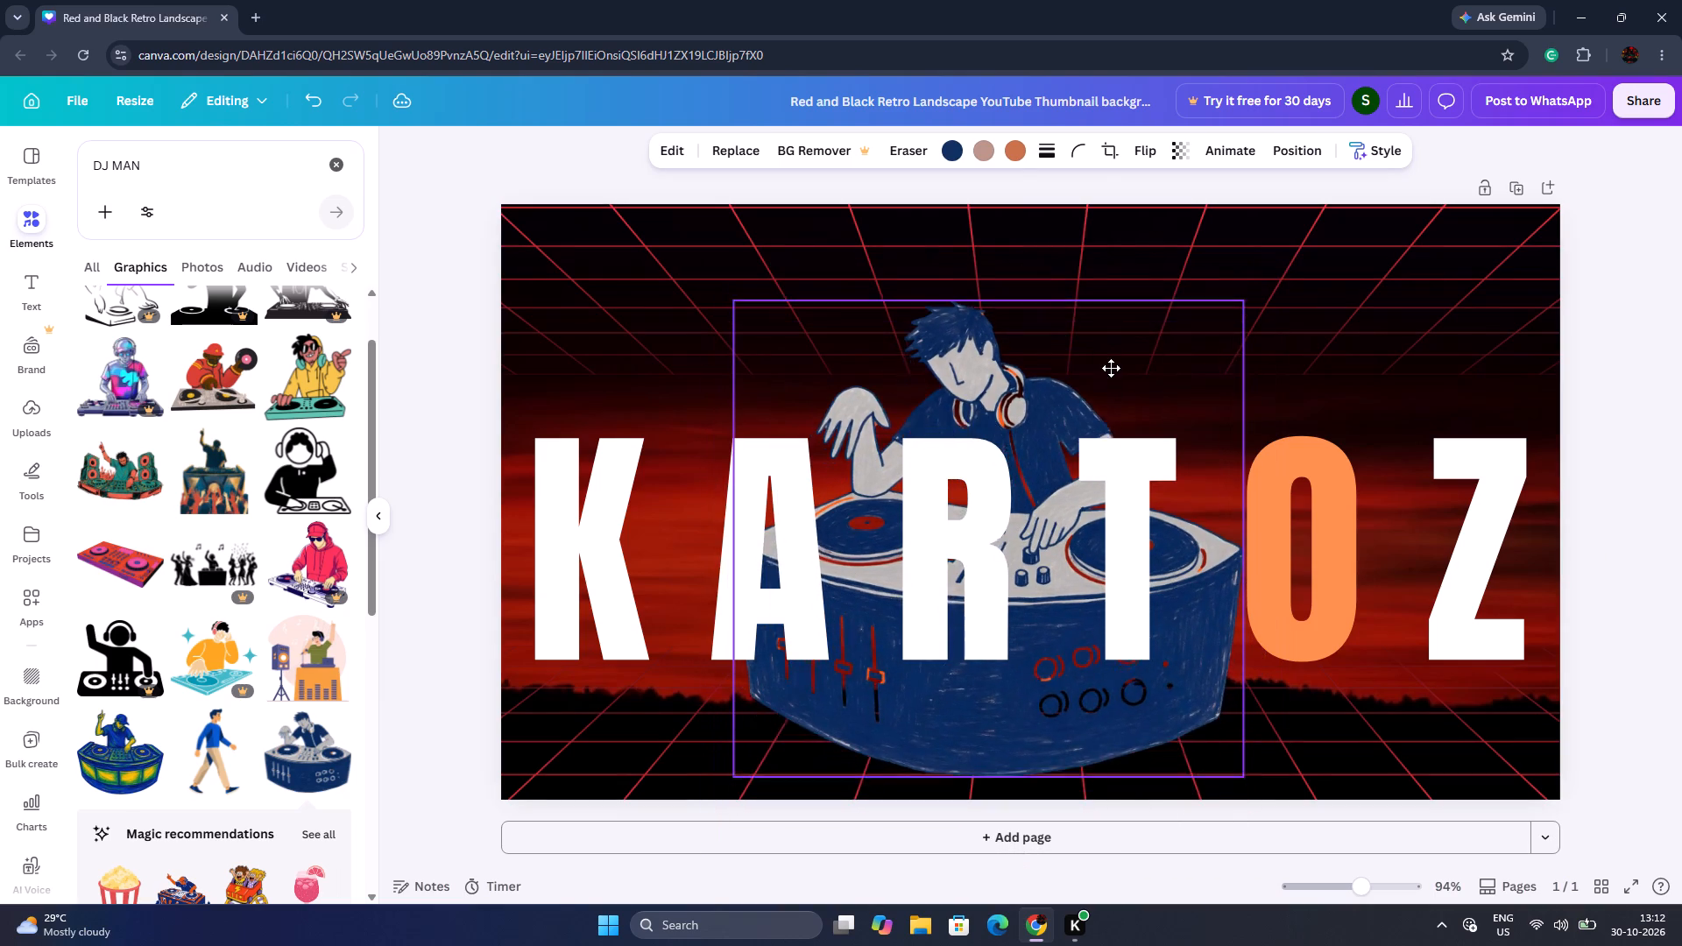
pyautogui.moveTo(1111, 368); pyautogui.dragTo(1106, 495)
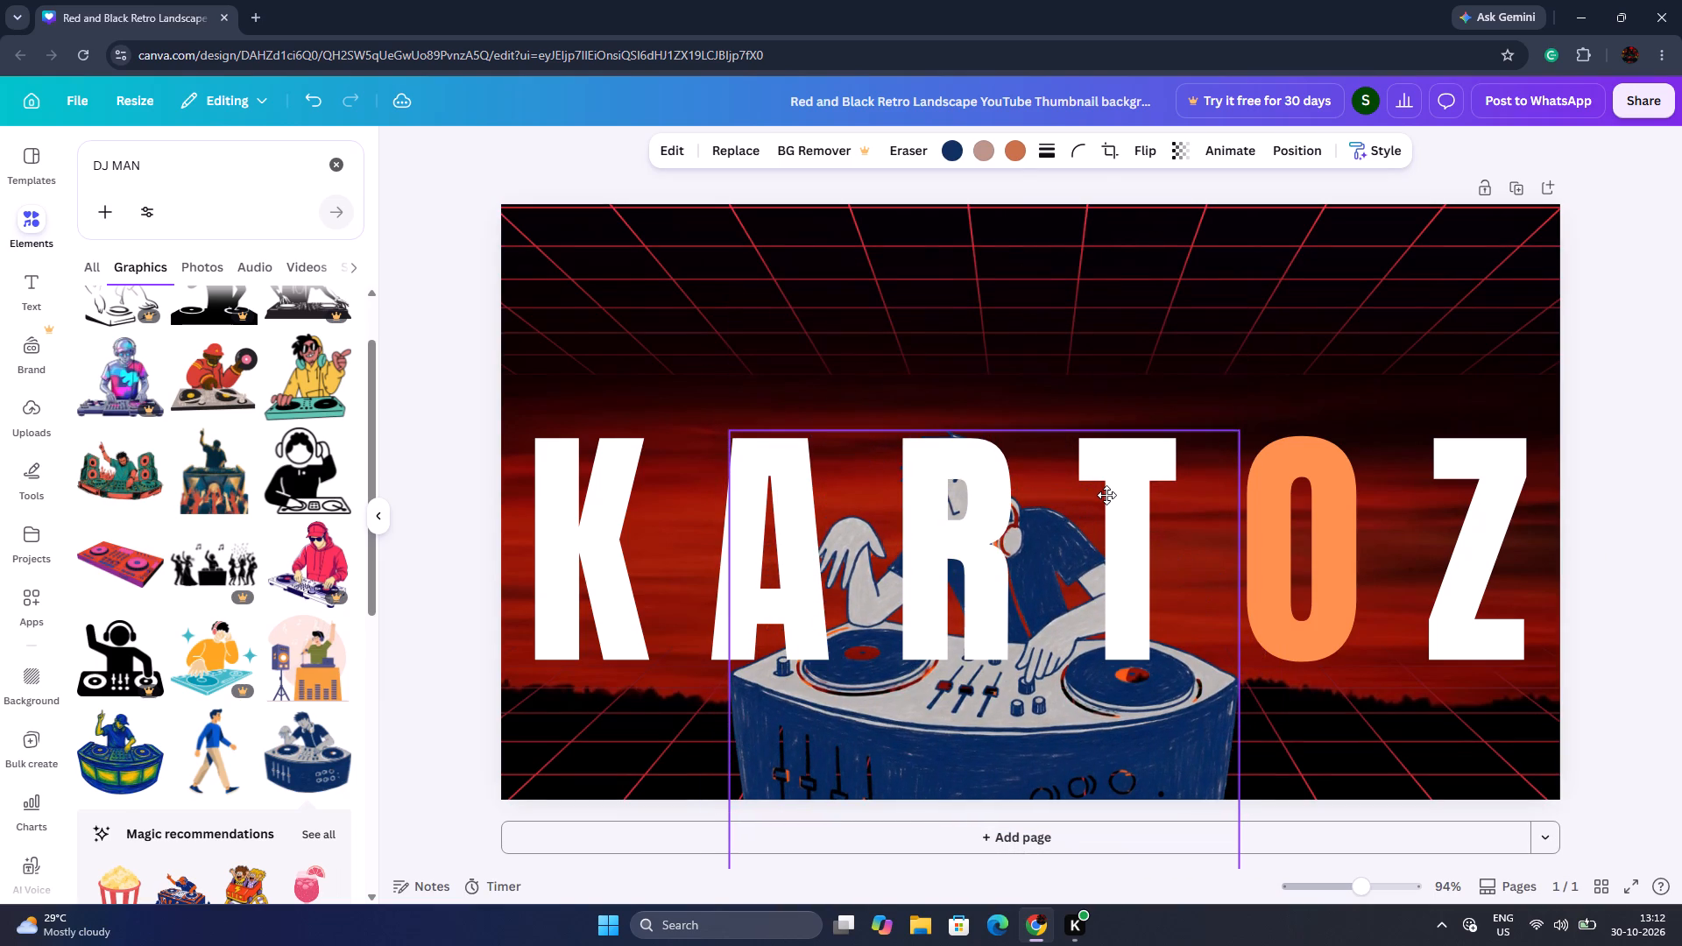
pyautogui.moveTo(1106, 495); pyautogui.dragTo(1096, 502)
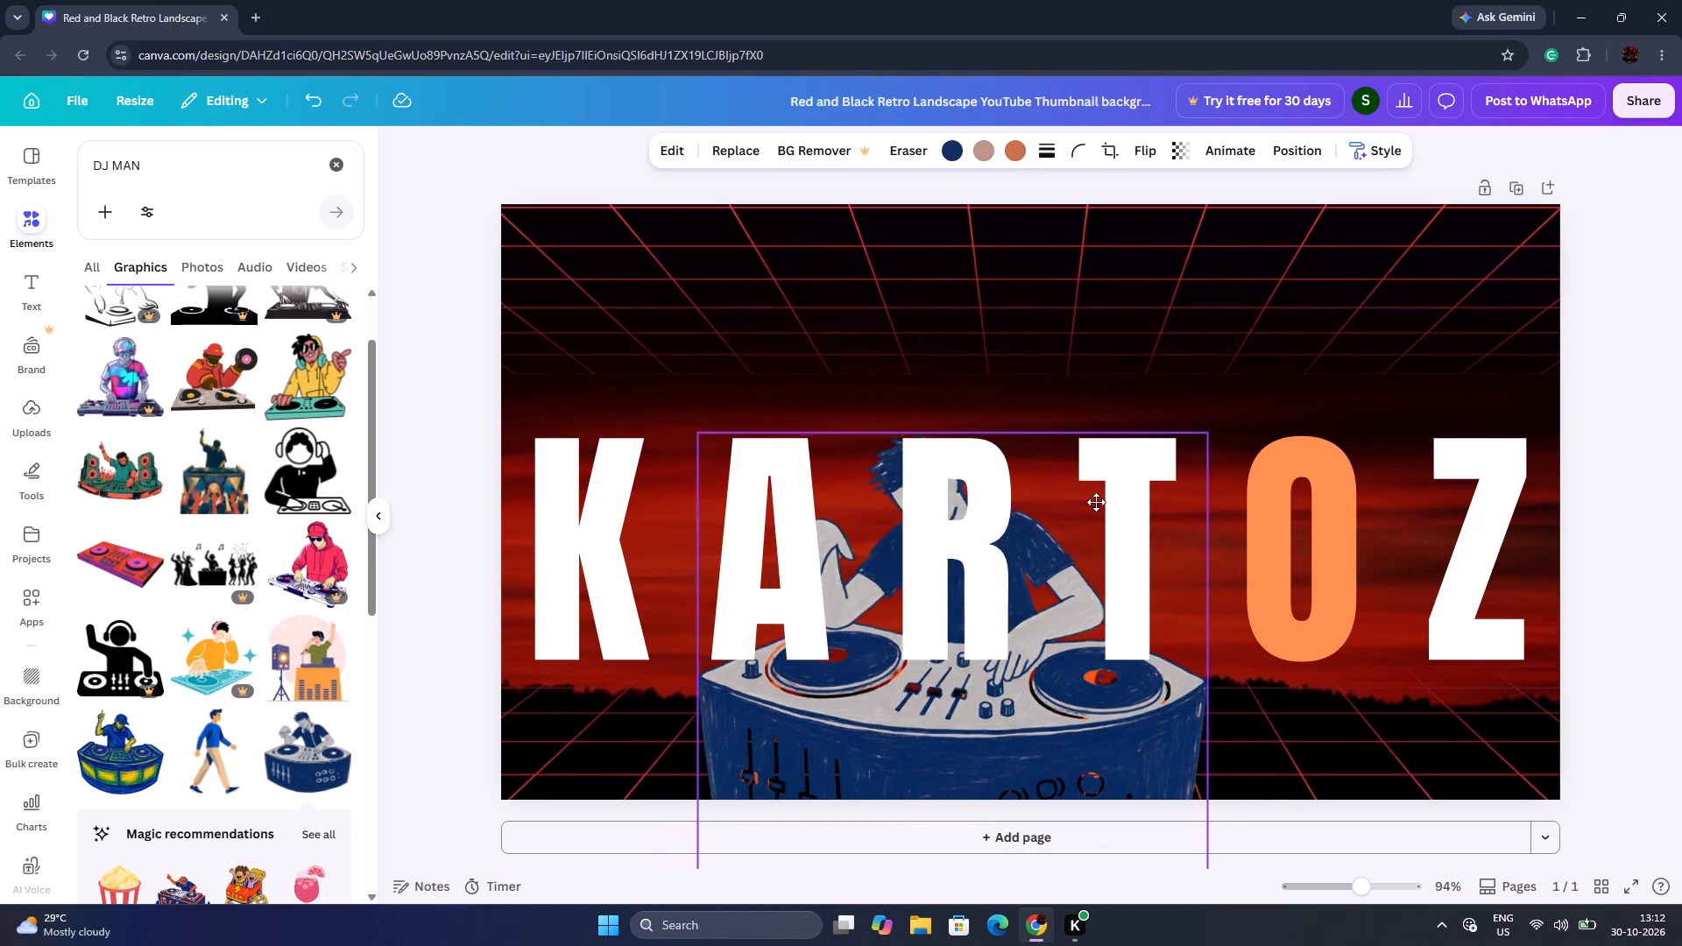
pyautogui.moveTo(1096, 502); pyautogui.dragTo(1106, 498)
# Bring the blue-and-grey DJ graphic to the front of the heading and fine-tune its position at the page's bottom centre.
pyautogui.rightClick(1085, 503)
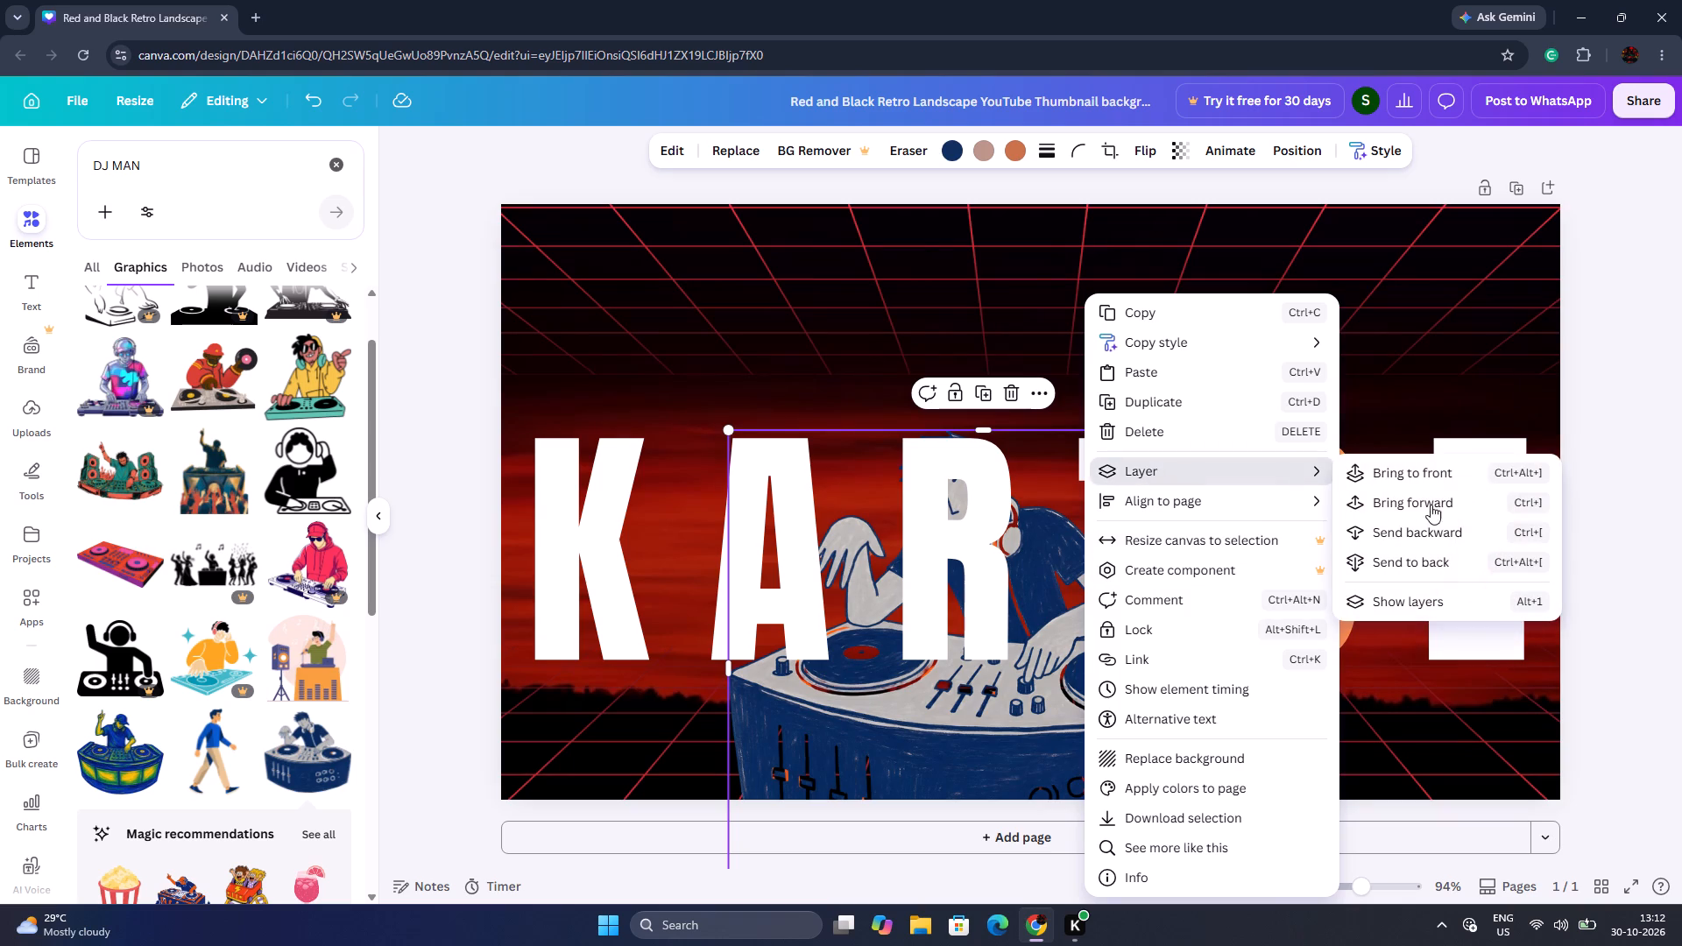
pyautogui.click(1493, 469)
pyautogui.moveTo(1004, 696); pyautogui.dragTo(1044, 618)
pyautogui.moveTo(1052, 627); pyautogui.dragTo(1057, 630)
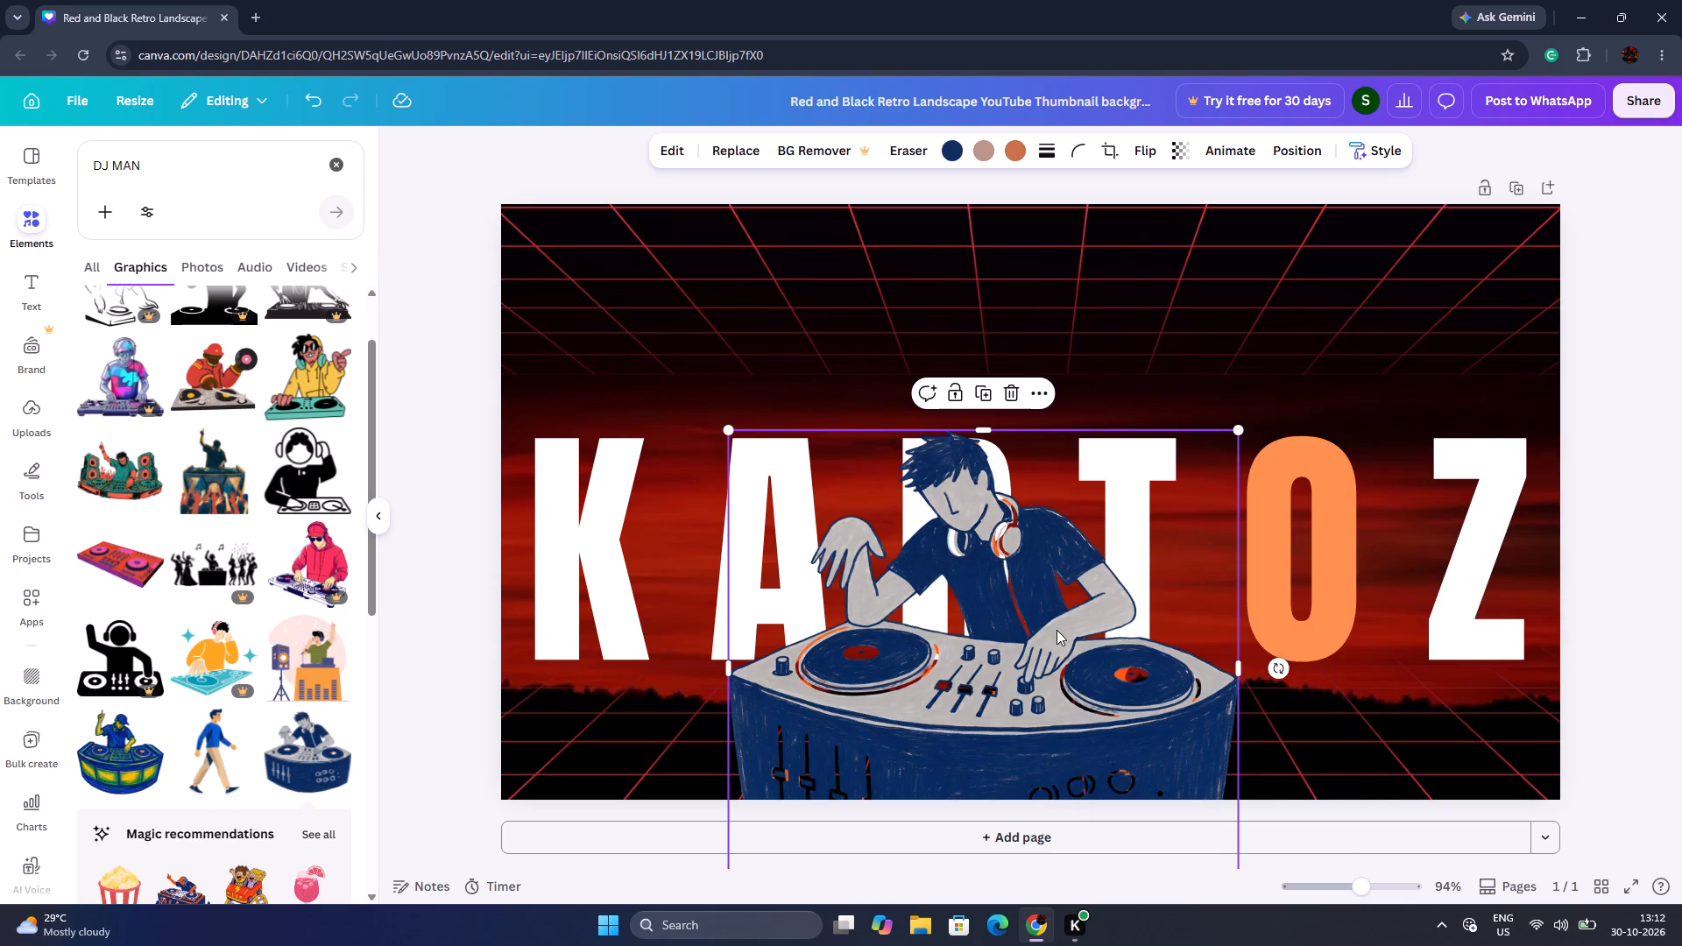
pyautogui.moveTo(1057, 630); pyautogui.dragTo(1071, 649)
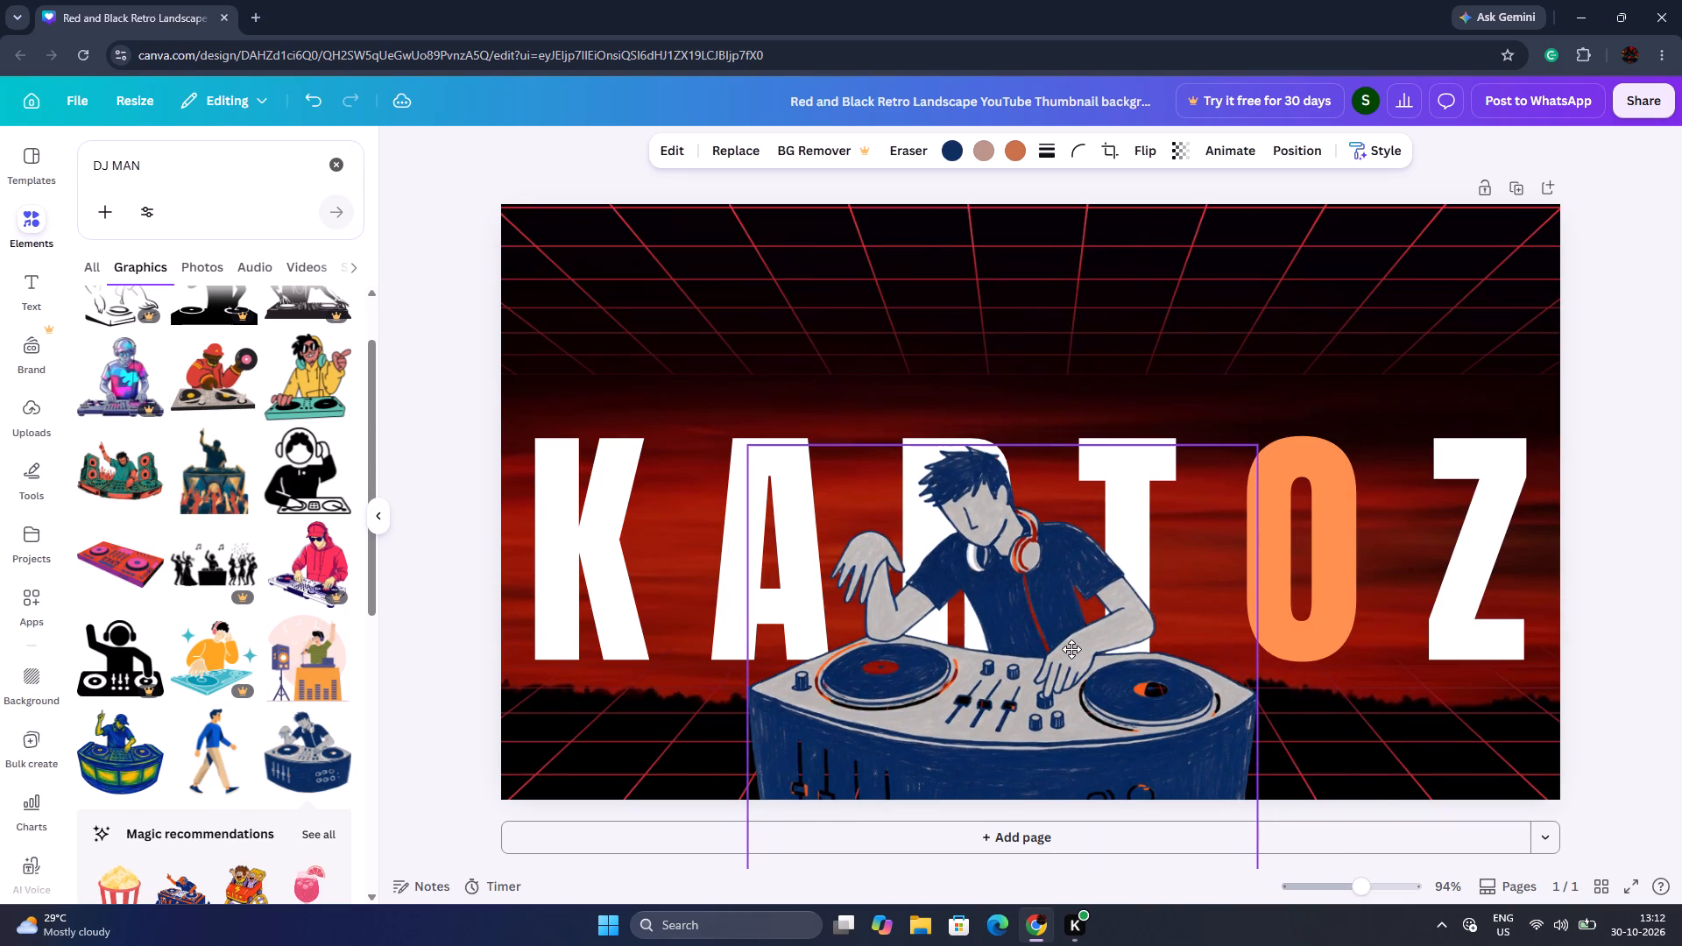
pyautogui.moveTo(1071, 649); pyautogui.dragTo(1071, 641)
# Move the K A R T O Z heading up, above the middle of the page, keeping it horizontally centred.
pyautogui.moveTo(660, 537); pyautogui.dragTo(657, 433)
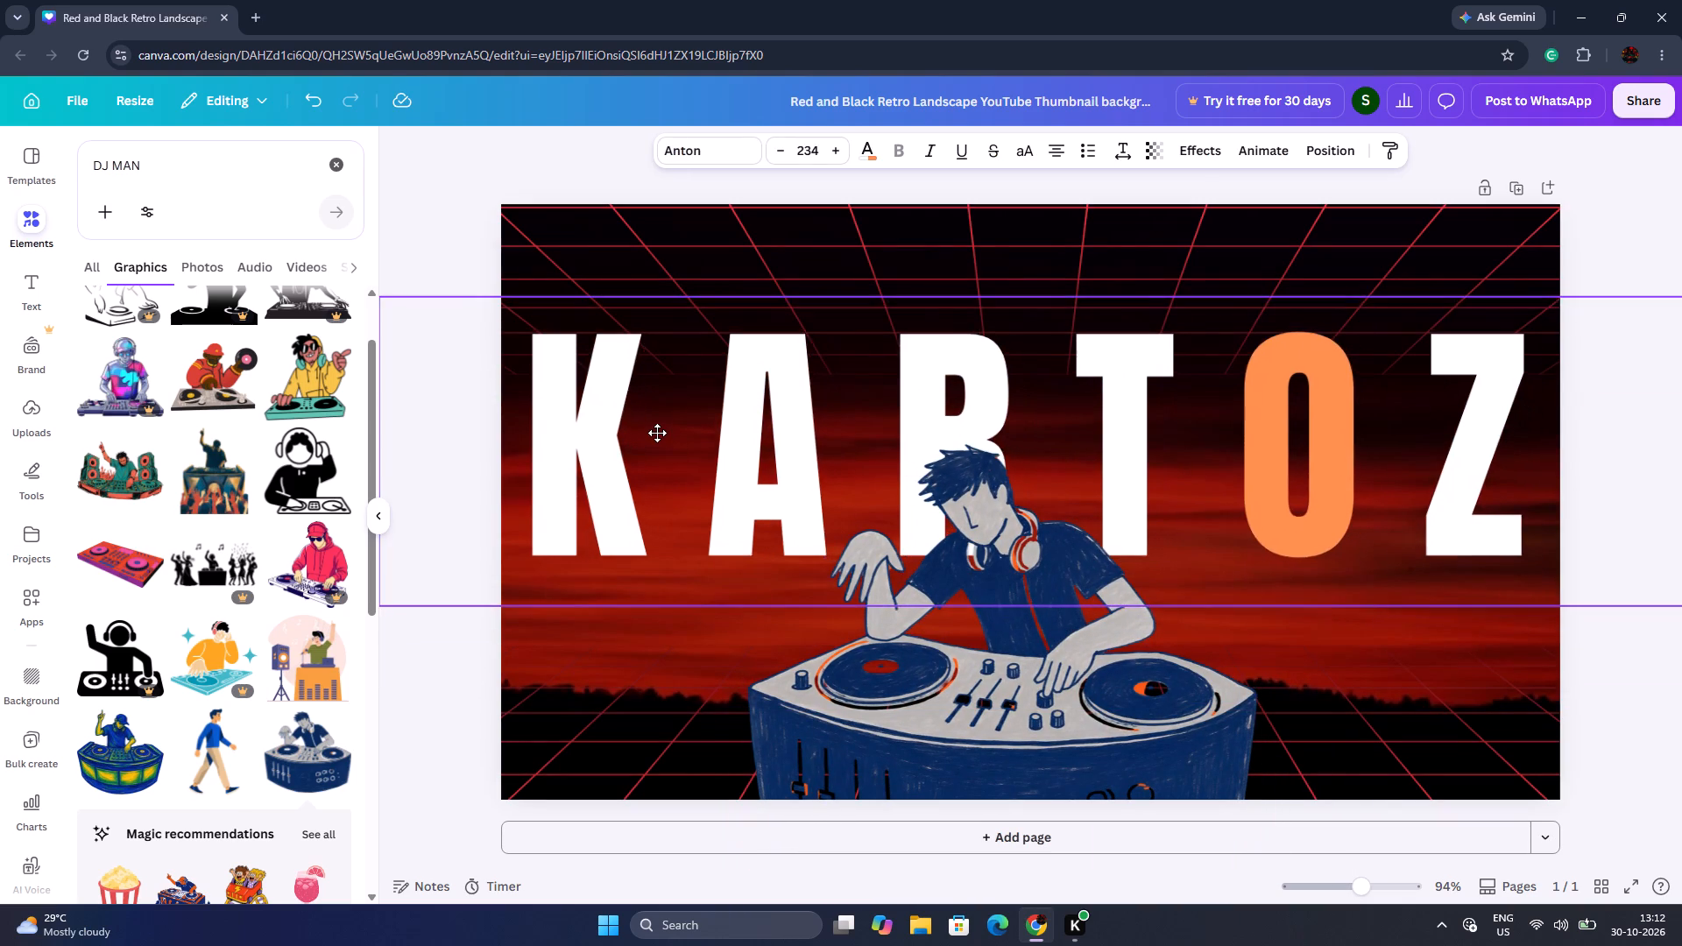
pyautogui.moveTo(657, 433); pyautogui.dragTo(666, 420)
pyautogui.click(666, 420)
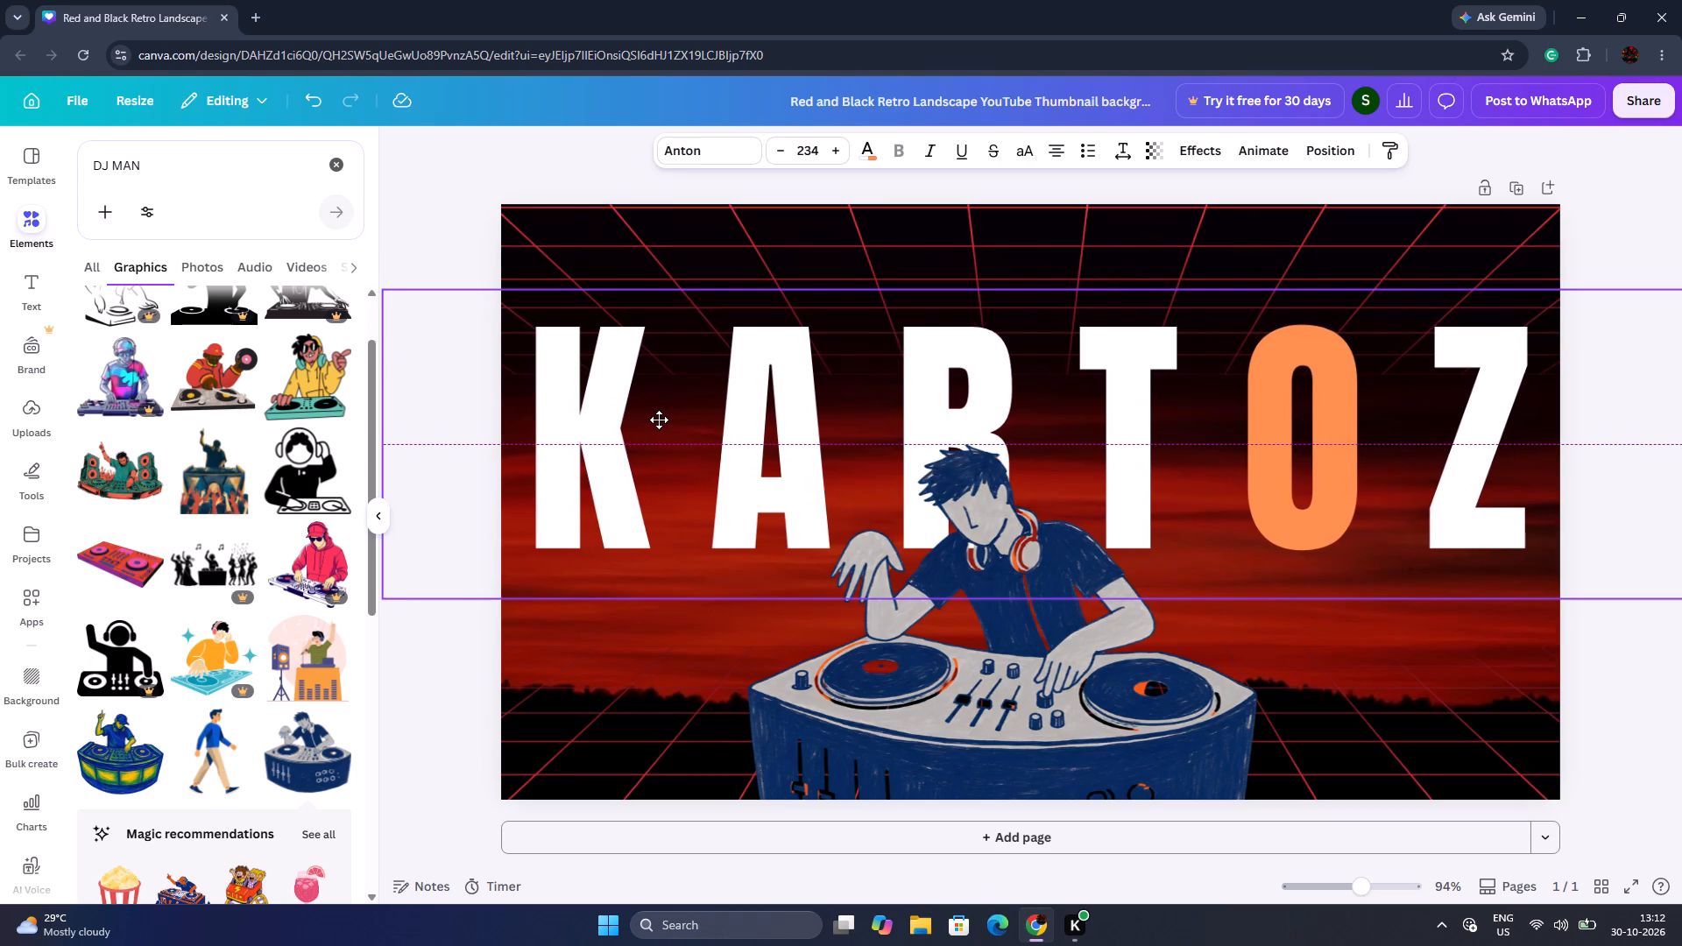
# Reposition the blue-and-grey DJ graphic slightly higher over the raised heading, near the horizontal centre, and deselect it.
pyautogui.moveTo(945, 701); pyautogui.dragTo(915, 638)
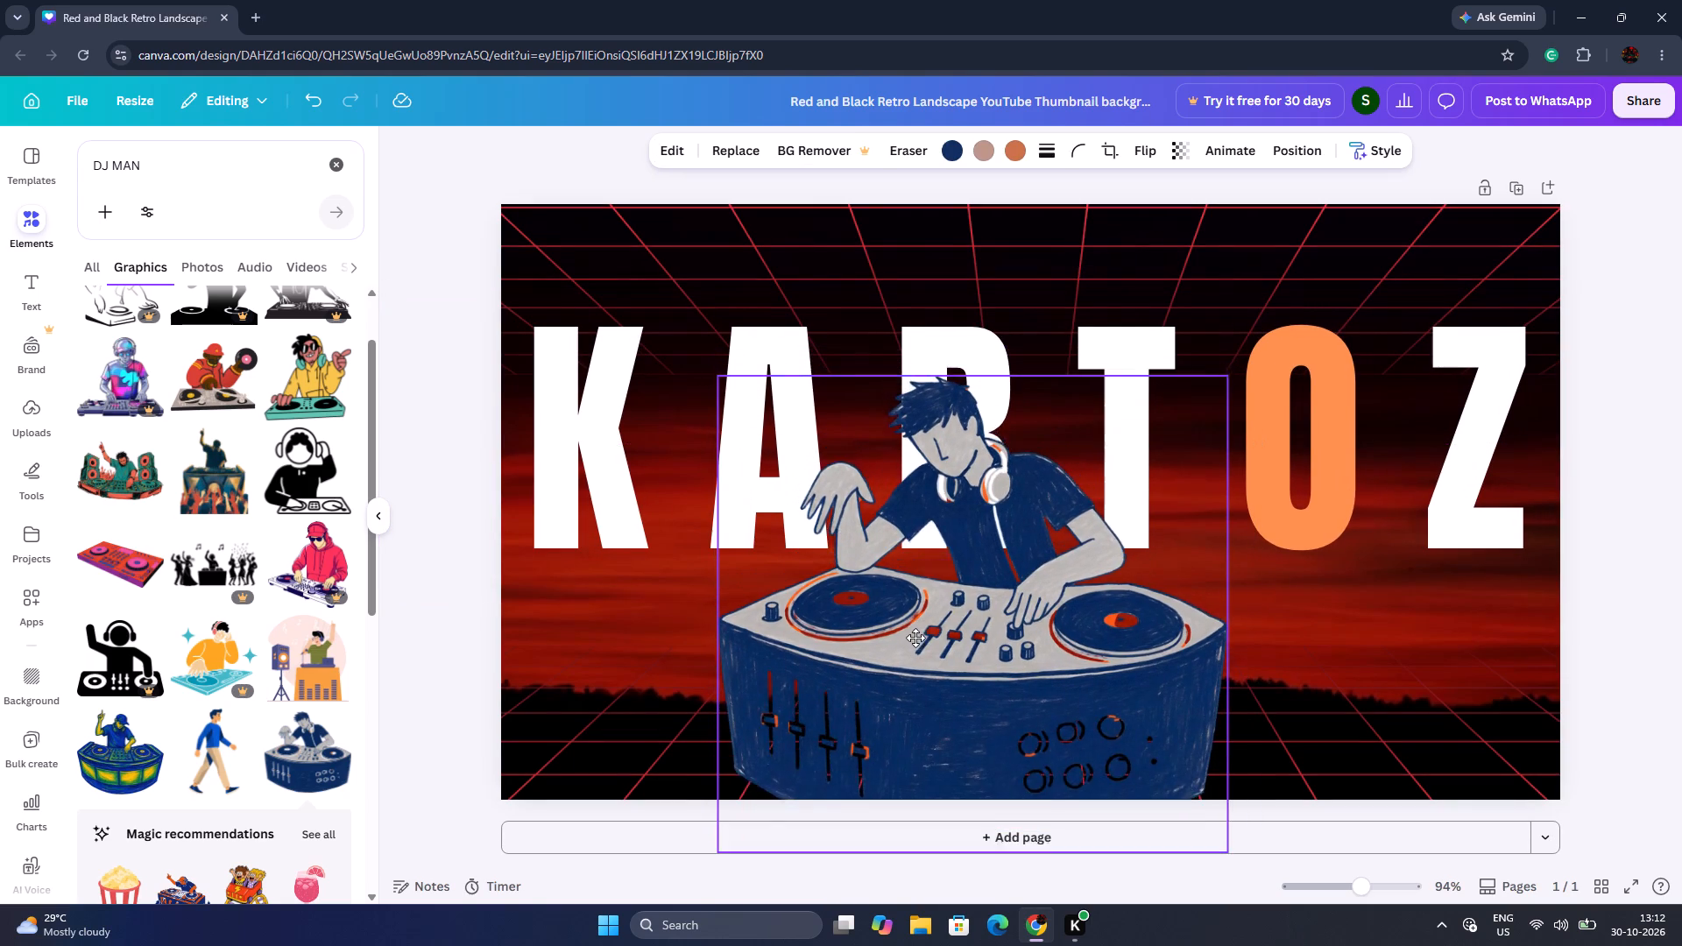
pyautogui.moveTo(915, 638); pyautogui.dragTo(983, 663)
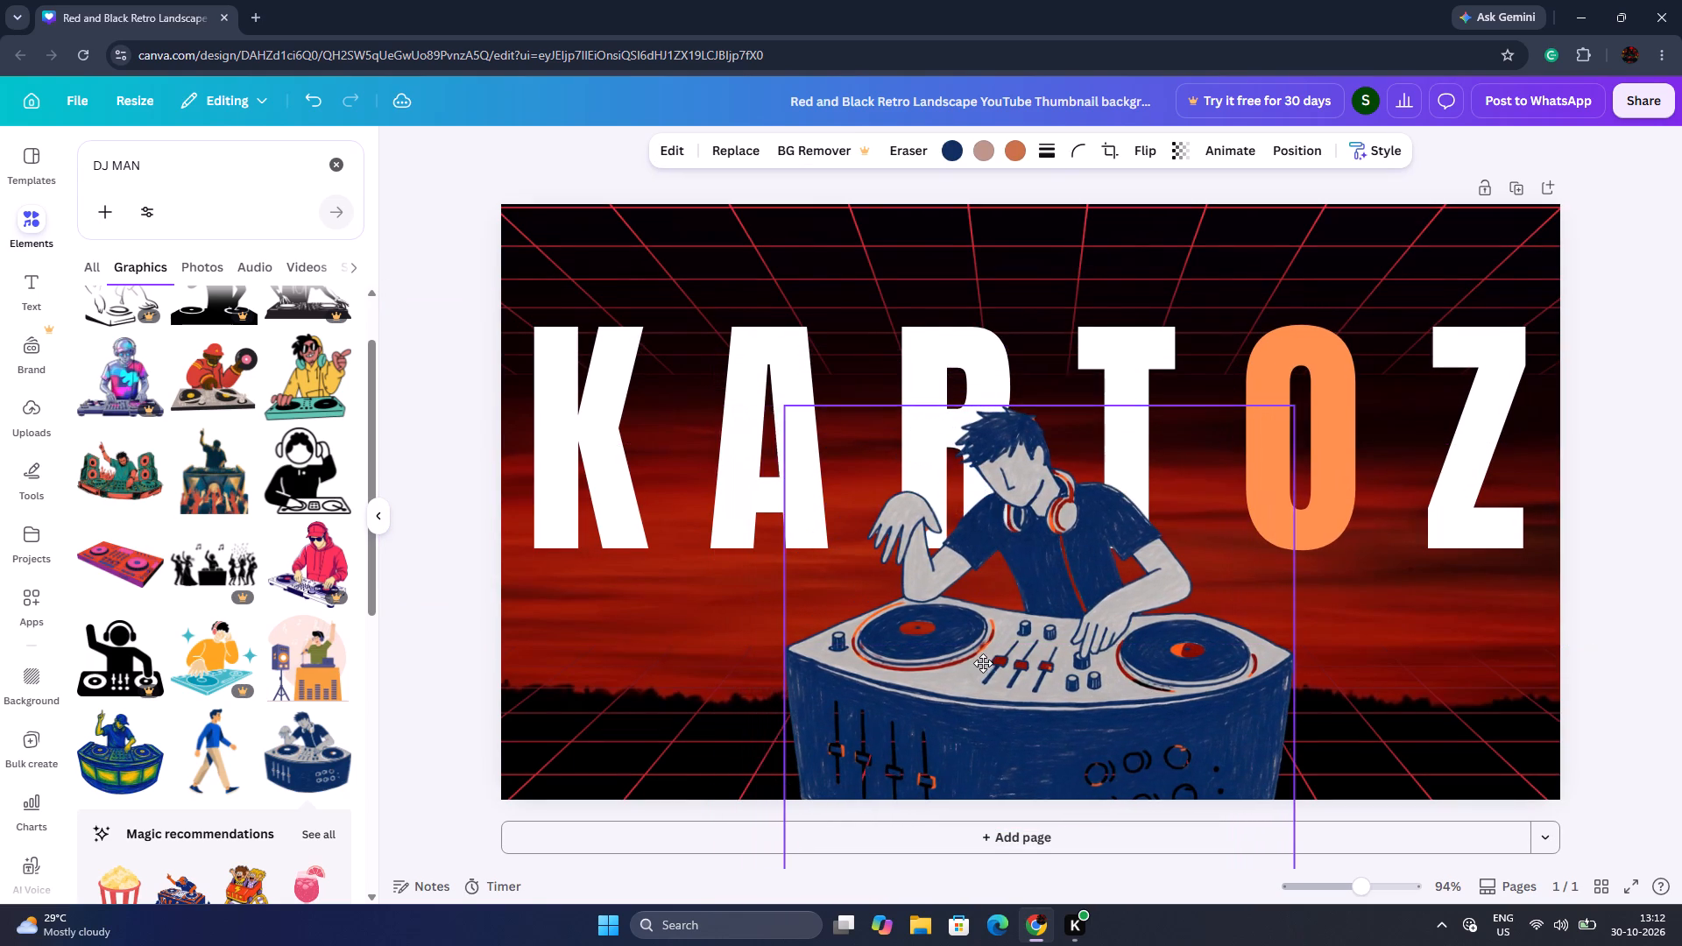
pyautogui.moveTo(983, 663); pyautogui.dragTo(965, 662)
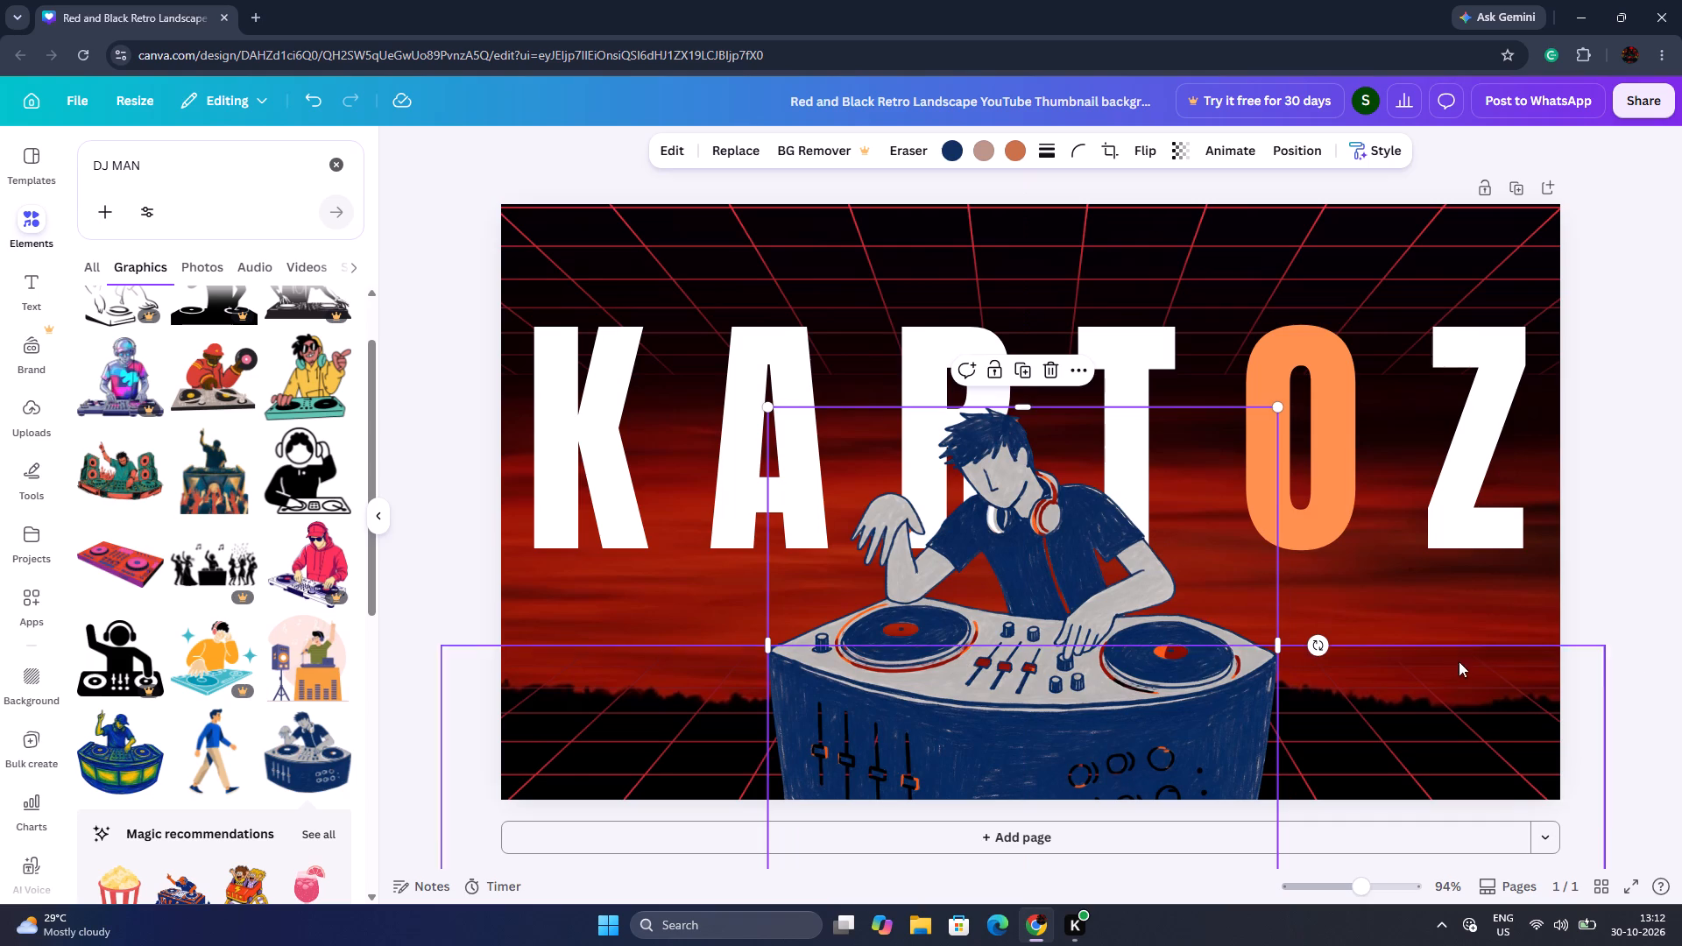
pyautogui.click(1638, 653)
# Add the blue-and-yellow DJ with a raised finger, set it aside, and delete the blue-and-grey DJ graphic.
pyautogui.click(114, 742)
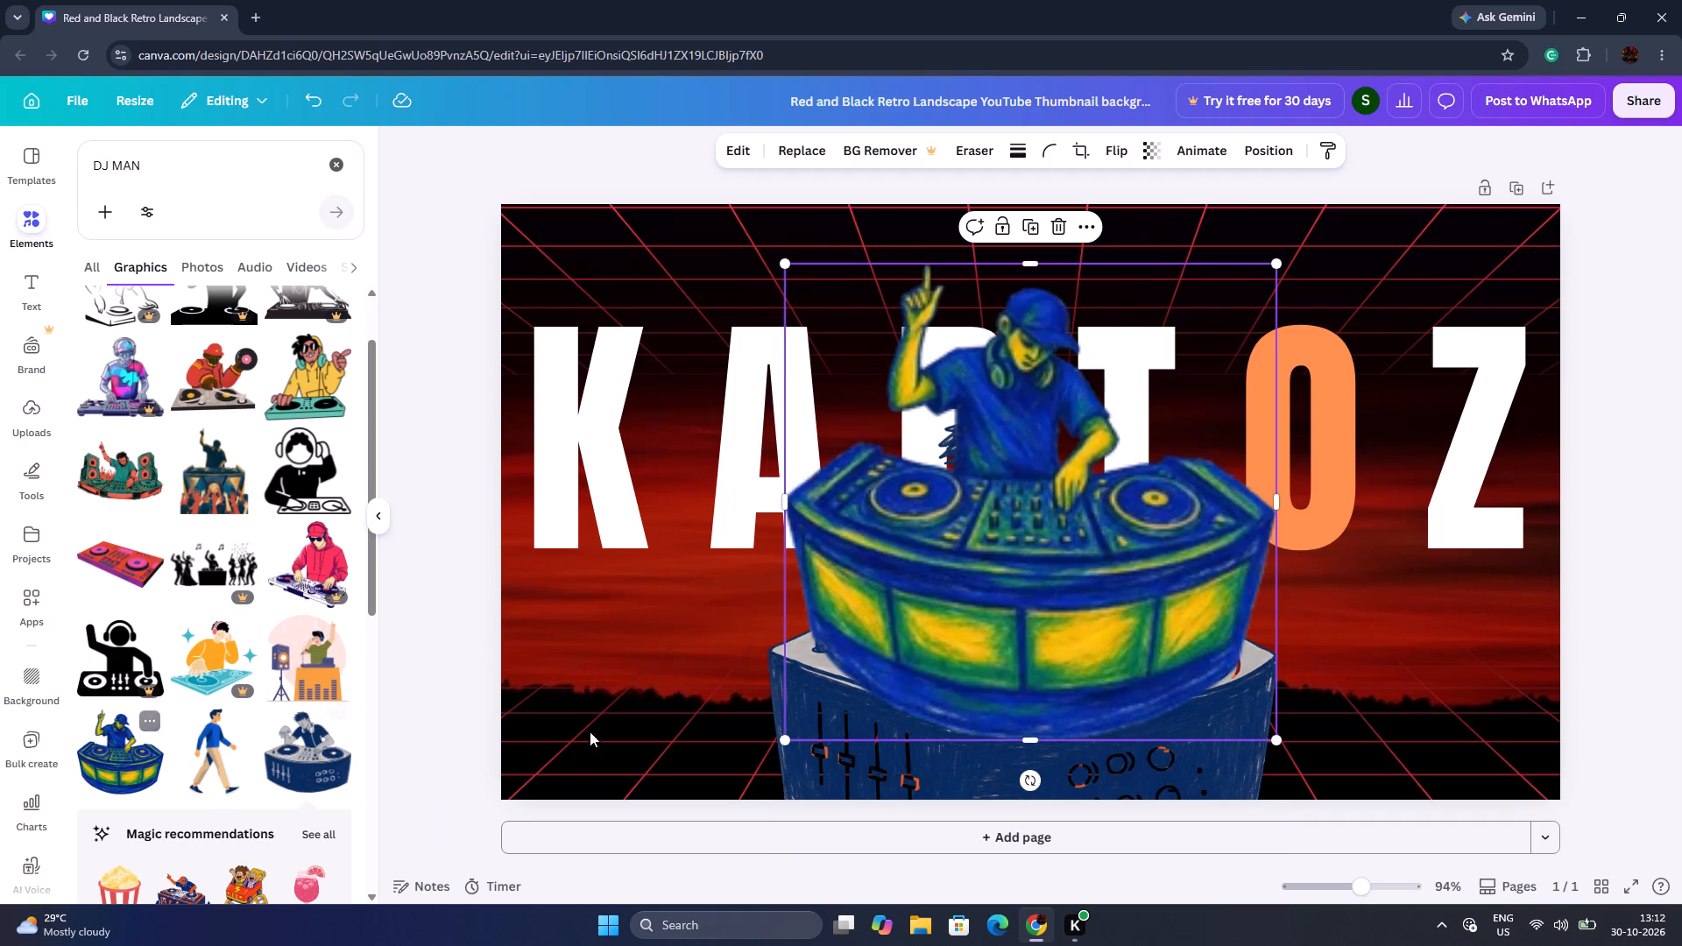
pyautogui.moveTo(992, 578); pyautogui.dragTo(660, 446)
pyautogui.click(1100, 698)
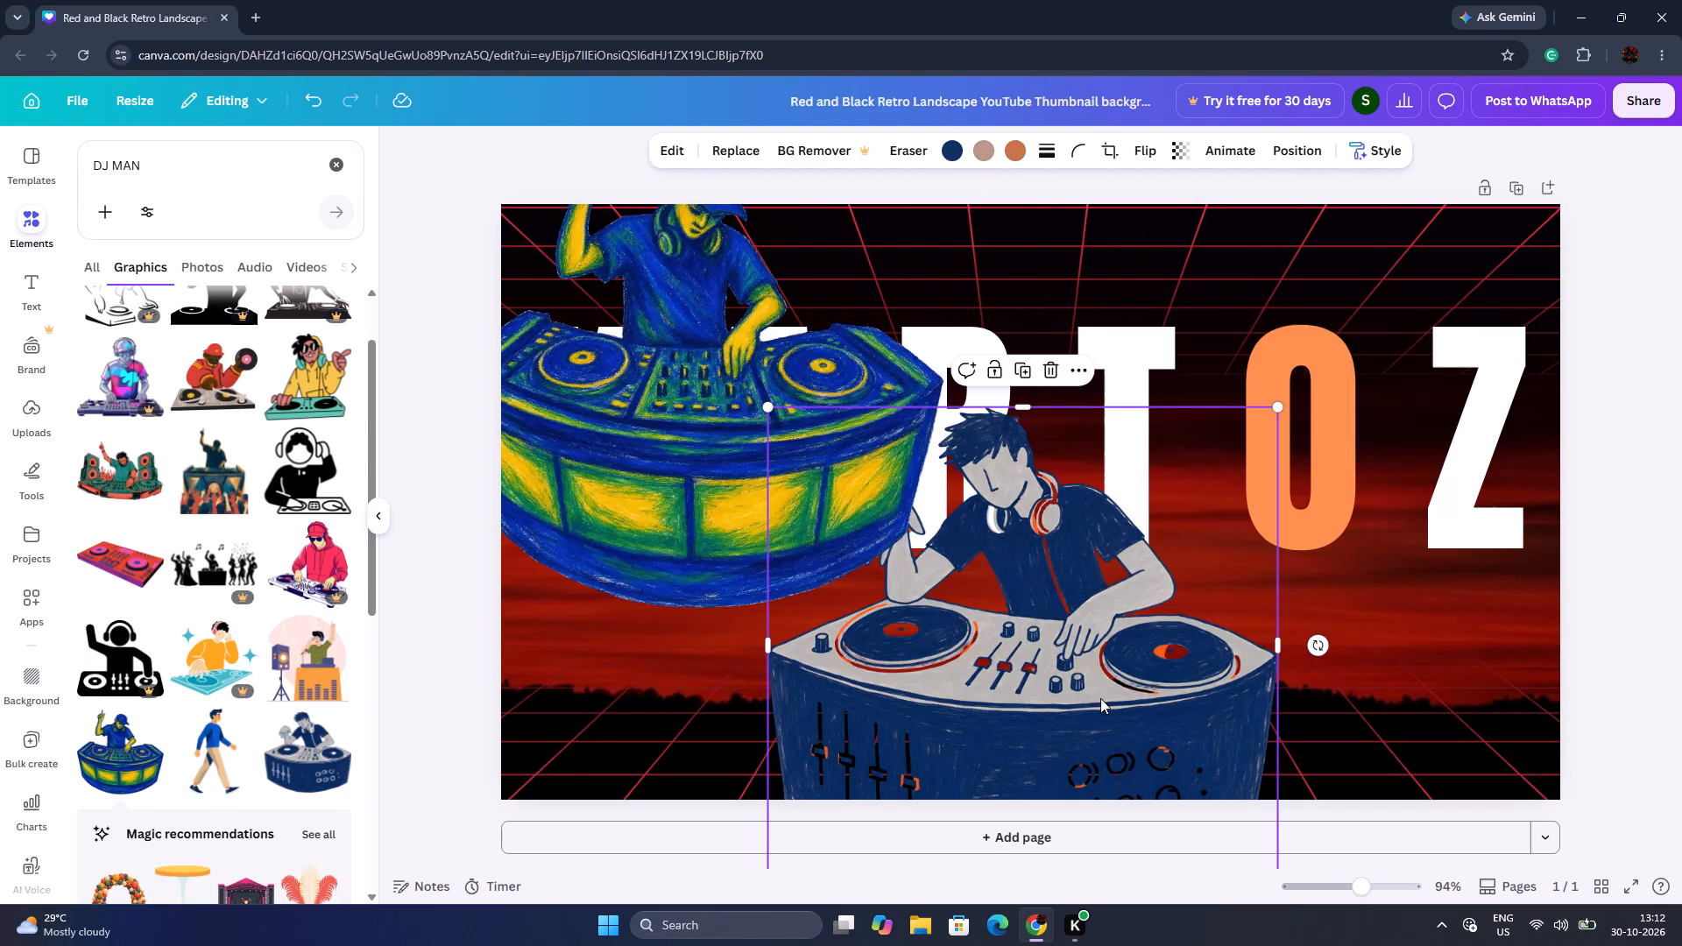
pyautogui.press('BackSpace')
# Move the blue-and-yellow DJ graphic to the bottom centre of the page, with its desk running past the lower edge.
pyautogui.moveTo(703, 481); pyautogui.dragTo(1038, 765)
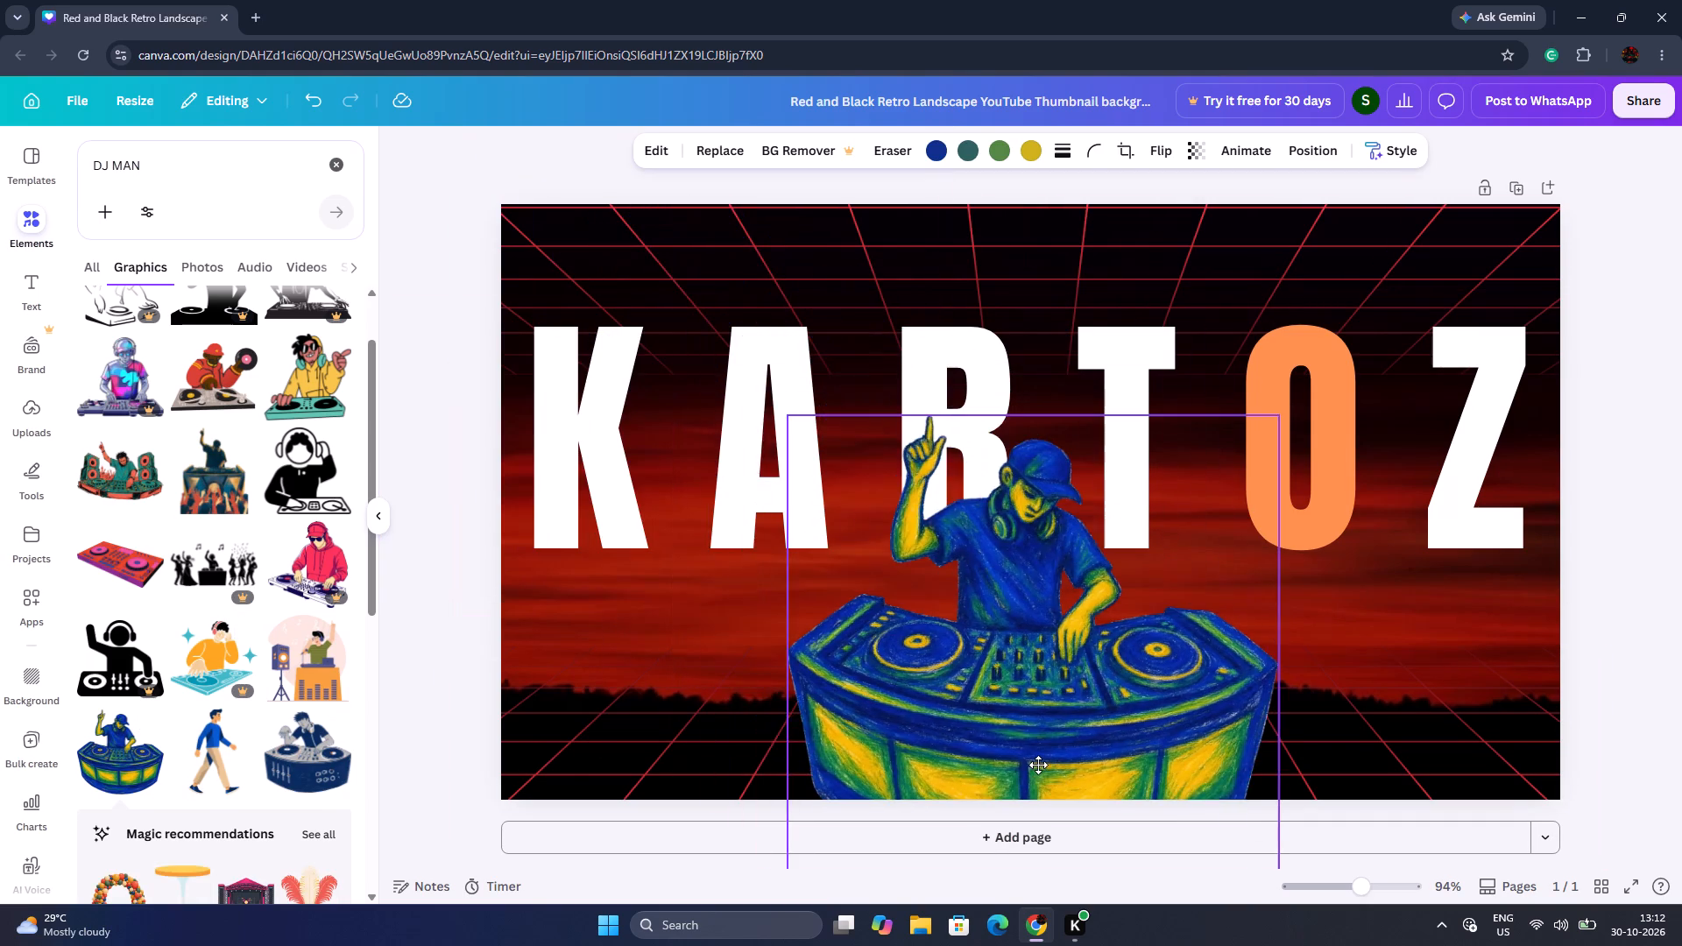
pyautogui.moveTo(1038, 765); pyautogui.dragTo(994, 794)
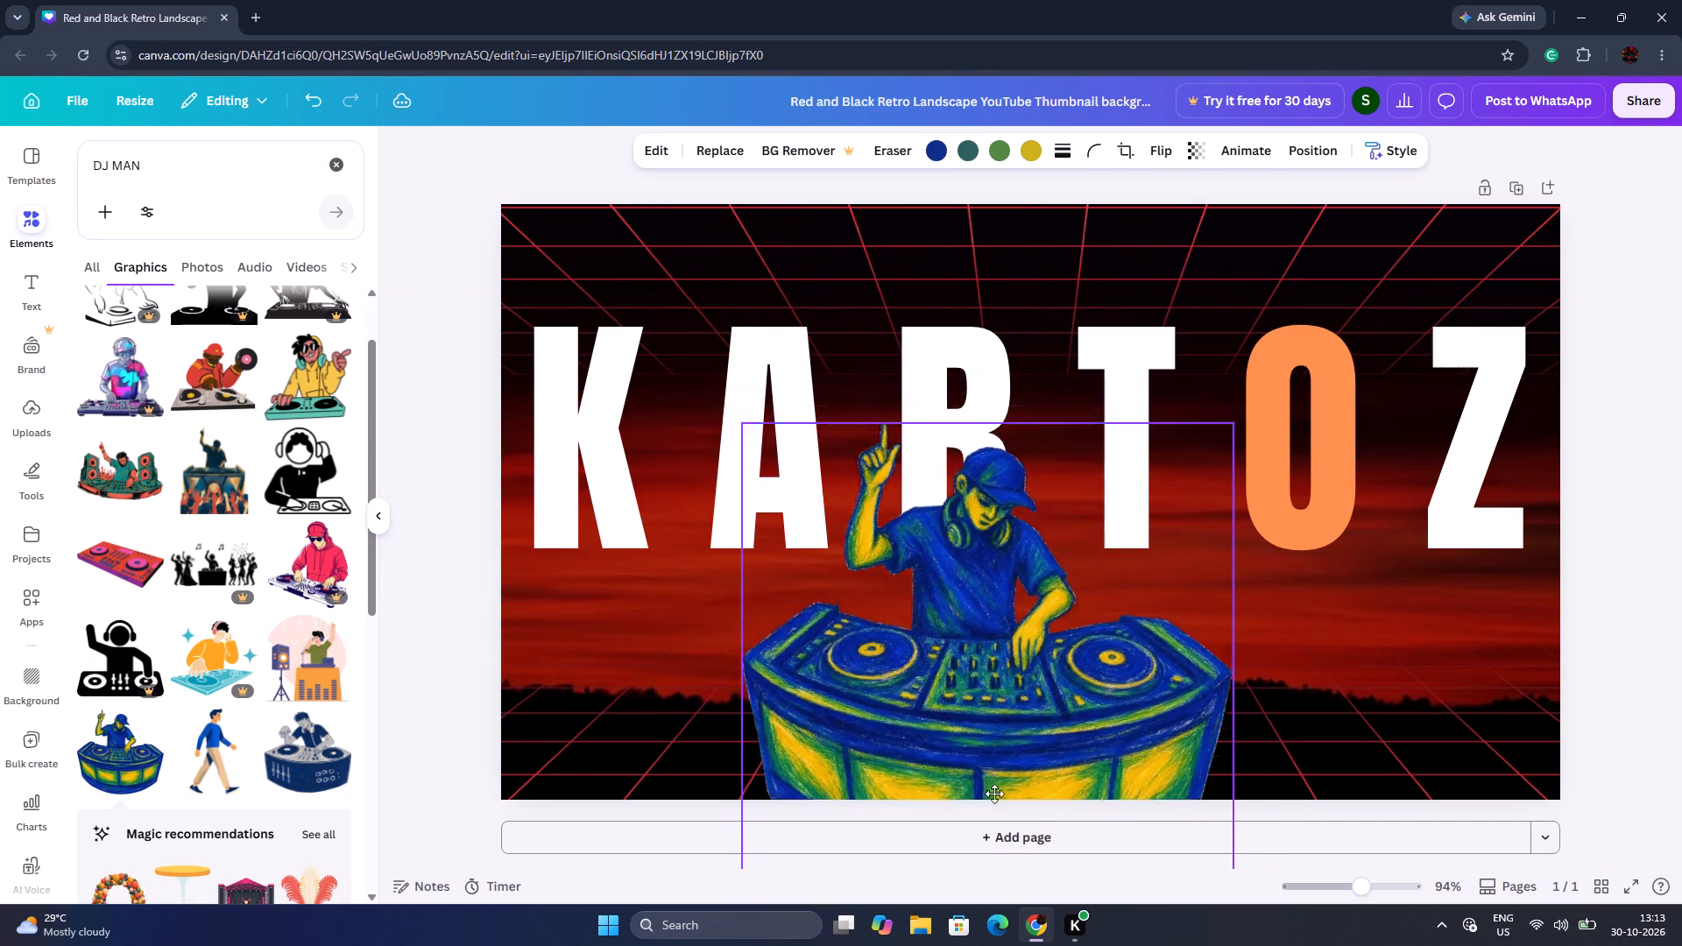
pyautogui.moveTo(994, 794); pyautogui.dragTo(1004, 795)
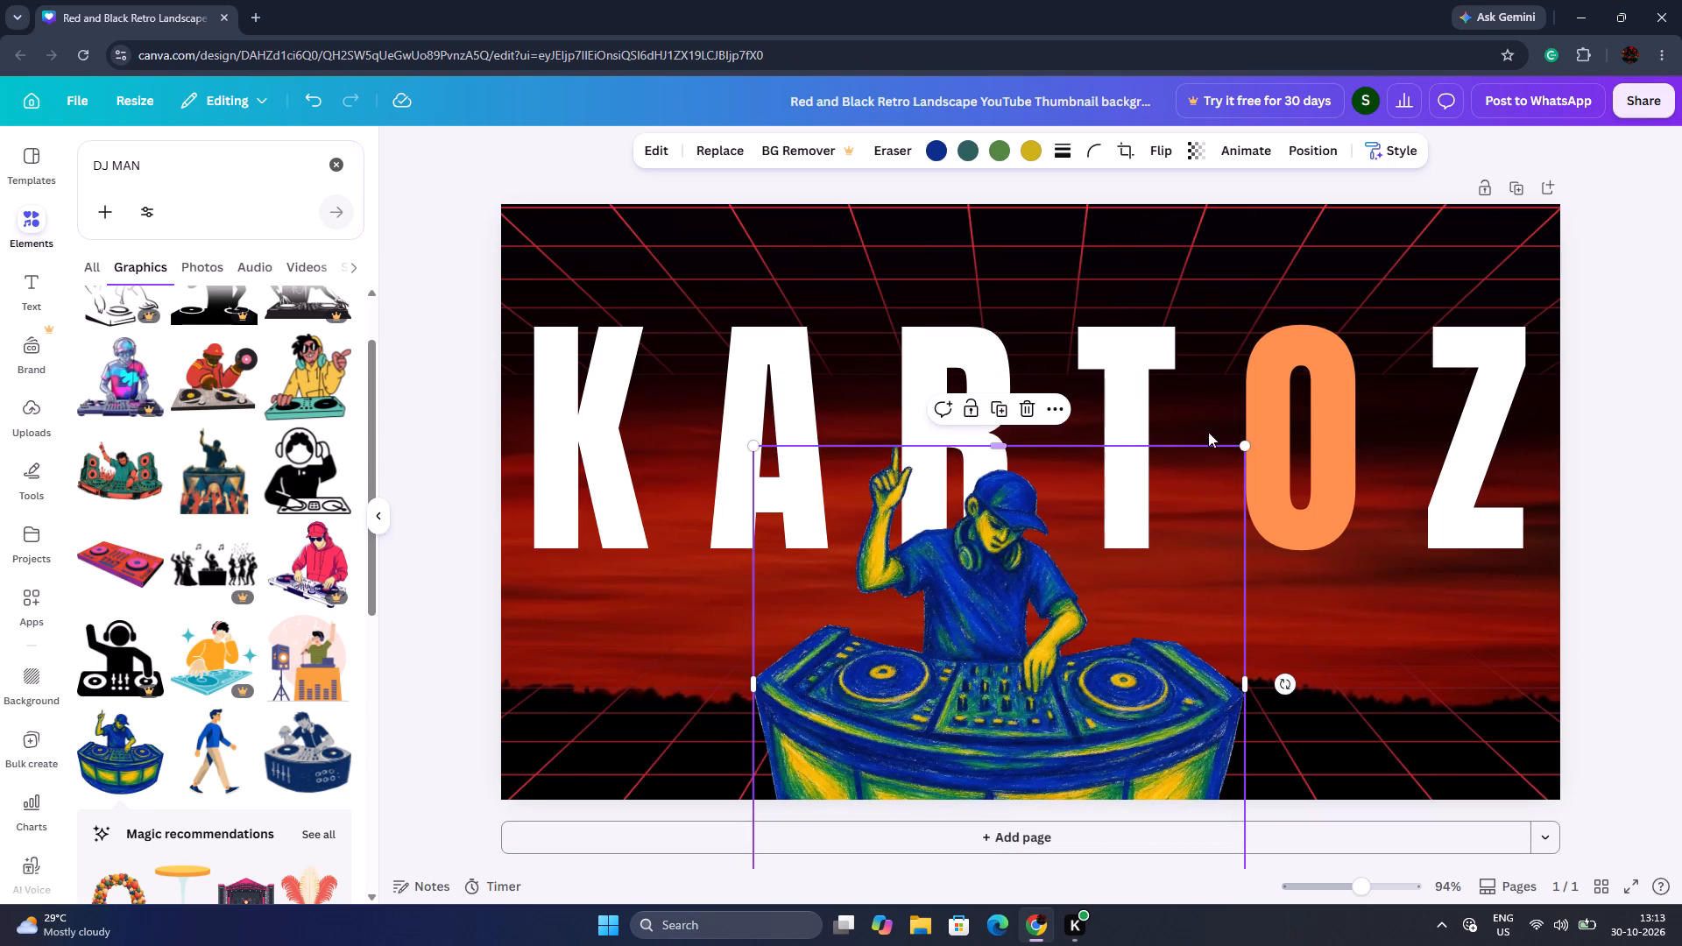
# Enlarge the blue-and-yellow DJ so his raised finger reaches the heading's top, position him near the horizontal centre, and deselect the graphic.
pyautogui.moveTo(1249, 448); pyautogui.dragTo(1304, 246)
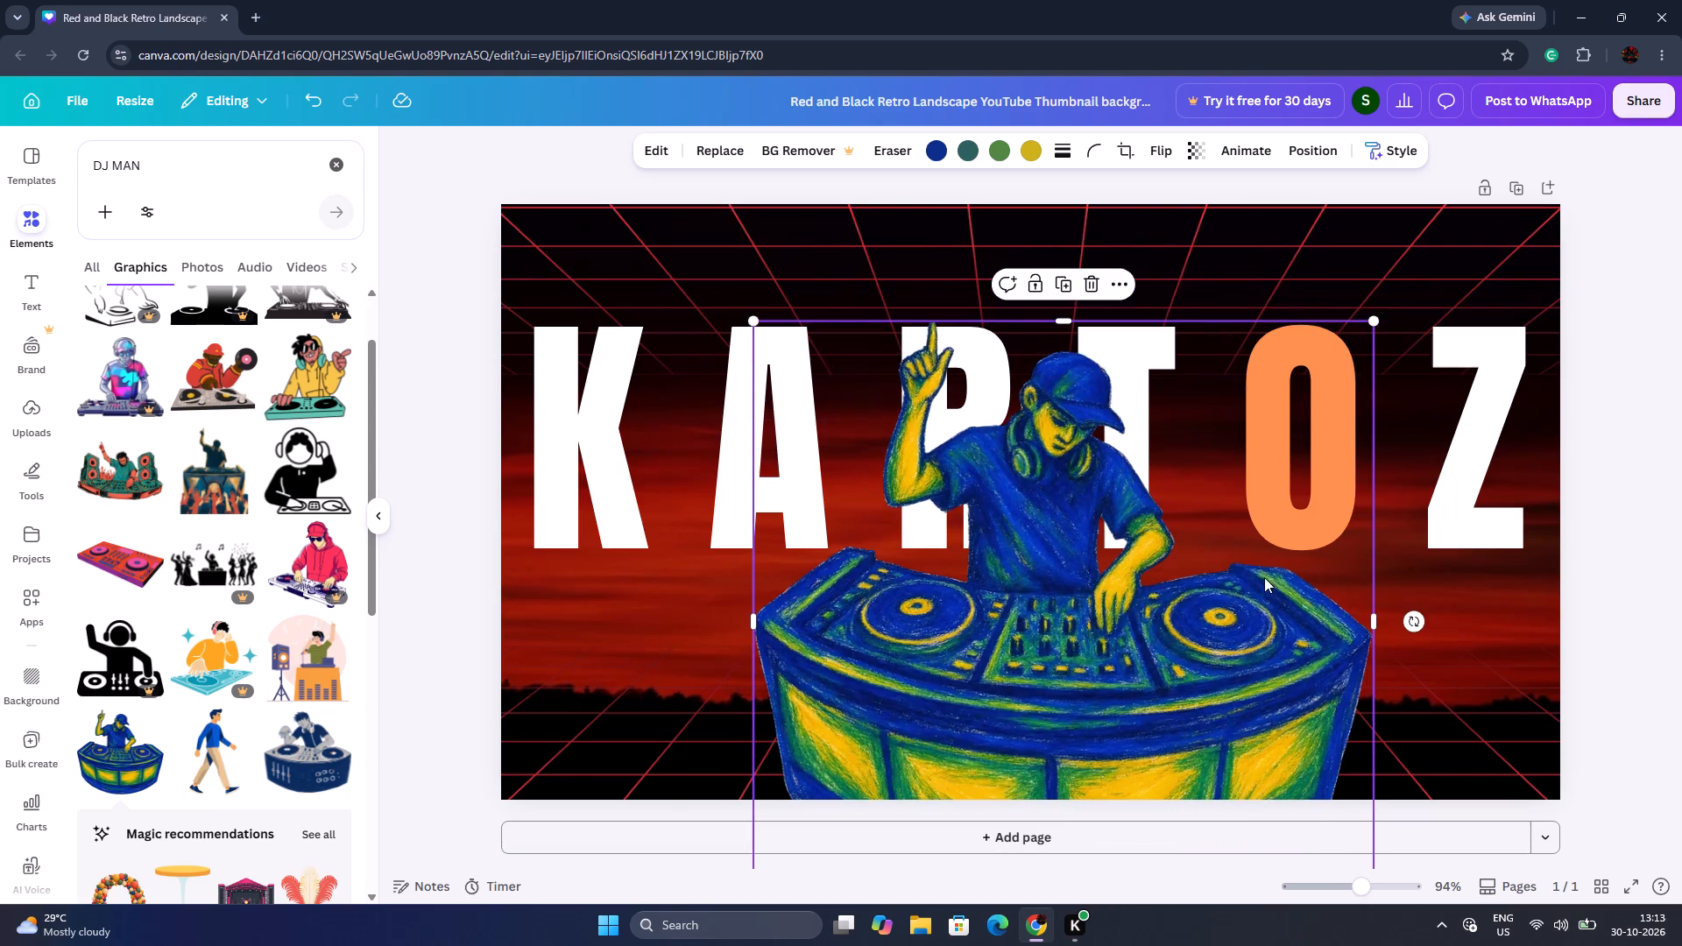
pyautogui.moveTo(1261, 586); pyautogui.dragTo(1178, 617)
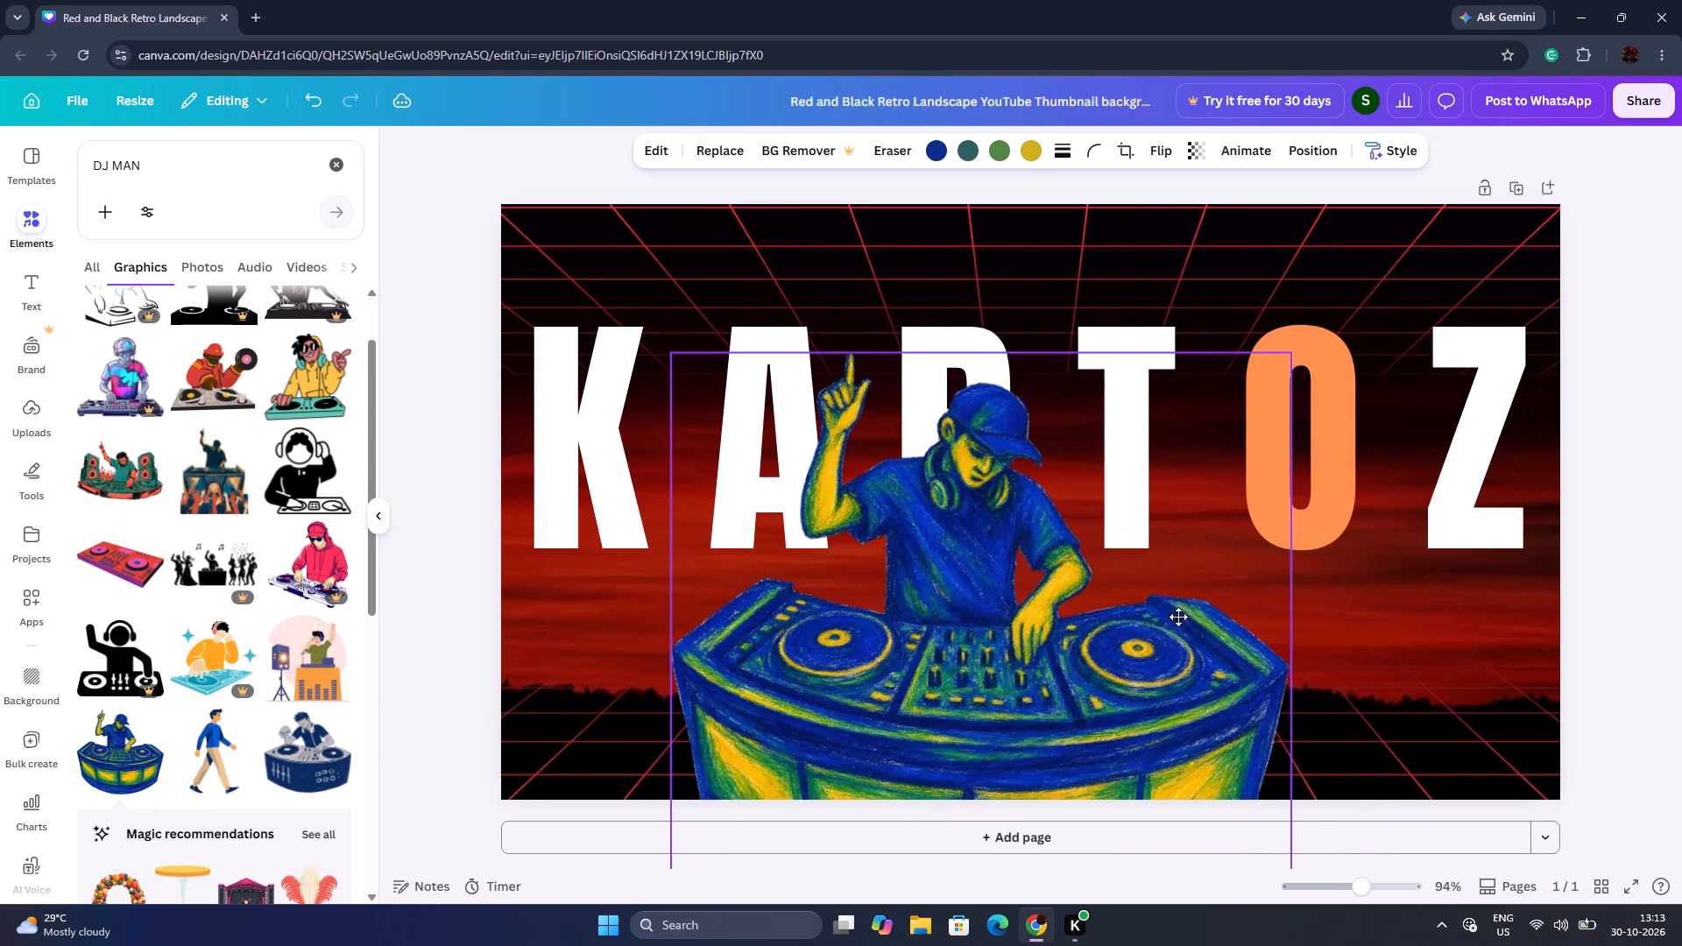
pyautogui.moveTo(1178, 617); pyautogui.dragTo(1216, 585)
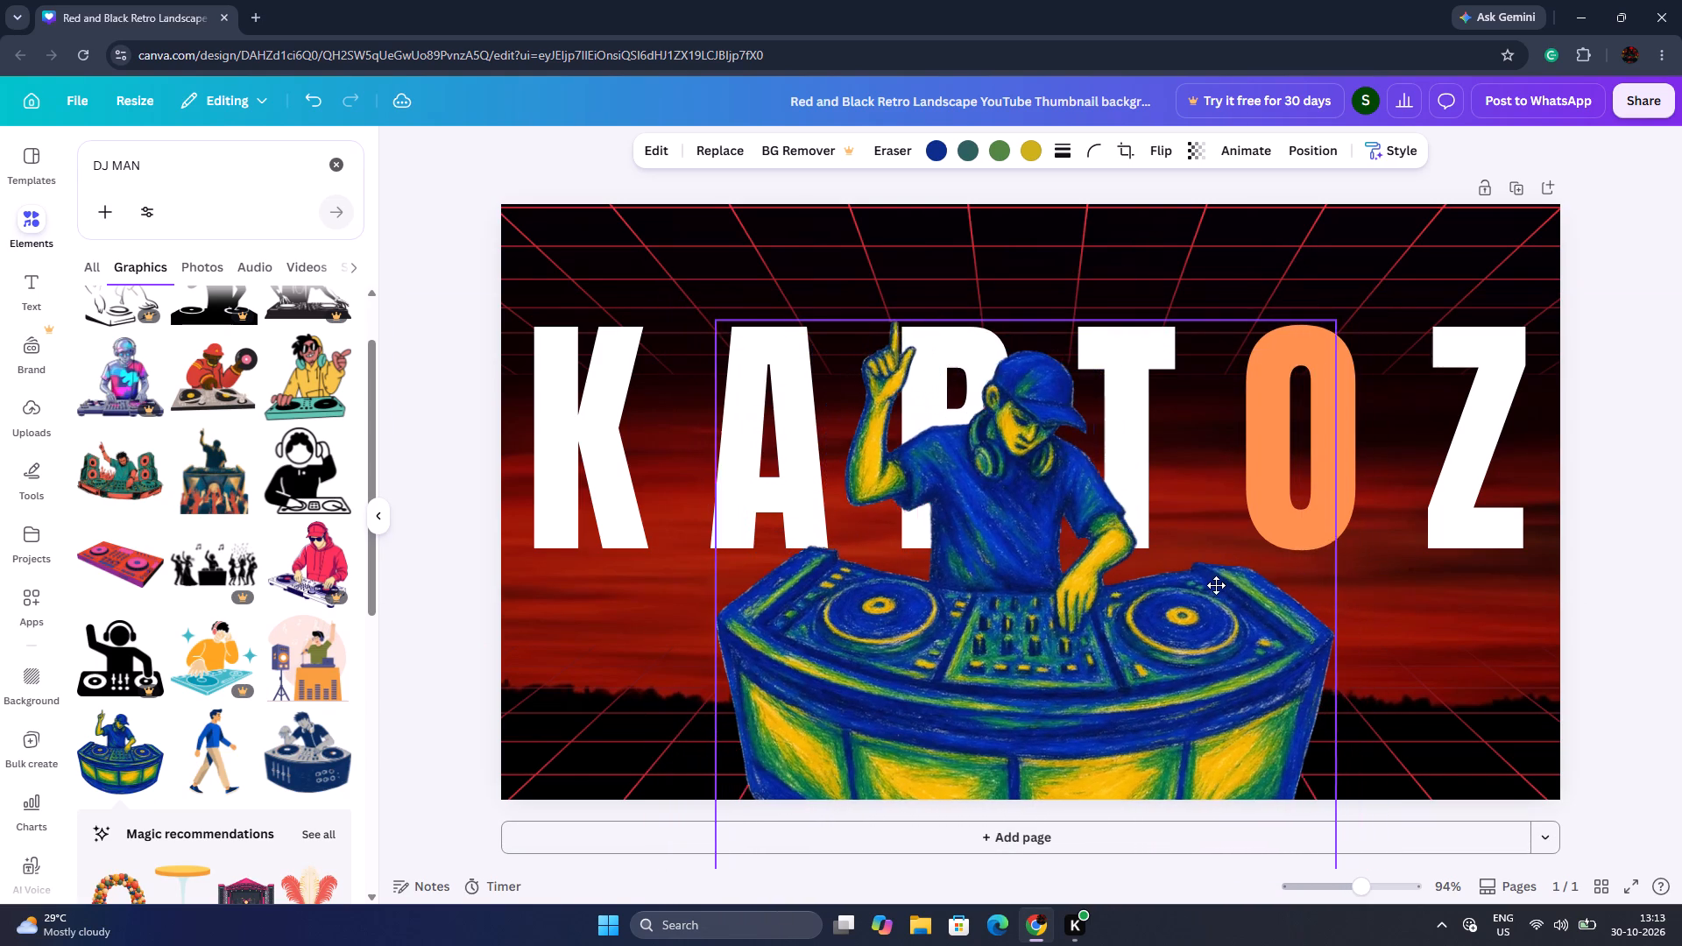
pyautogui.moveTo(1216, 585); pyautogui.dragTo(1228, 596)
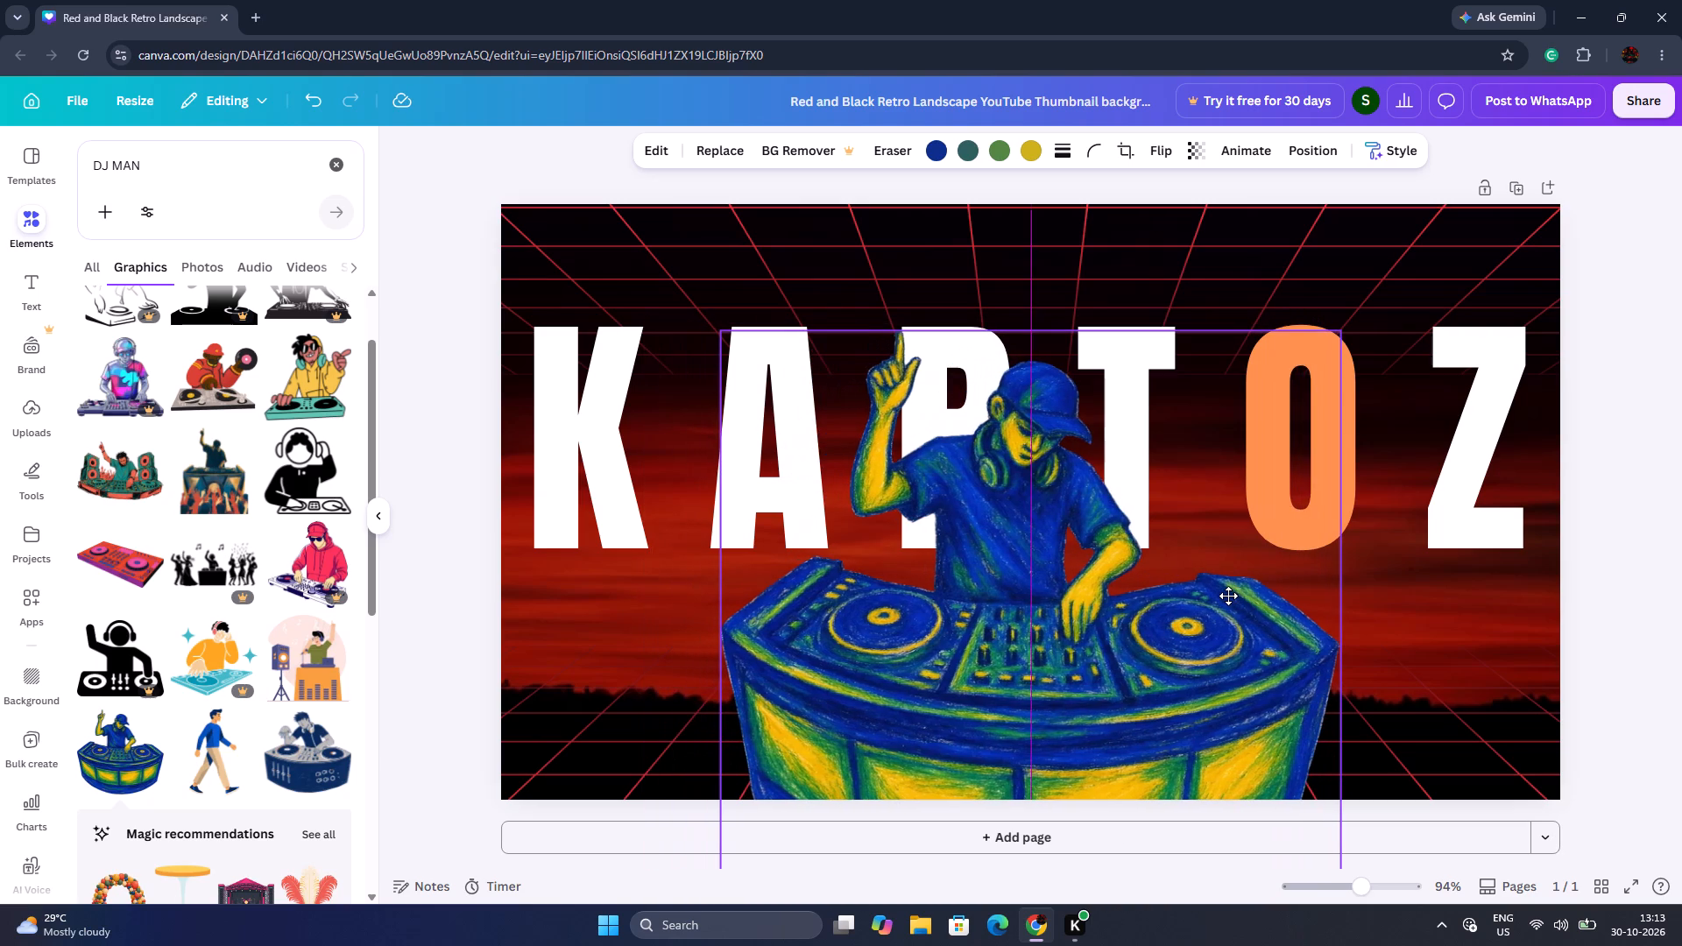
pyautogui.moveTo(1228, 596); pyautogui.dragTo(1240, 590)
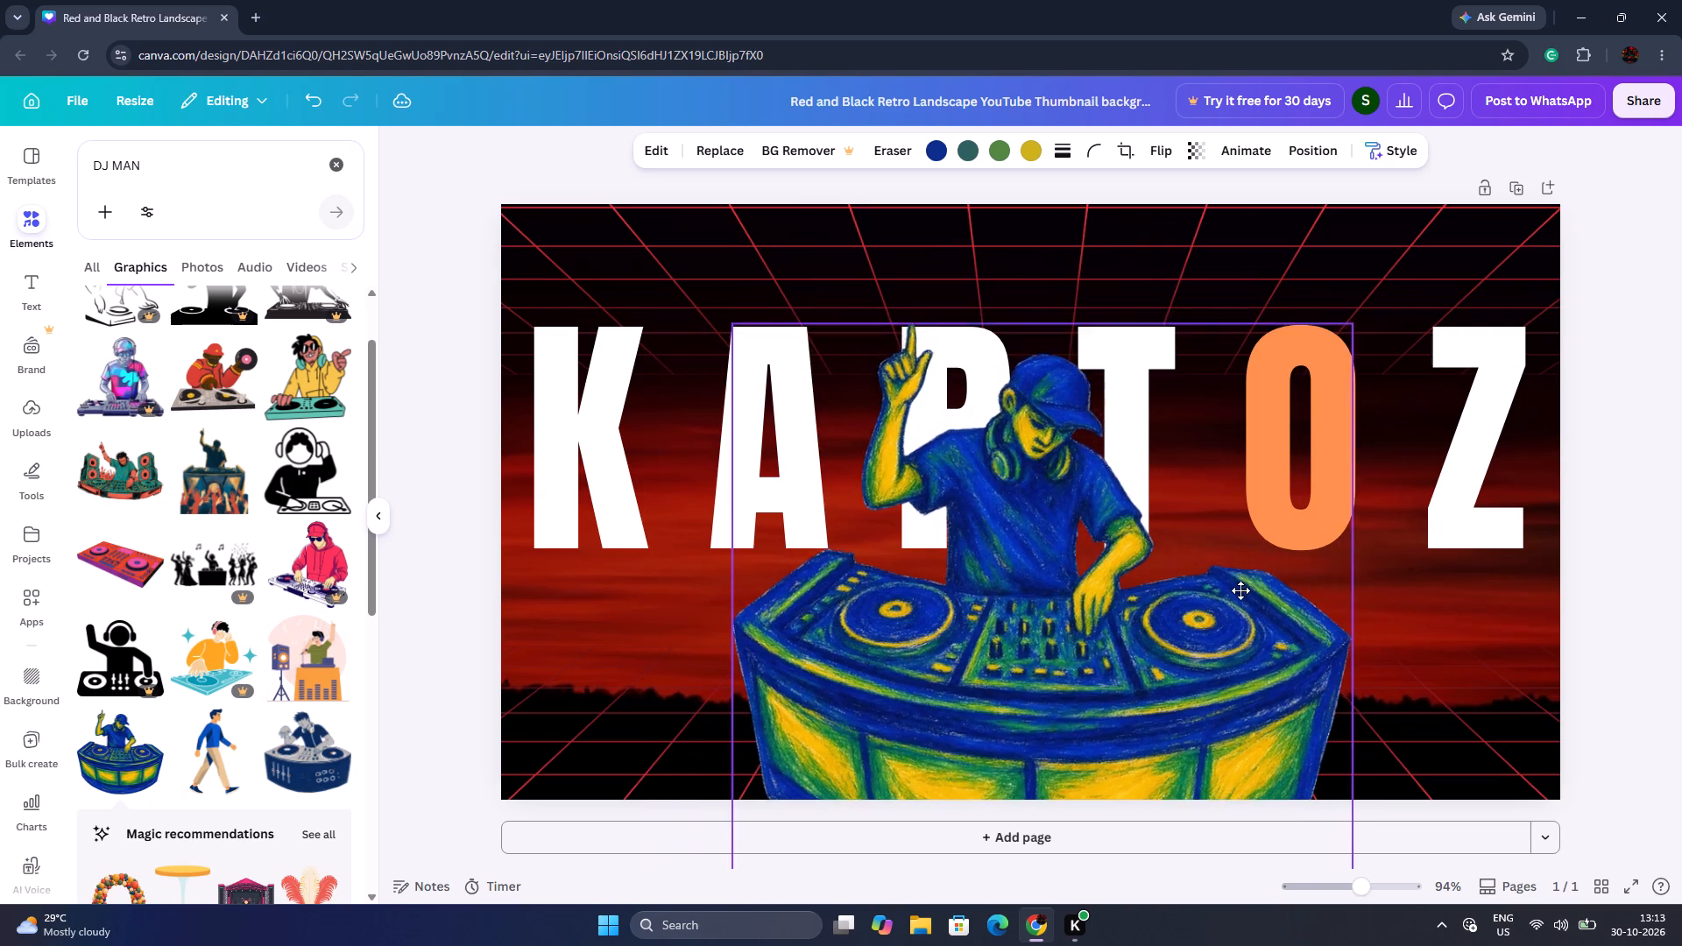
pyautogui.moveTo(1240, 590); pyautogui.dragTo(1254, 581)
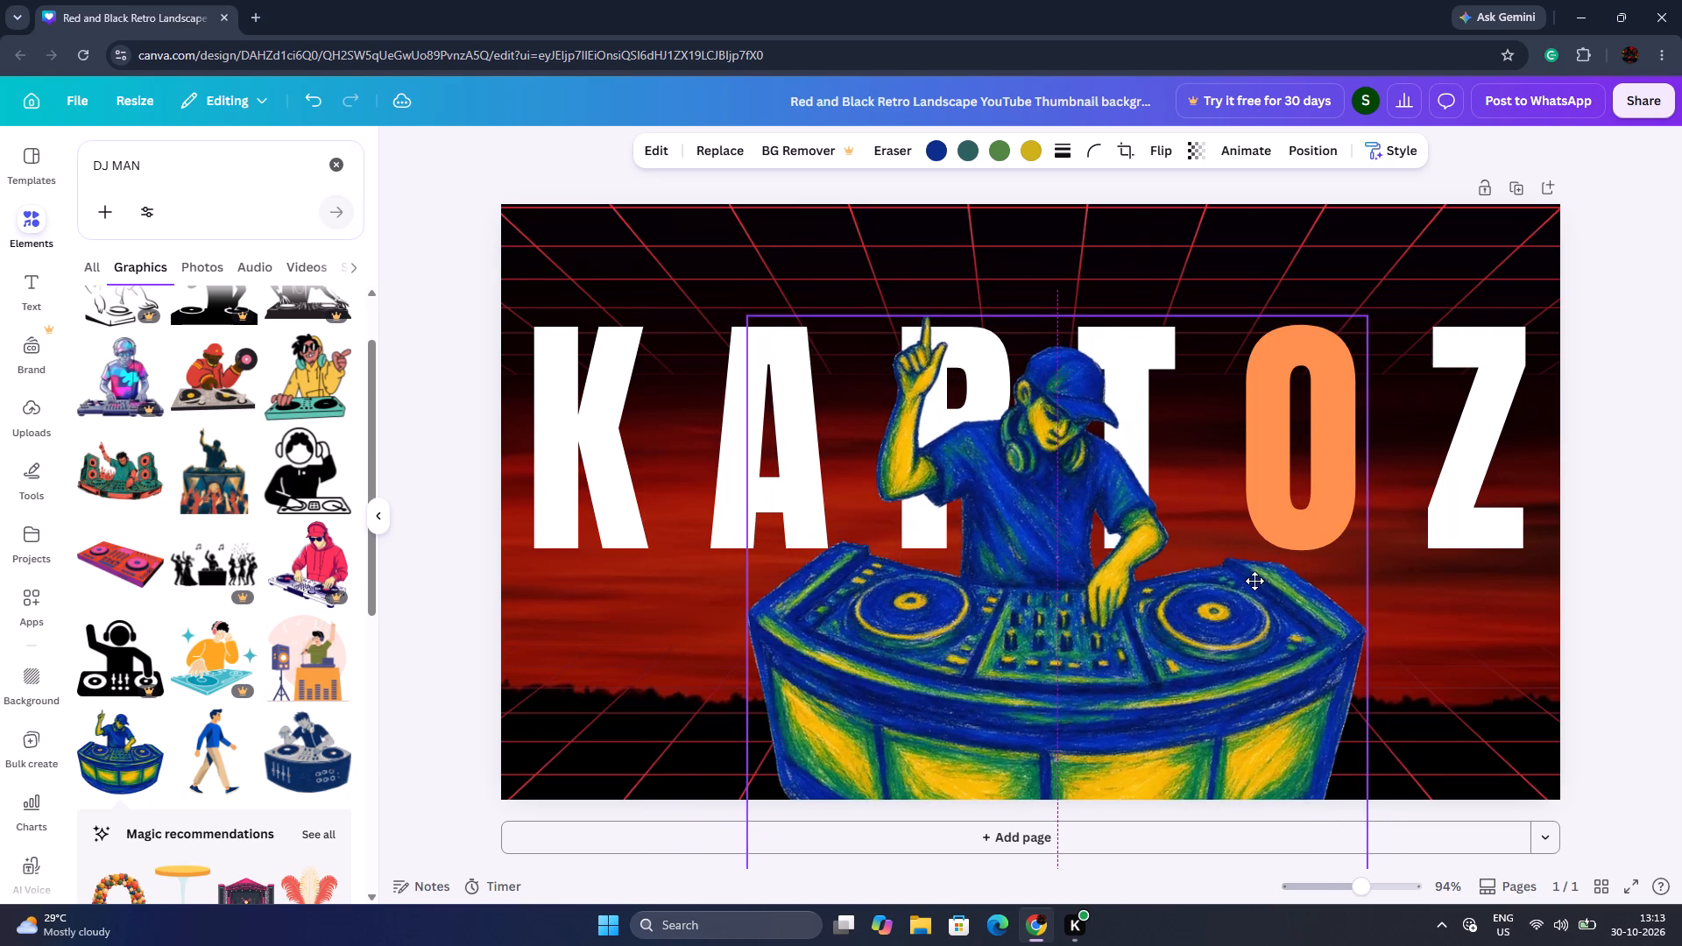
pyautogui.moveTo(1254, 581); pyautogui.dragTo(1218, 581)
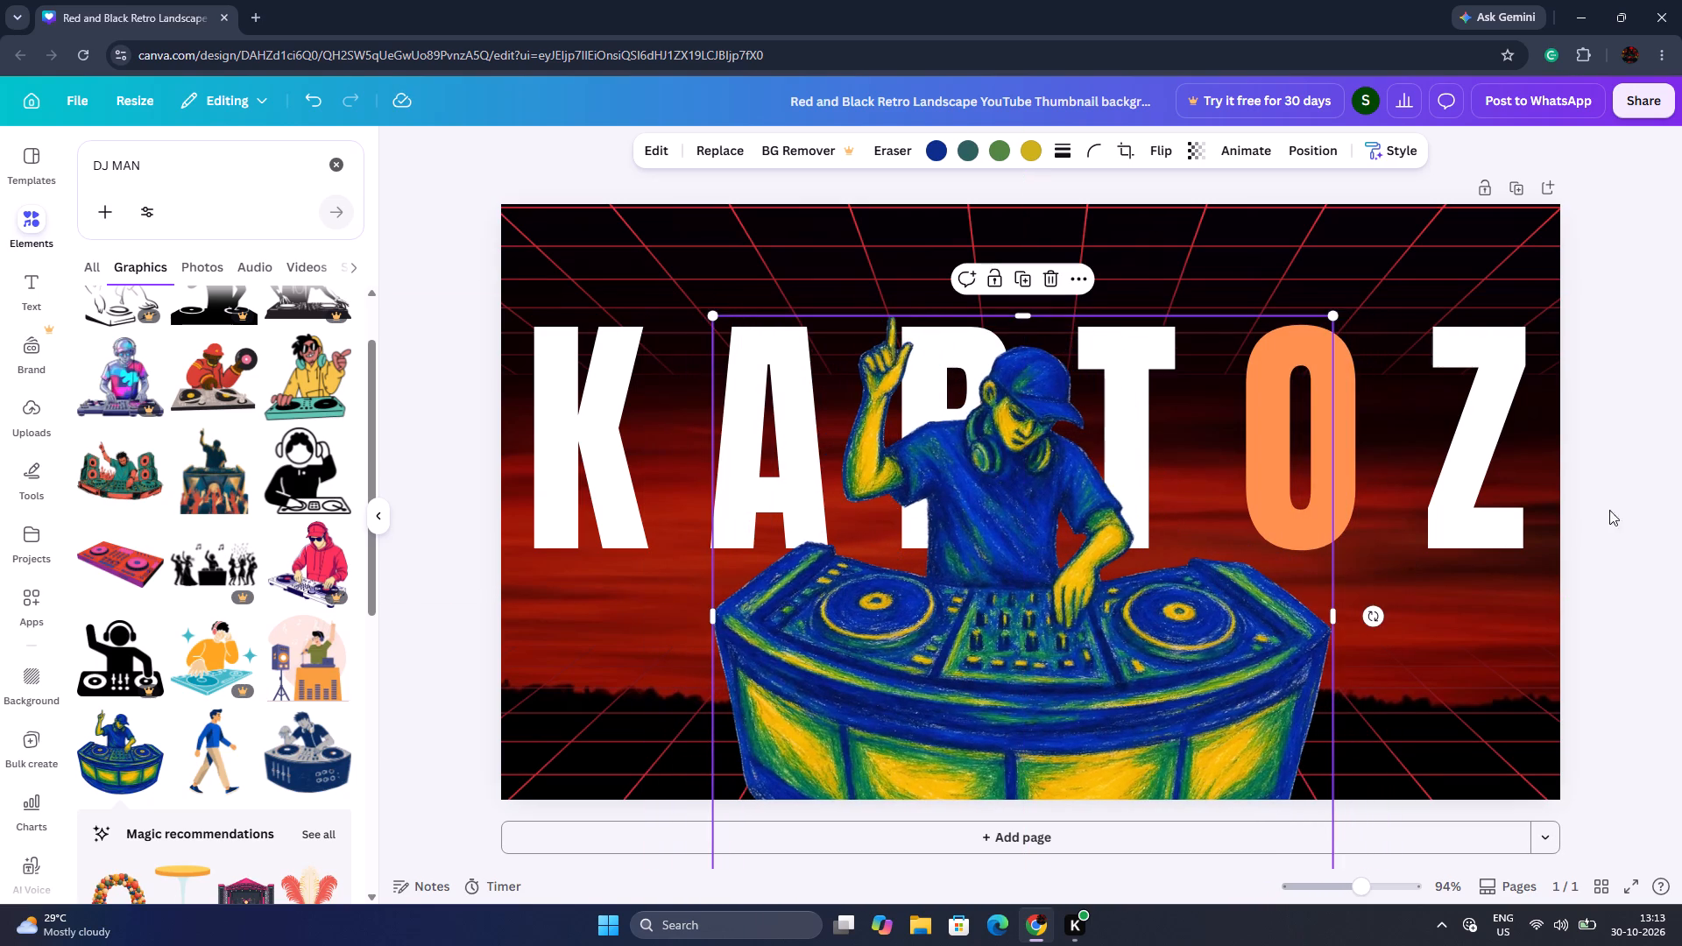
pyautogui.click(1627, 505)
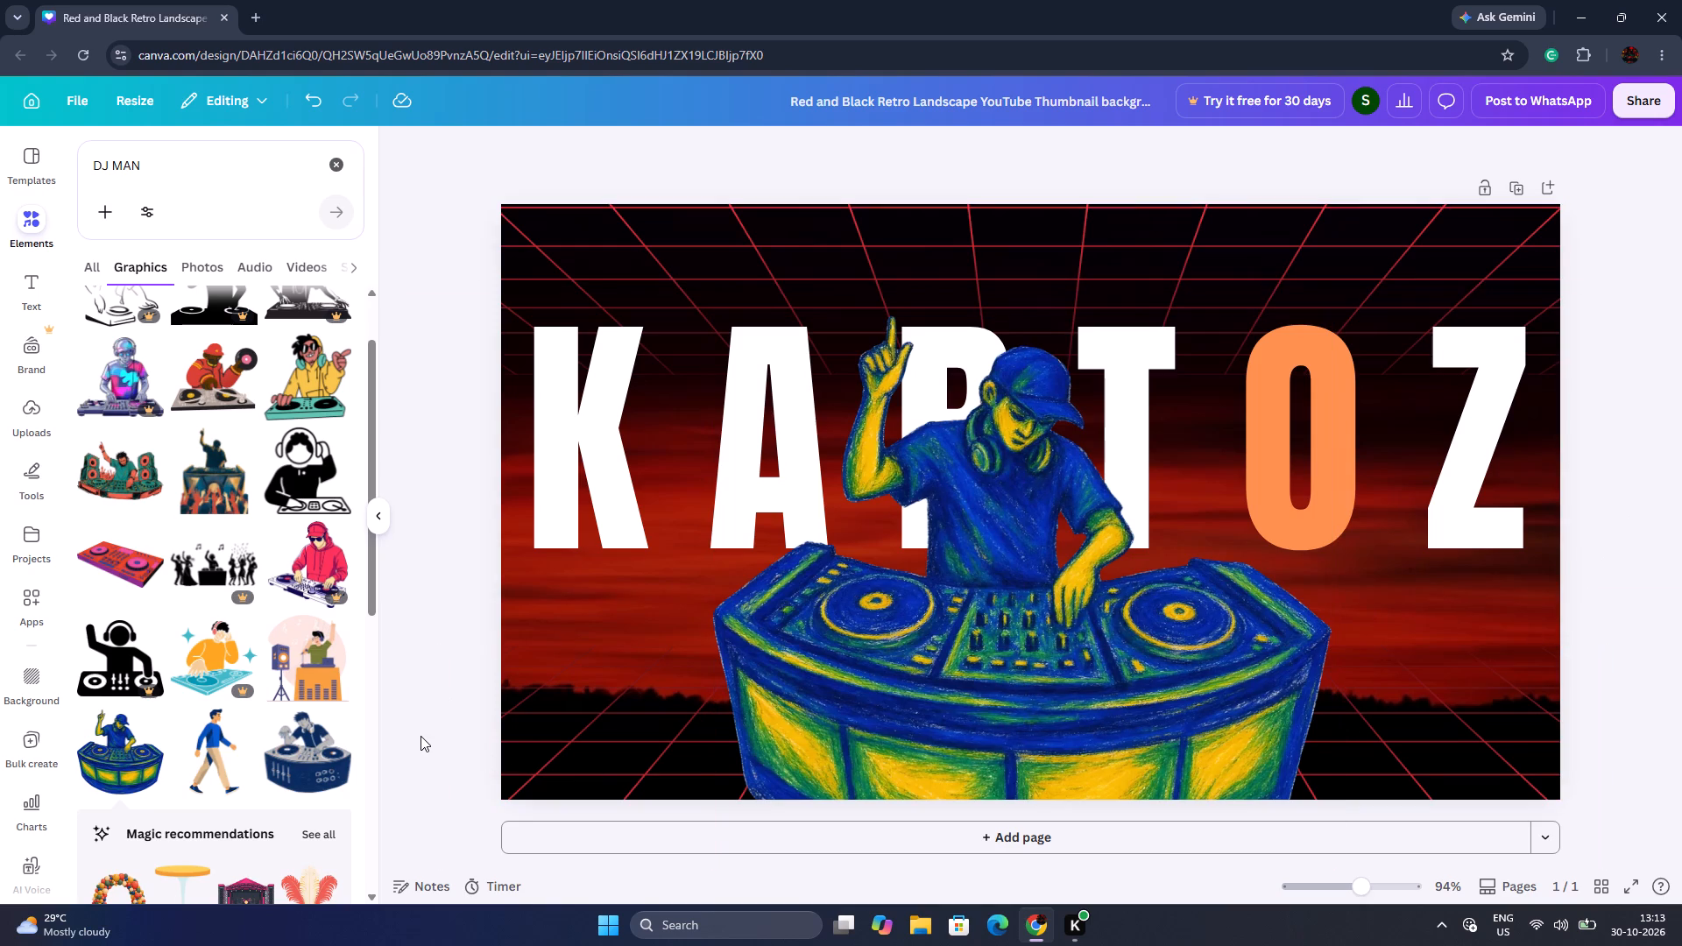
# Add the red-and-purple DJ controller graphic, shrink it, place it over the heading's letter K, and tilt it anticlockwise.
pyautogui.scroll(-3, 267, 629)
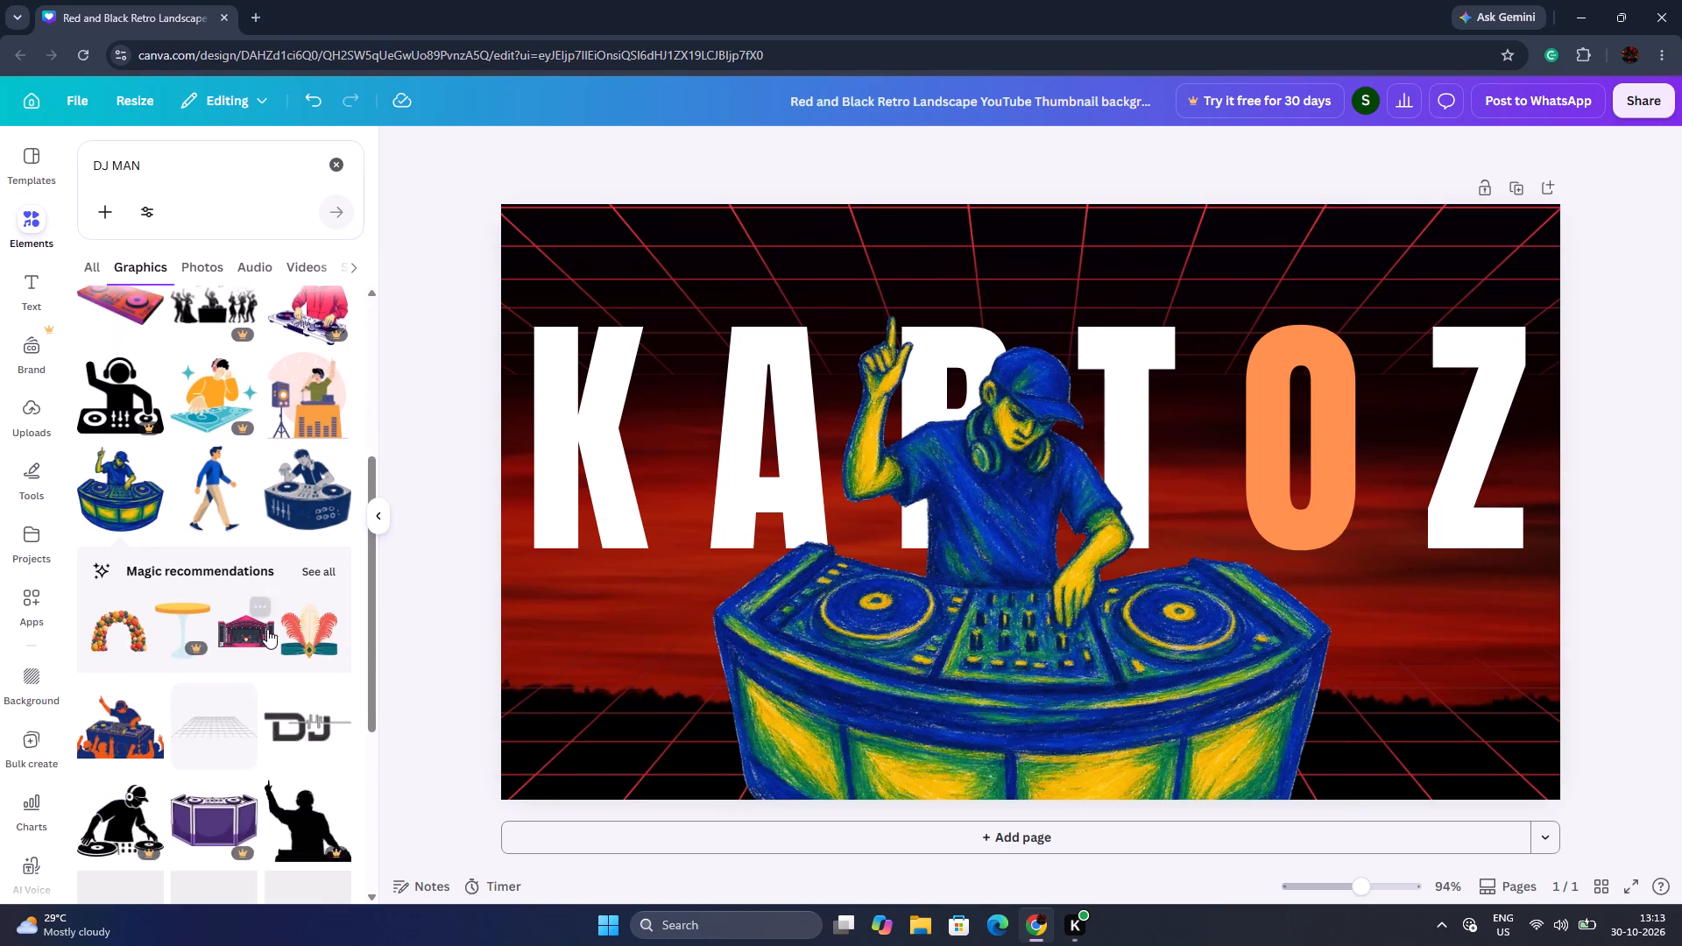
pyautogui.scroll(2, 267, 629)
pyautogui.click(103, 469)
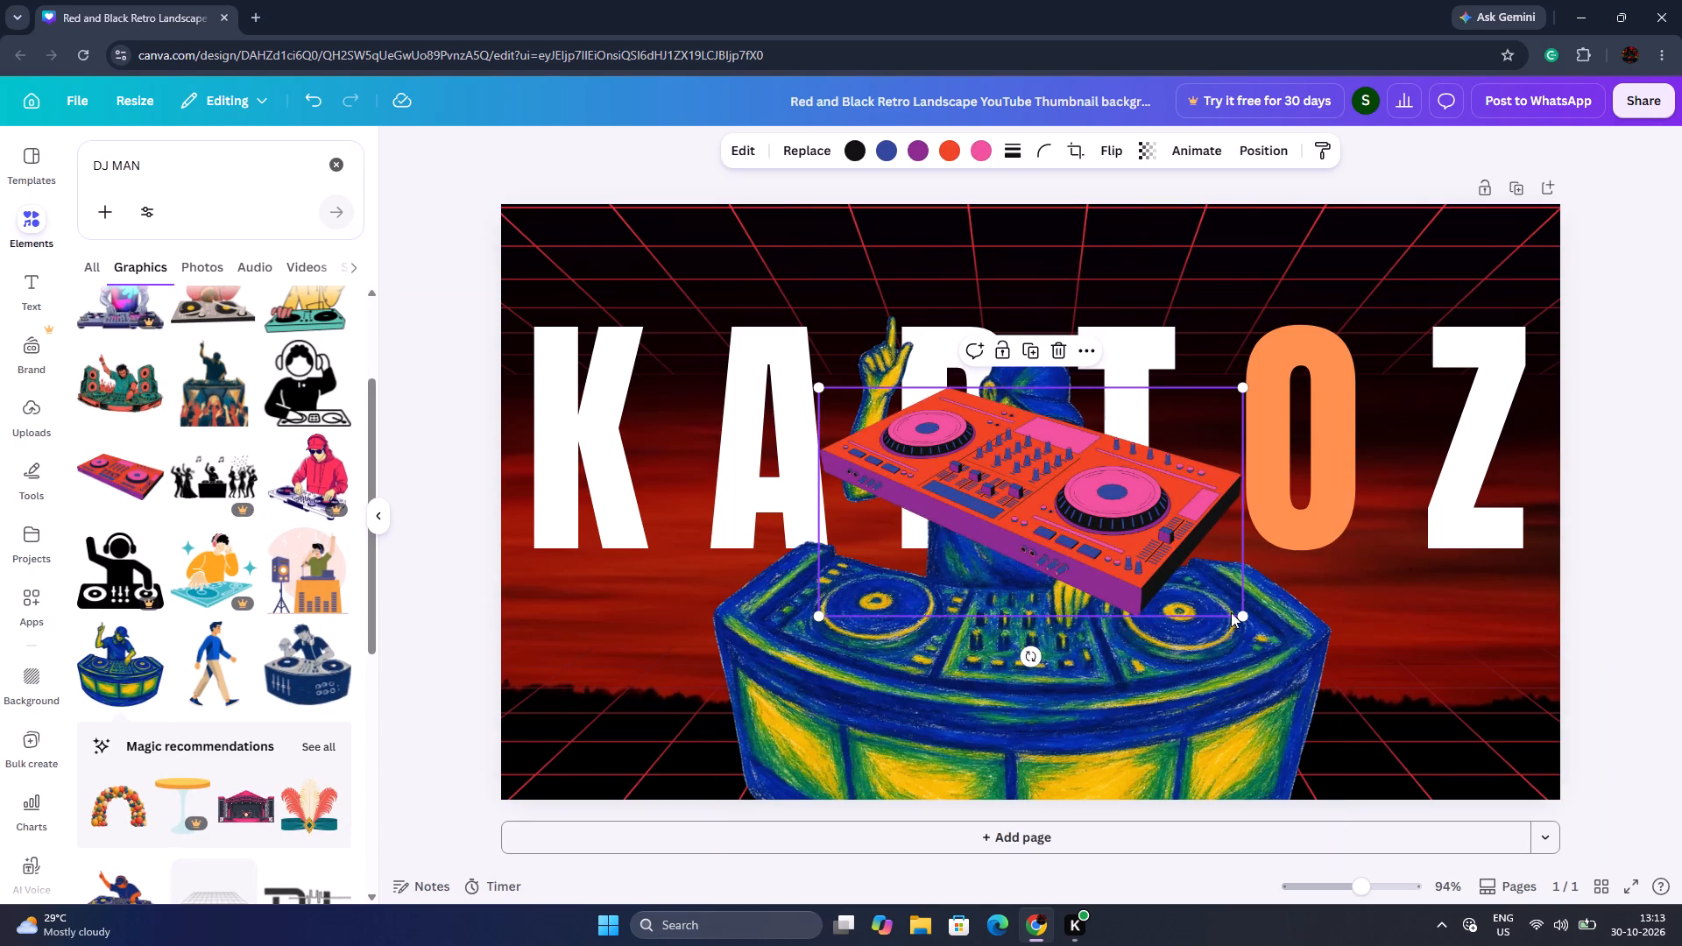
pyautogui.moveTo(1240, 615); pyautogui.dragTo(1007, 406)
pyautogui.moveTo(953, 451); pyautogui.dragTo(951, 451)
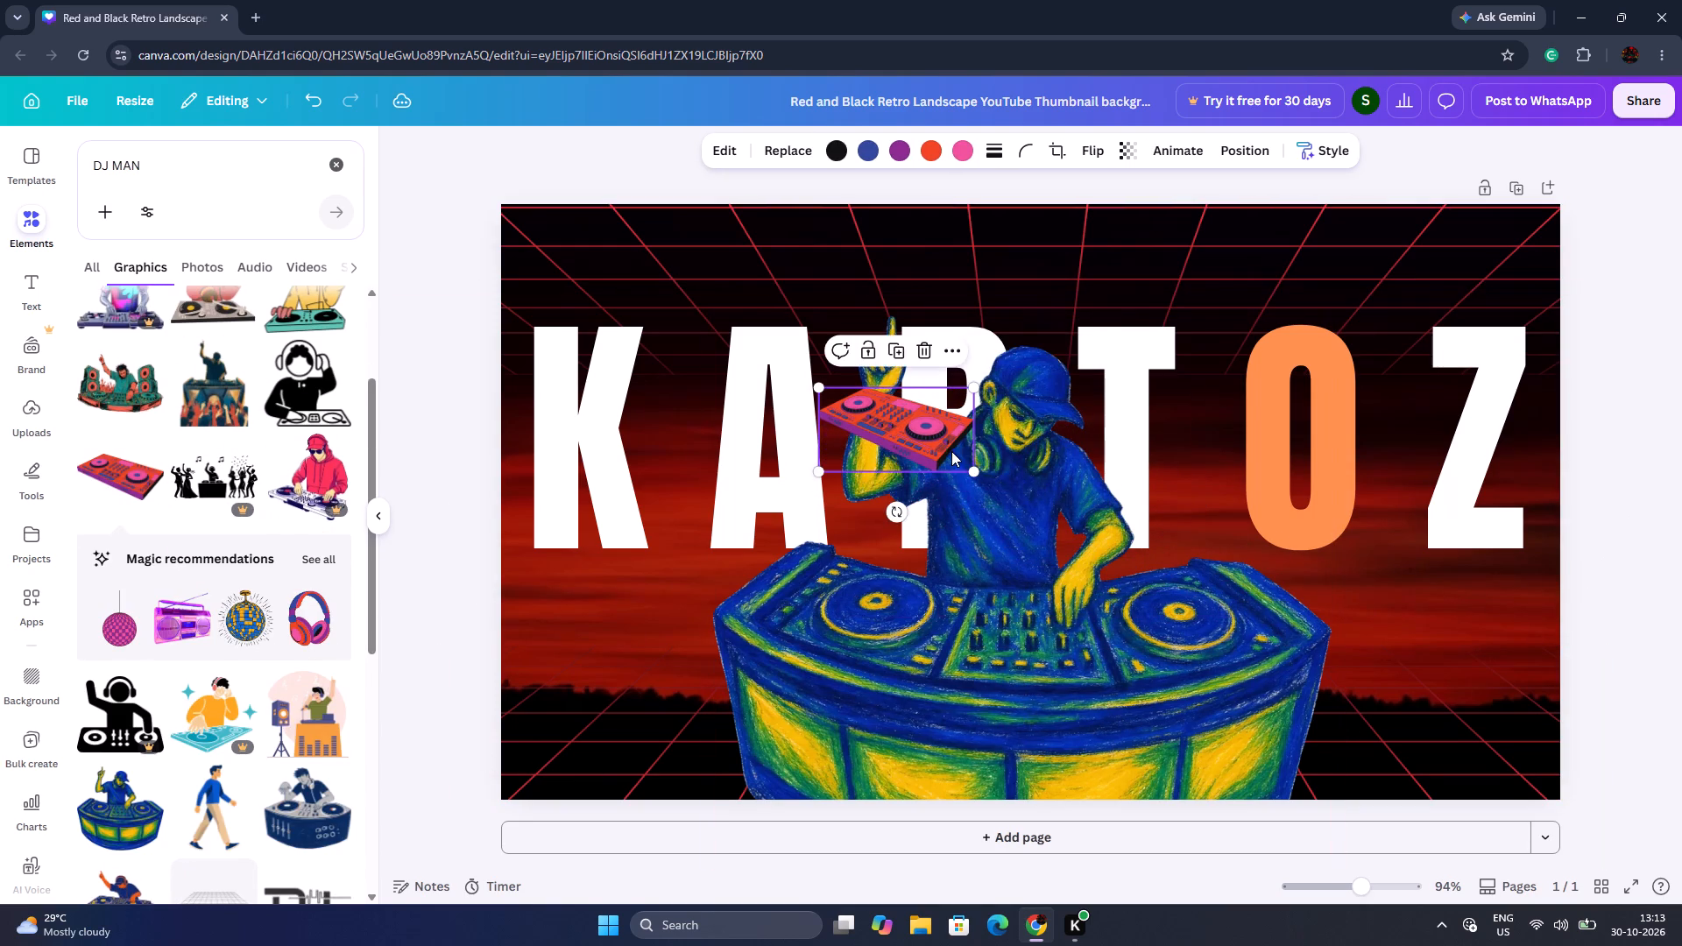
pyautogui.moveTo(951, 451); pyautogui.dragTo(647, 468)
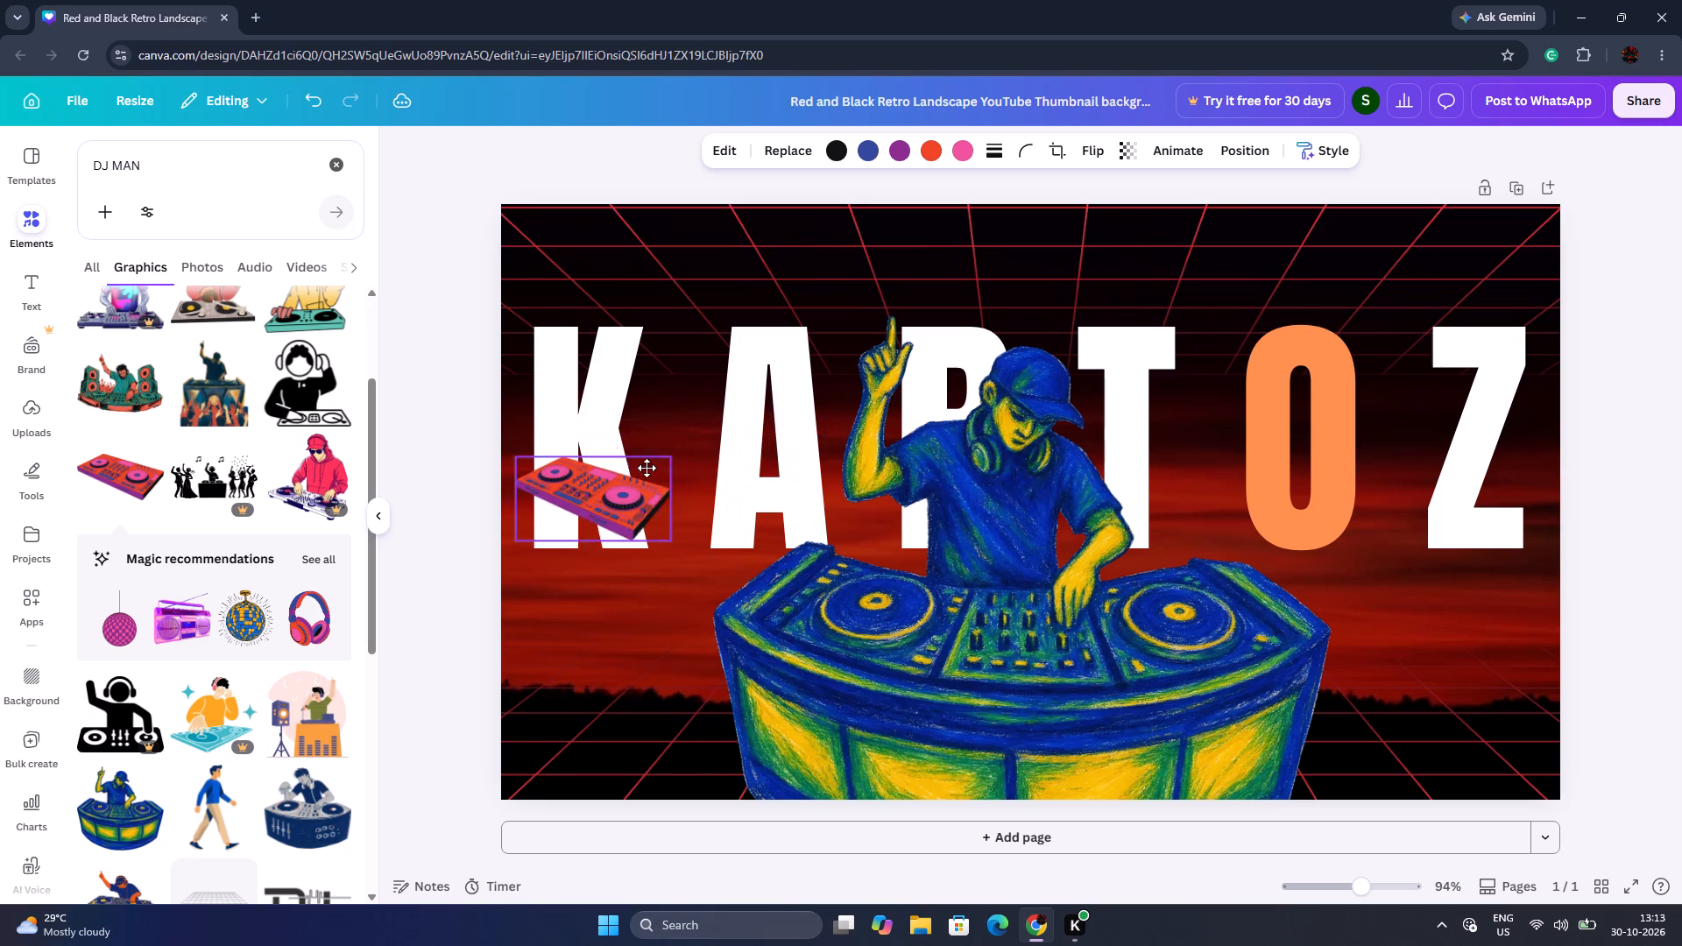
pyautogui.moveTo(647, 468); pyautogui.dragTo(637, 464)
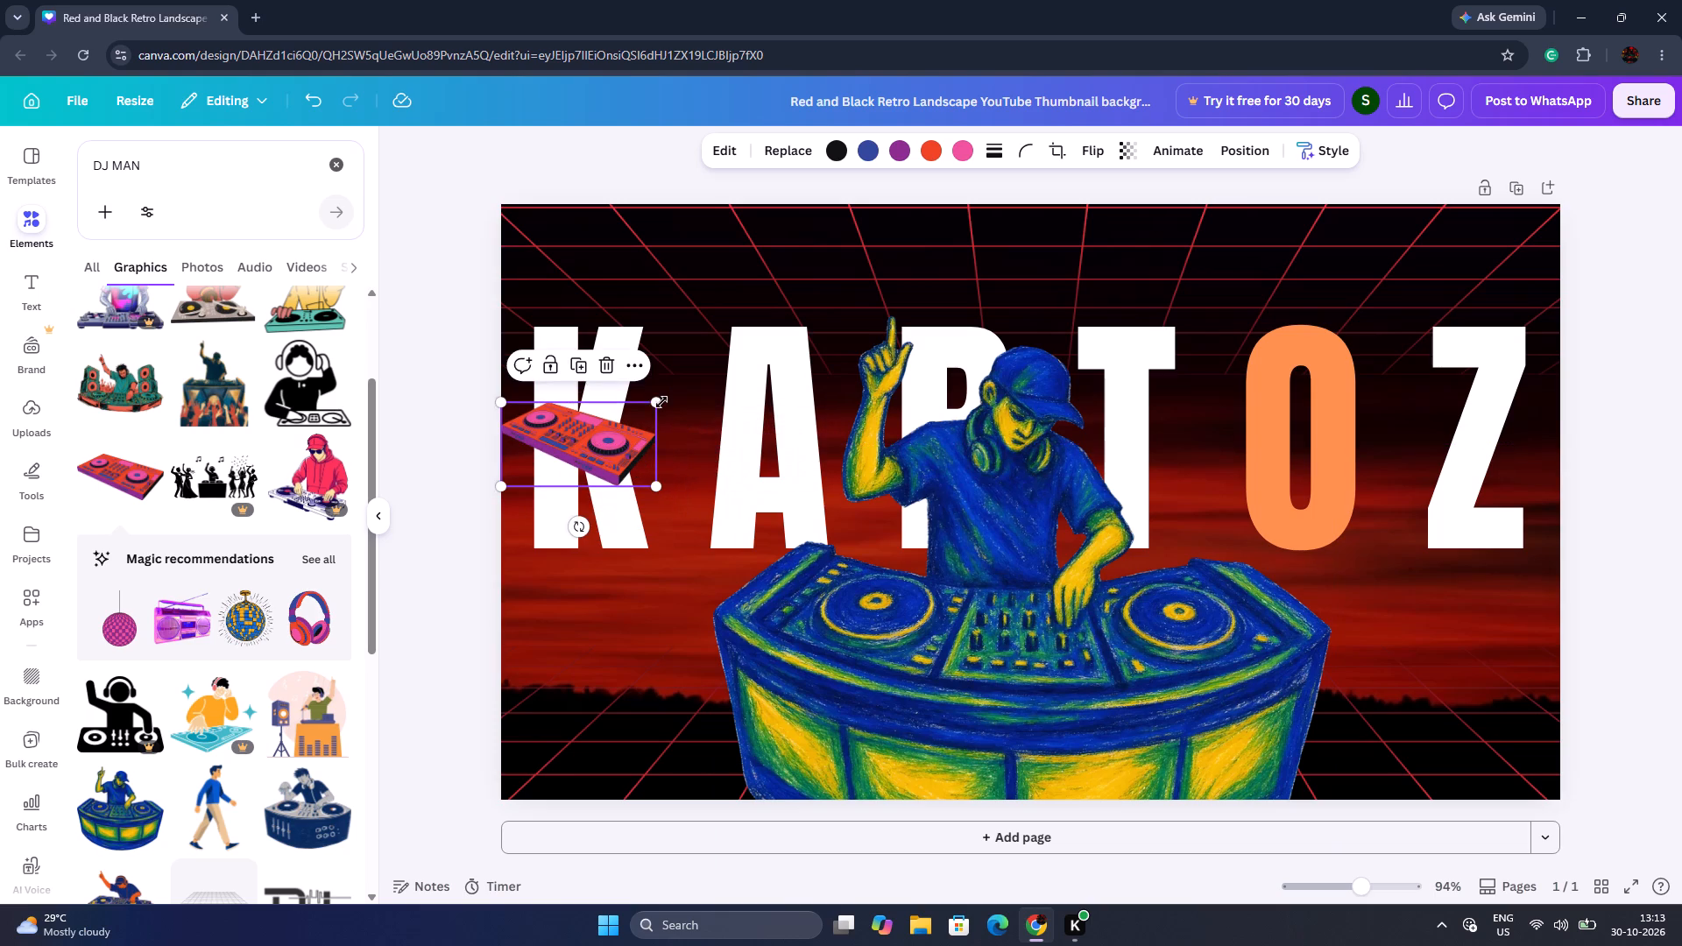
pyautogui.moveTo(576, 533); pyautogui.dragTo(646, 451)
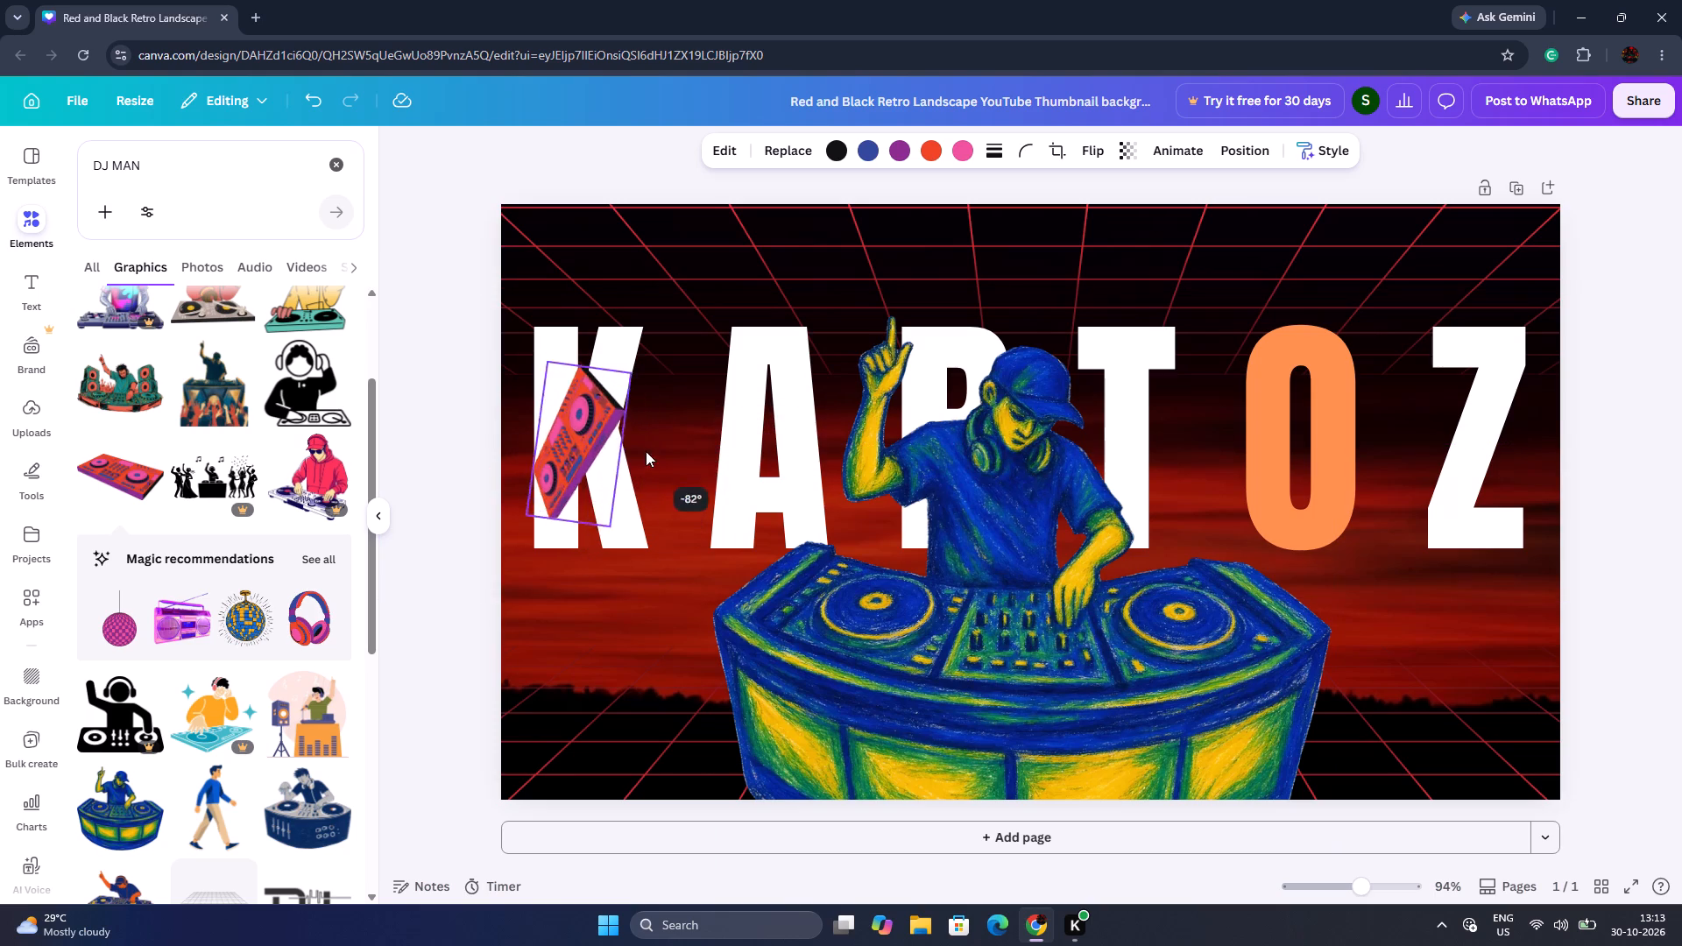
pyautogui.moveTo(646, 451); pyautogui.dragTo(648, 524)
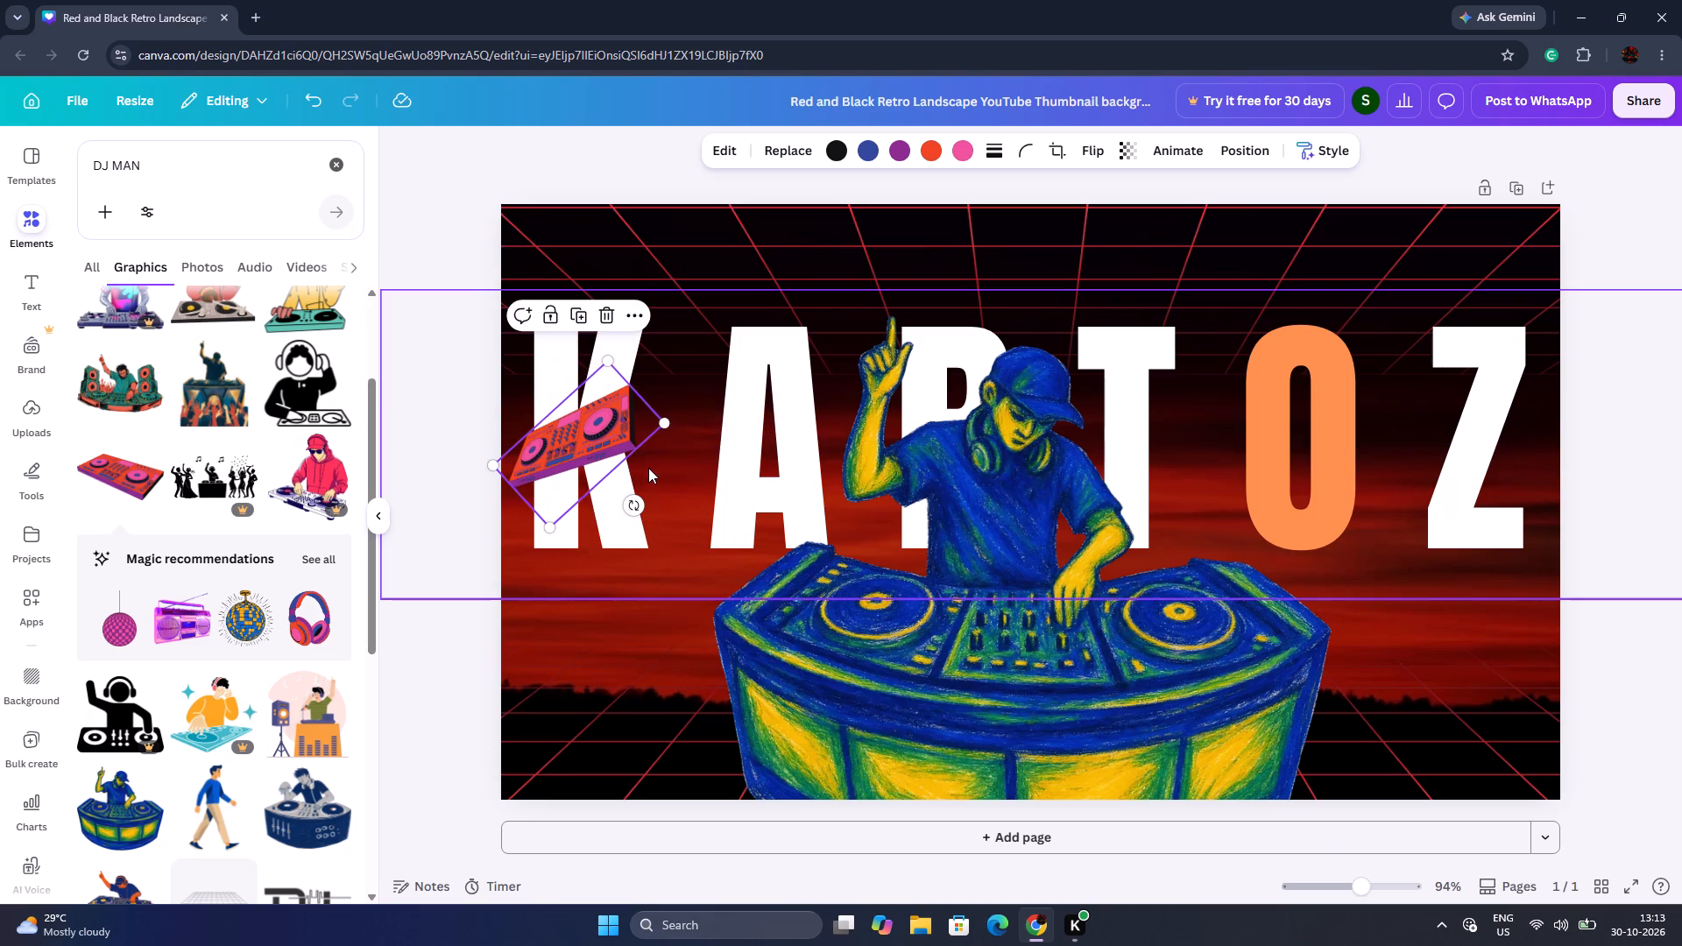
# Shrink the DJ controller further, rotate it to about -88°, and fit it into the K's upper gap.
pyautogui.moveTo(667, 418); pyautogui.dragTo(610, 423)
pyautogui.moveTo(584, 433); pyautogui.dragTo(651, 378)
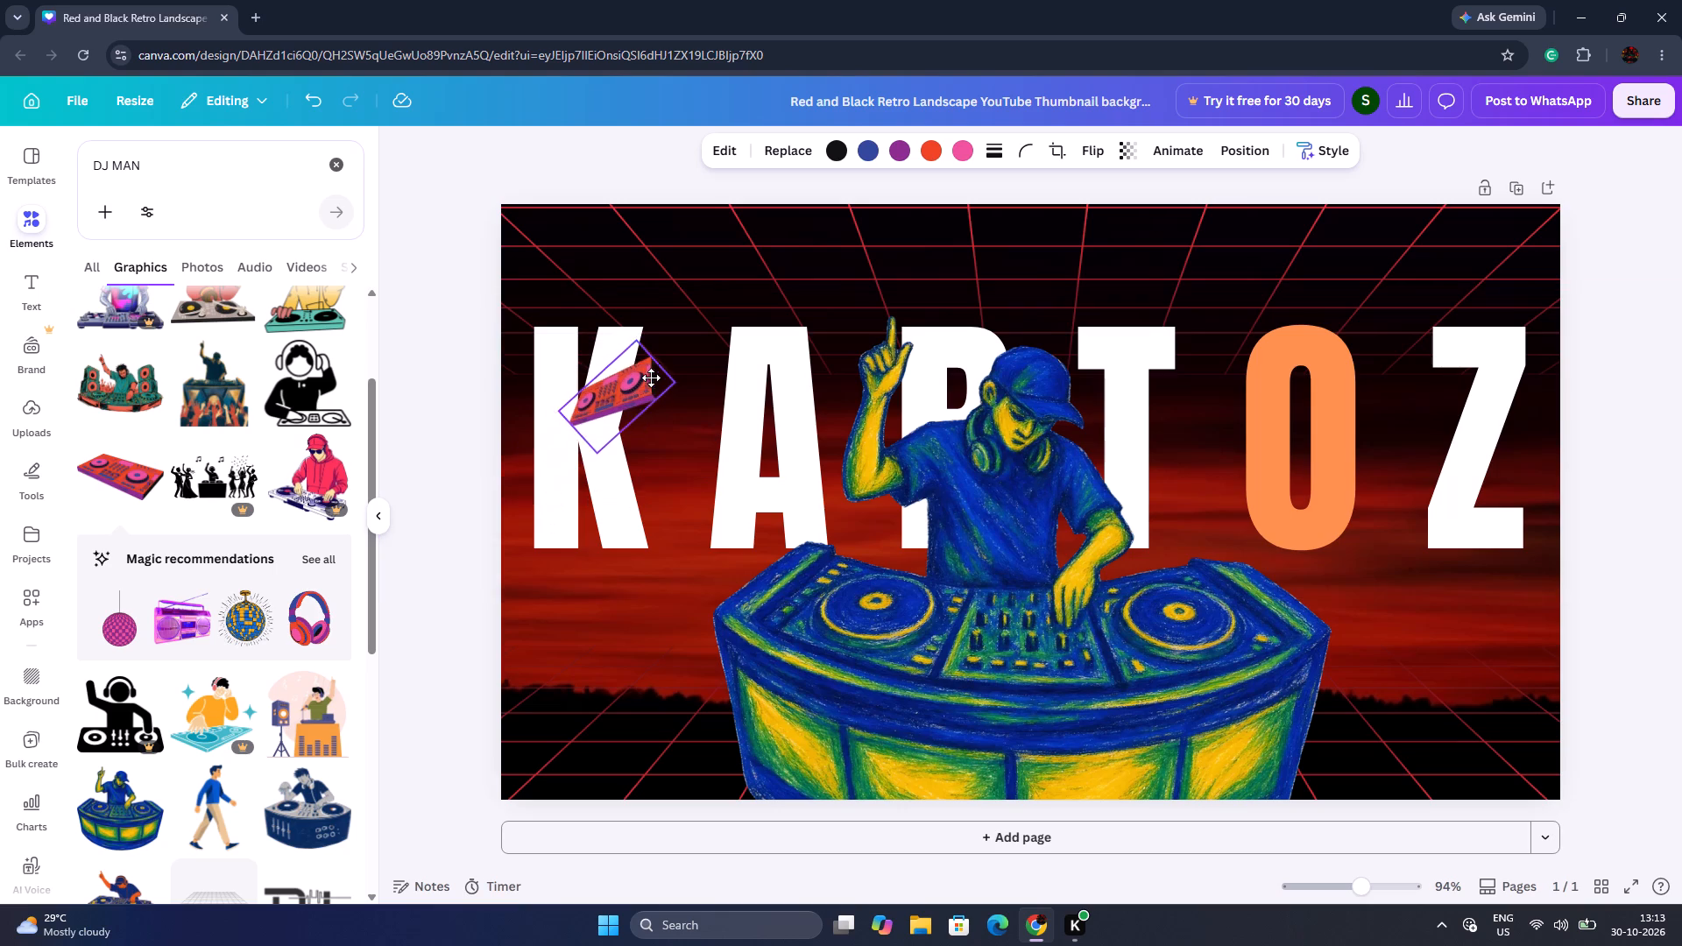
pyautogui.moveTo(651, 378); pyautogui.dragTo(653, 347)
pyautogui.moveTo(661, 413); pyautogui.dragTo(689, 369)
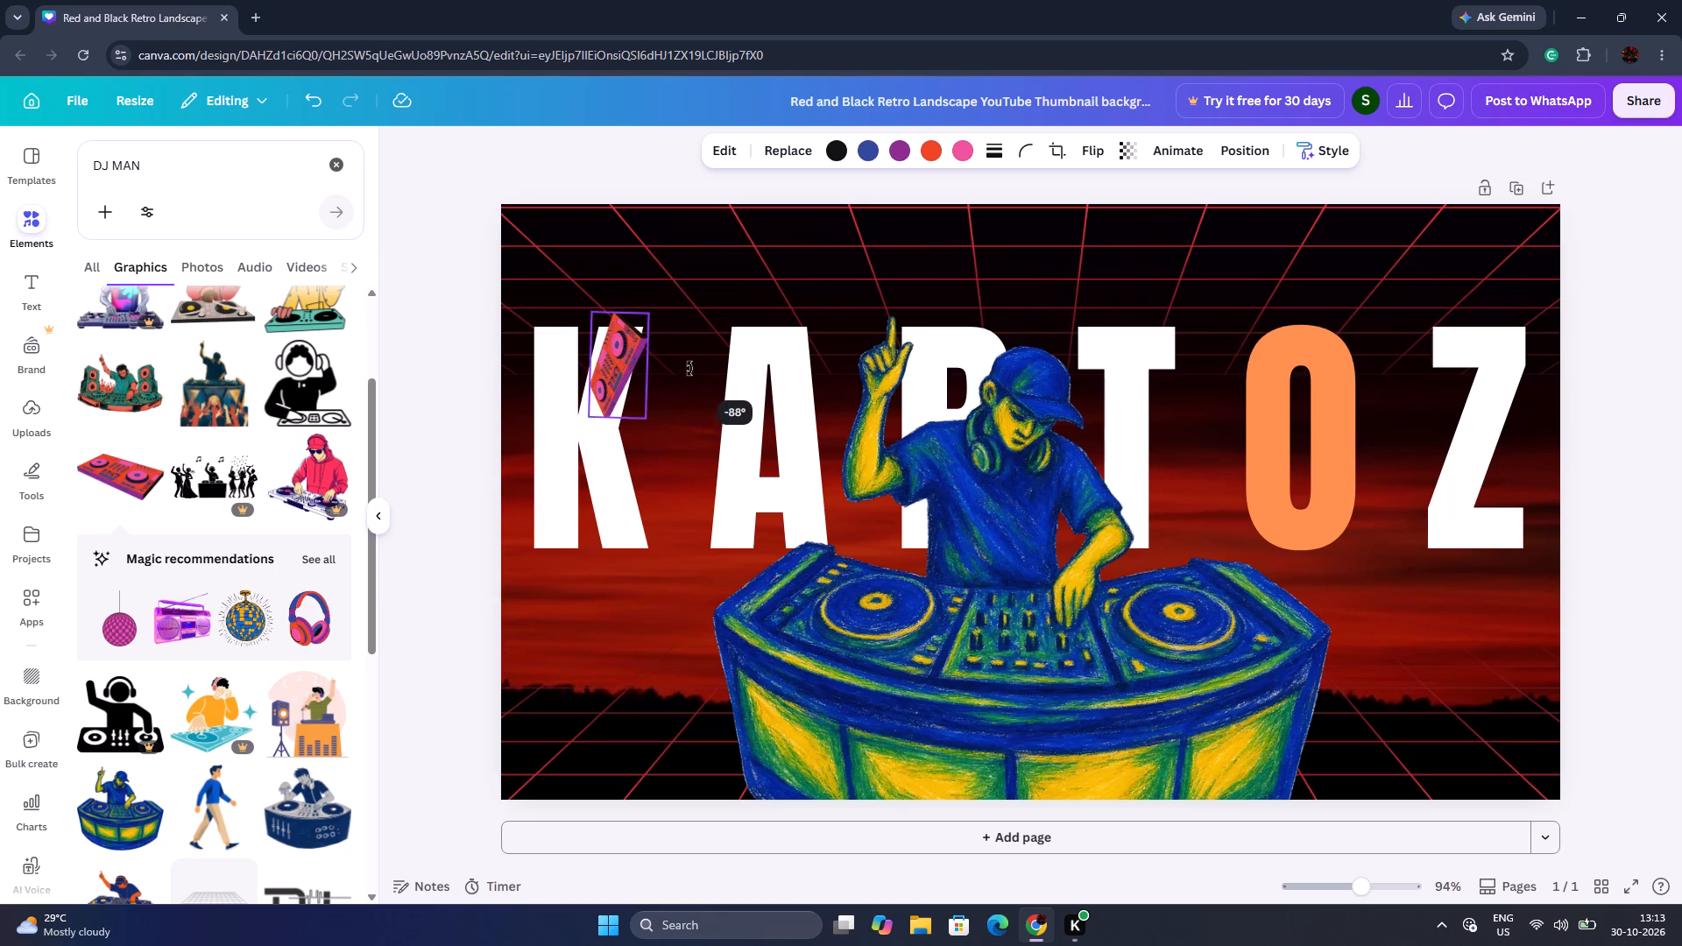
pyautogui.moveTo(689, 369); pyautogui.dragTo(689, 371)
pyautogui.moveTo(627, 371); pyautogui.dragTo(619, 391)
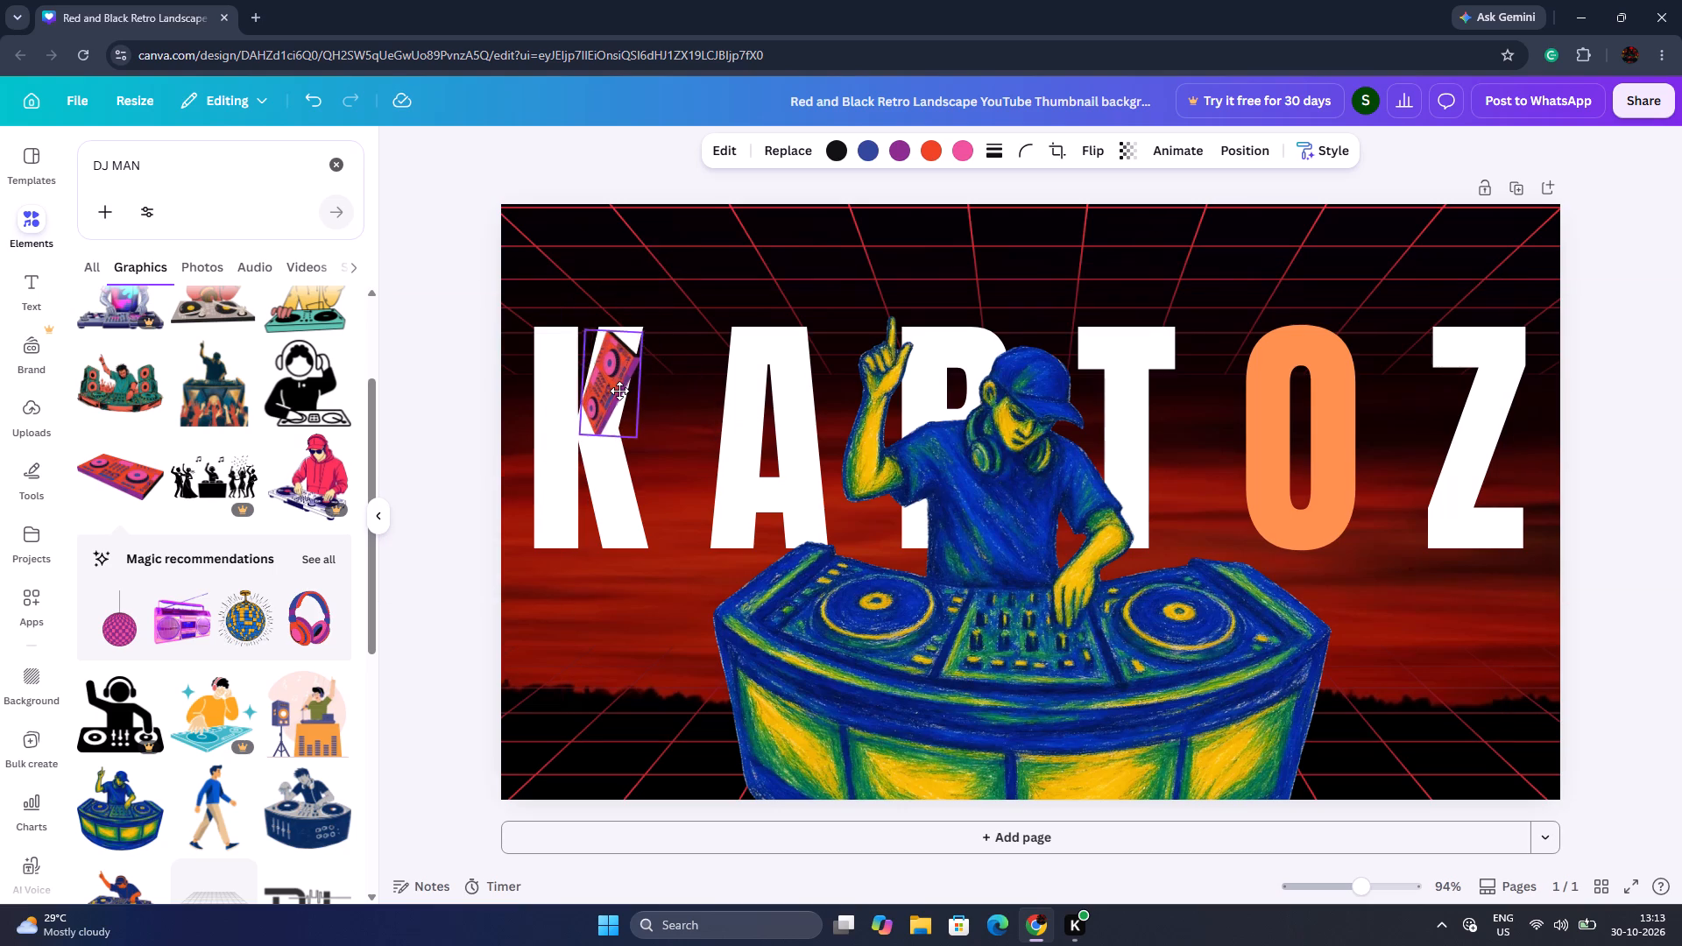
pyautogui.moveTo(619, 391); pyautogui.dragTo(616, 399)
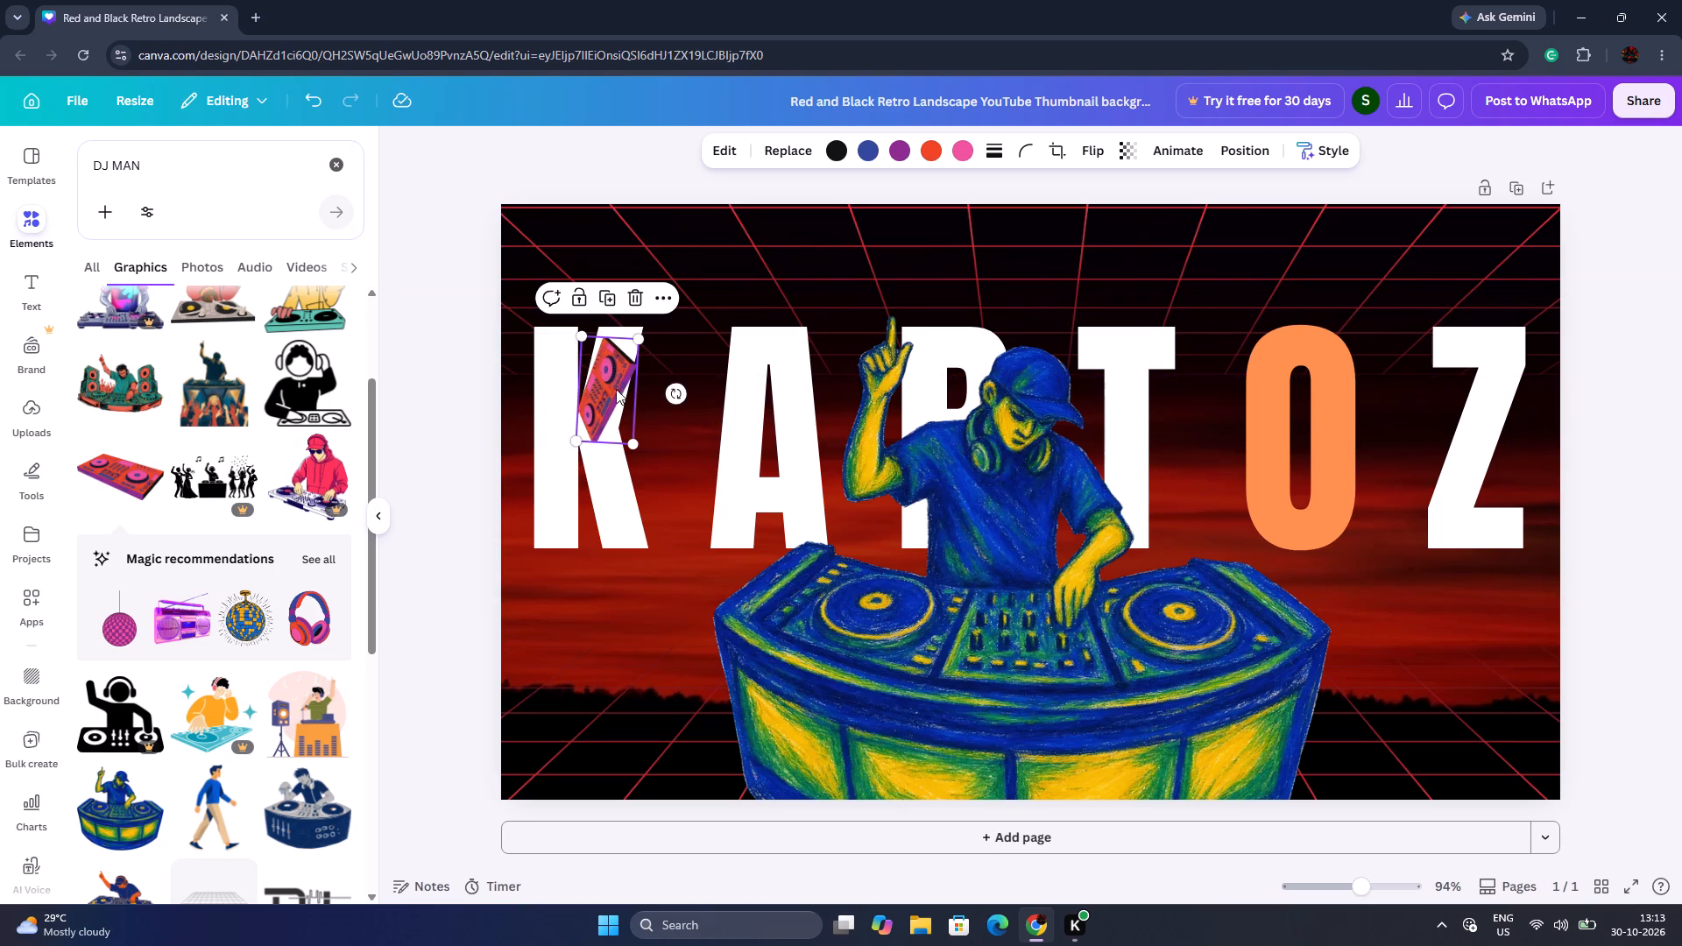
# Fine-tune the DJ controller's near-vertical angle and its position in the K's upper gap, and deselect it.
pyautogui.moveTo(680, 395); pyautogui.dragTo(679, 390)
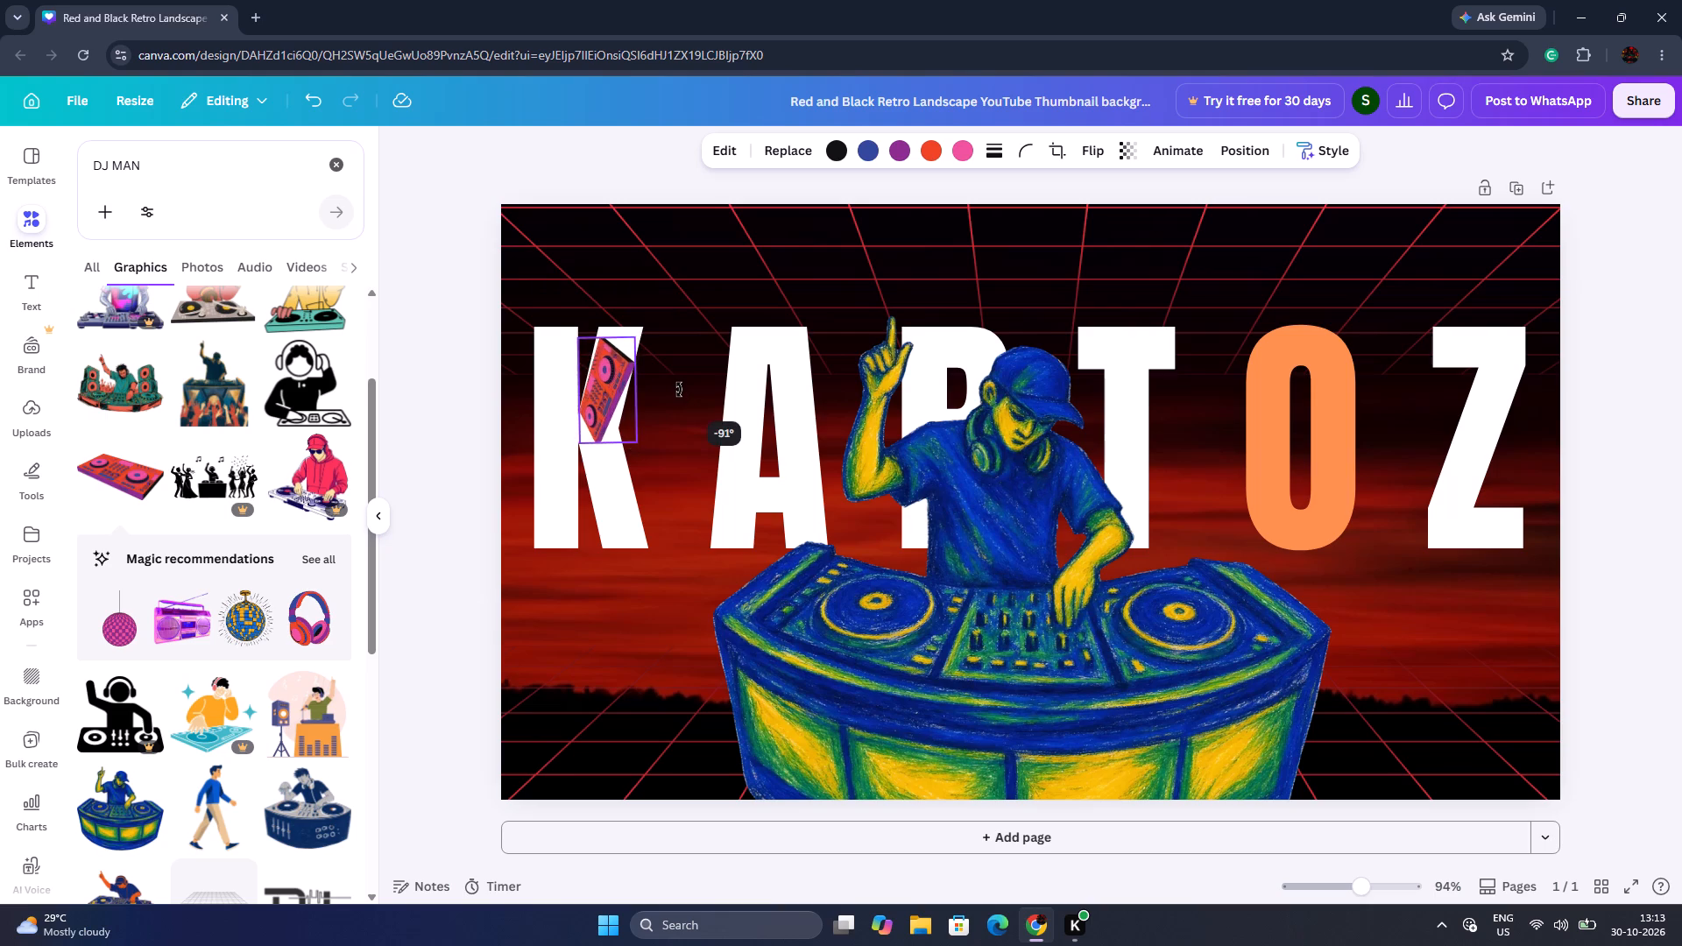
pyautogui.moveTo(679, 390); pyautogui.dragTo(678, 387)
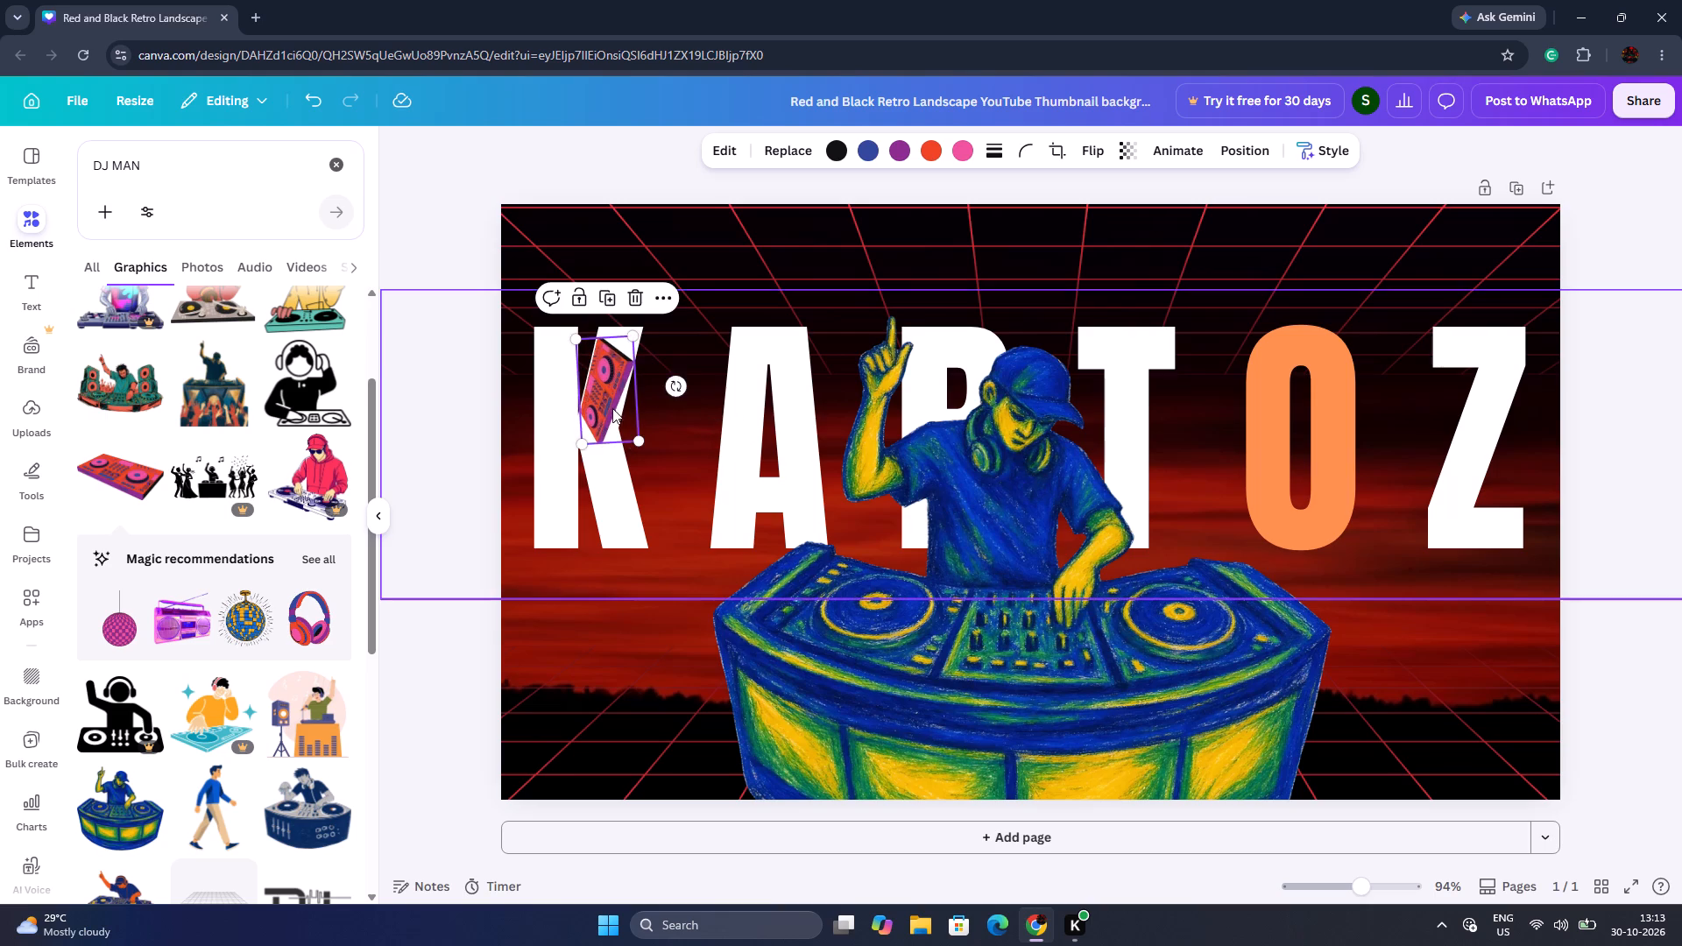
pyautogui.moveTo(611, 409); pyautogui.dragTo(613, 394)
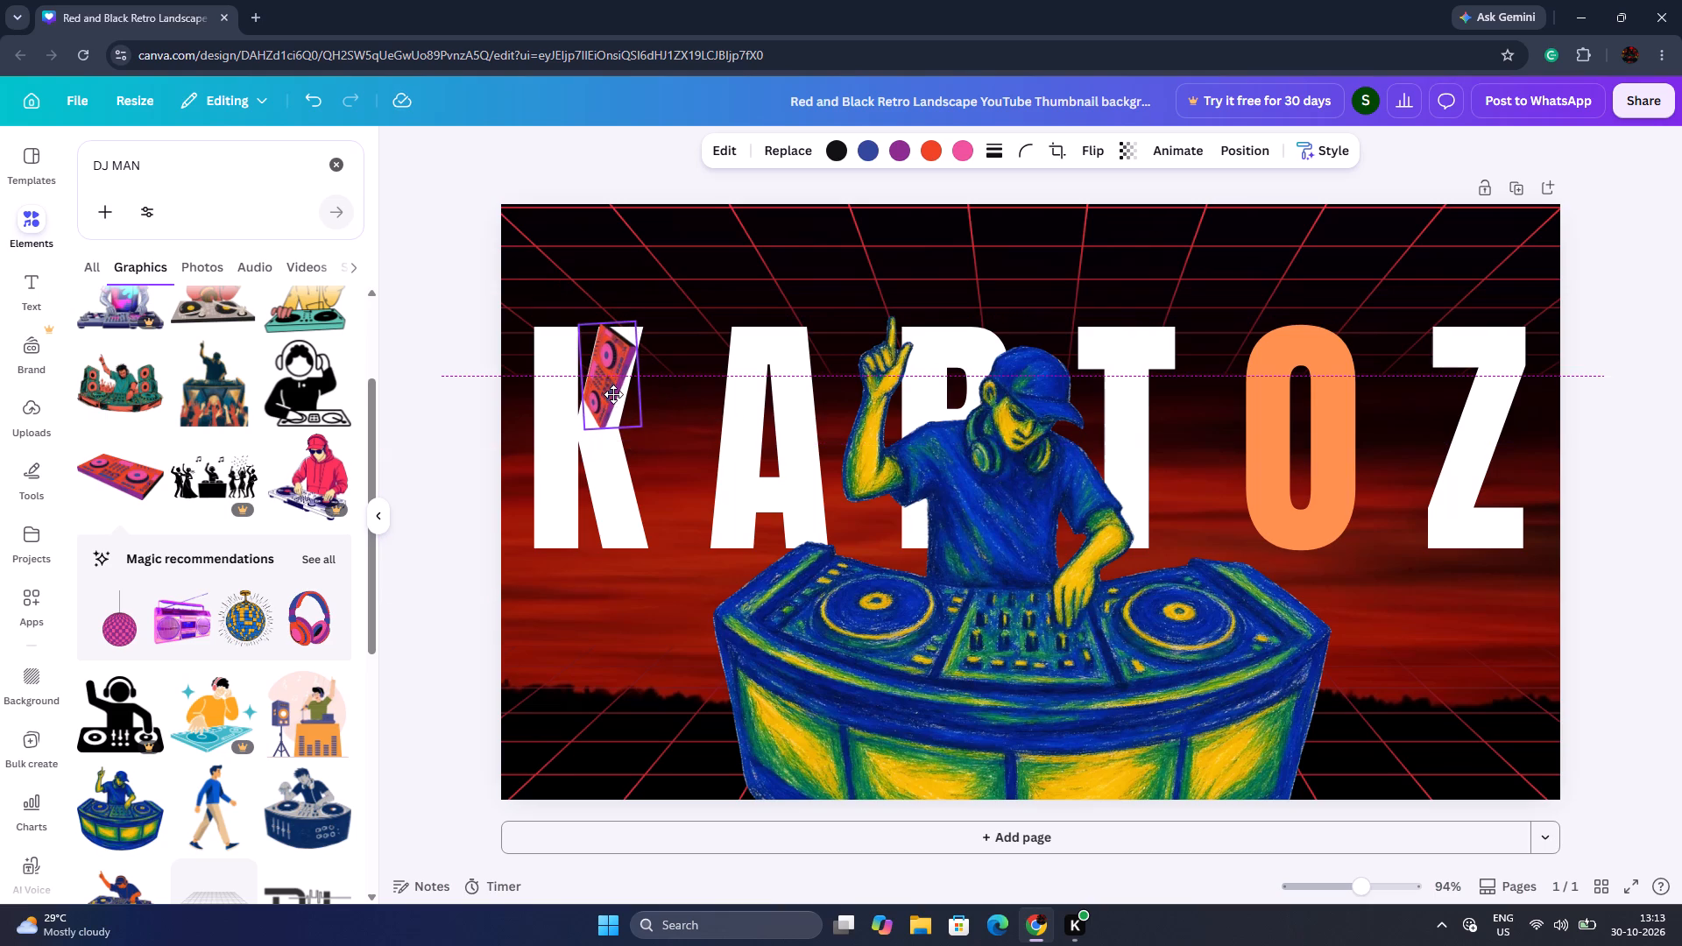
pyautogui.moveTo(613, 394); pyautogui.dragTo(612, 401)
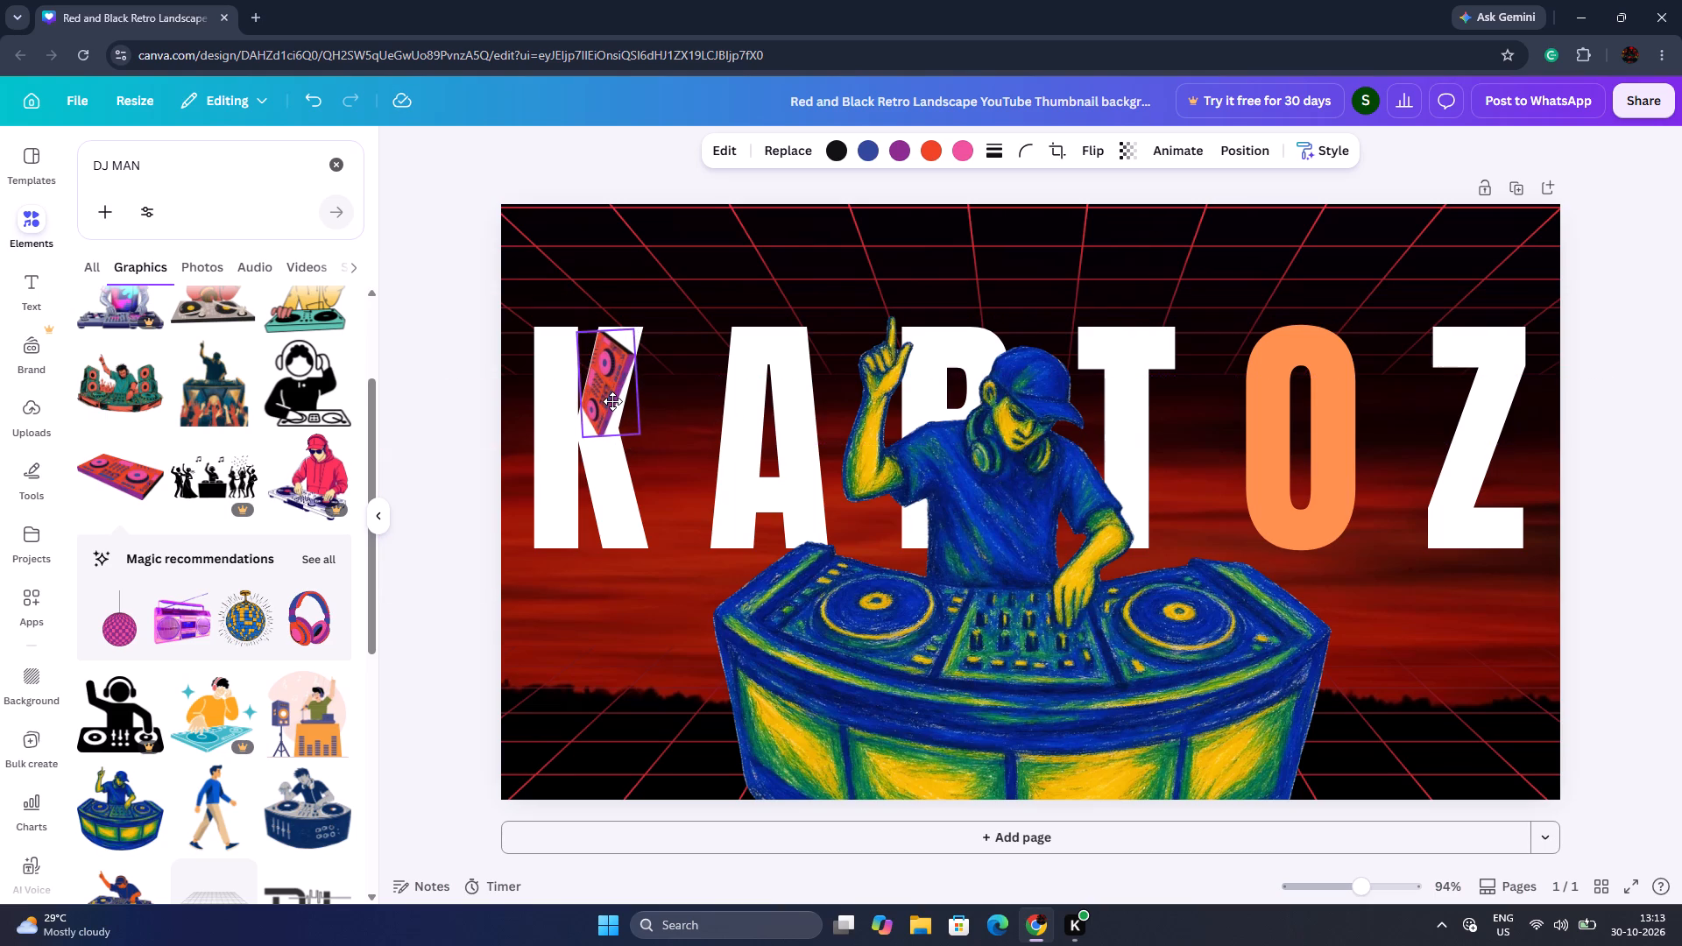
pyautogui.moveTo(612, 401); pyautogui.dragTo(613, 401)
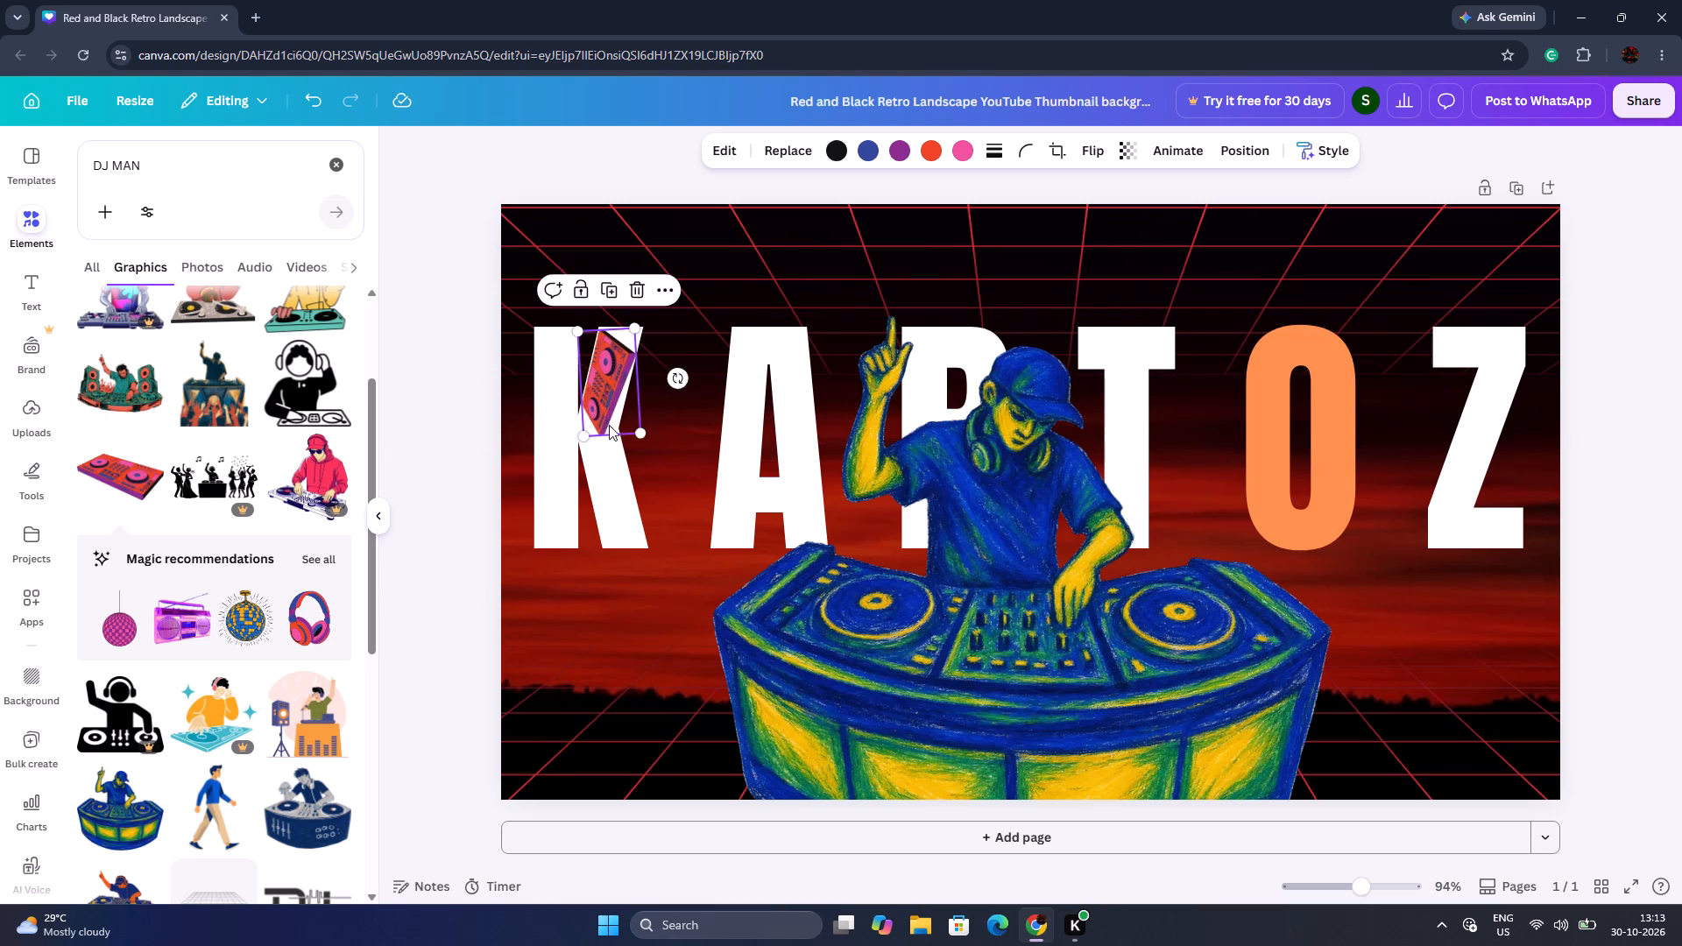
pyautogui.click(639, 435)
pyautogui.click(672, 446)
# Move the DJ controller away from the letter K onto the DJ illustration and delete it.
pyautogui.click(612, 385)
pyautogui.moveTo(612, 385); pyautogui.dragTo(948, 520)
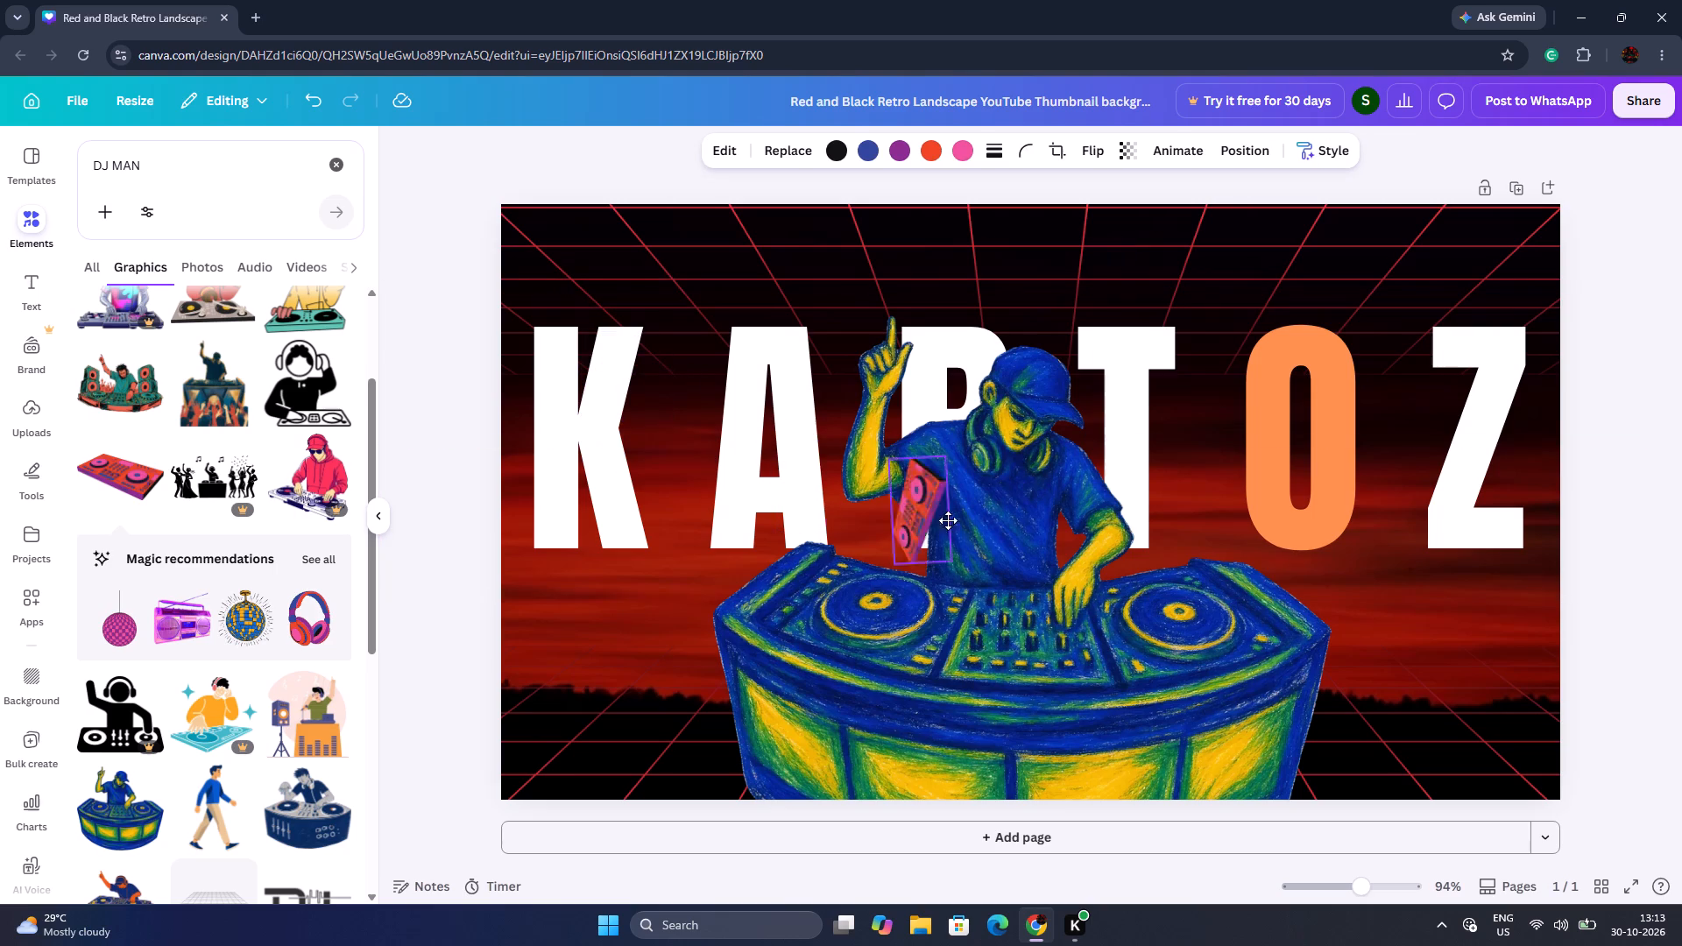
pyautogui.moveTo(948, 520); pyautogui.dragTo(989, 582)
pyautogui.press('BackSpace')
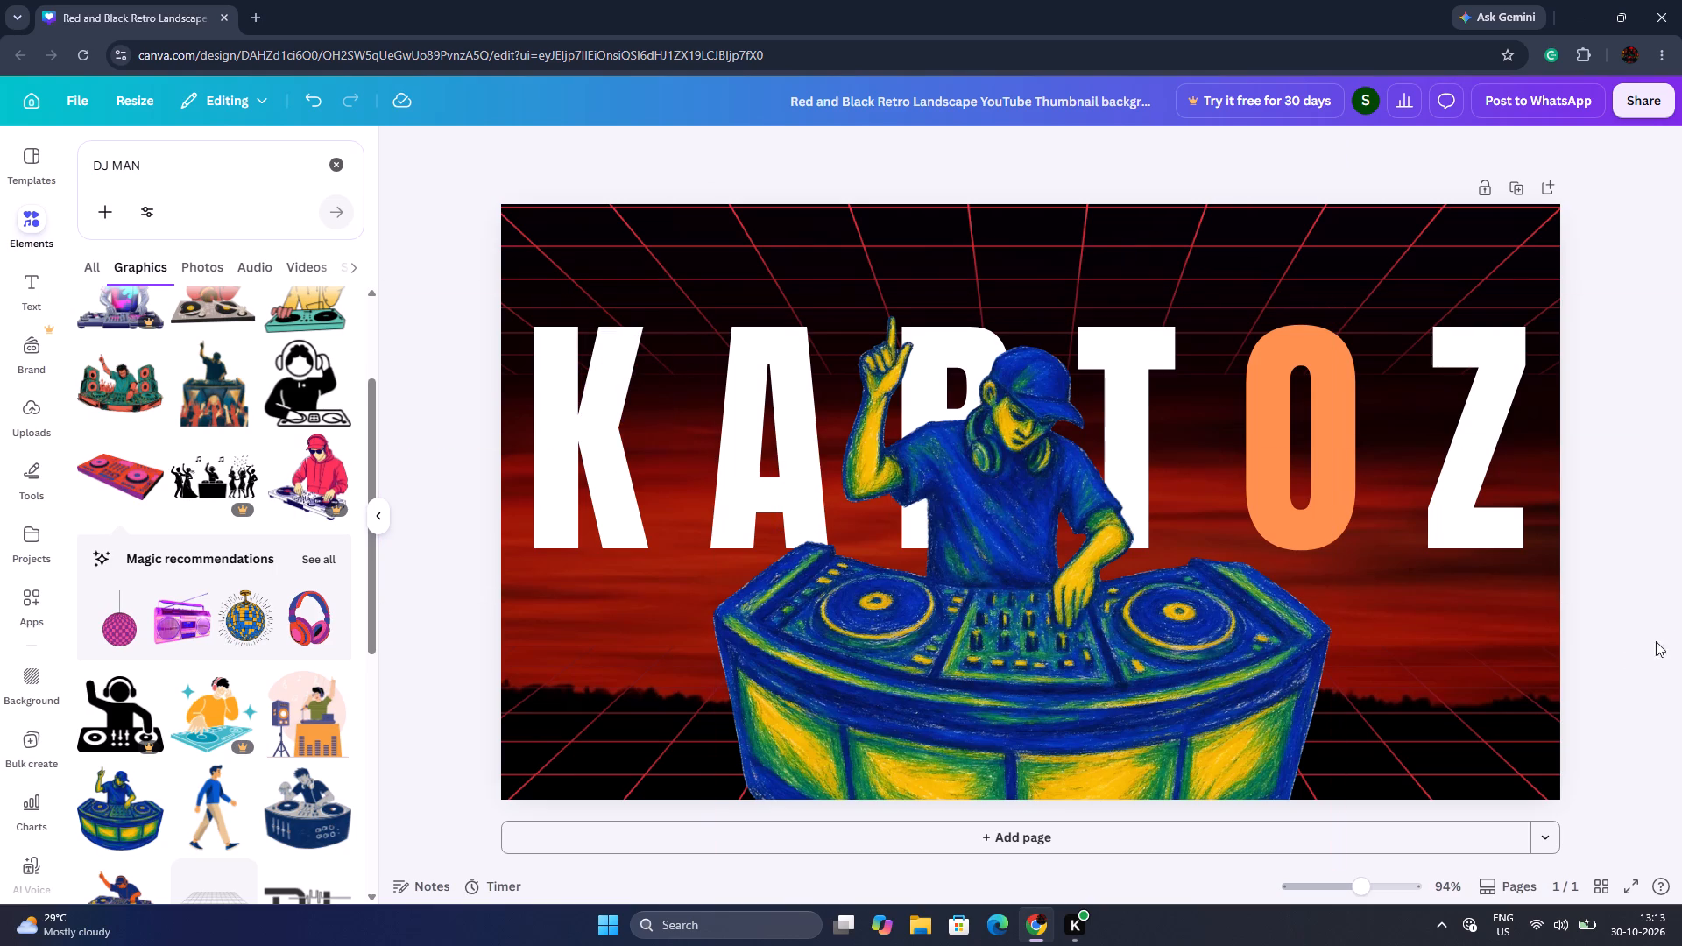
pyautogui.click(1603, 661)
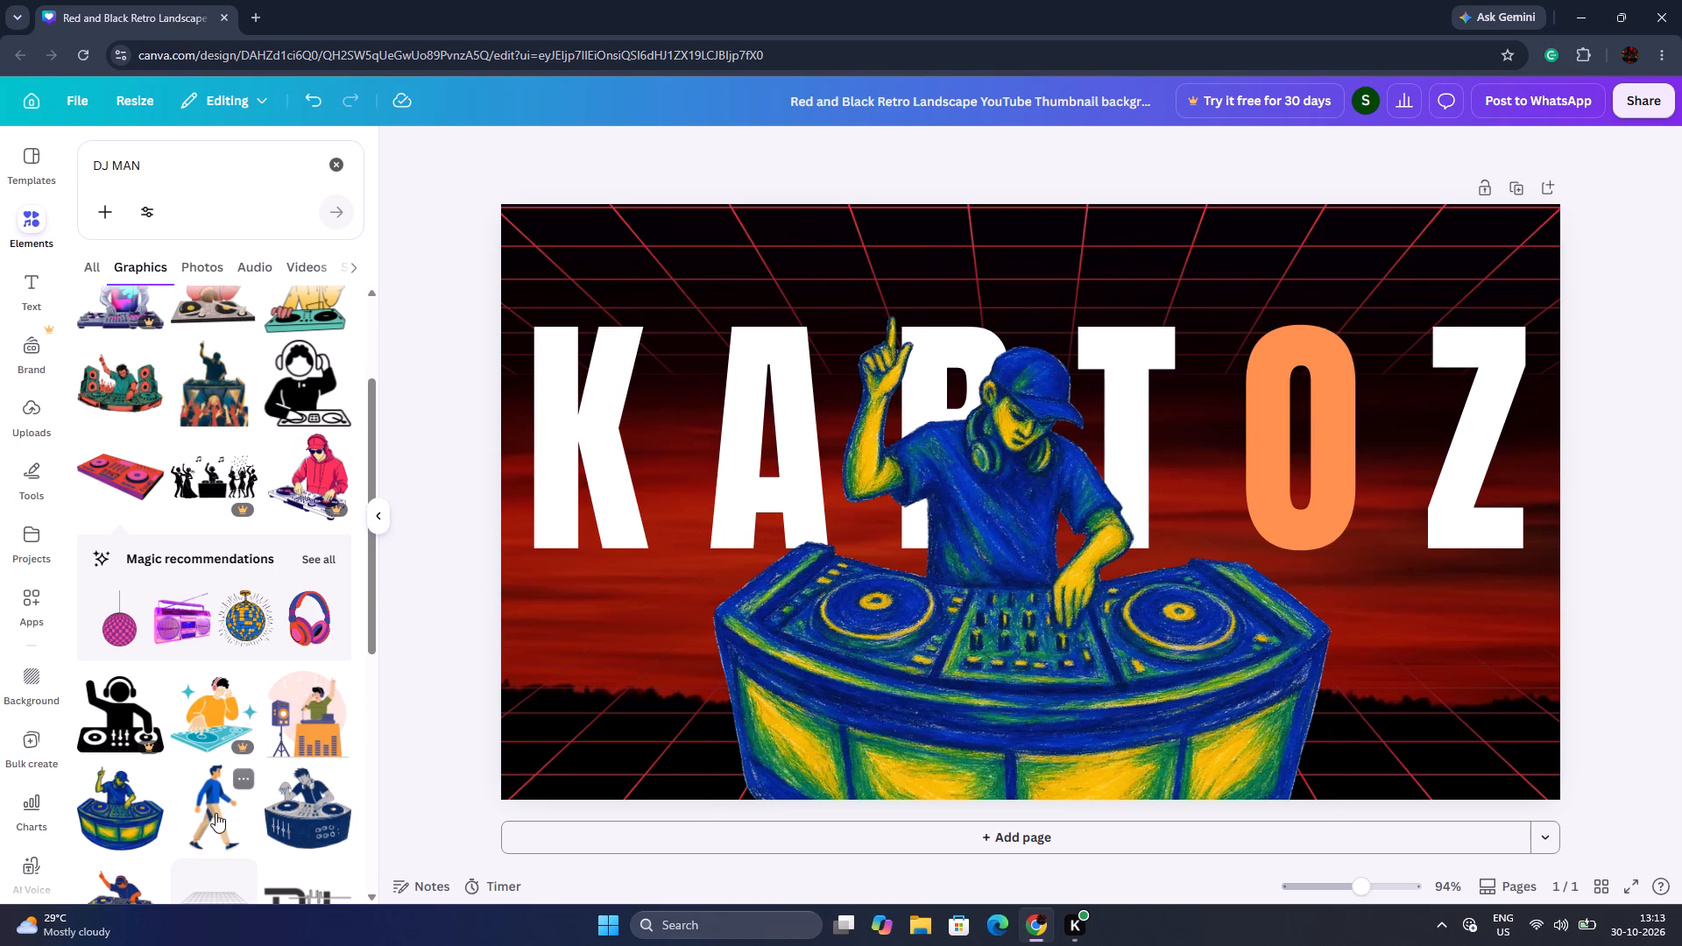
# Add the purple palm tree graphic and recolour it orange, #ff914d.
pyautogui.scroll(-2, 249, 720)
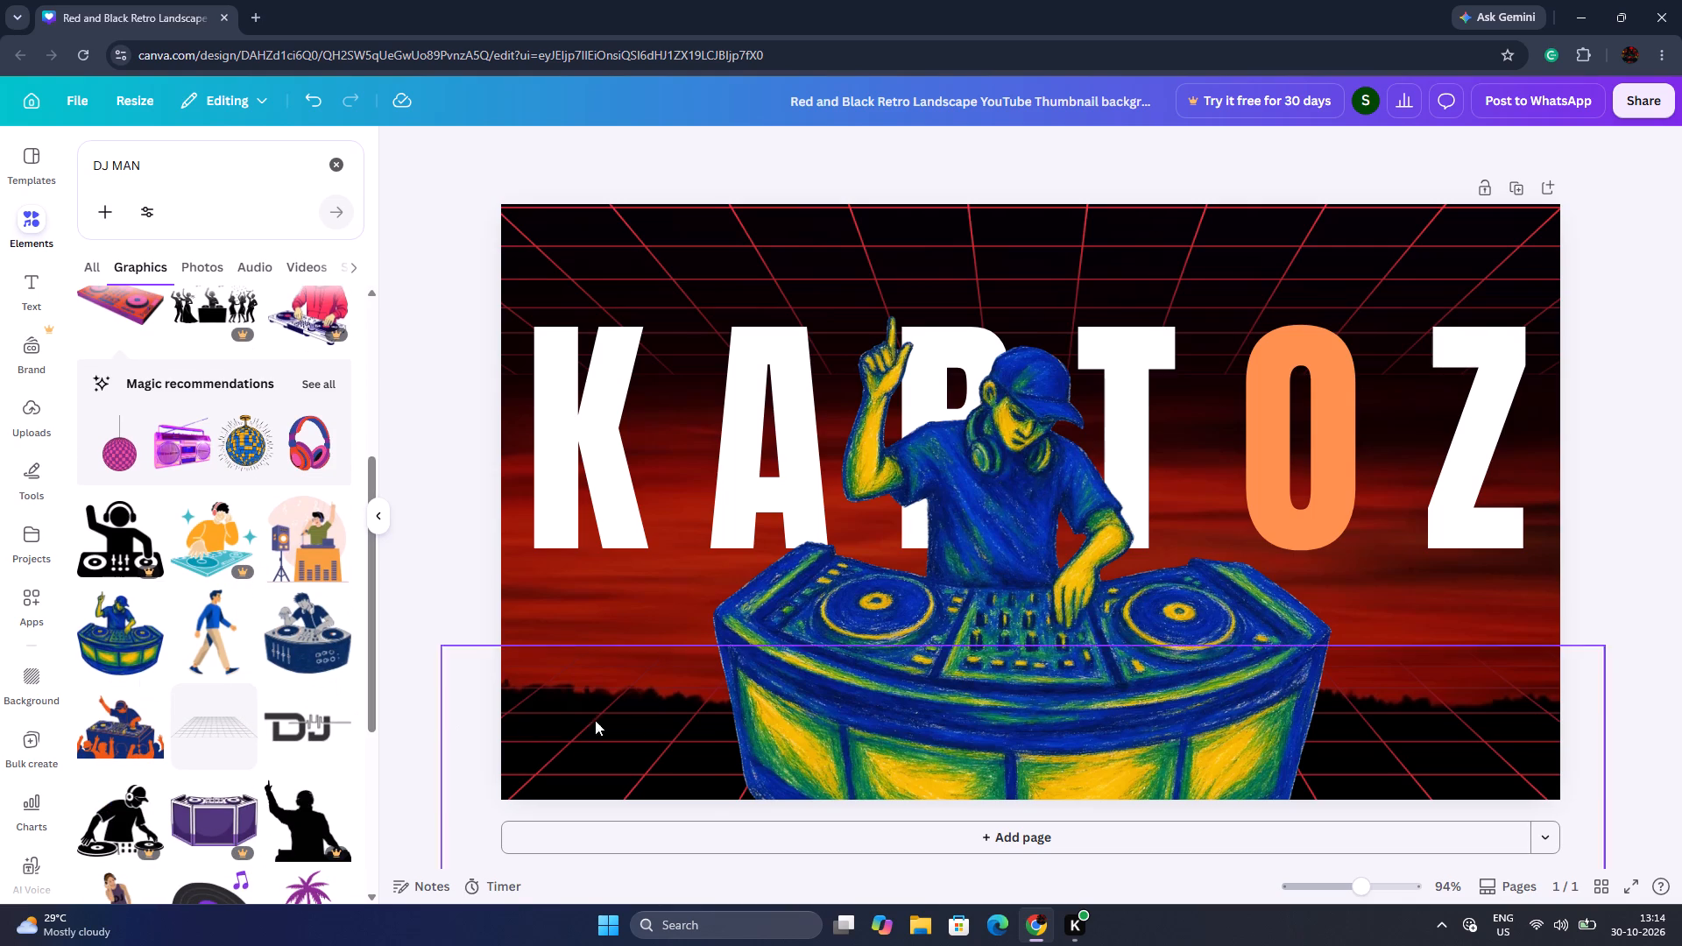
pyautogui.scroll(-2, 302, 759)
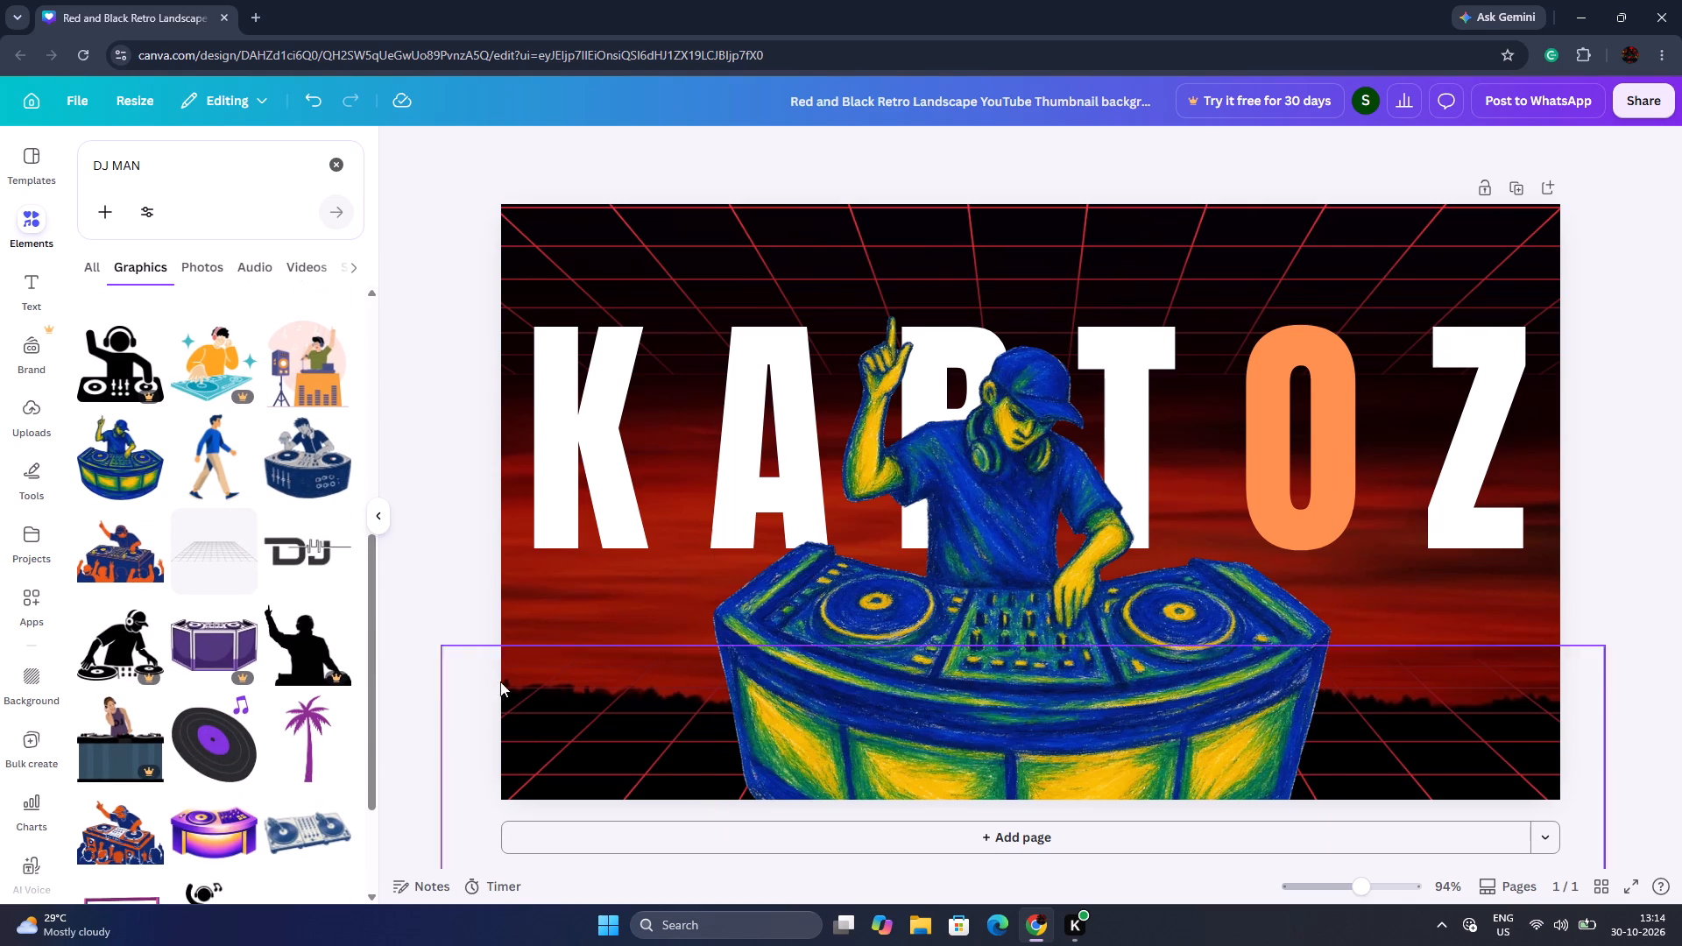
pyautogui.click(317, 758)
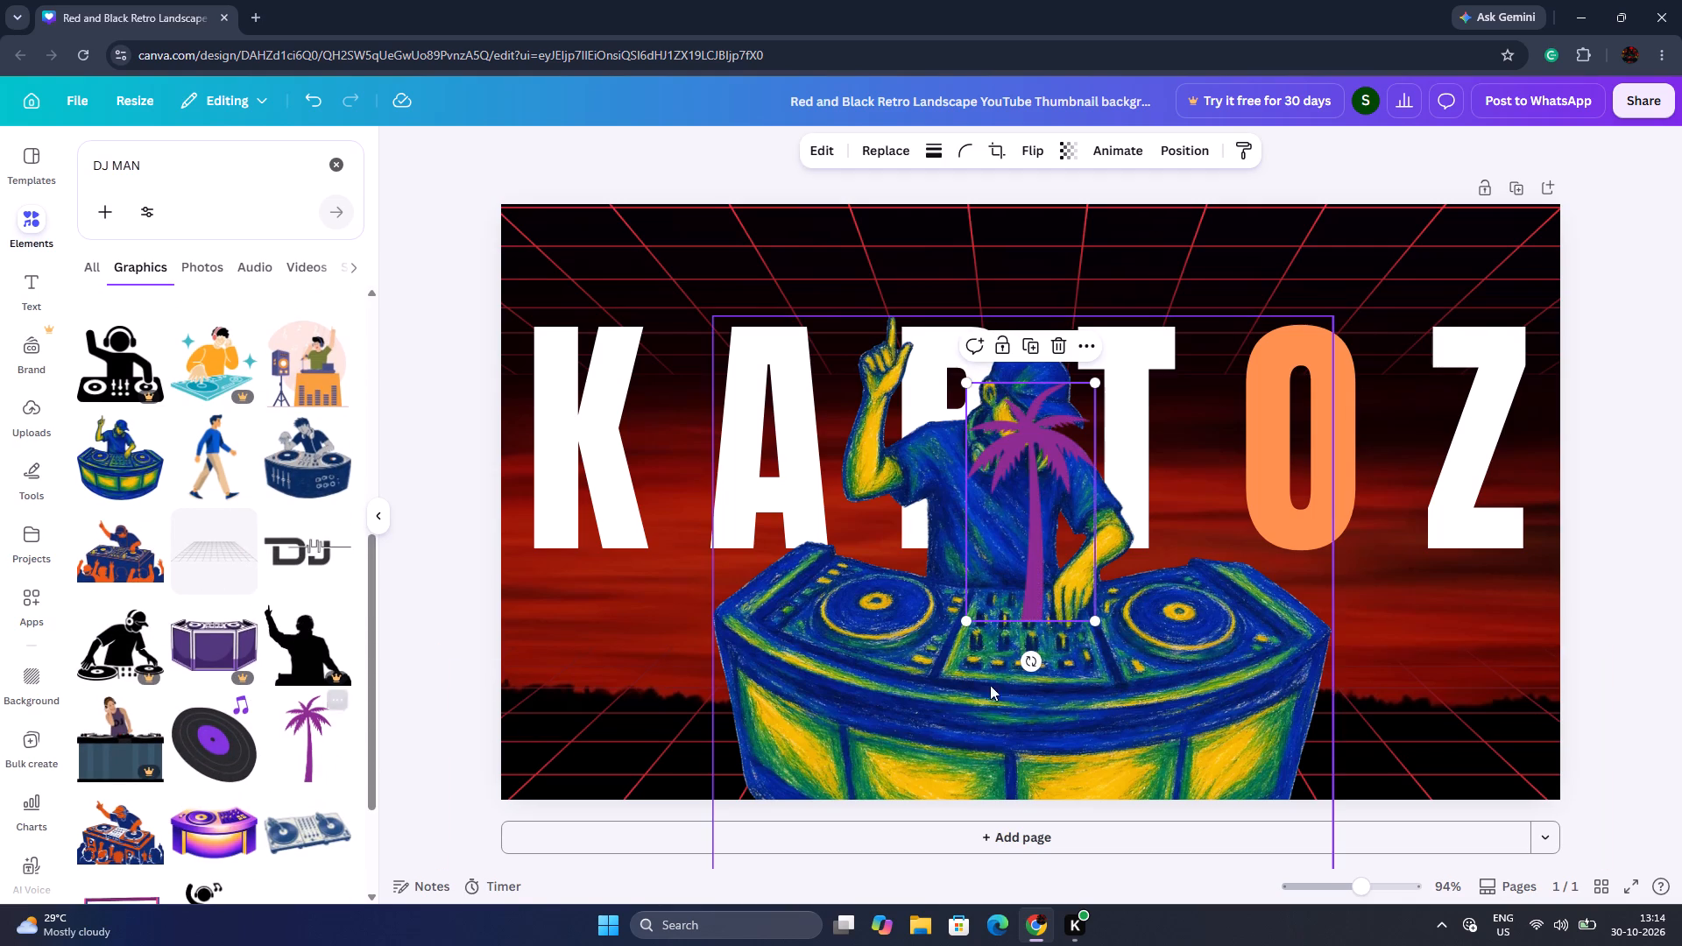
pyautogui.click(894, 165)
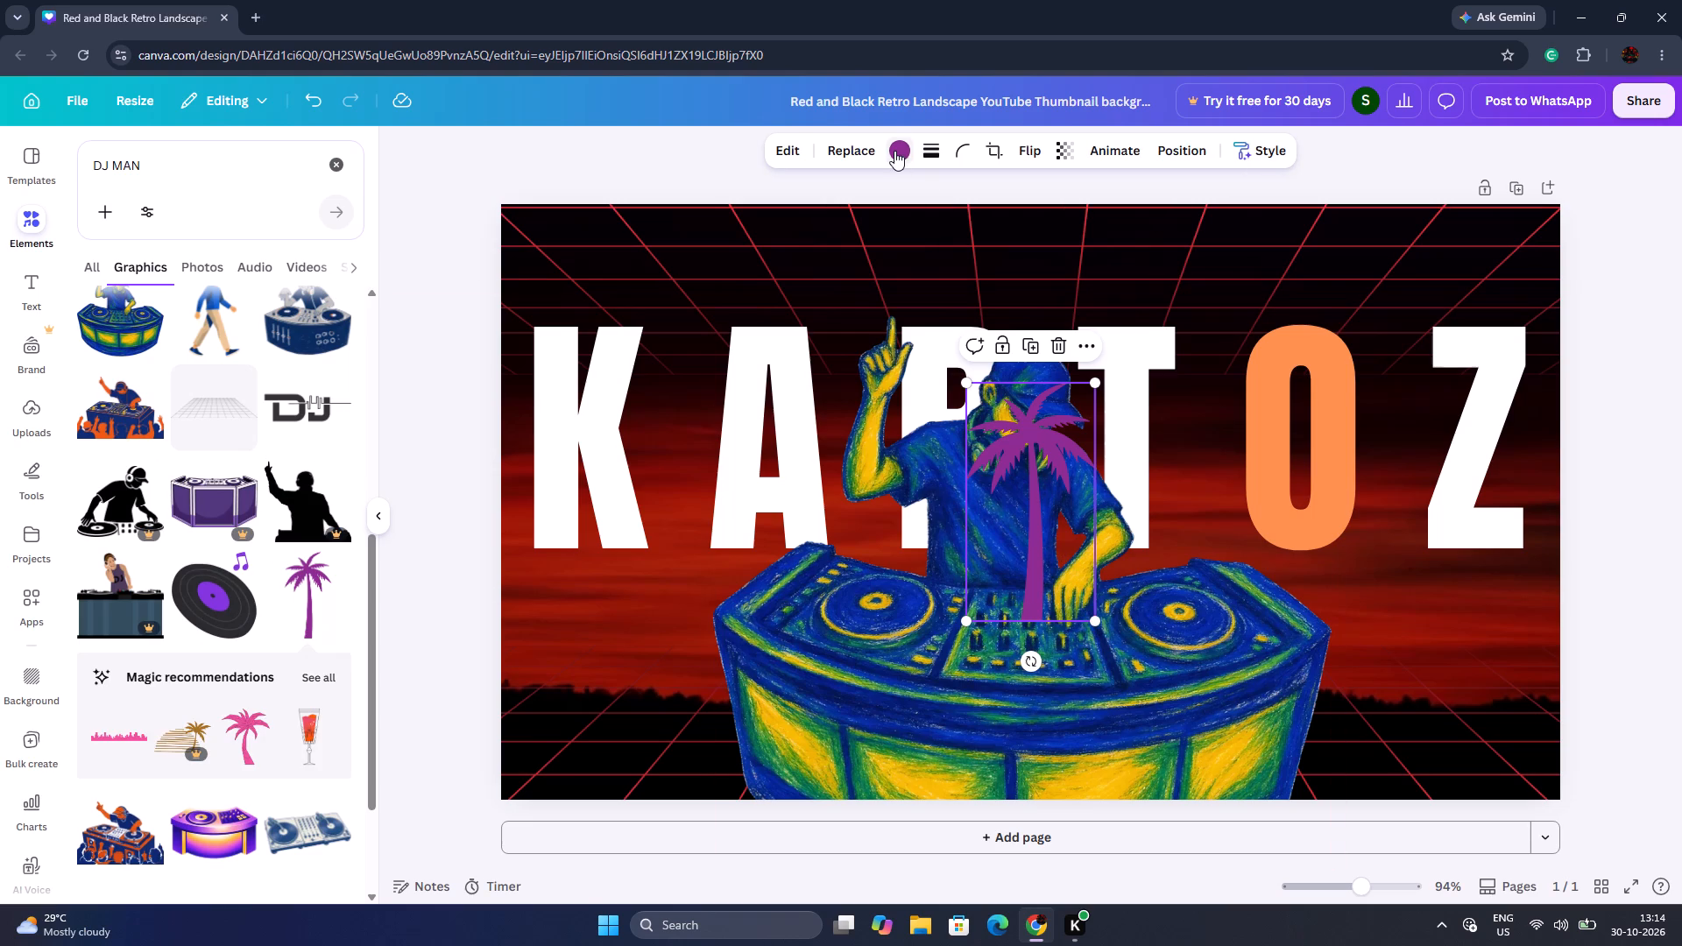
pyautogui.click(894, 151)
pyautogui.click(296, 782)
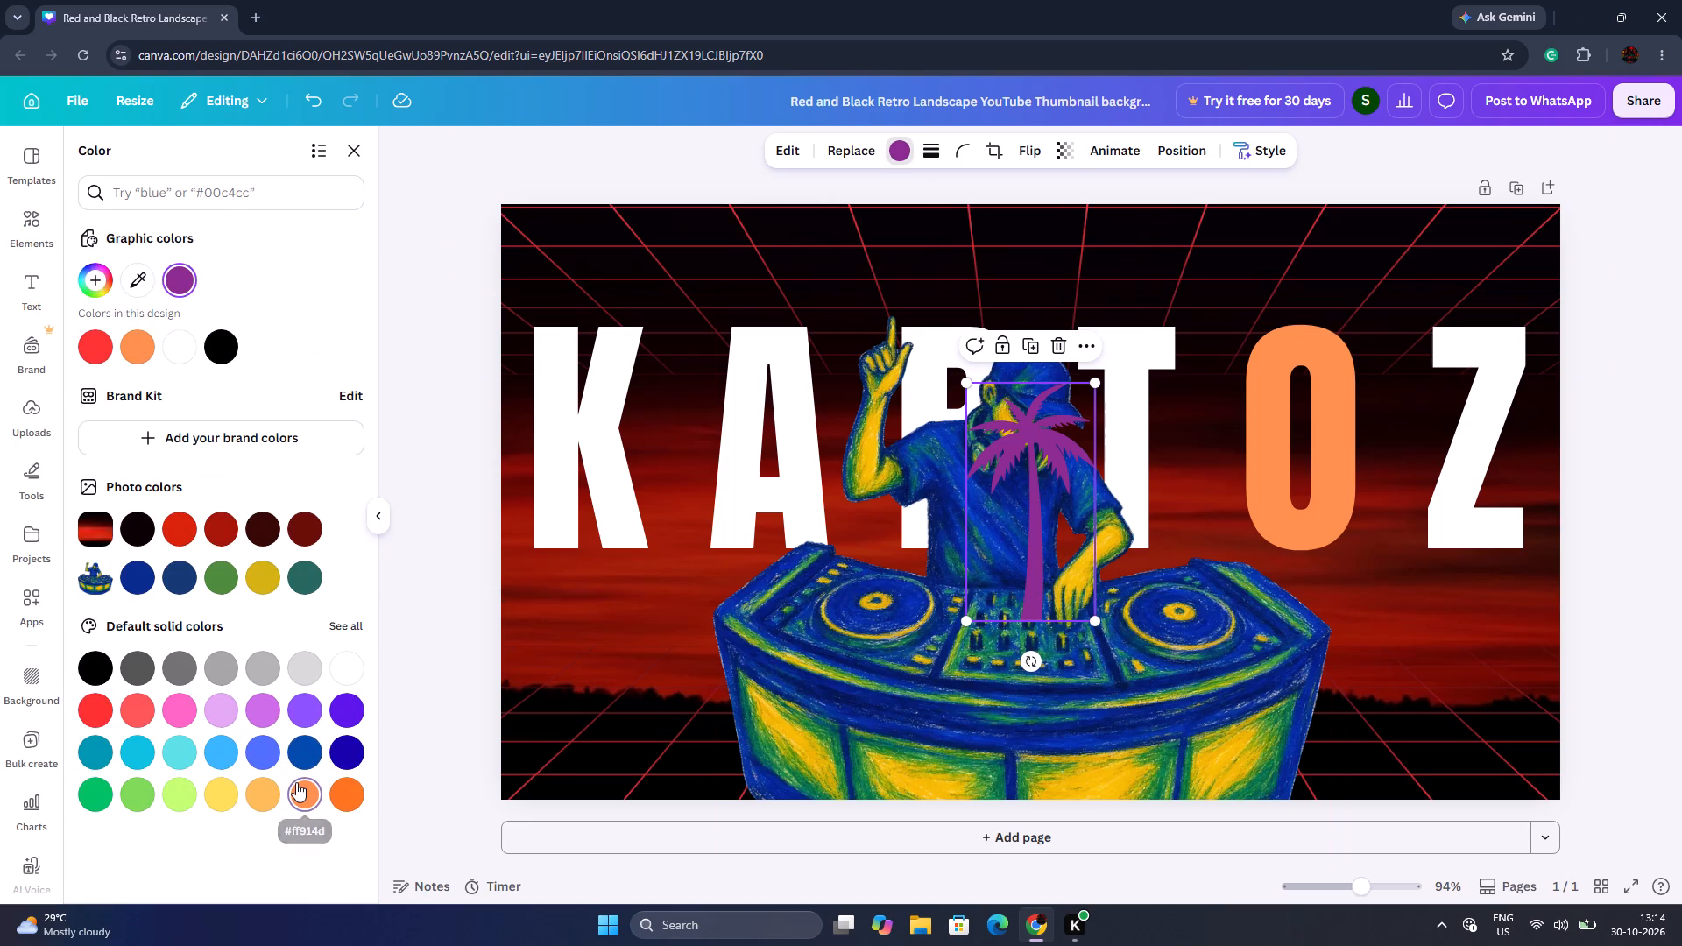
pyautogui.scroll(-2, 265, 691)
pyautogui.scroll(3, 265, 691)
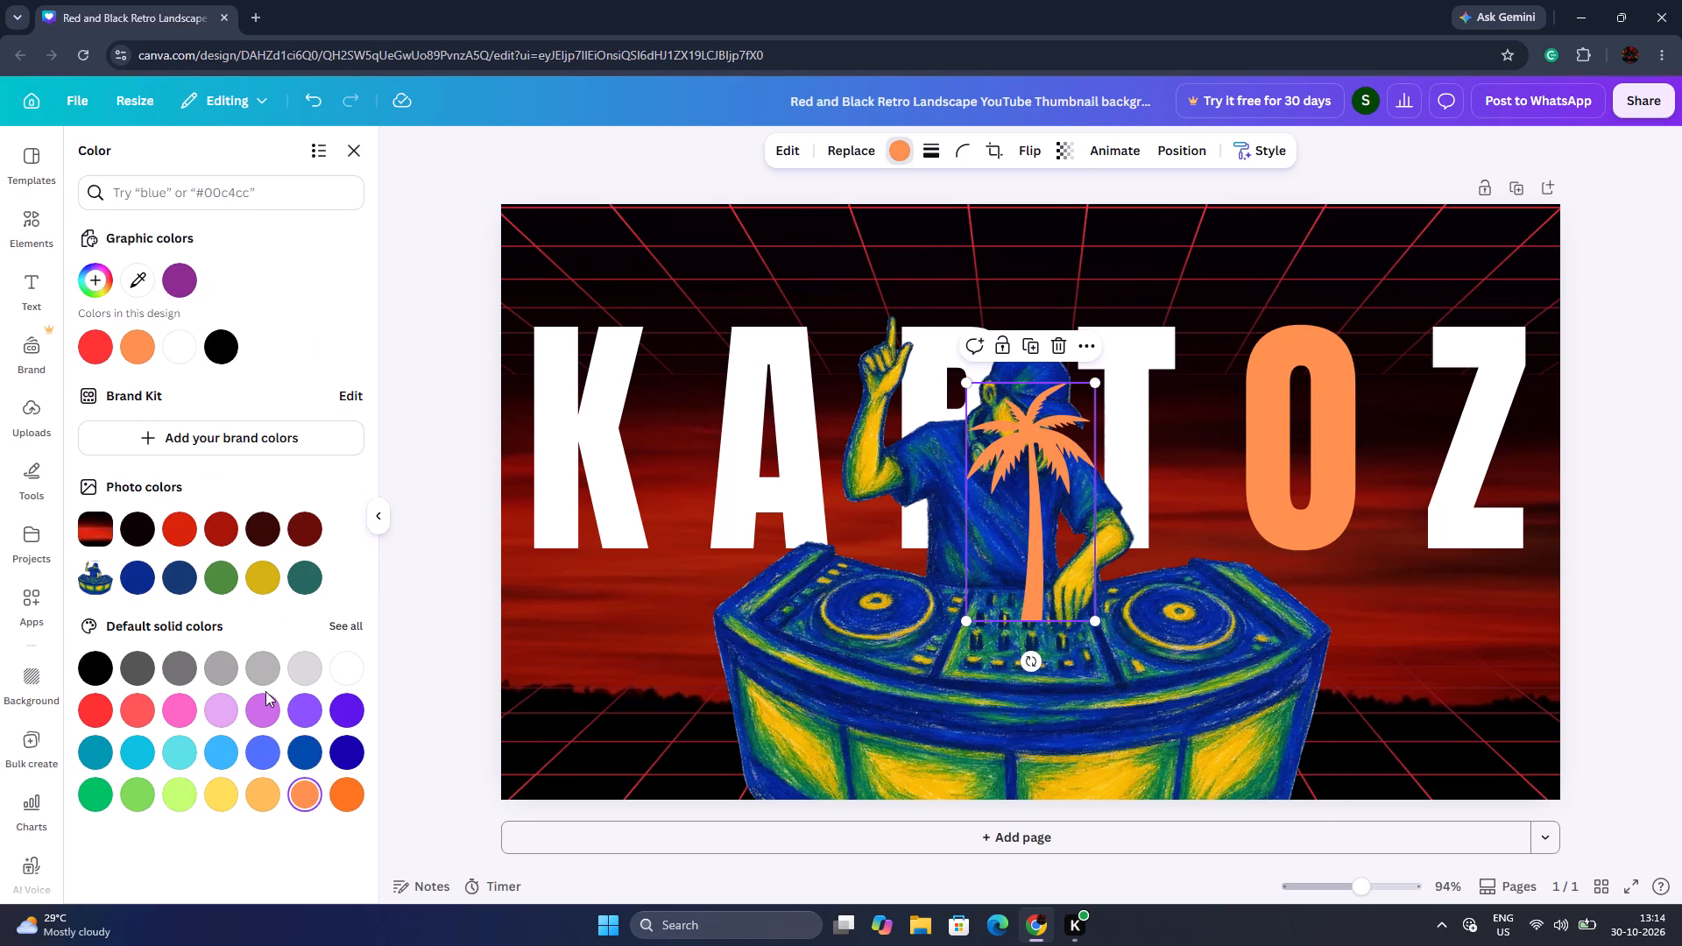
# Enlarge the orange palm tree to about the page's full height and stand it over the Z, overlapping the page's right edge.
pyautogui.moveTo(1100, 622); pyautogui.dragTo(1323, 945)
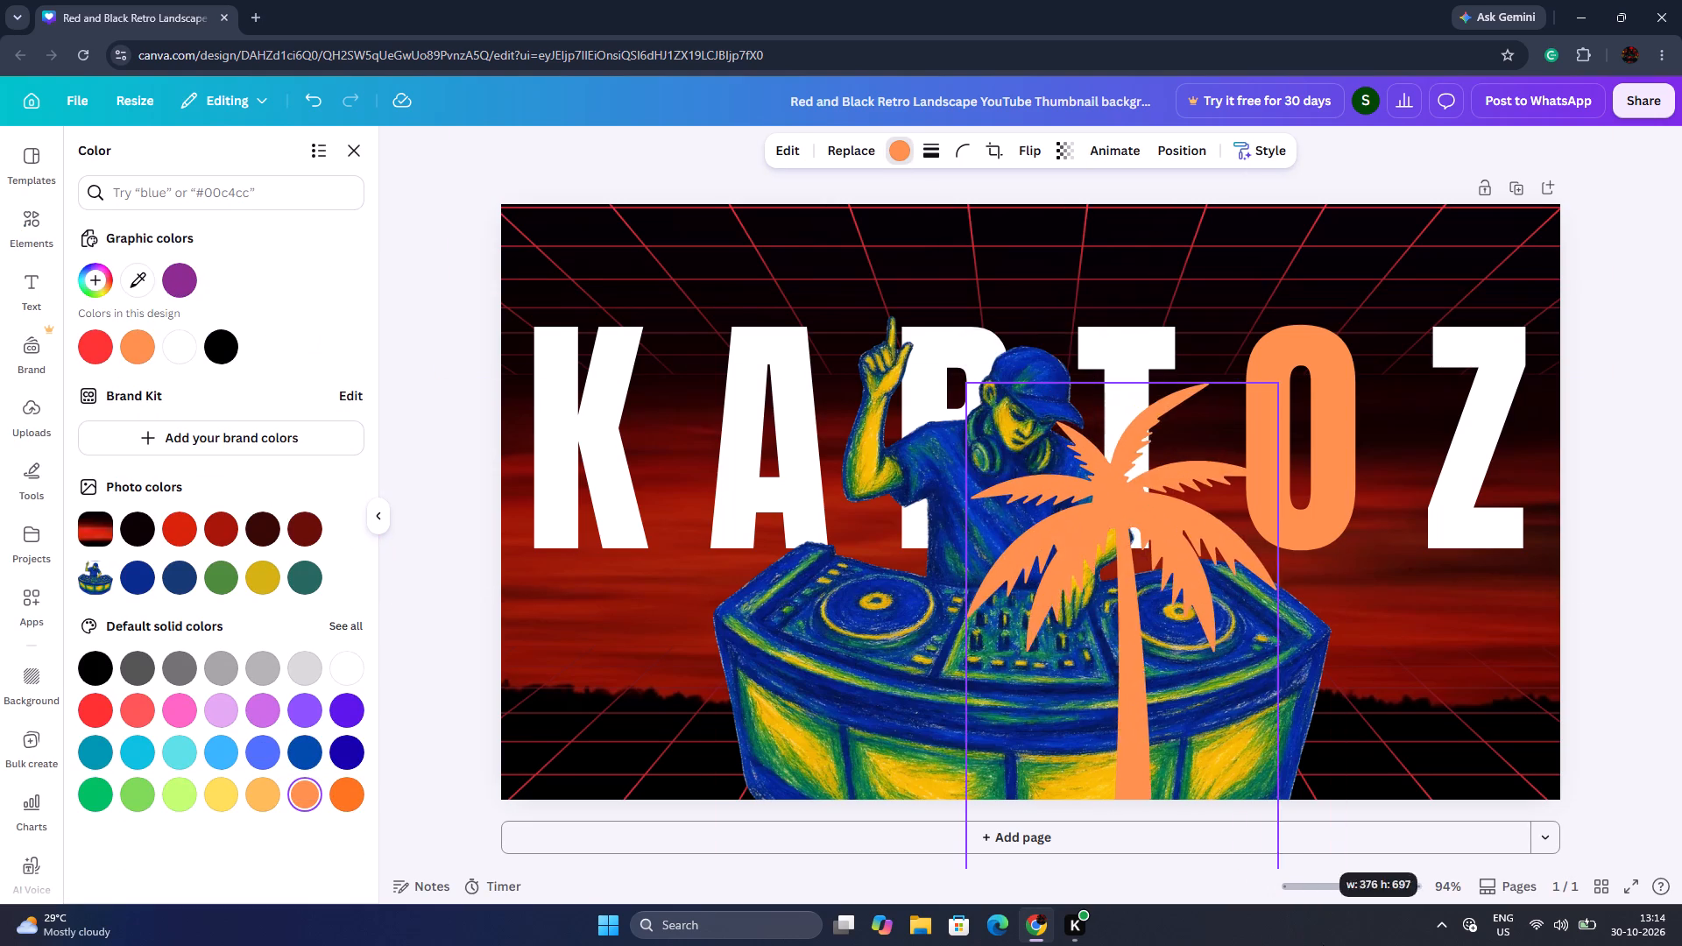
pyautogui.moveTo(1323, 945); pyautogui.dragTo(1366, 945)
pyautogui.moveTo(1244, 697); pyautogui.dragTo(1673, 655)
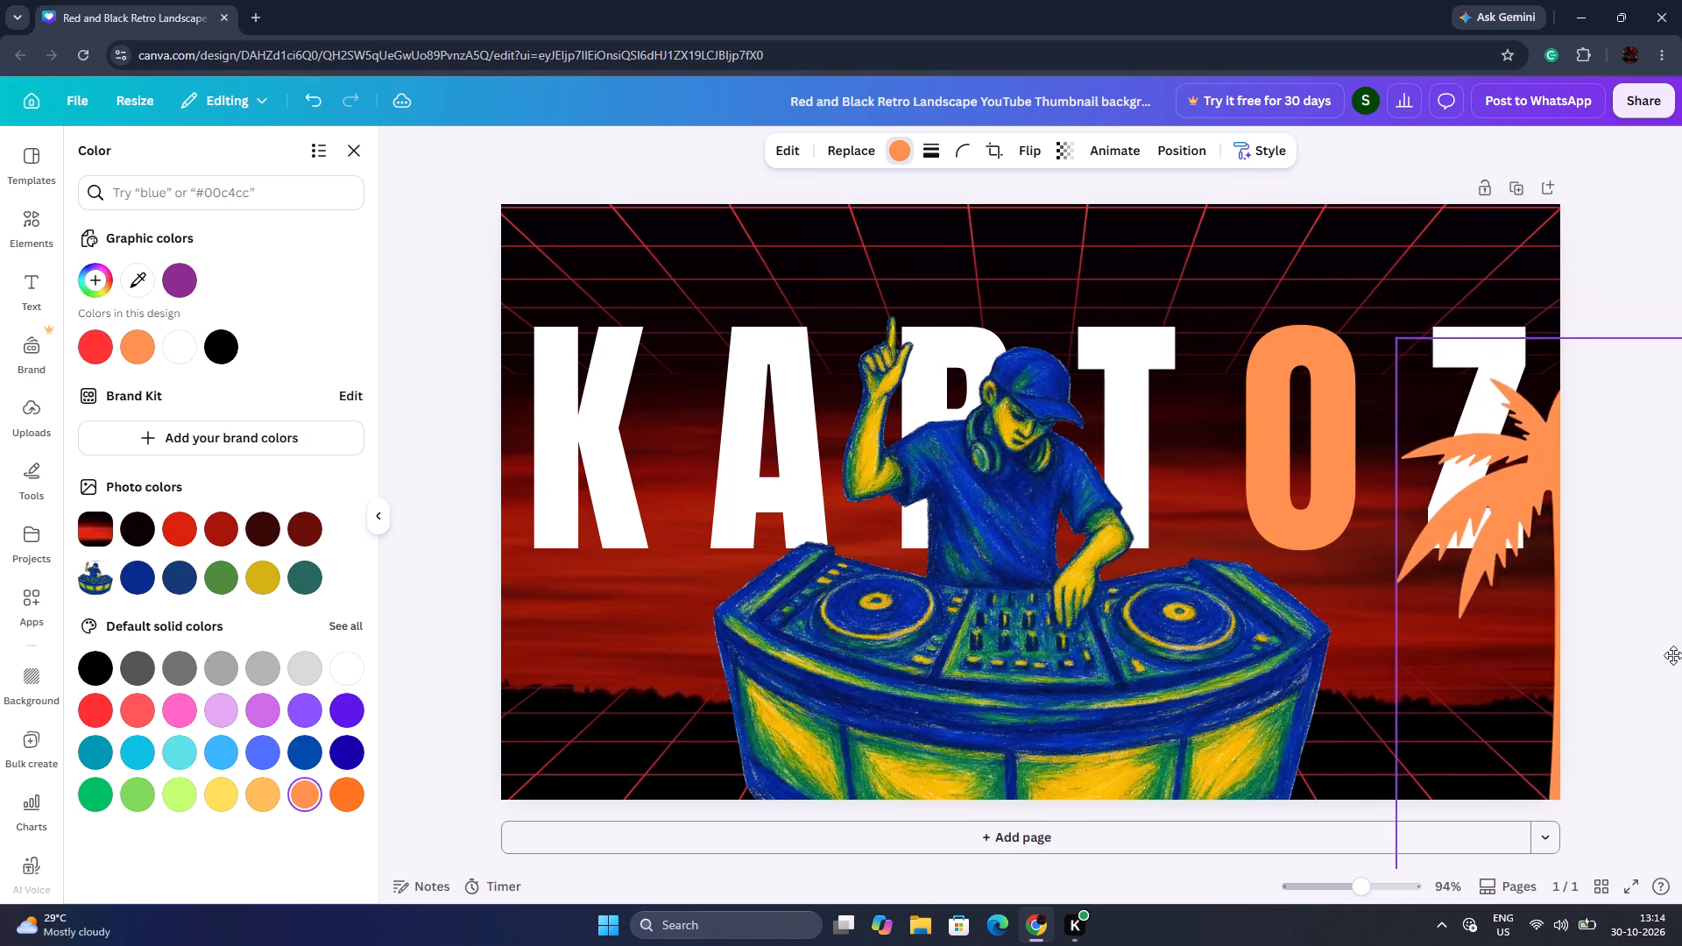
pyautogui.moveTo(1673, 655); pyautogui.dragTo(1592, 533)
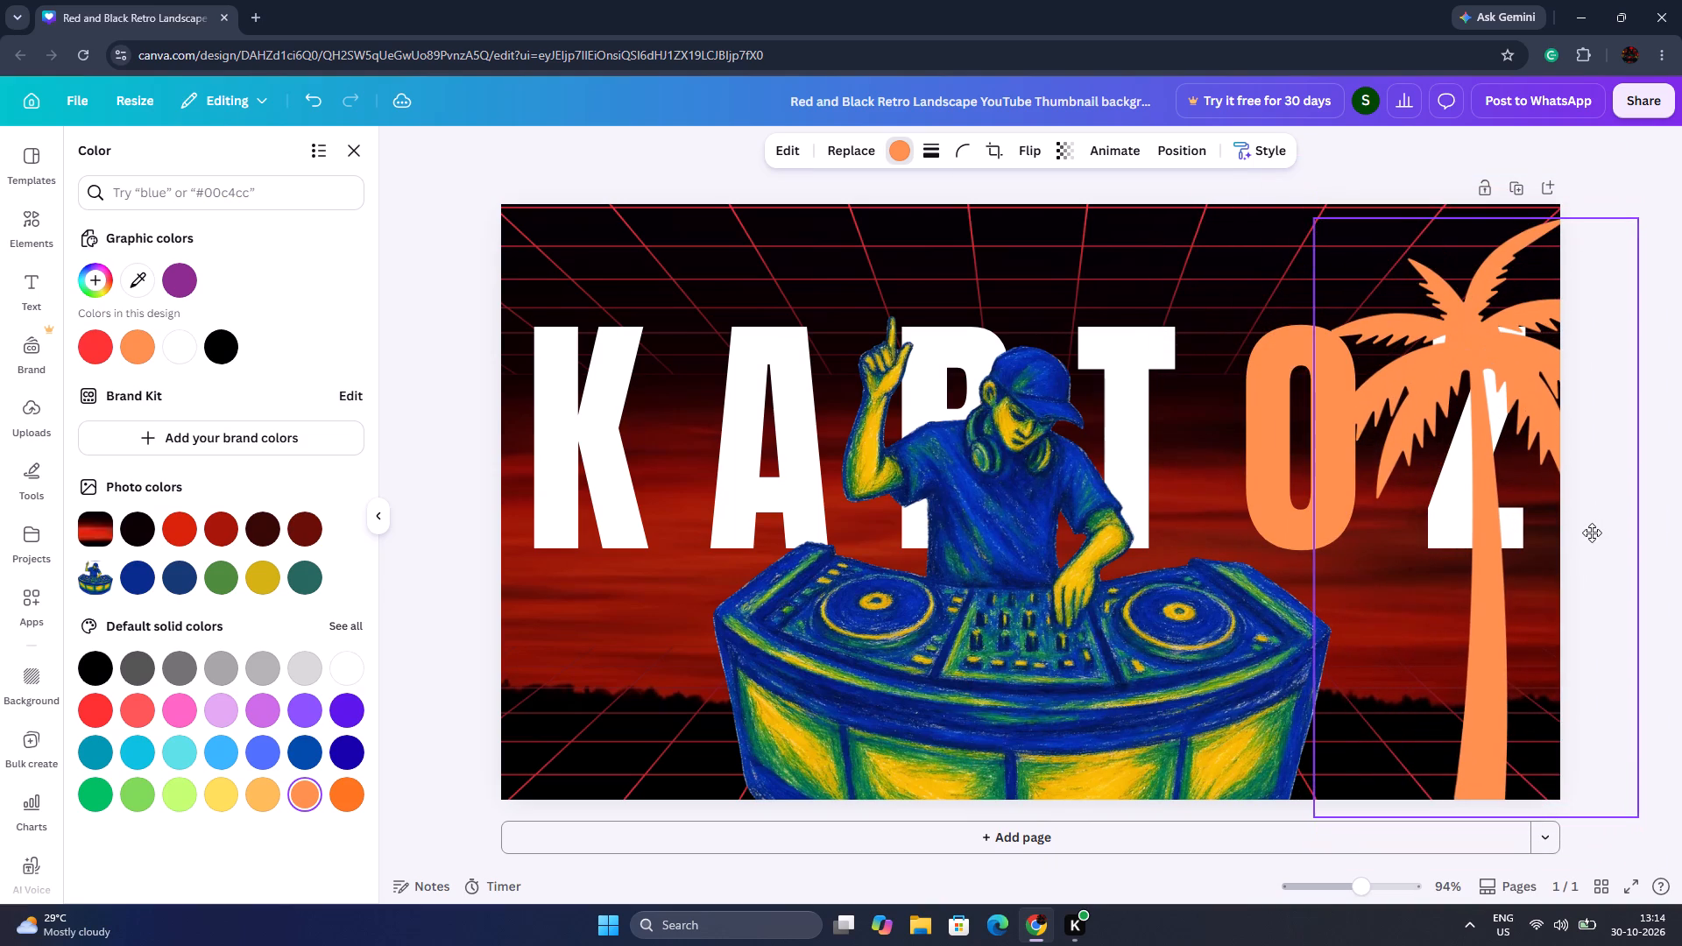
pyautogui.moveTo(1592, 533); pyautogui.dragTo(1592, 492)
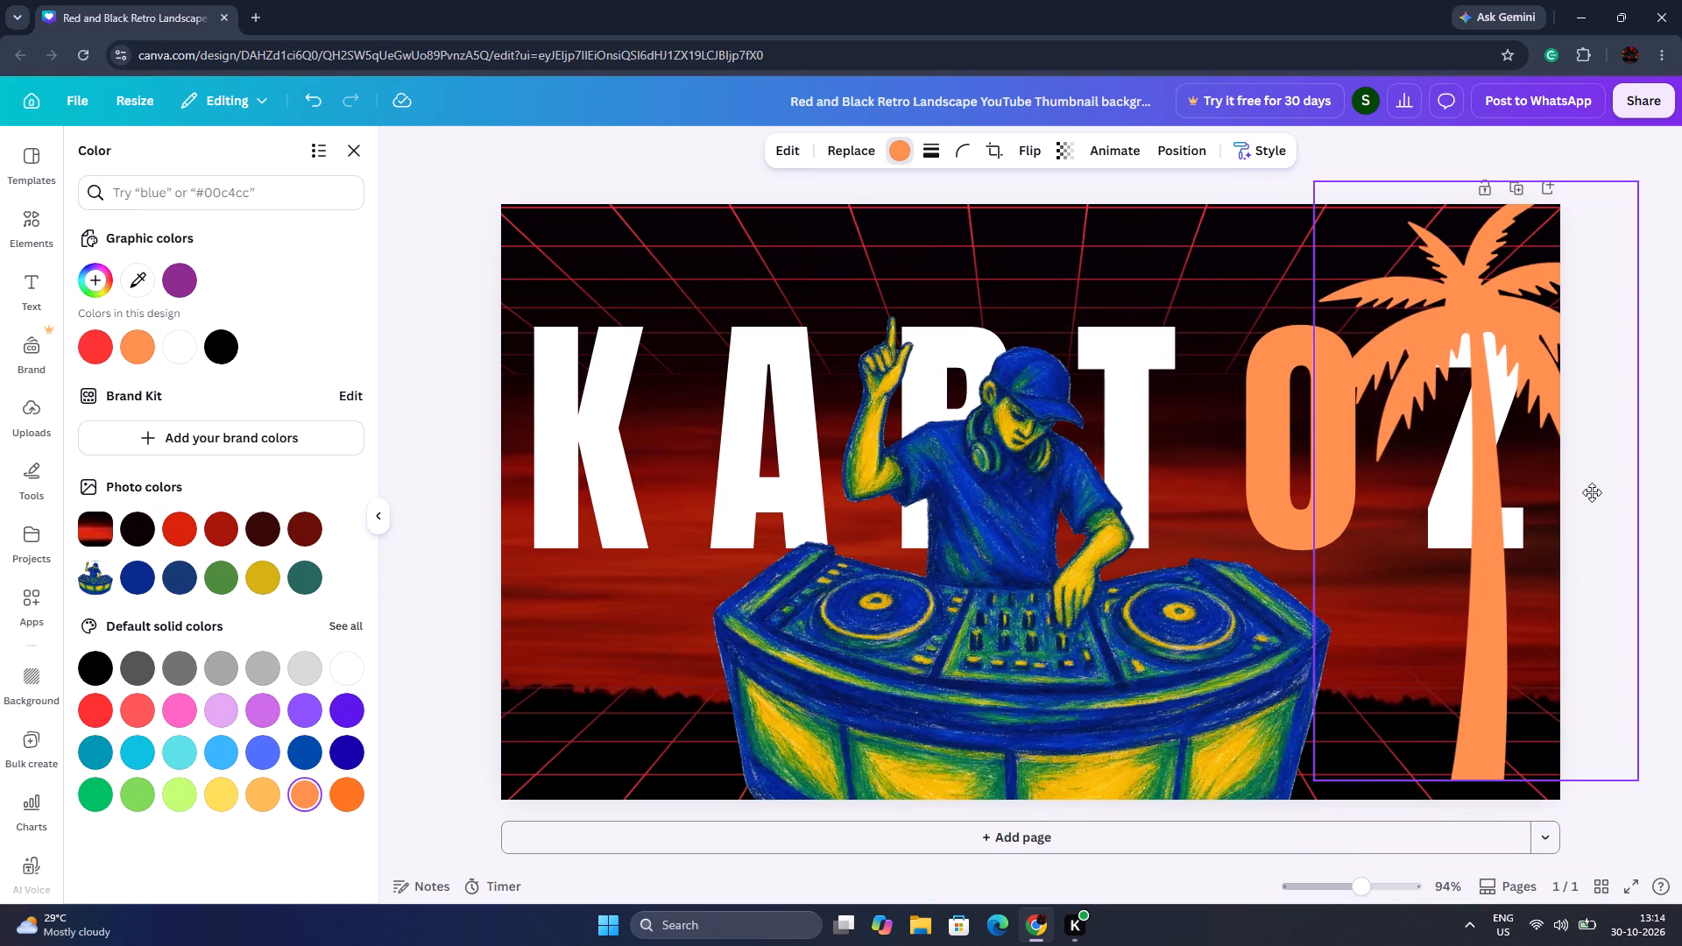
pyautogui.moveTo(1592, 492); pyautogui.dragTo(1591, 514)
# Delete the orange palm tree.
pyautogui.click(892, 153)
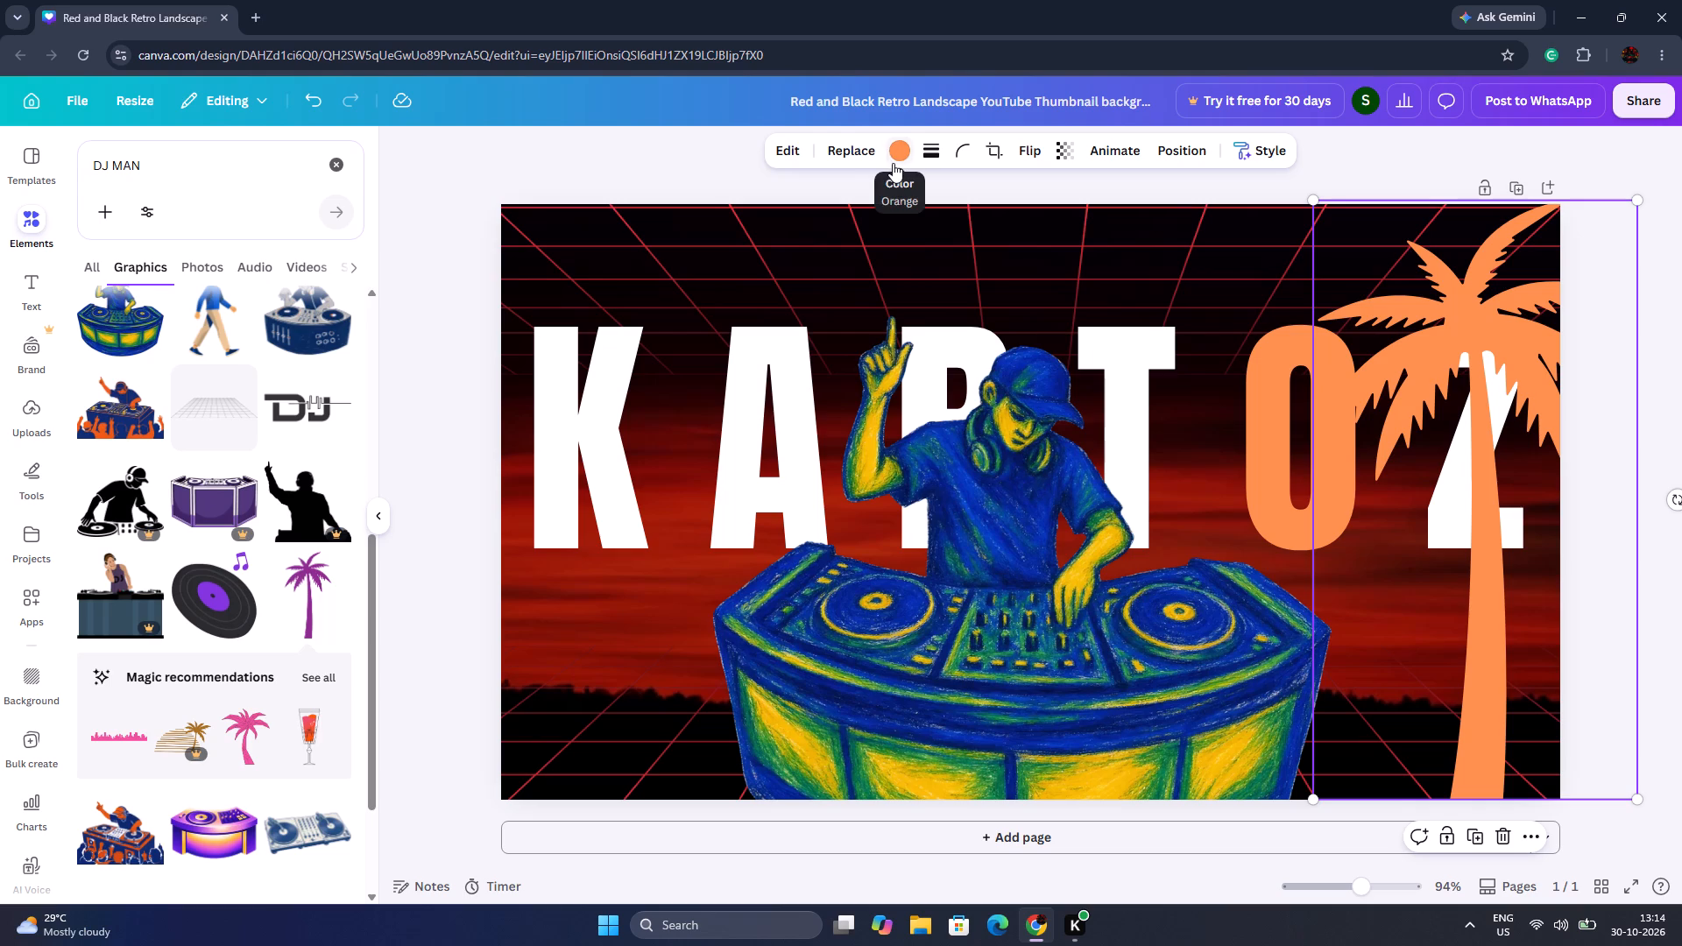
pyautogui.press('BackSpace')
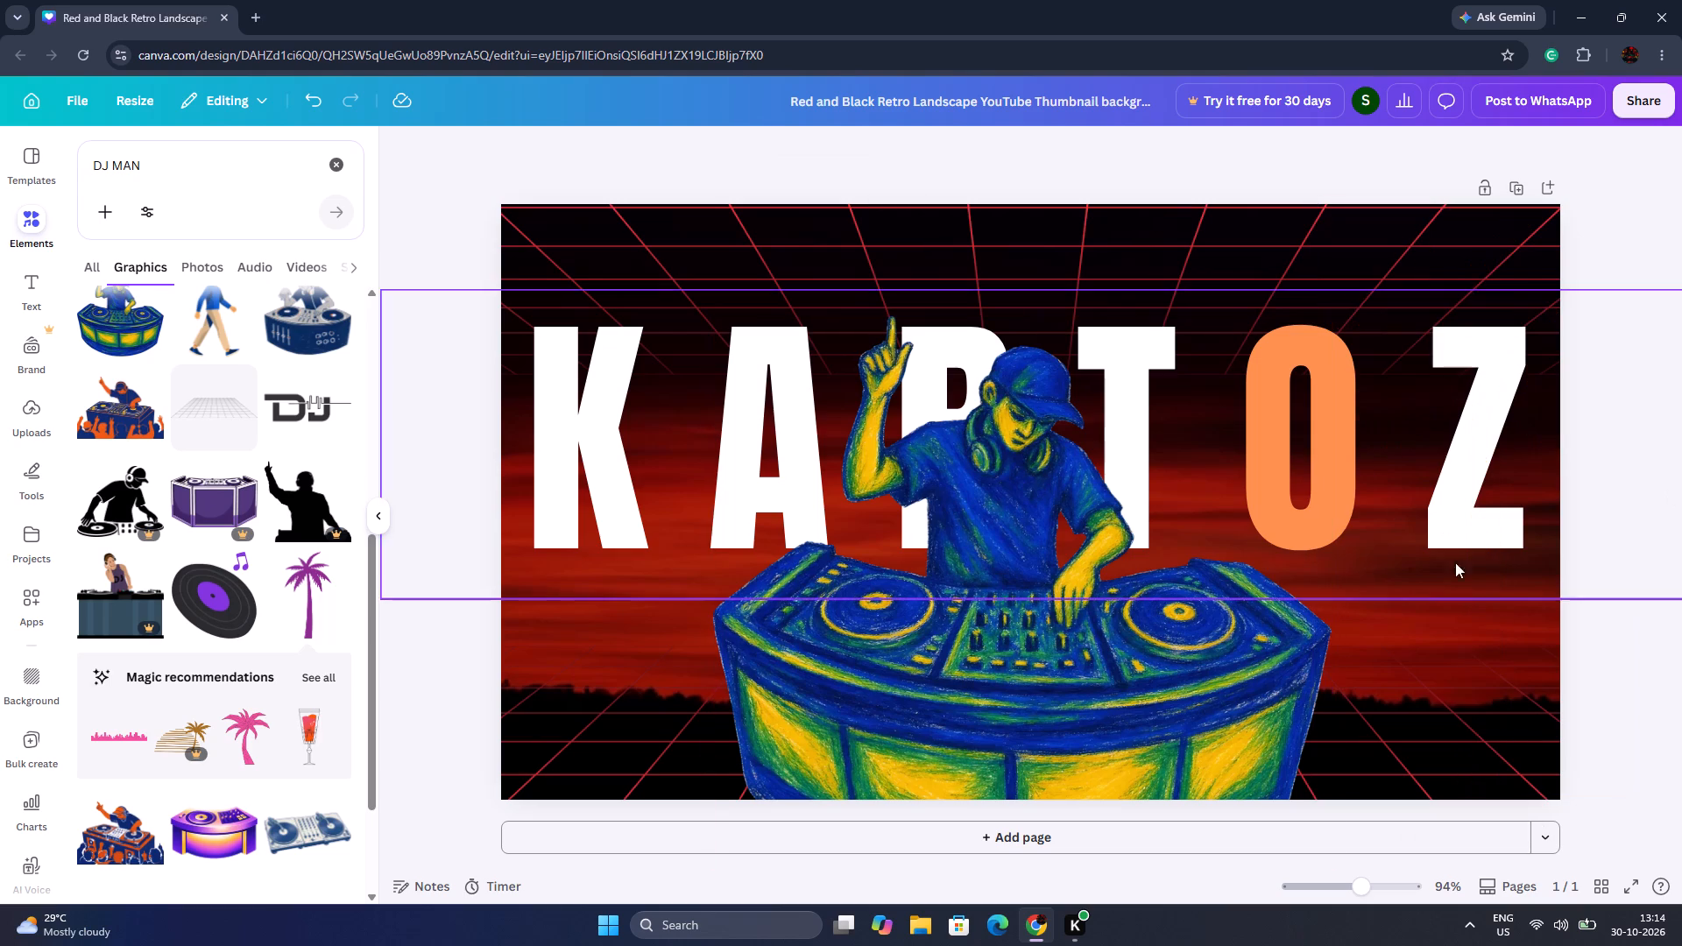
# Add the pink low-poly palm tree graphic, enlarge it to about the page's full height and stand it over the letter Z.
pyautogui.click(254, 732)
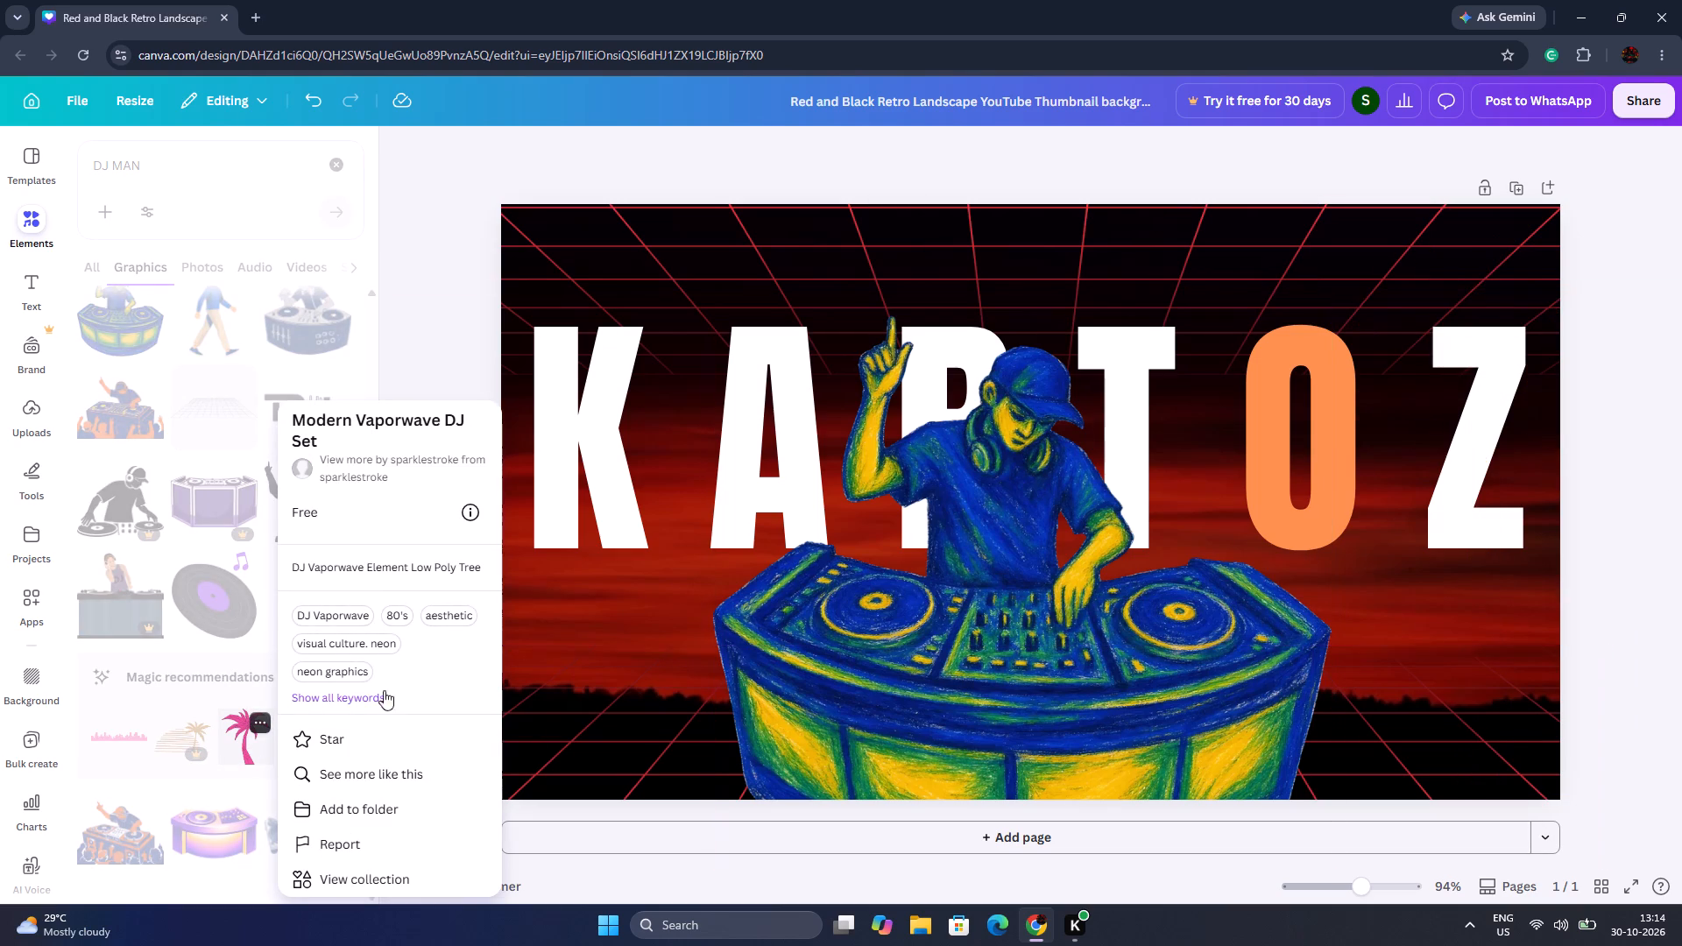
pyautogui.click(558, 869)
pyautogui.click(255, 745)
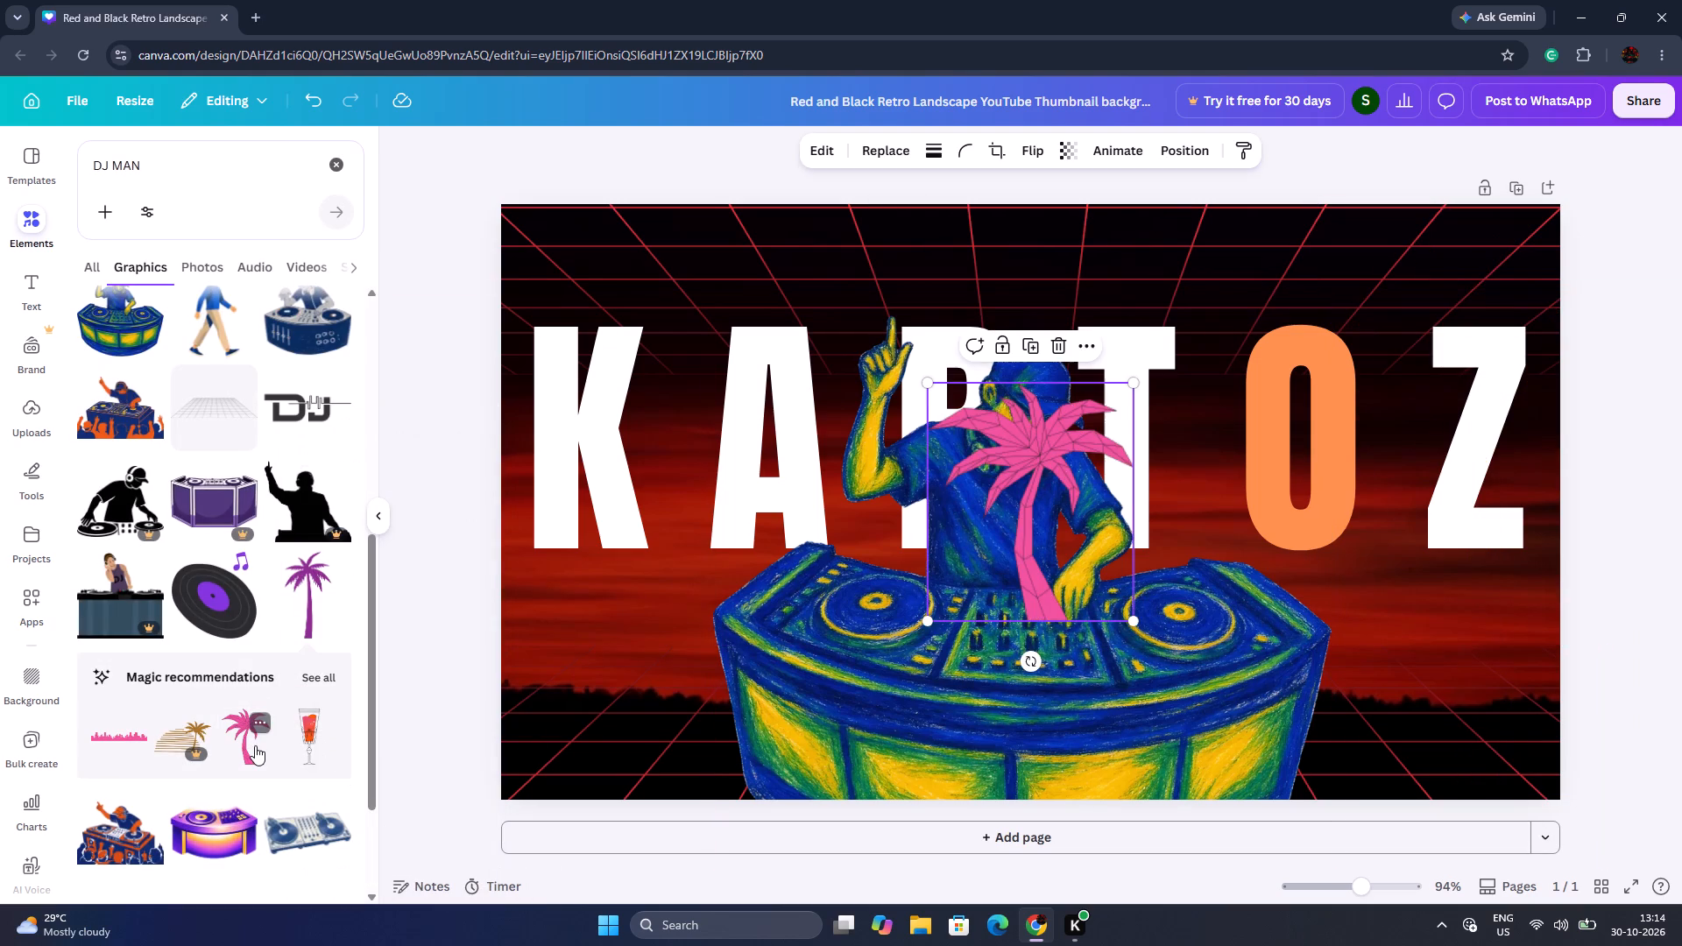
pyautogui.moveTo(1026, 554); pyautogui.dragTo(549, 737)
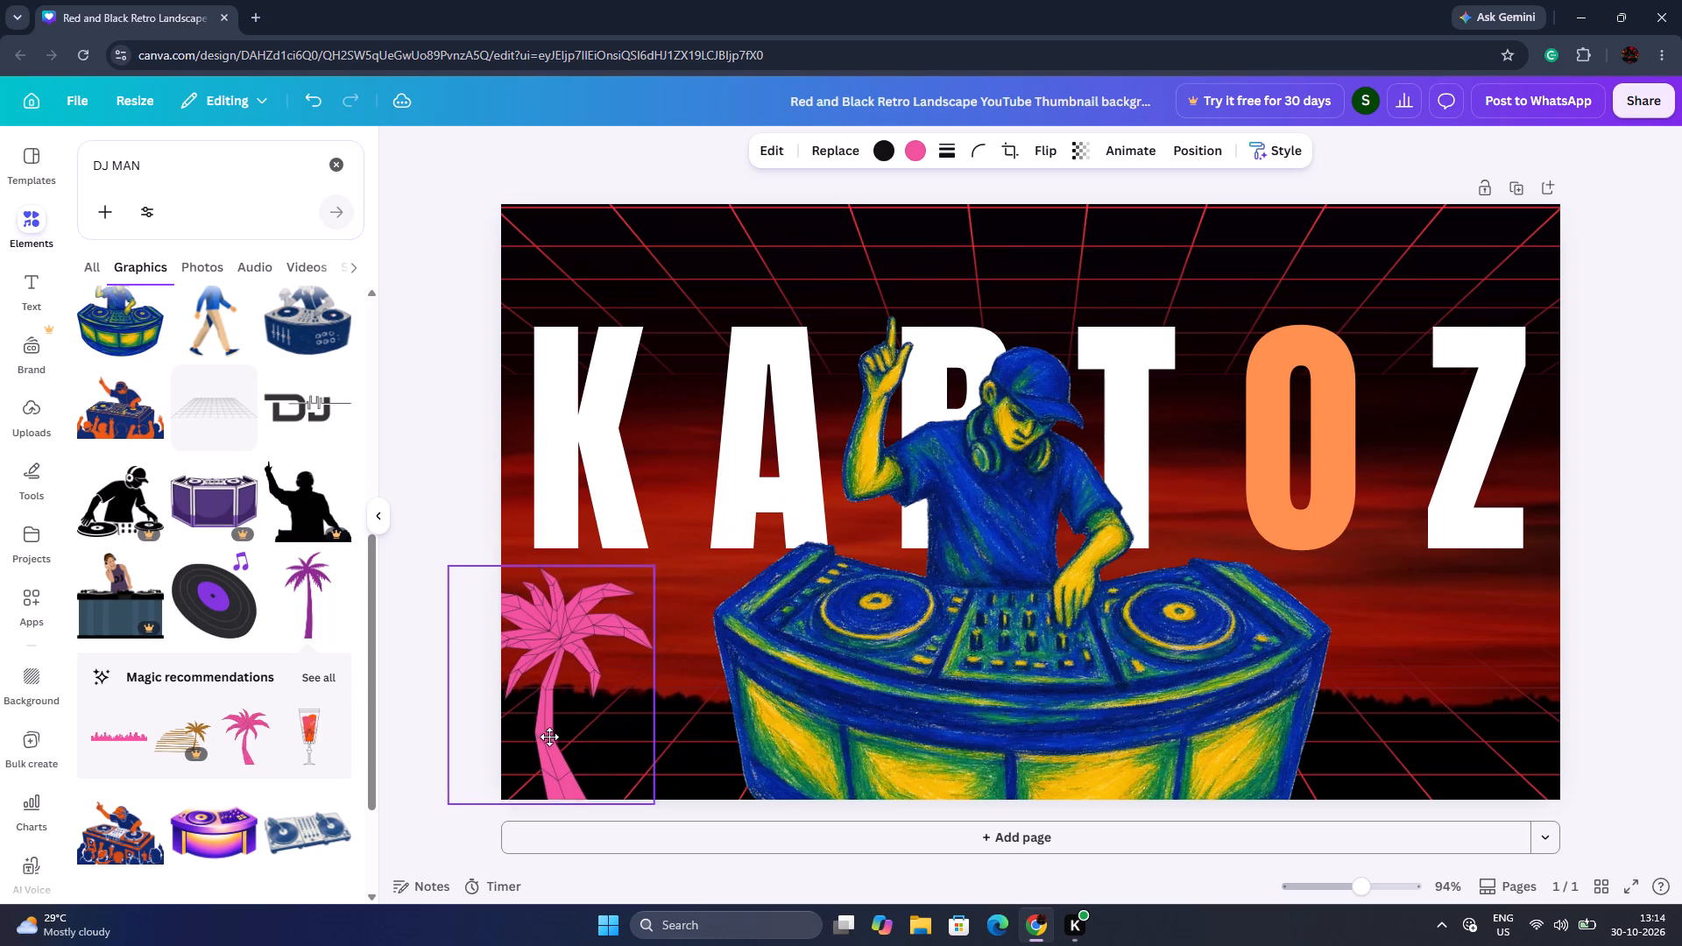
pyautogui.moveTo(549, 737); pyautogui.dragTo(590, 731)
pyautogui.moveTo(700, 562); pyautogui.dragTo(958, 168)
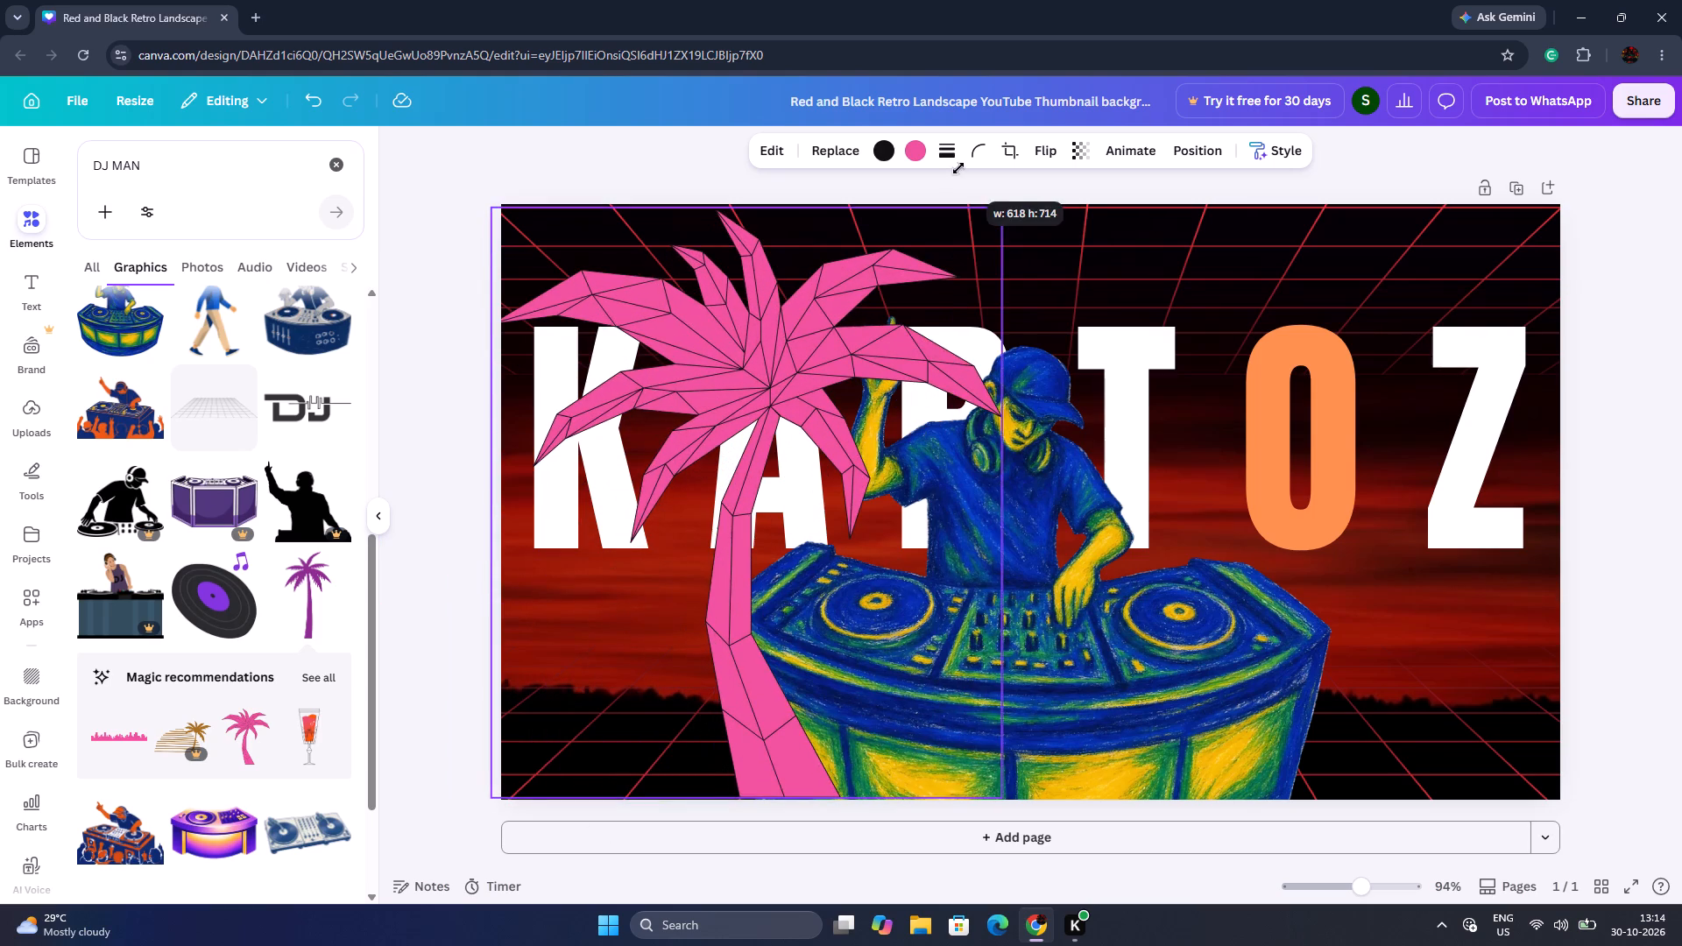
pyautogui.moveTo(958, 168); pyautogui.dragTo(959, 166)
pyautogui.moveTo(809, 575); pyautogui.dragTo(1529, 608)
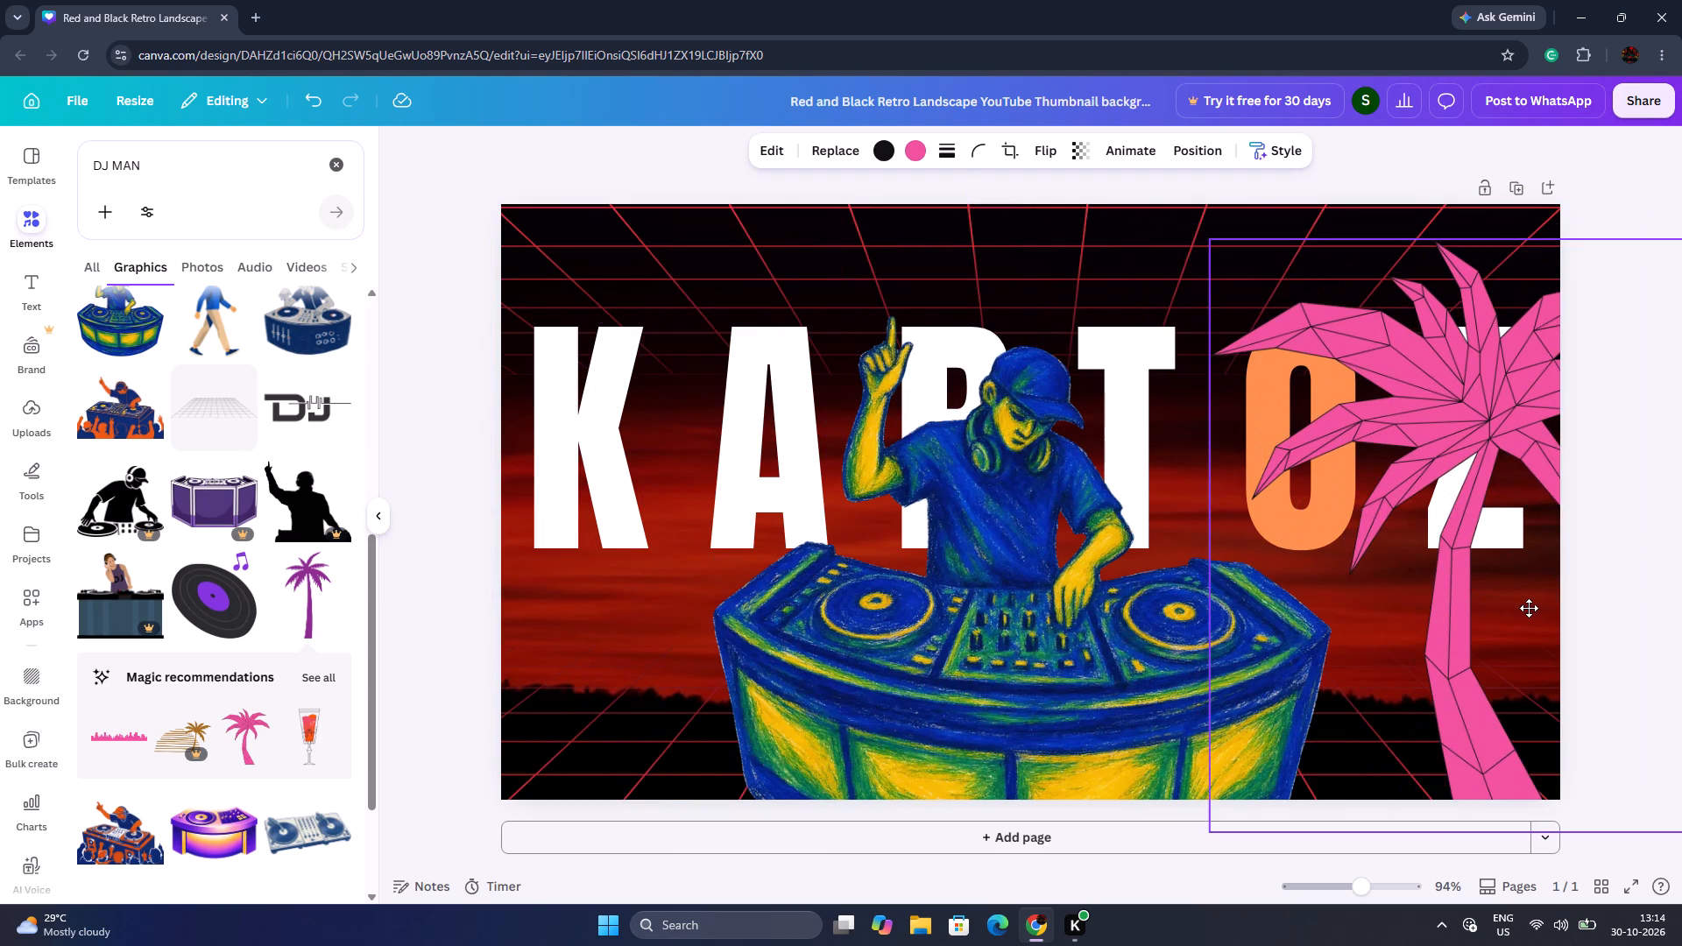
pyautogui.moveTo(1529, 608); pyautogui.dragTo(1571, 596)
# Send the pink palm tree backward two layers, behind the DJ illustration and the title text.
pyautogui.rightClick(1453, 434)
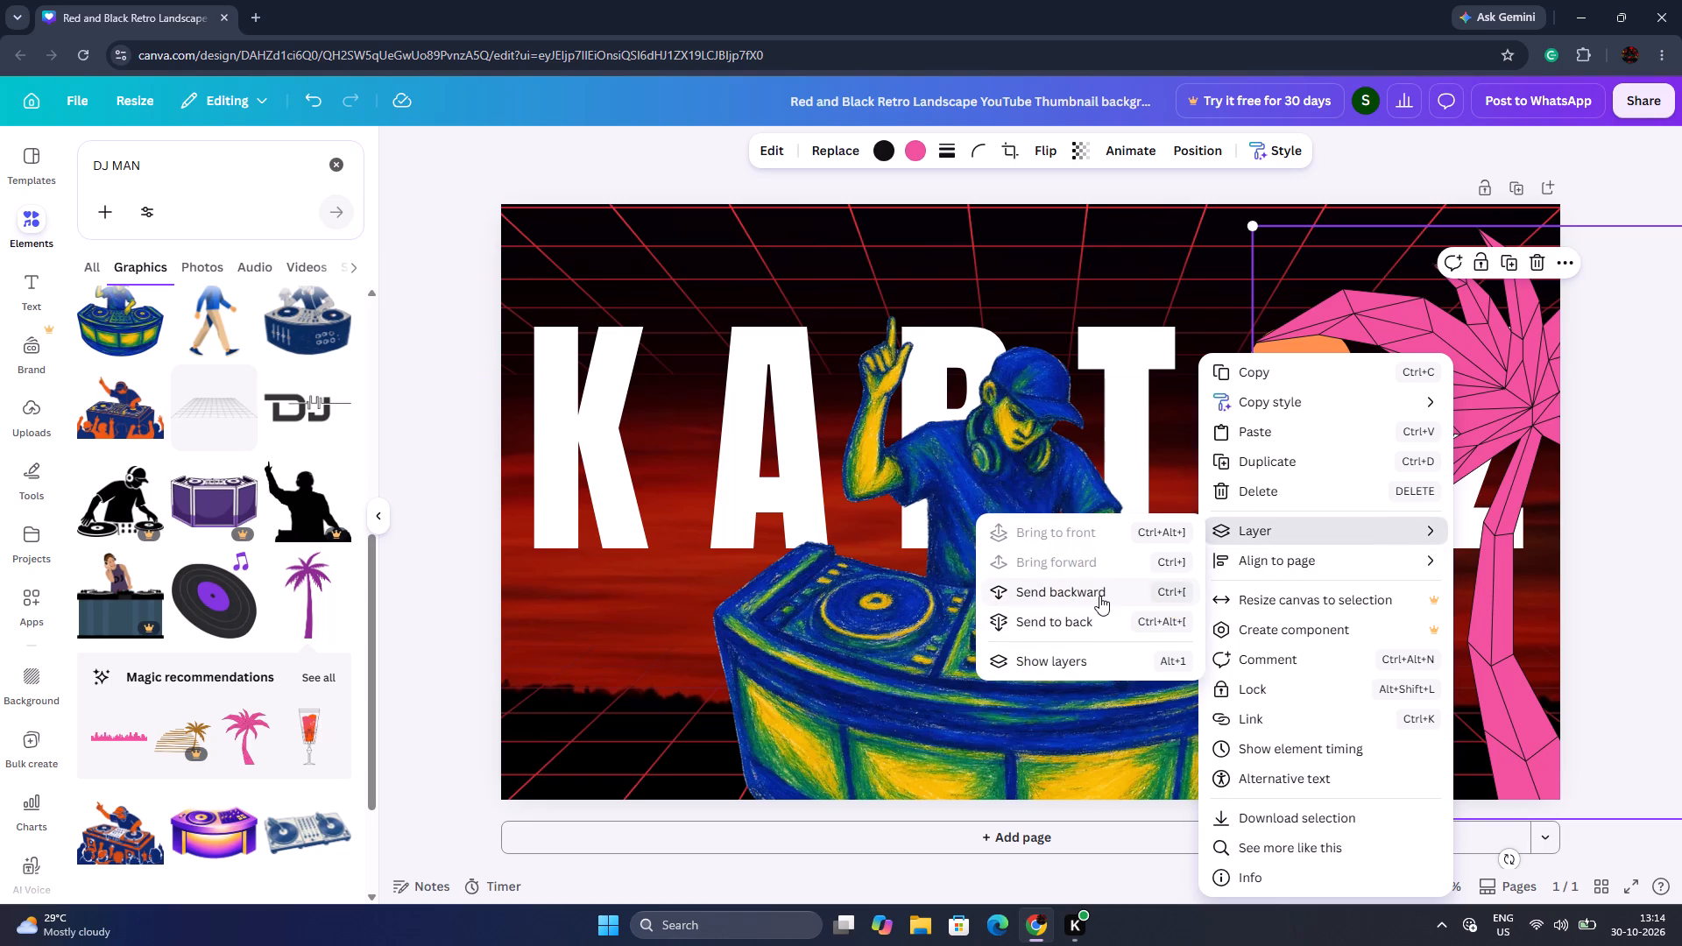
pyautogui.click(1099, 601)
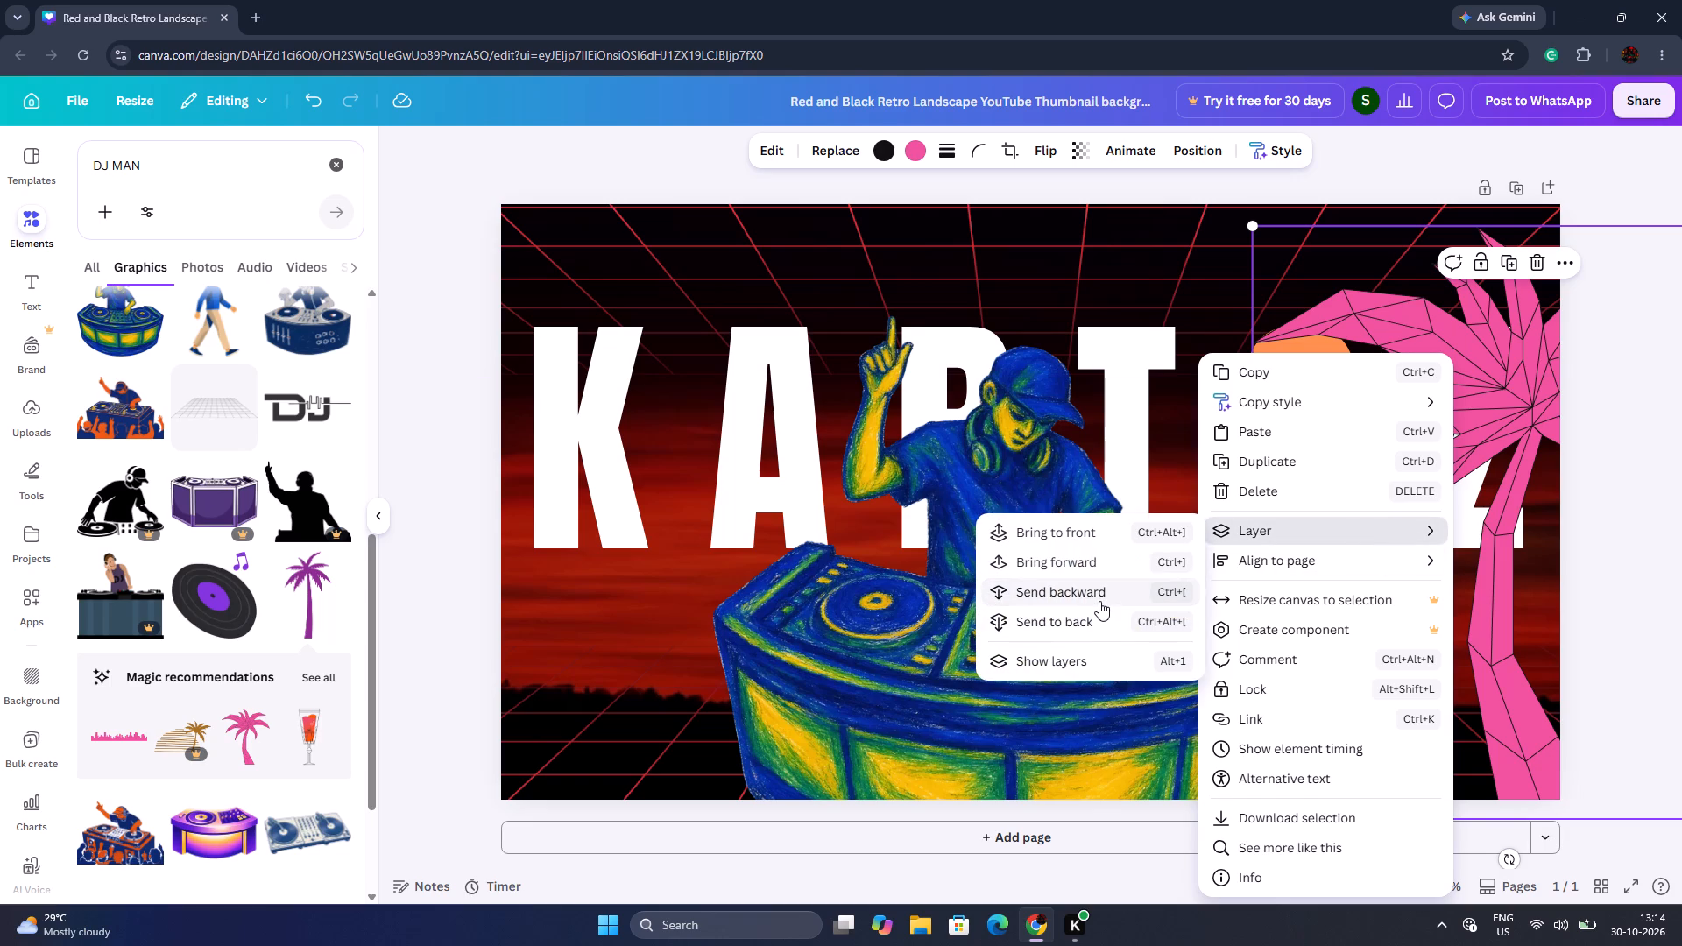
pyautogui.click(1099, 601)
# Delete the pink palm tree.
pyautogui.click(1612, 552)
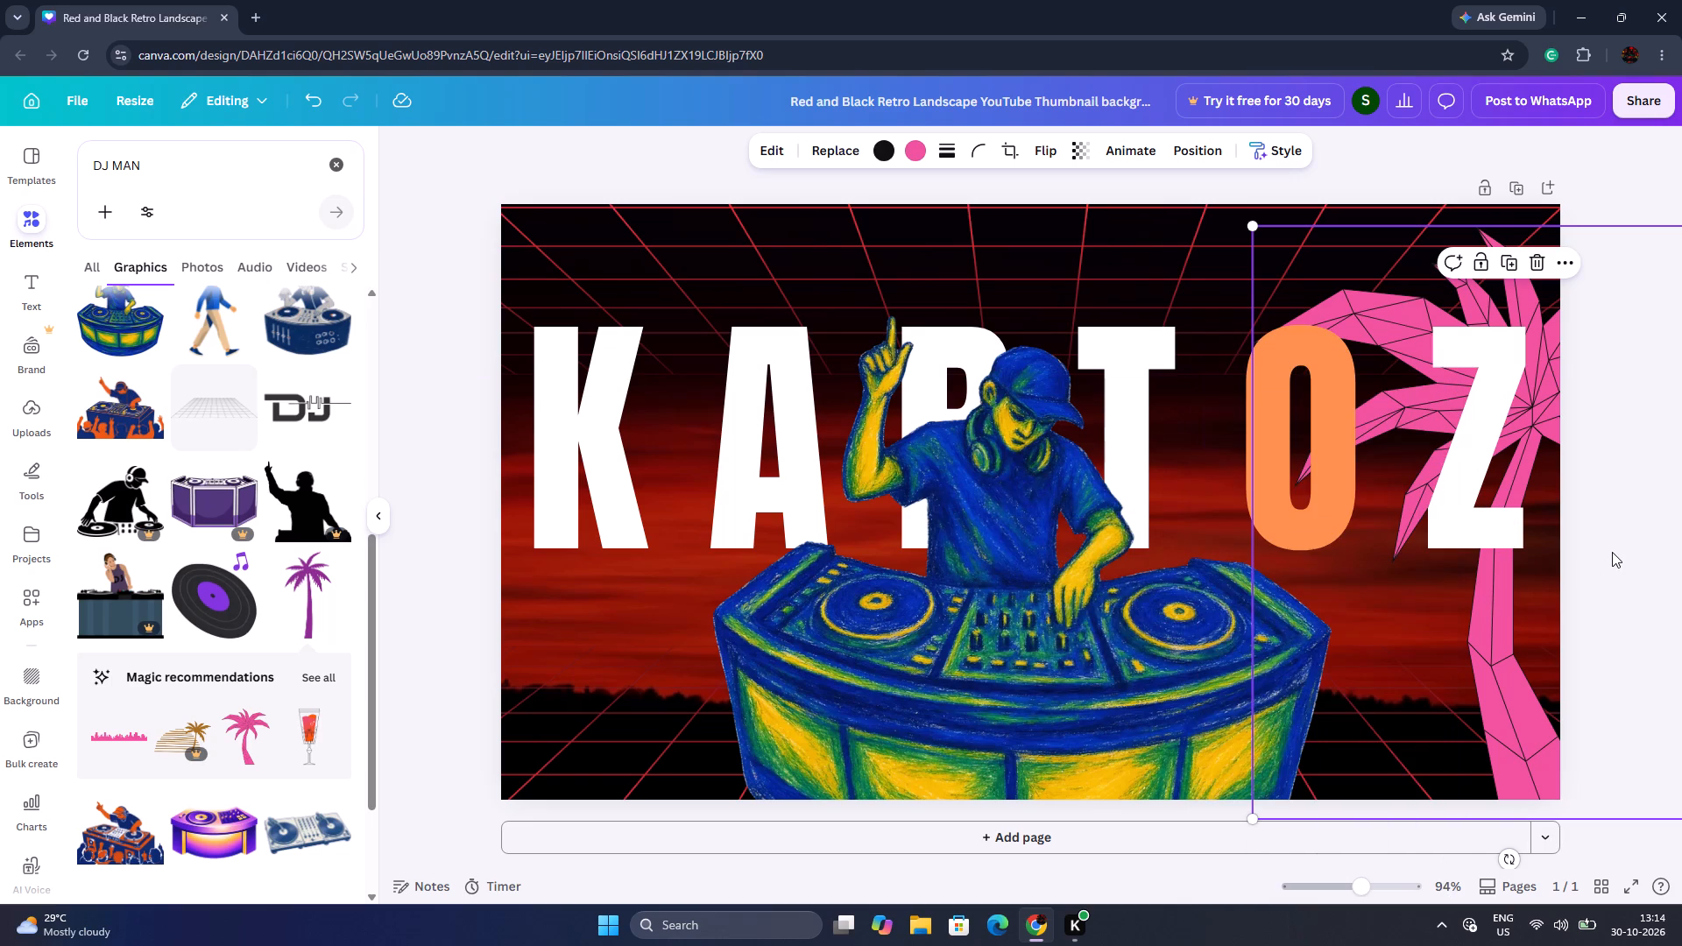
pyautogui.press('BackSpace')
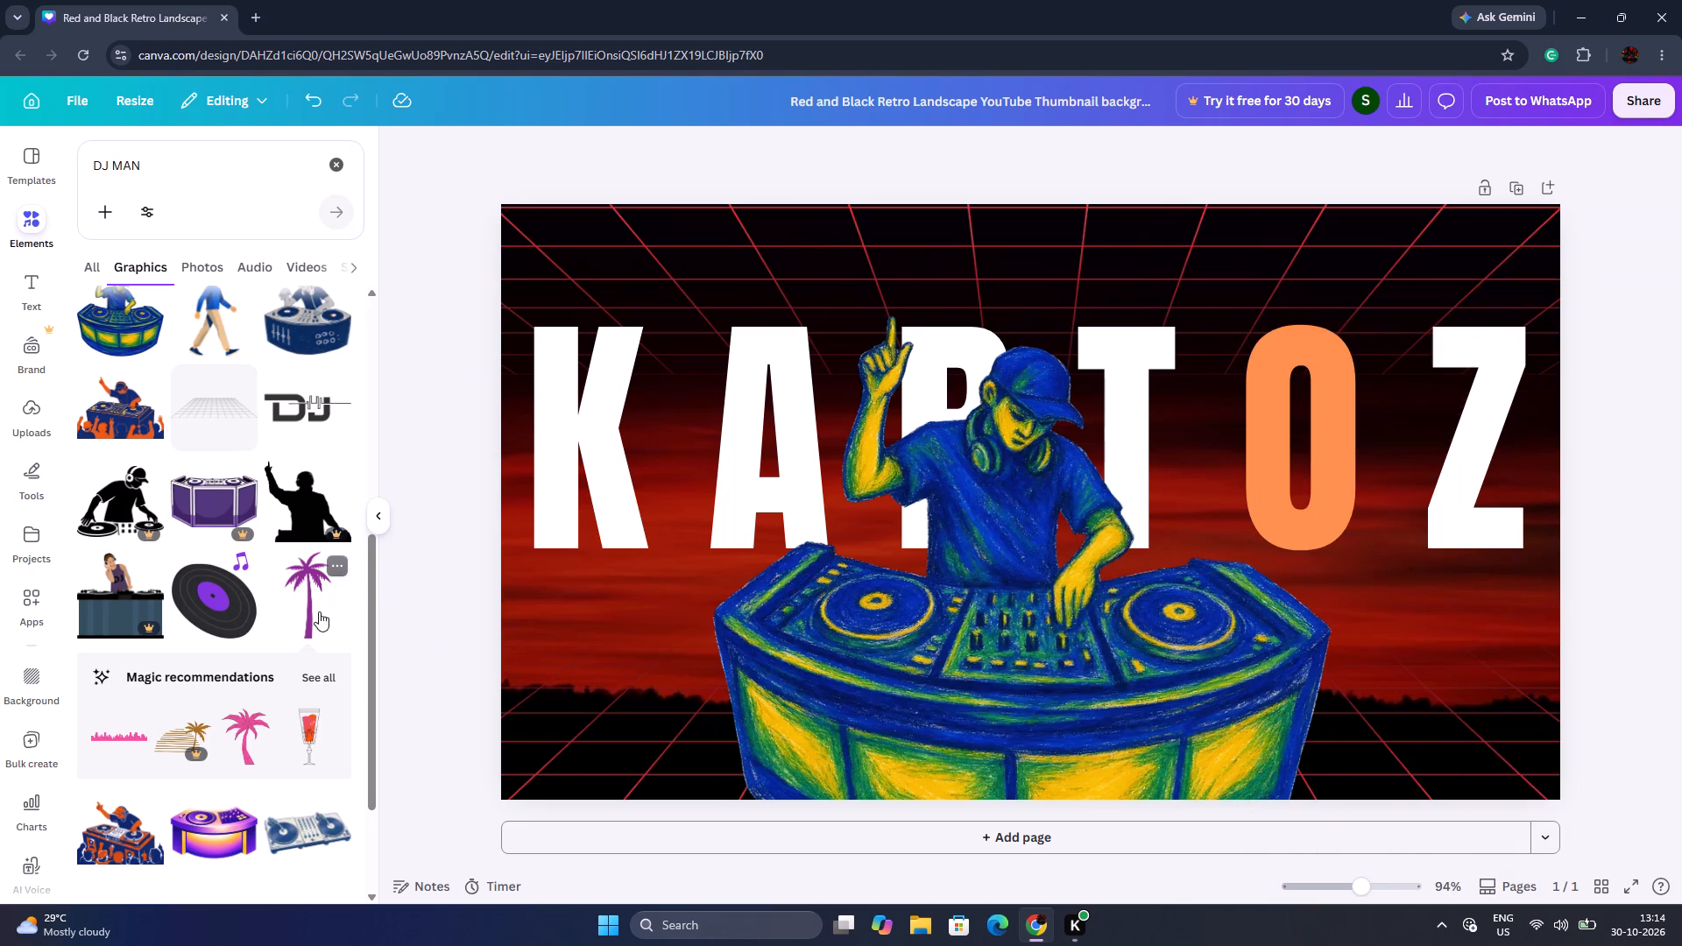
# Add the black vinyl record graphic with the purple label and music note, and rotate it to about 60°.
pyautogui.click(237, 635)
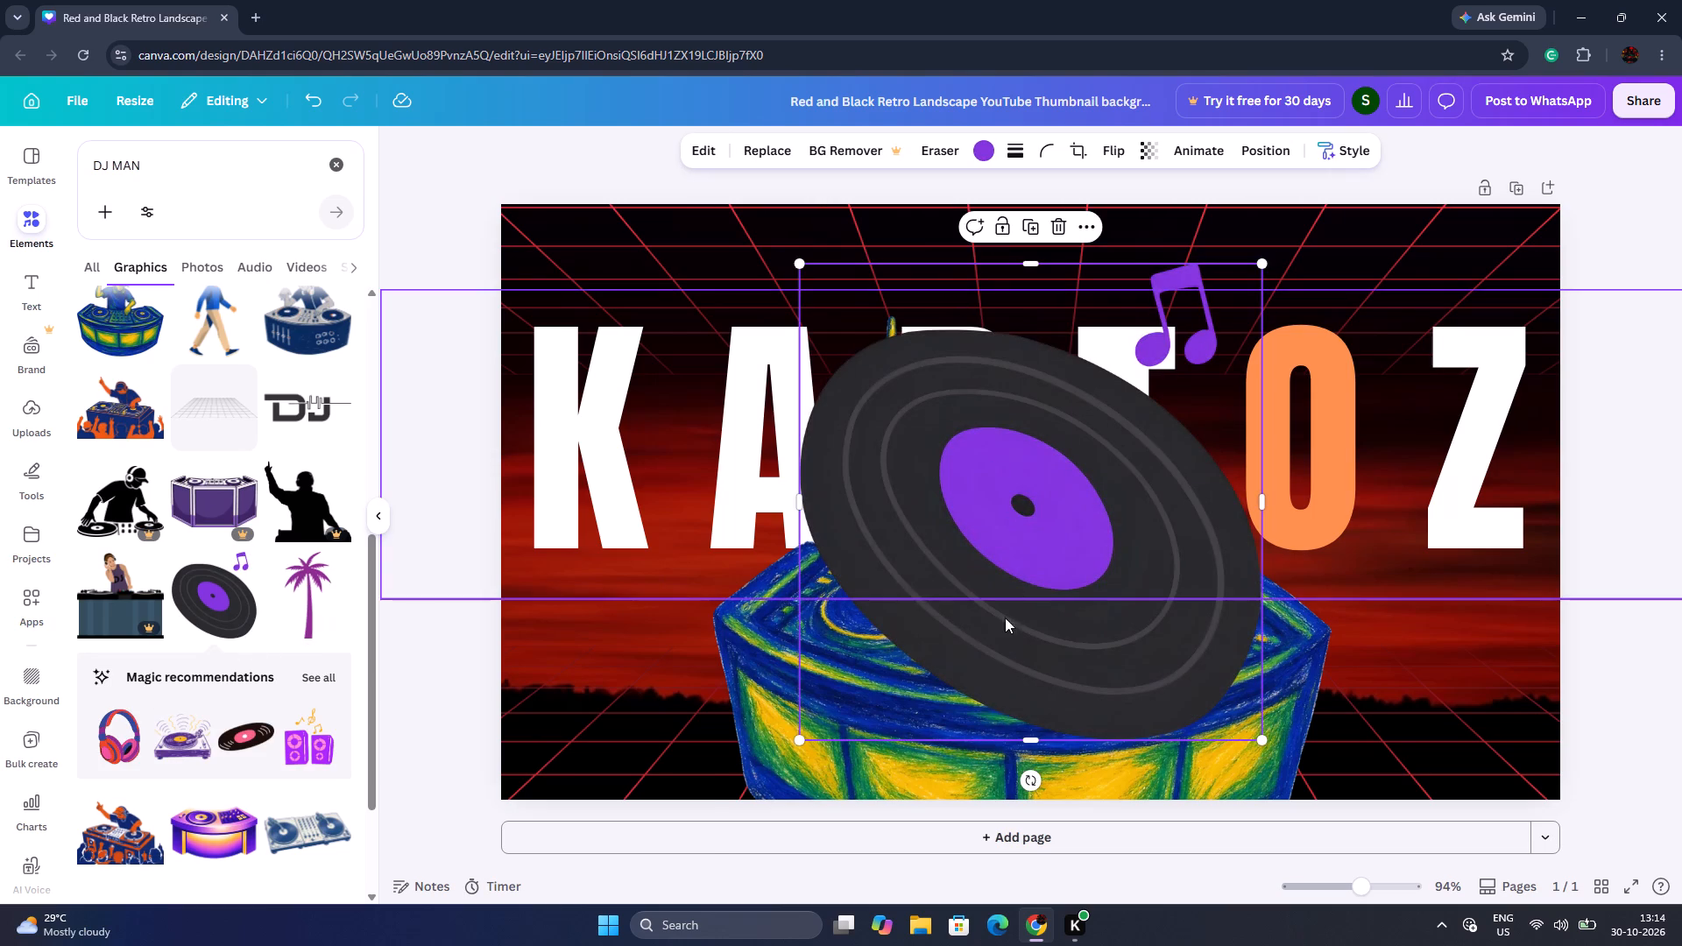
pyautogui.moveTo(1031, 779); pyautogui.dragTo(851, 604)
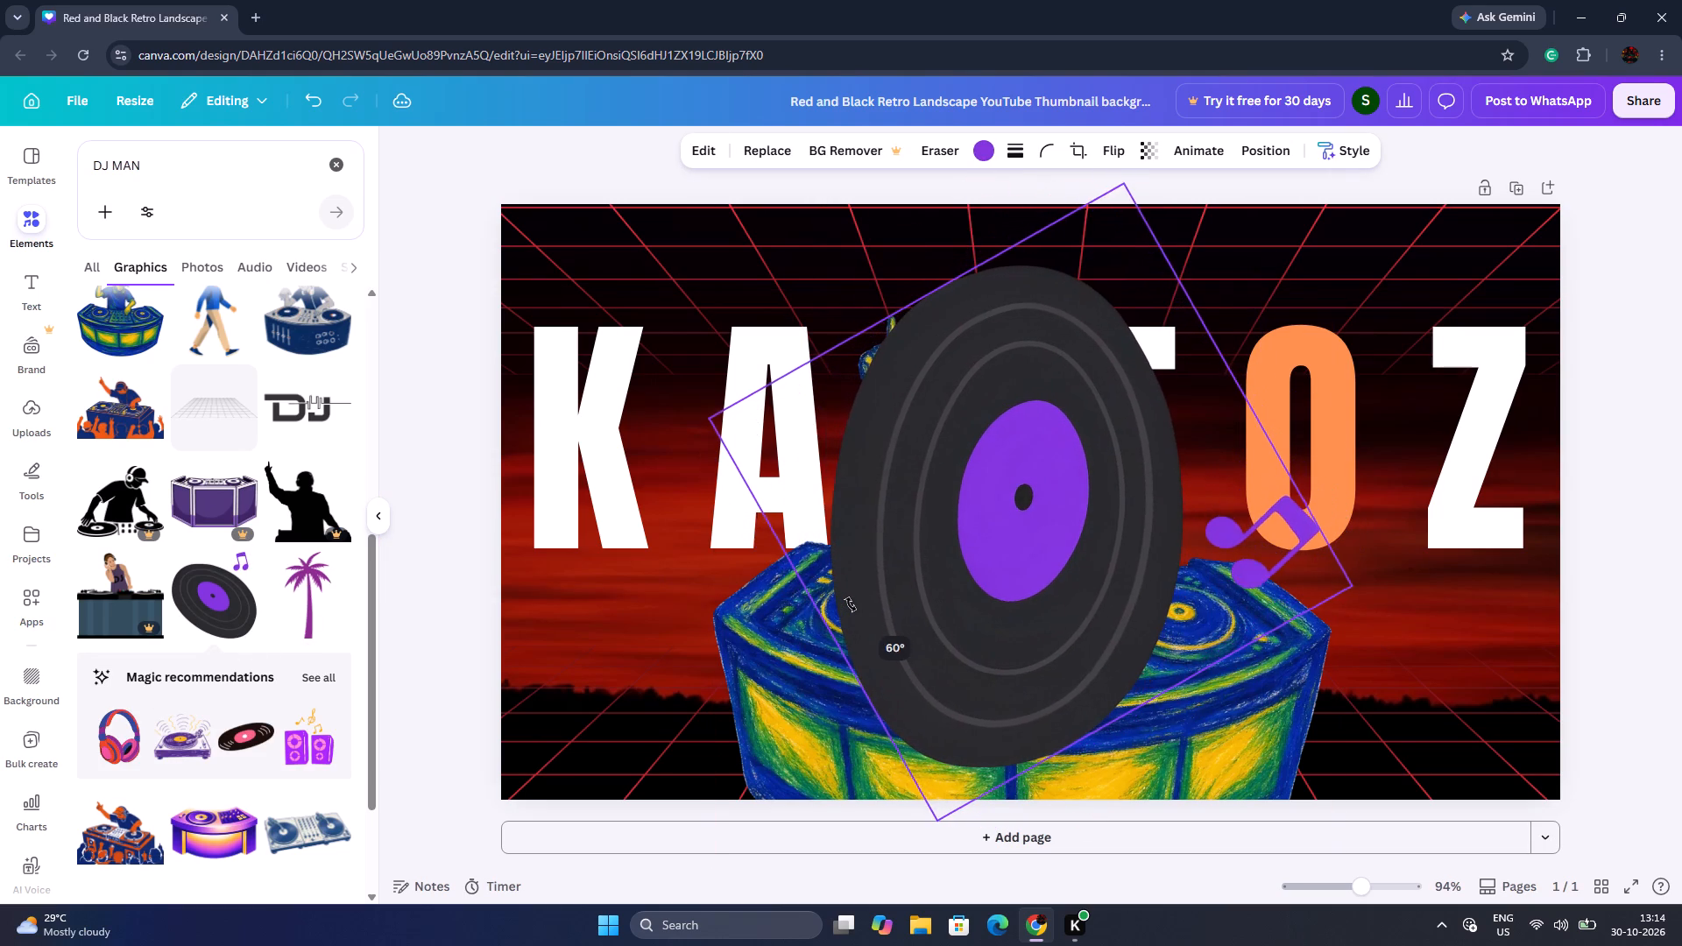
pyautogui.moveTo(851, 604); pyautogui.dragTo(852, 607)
# Replace the orange letter O in the title with two spaces, leaving a gap between T and Z.
pyautogui.tripleClick(1339, 433)
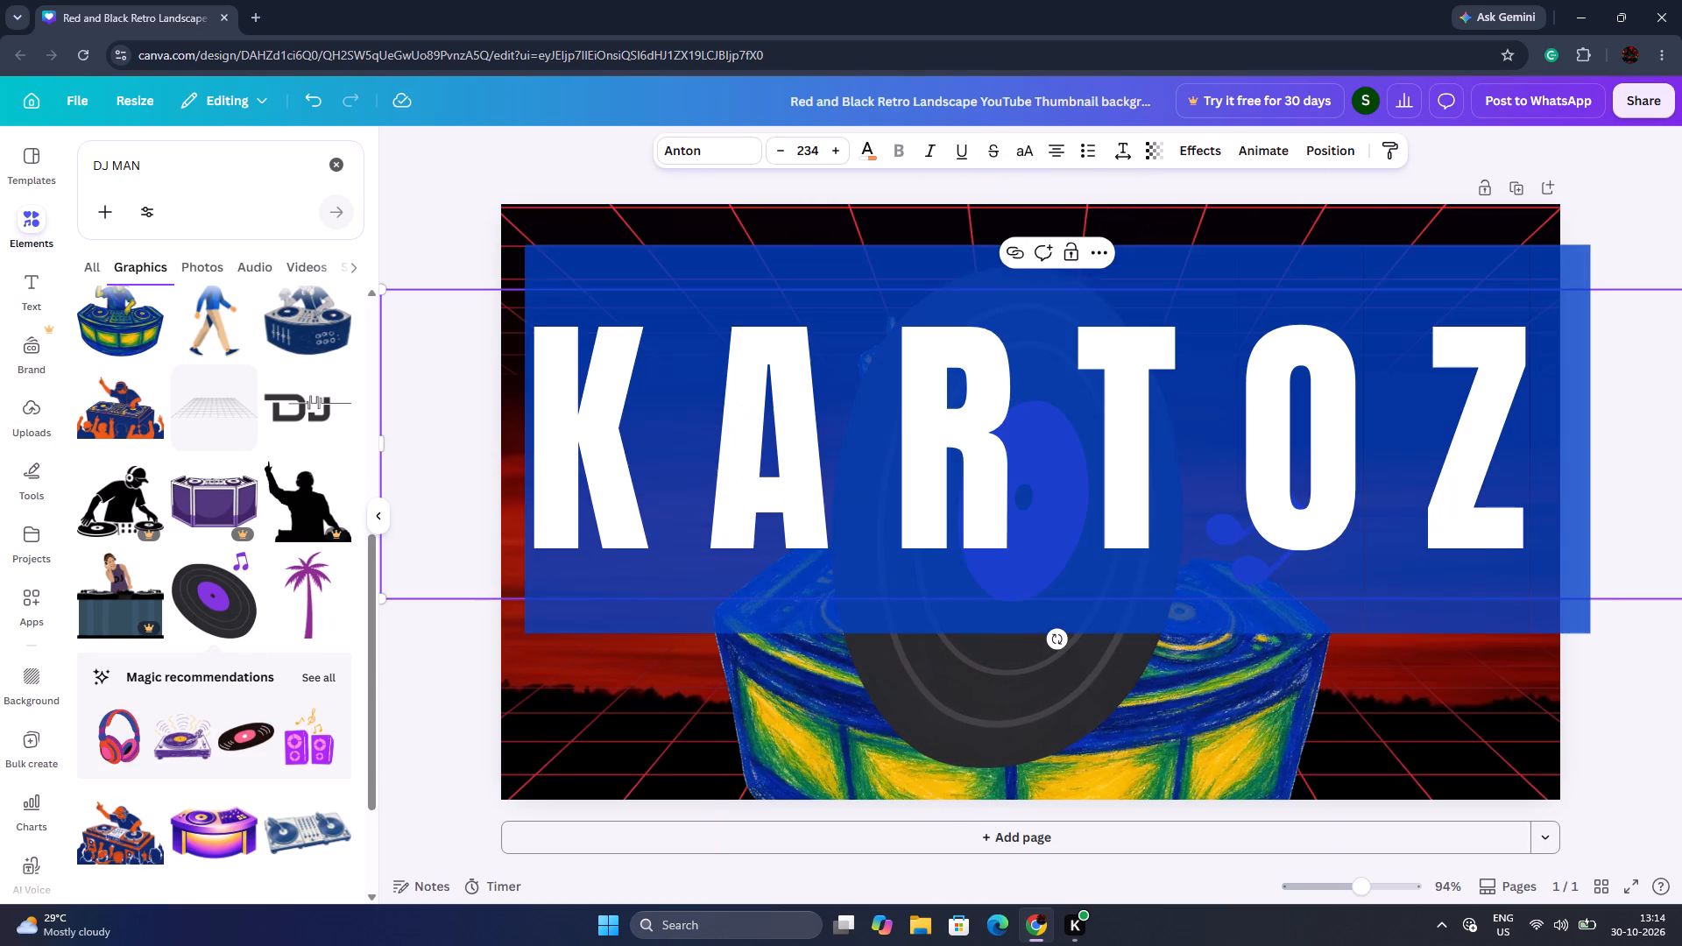
pyautogui.click(1339, 433)
pyautogui.click(1339, 433)
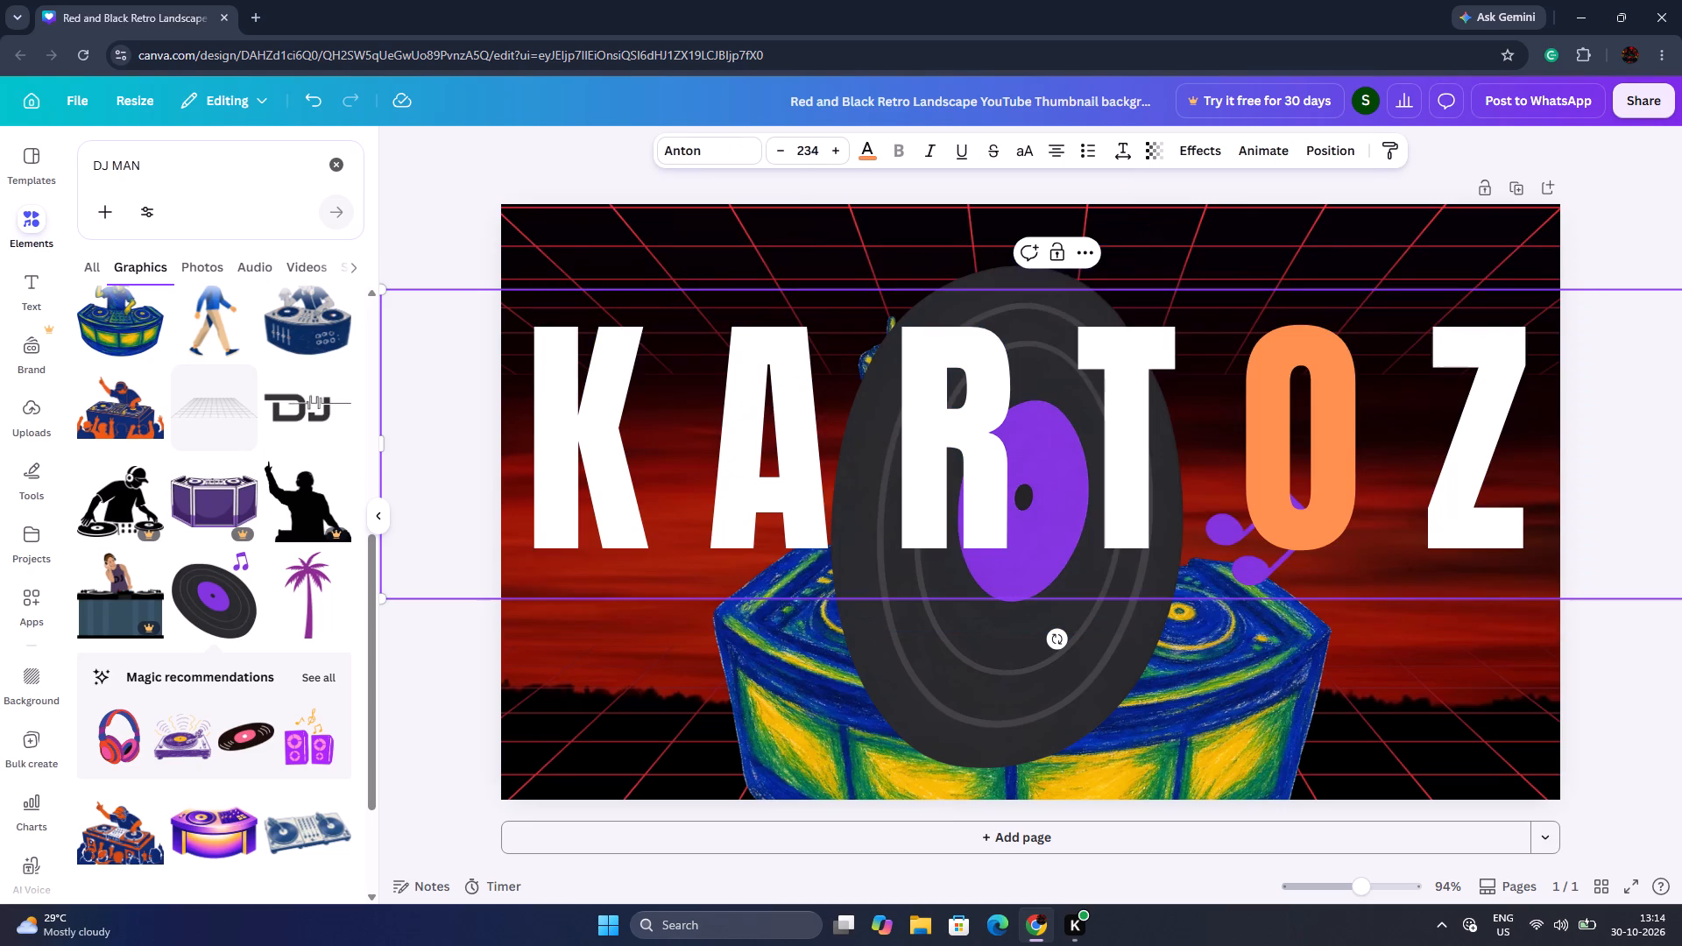
pyautogui.press('BackSpace')
pyautogui.press('space')
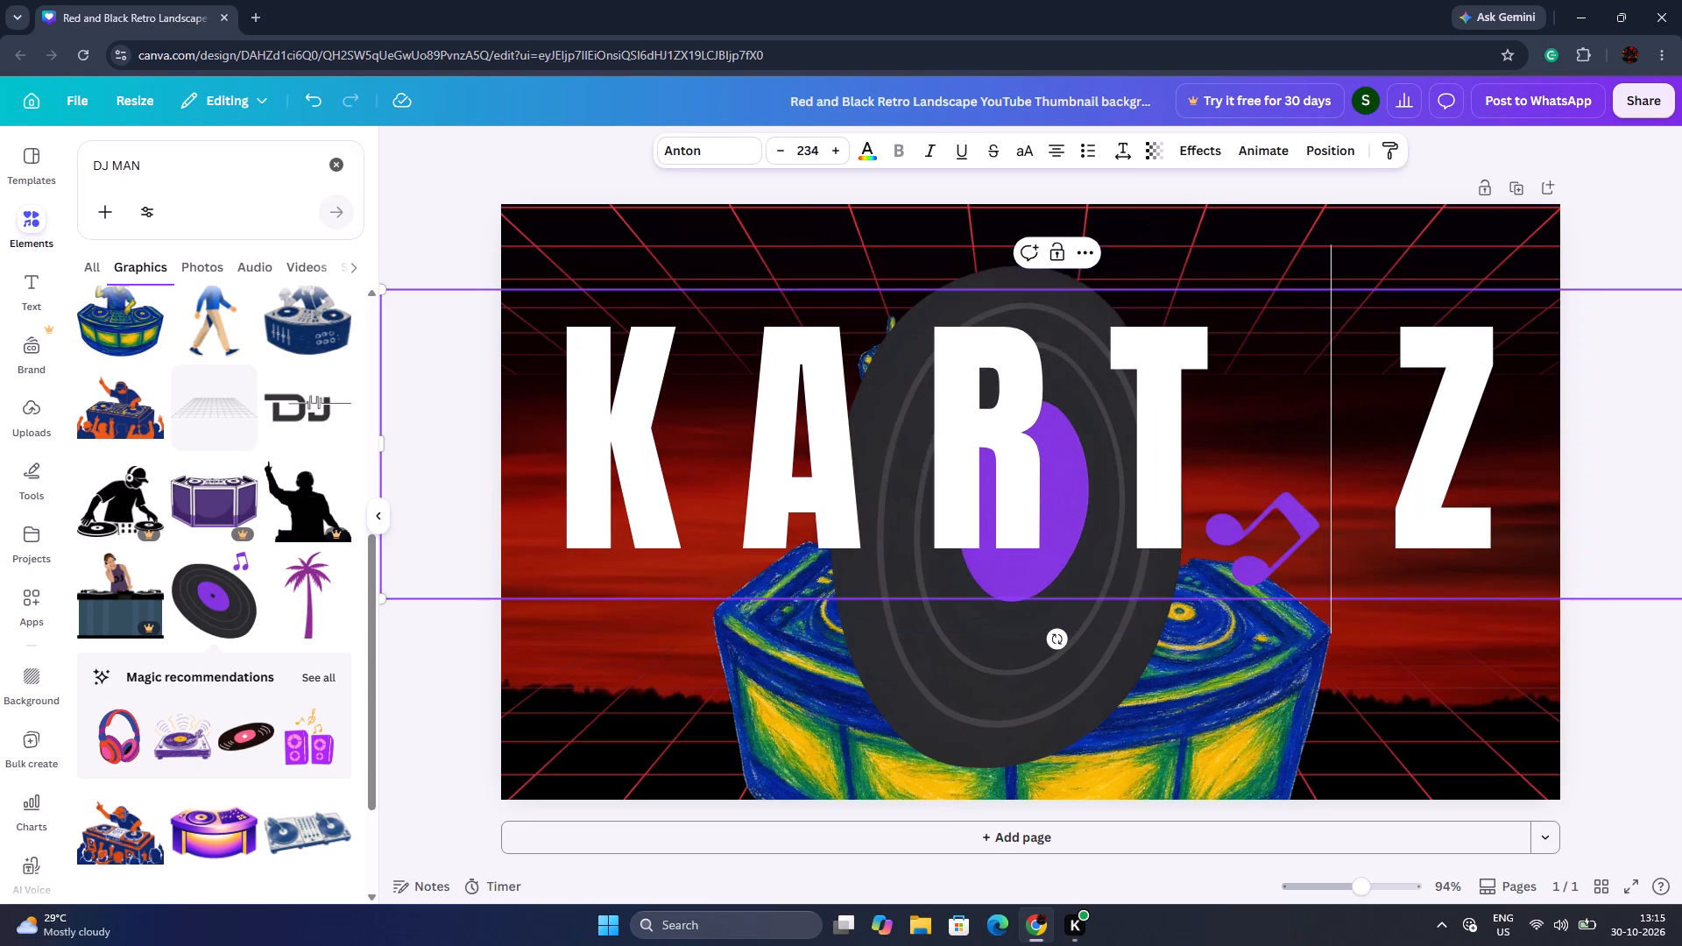
pyautogui.press('space')
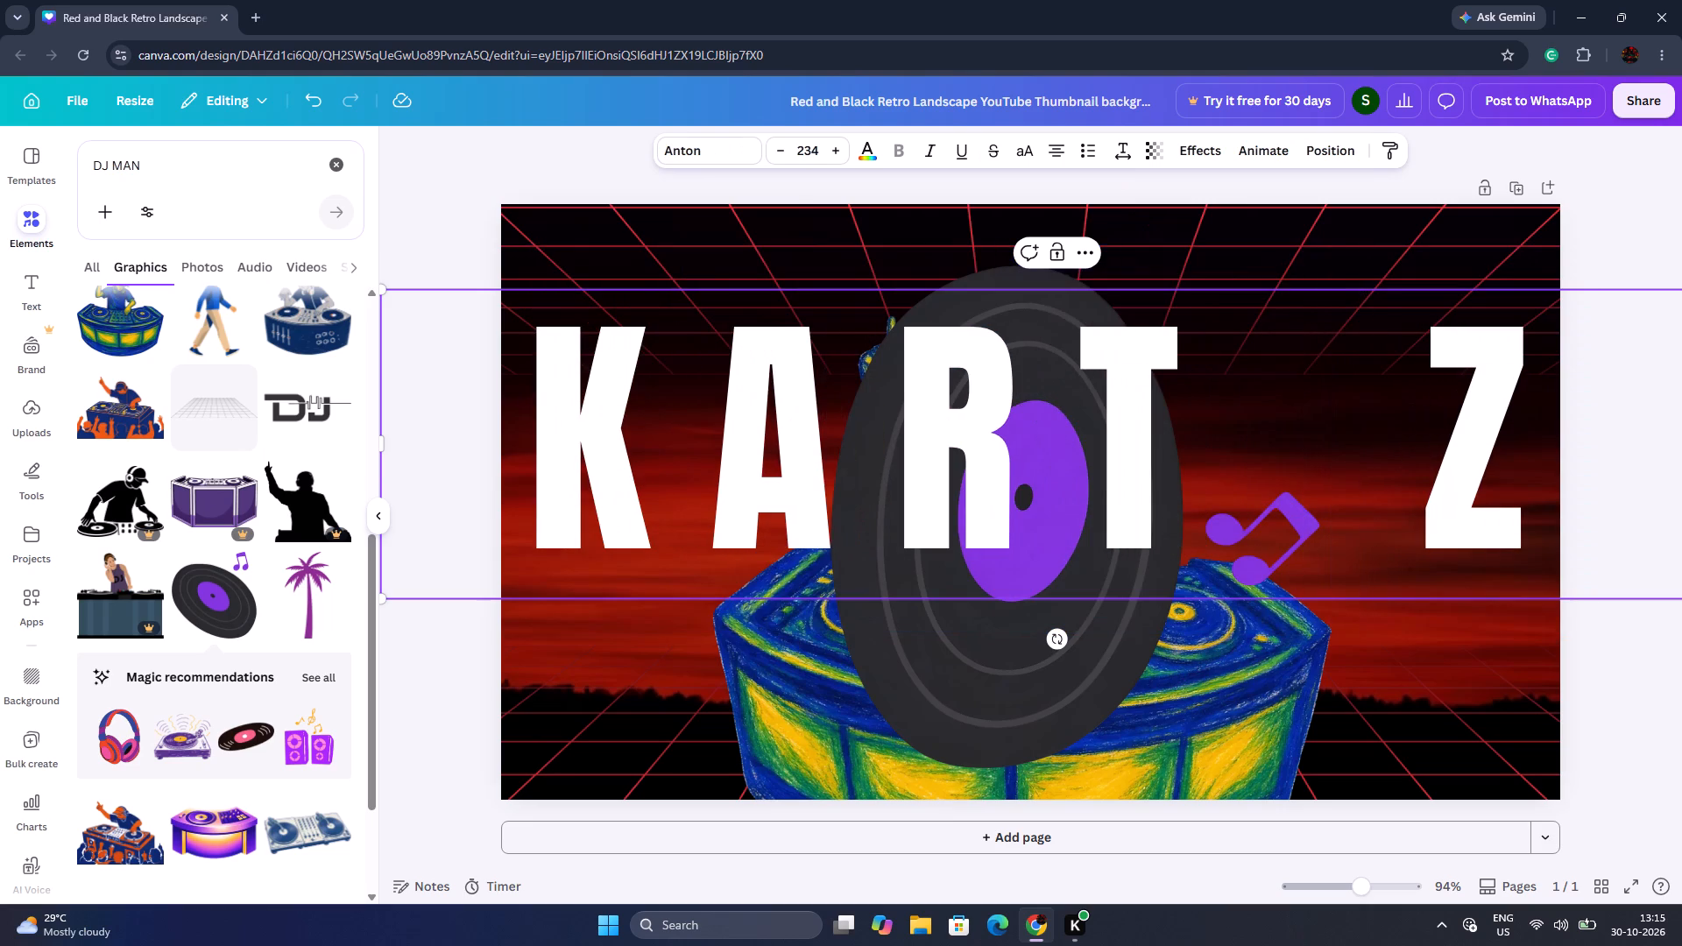
pyautogui.click(1593, 732)
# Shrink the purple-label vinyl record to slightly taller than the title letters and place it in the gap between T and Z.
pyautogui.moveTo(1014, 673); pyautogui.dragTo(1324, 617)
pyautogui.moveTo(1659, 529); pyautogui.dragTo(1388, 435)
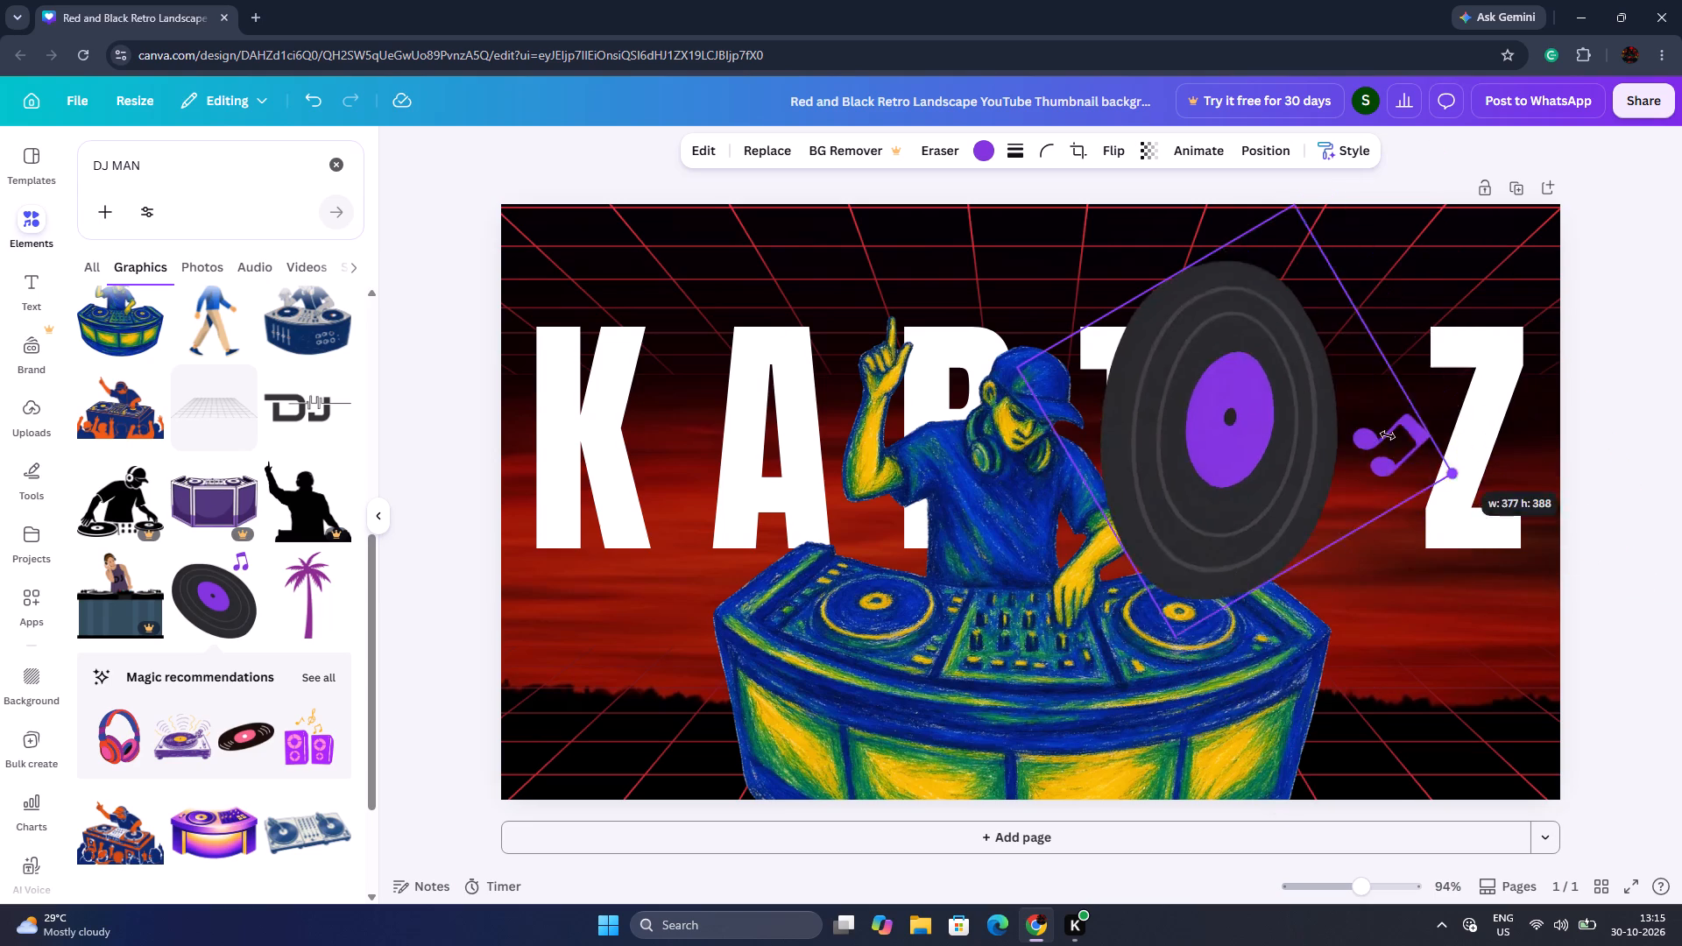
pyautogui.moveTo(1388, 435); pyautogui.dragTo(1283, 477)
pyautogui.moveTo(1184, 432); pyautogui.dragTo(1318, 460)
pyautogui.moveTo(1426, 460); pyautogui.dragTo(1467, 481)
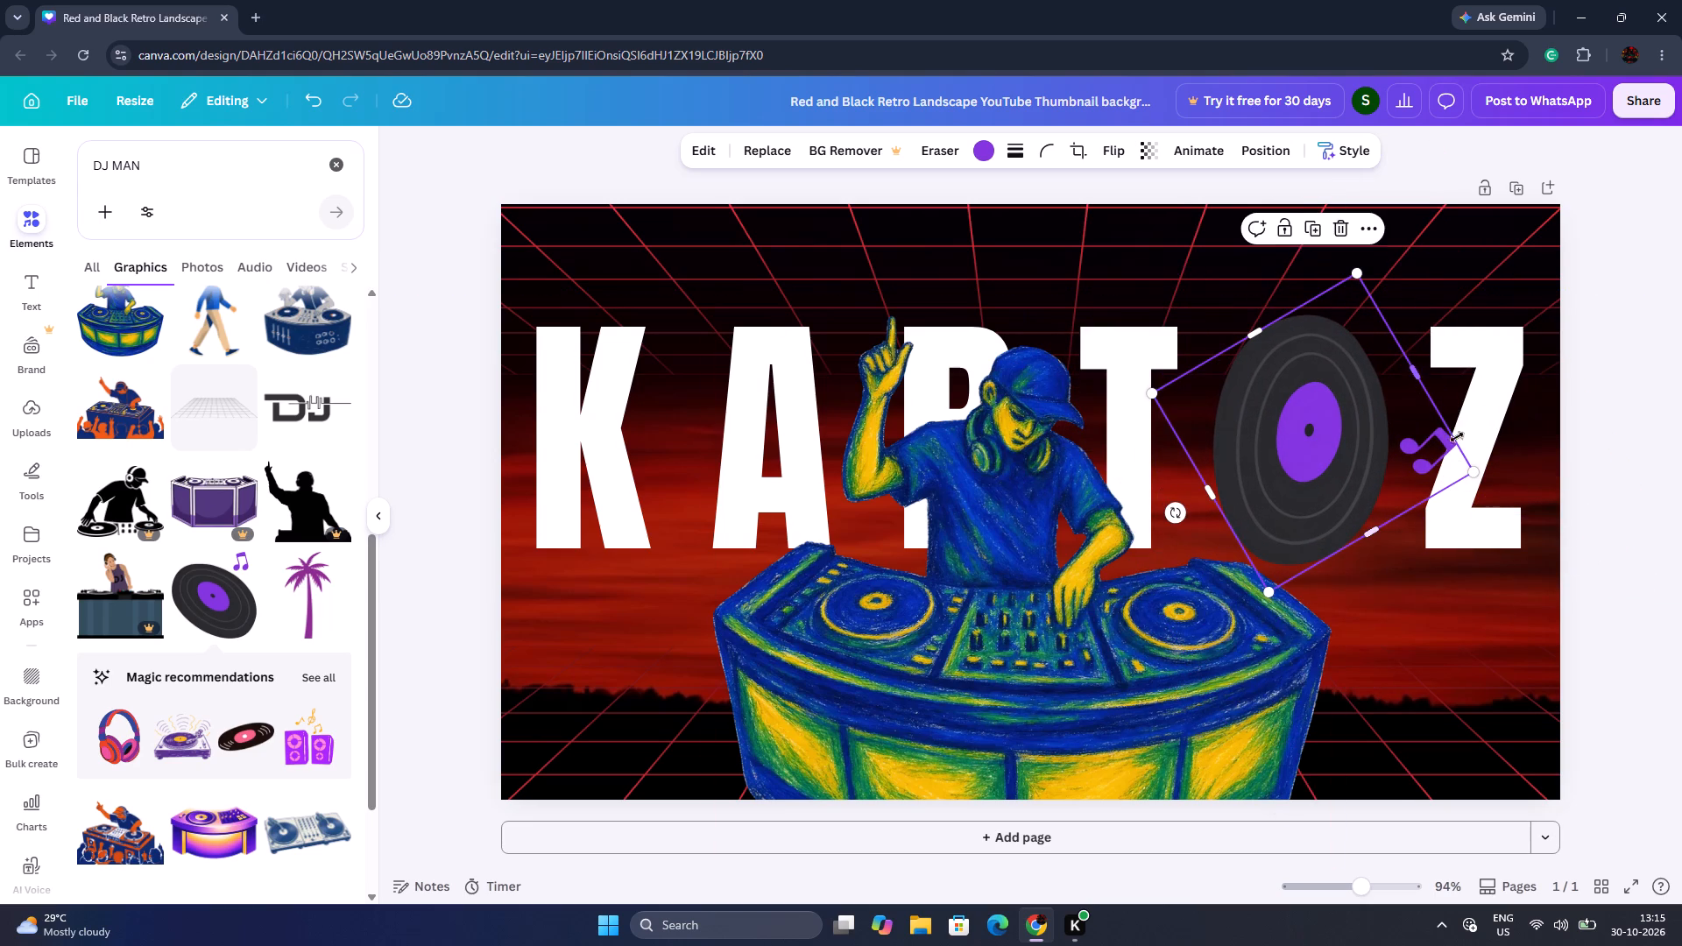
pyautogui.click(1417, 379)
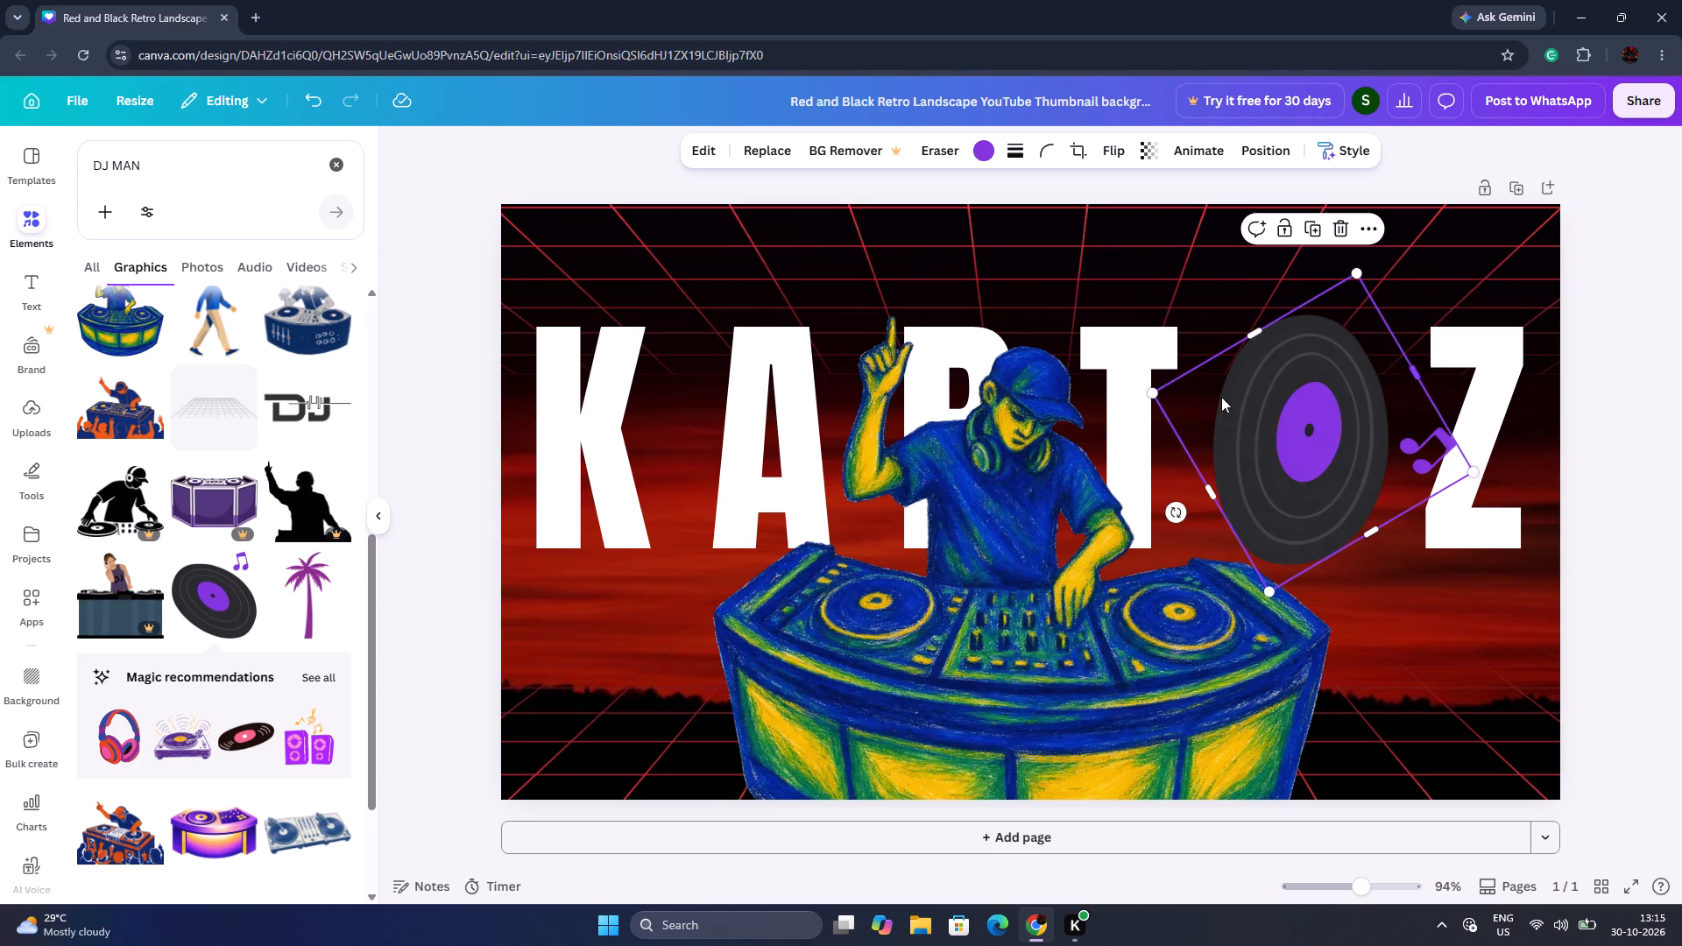
# Search the graphics for CD and browse the discs for a replacement for the letter O.
pyautogui.scroll(4, 235, 728)
pyautogui.click(225, 171)
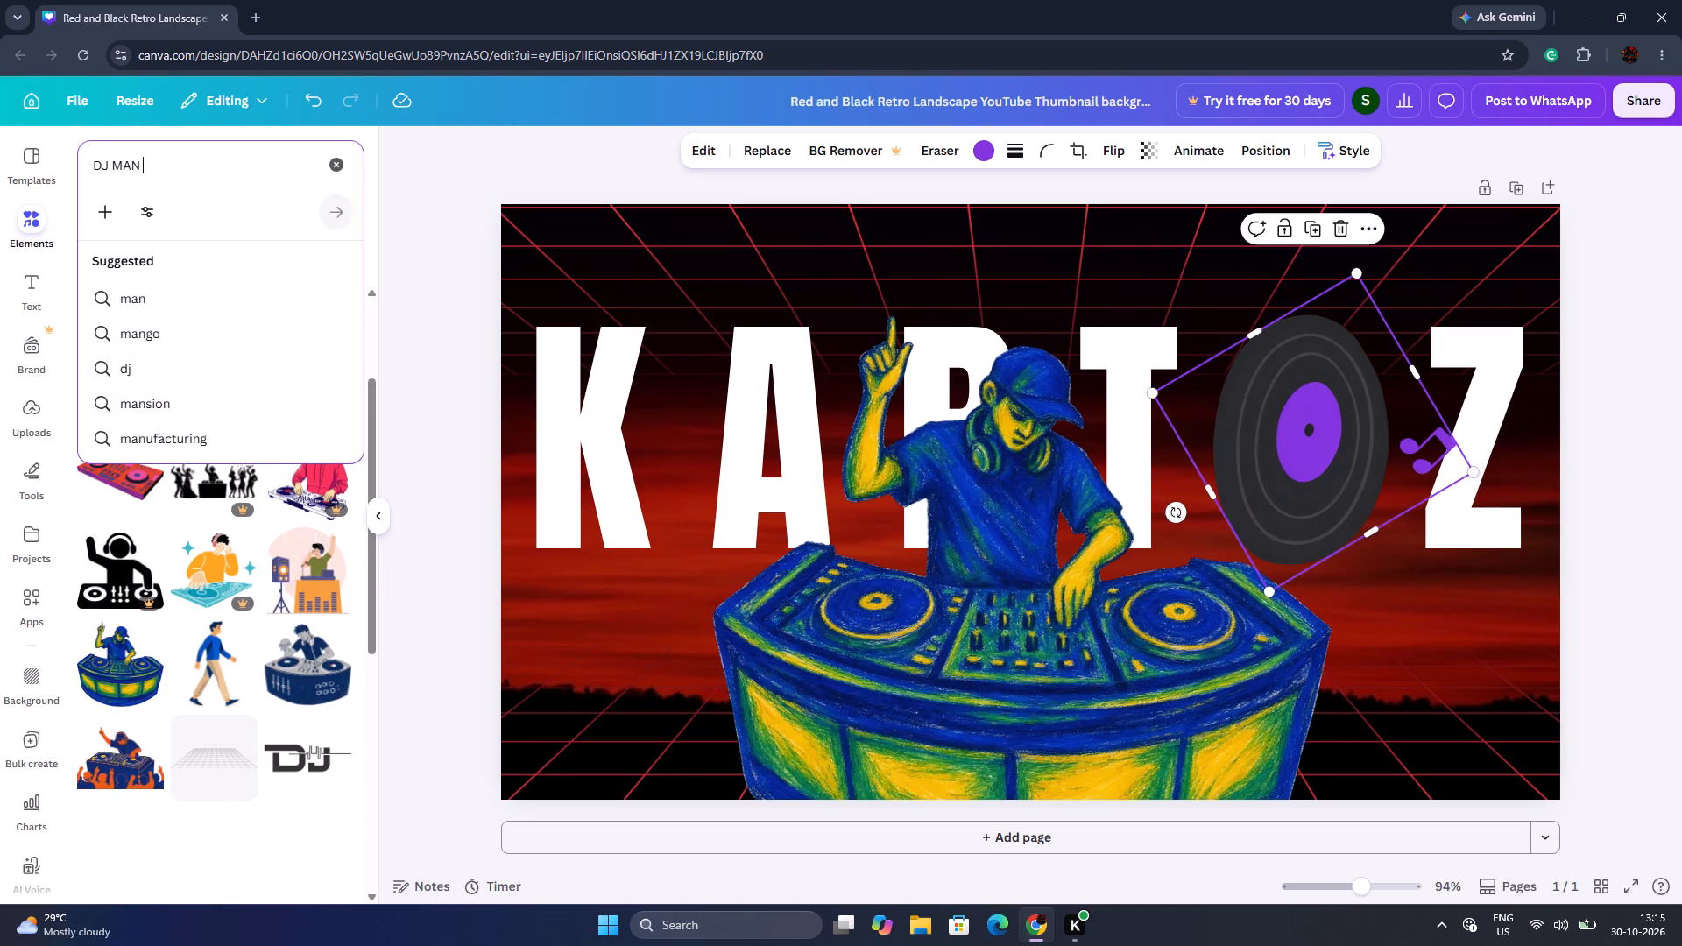
pyautogui.press('BackSpace')
pyautogui.press('BackSpace')
pyautogui.press('BackSpace')
pyautogui.press('BackSpace')
pyautogui.press('BackSpace')
pyautogui.press('BackSpace')
pyautogui.press('BackSpace')
pyautogui.press('BackSpace')
pyautogui.press('BackSpace')
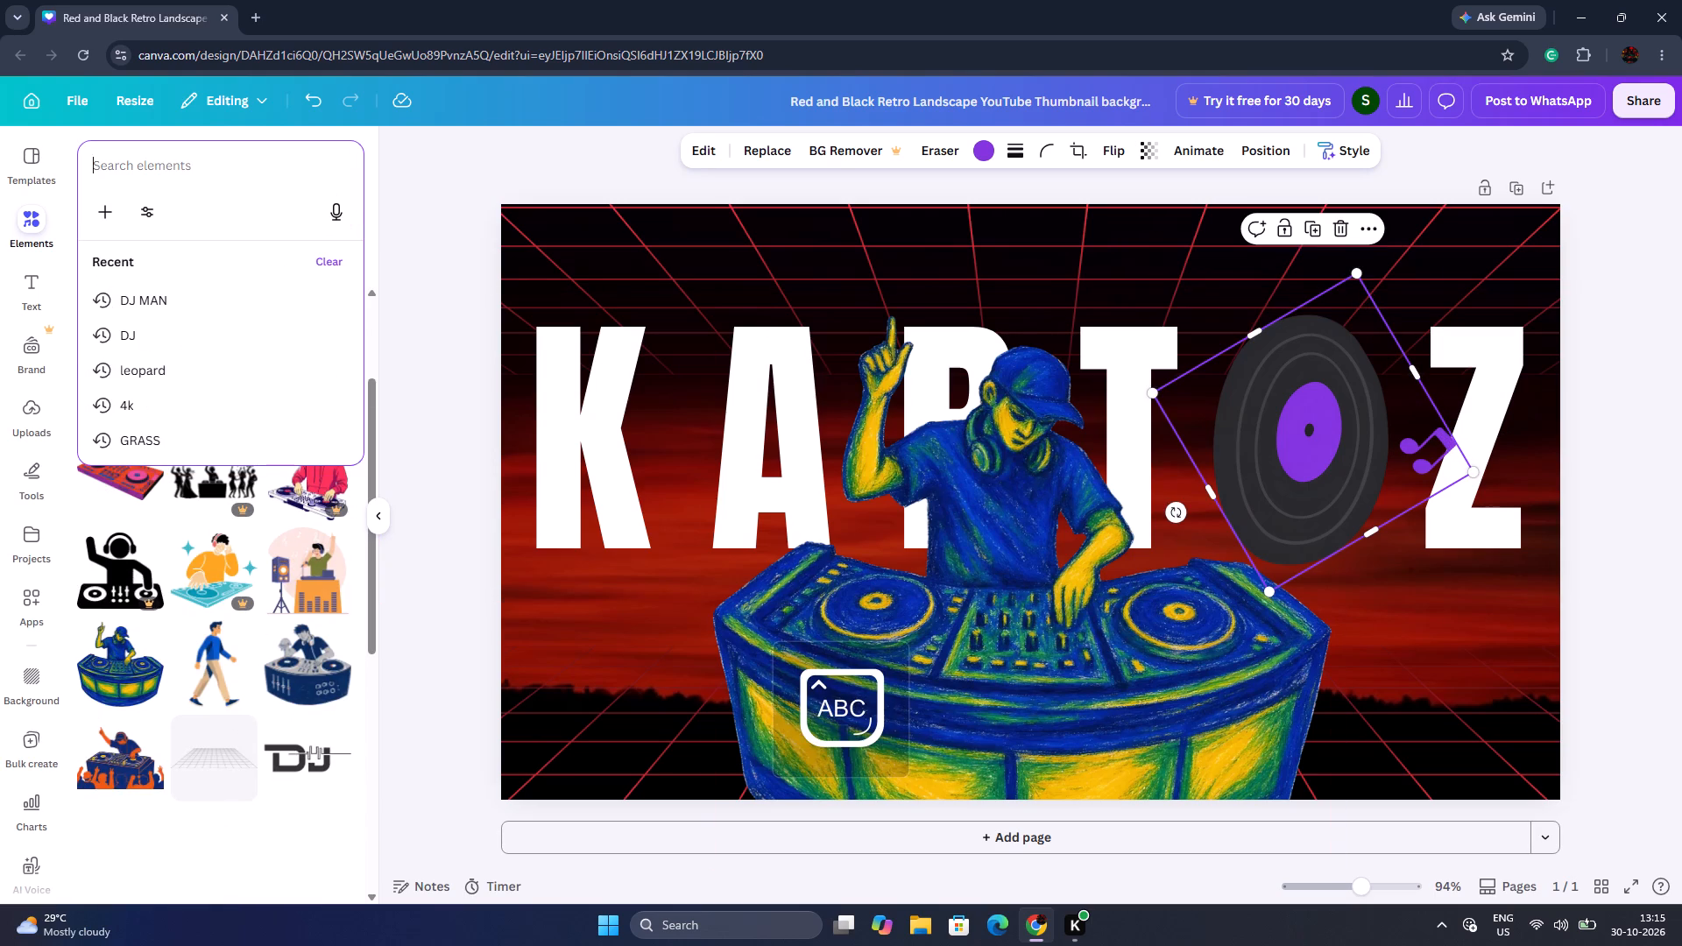
pyautogui.write('CD')
pyautogui.press('space')
pyautogui.press('Return')
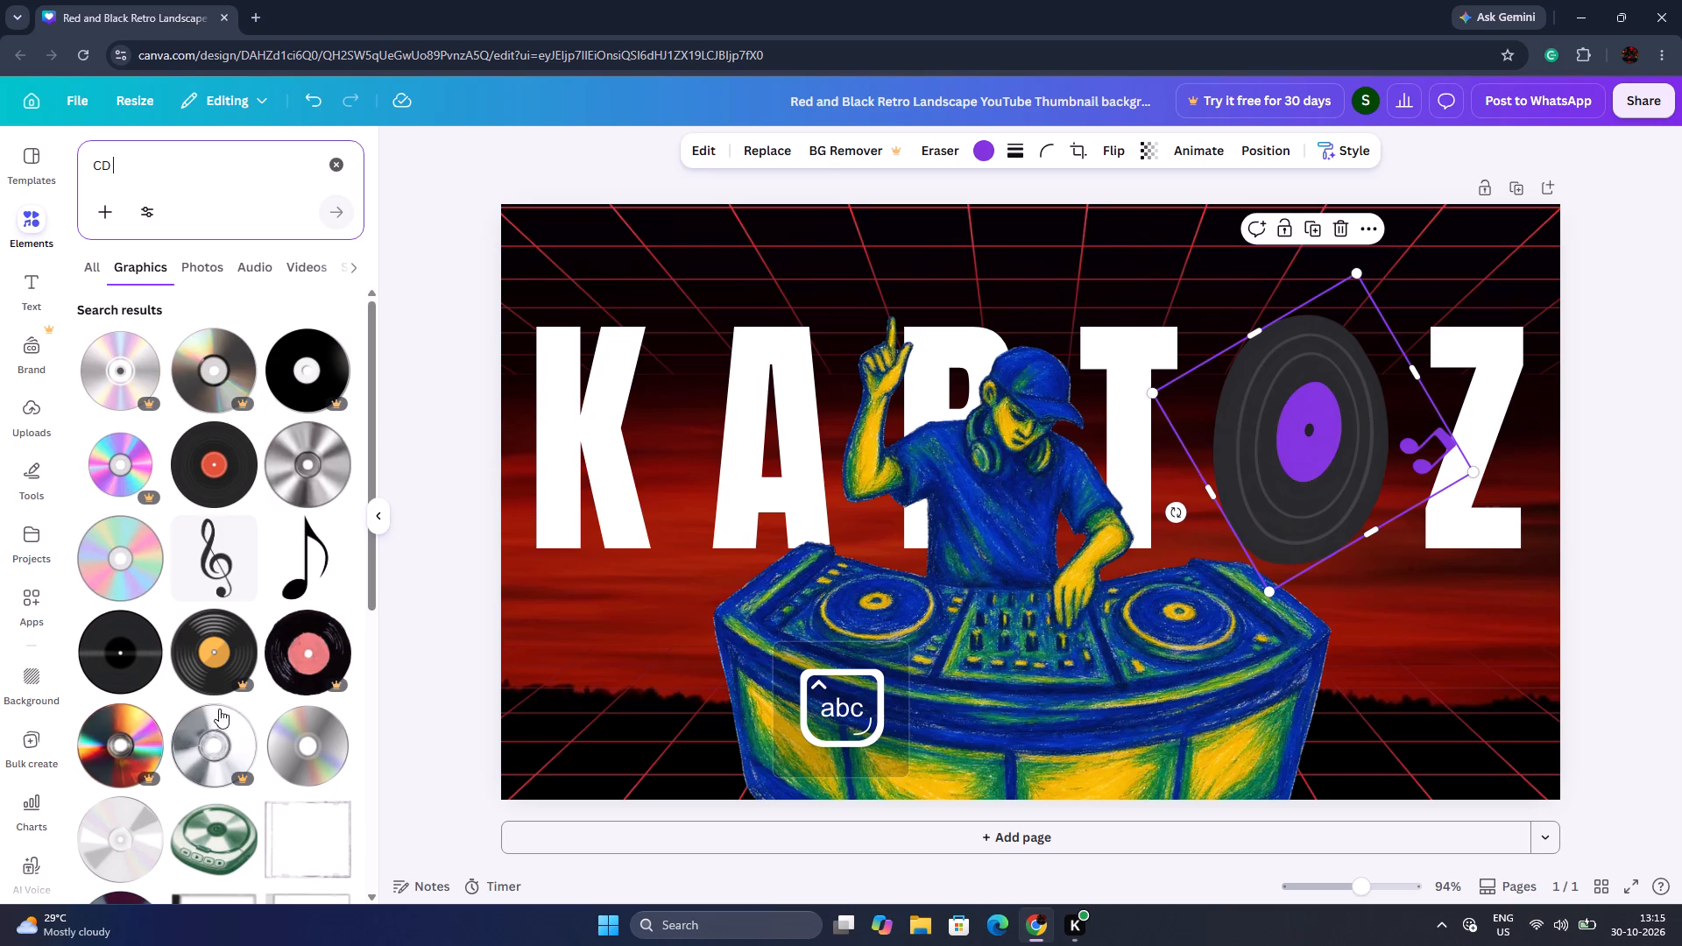
pyautogui.scroll(-1, 251, 681)
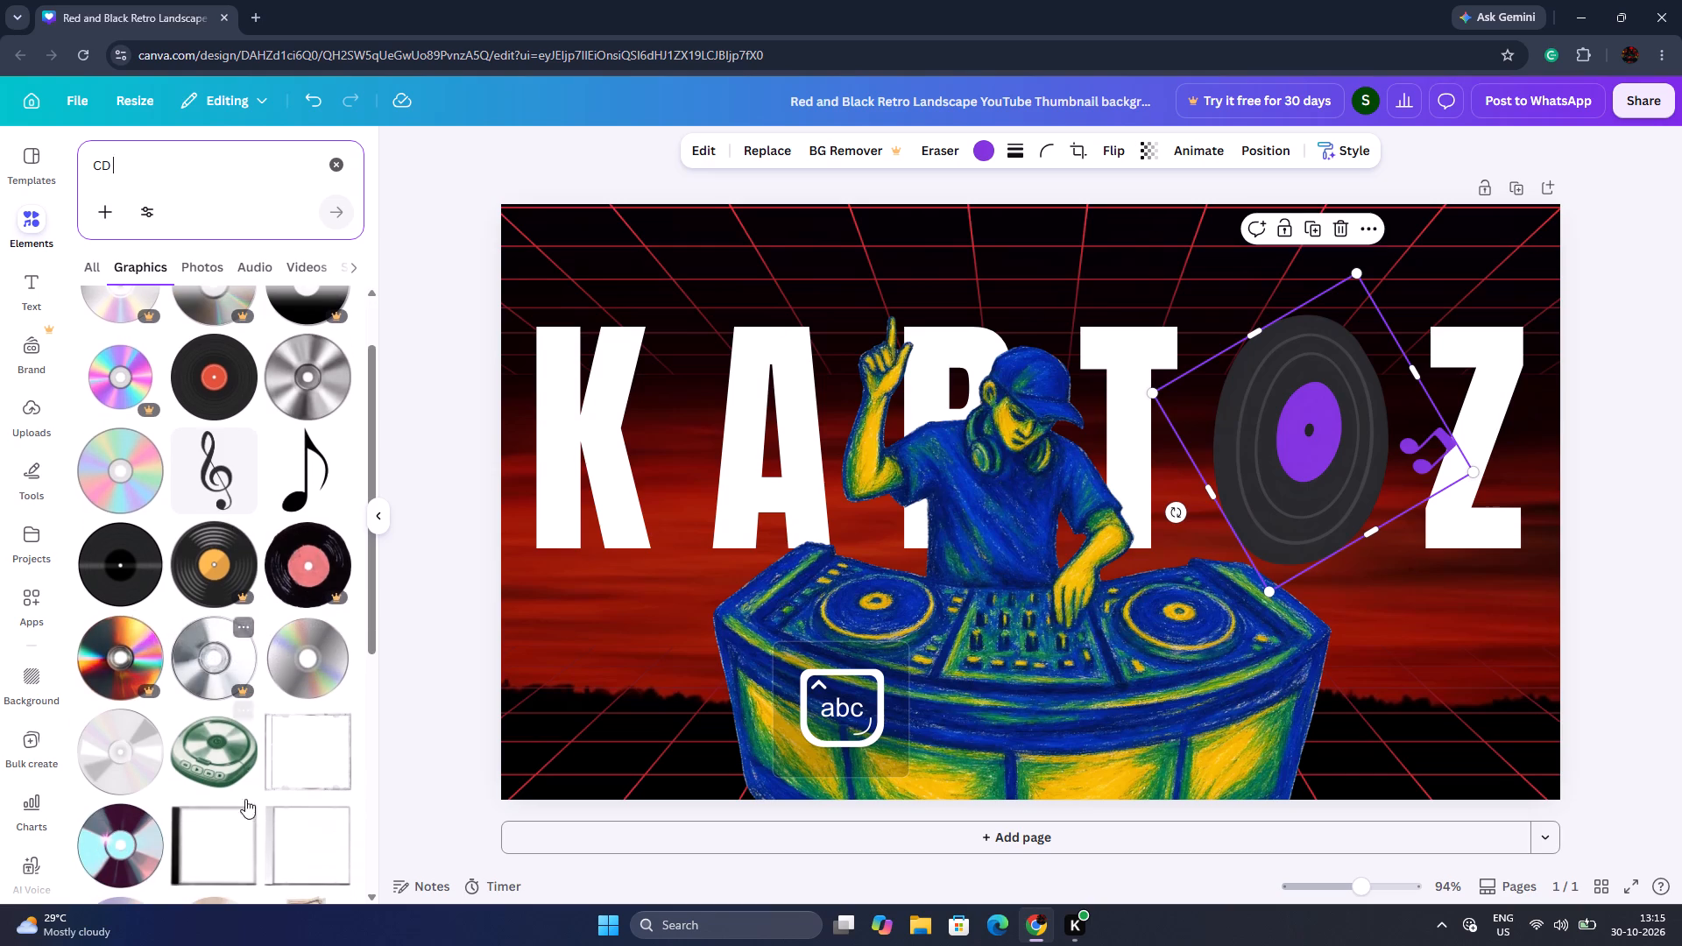
pyautogui.scroll(-4, 232, 717)
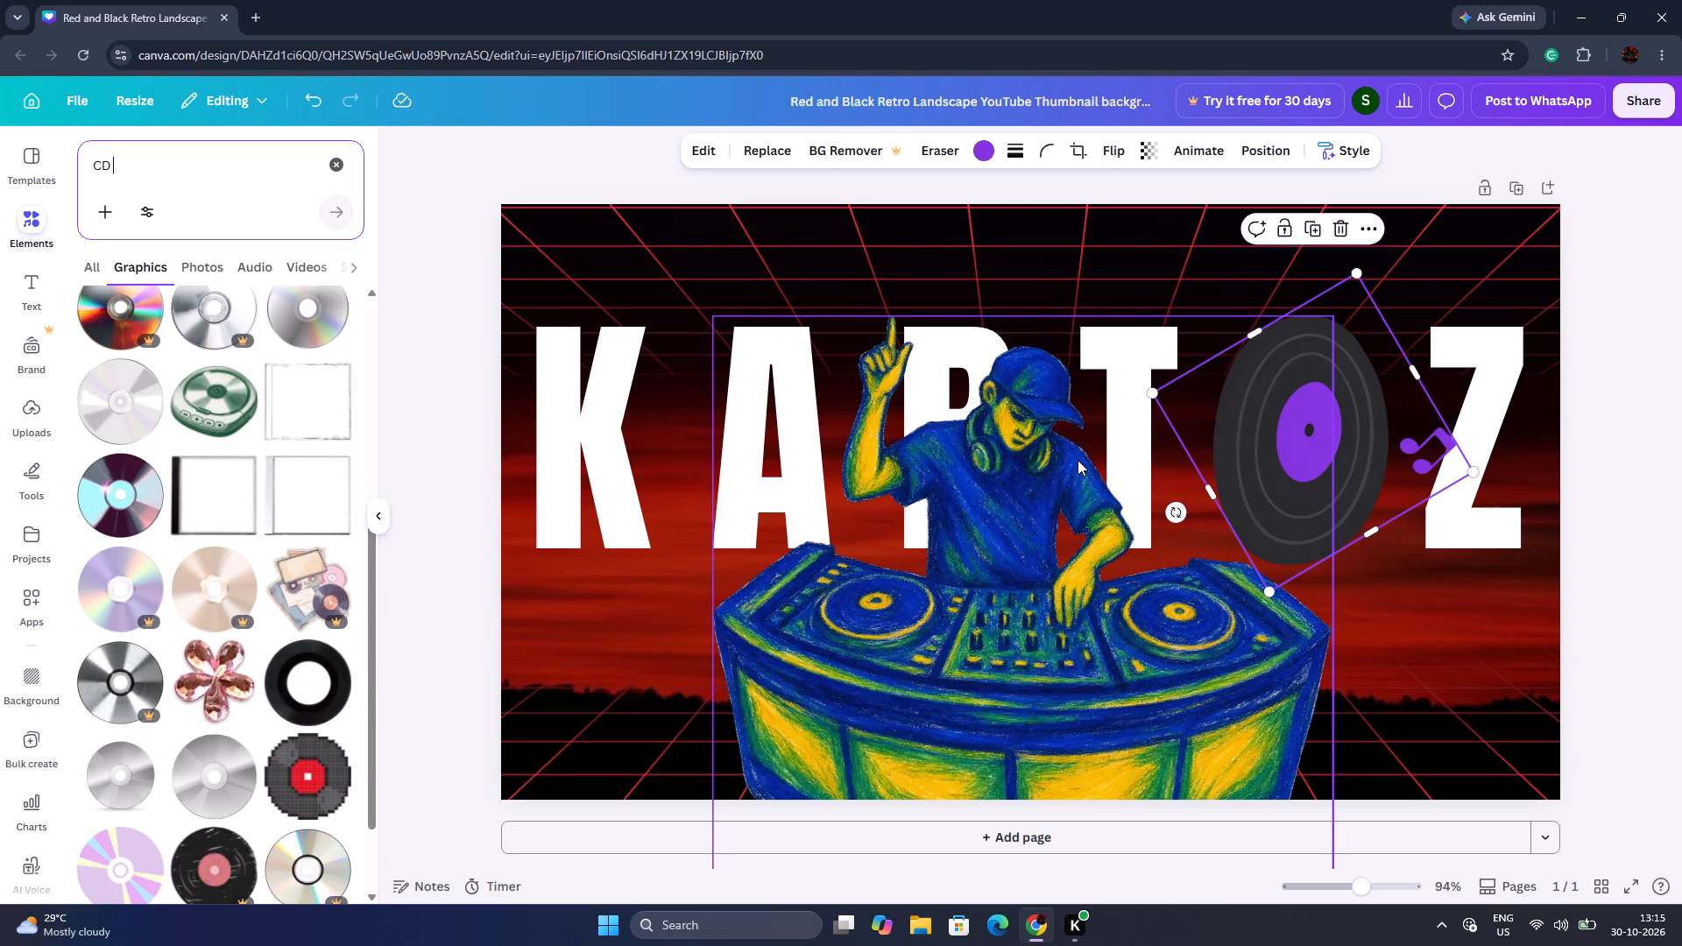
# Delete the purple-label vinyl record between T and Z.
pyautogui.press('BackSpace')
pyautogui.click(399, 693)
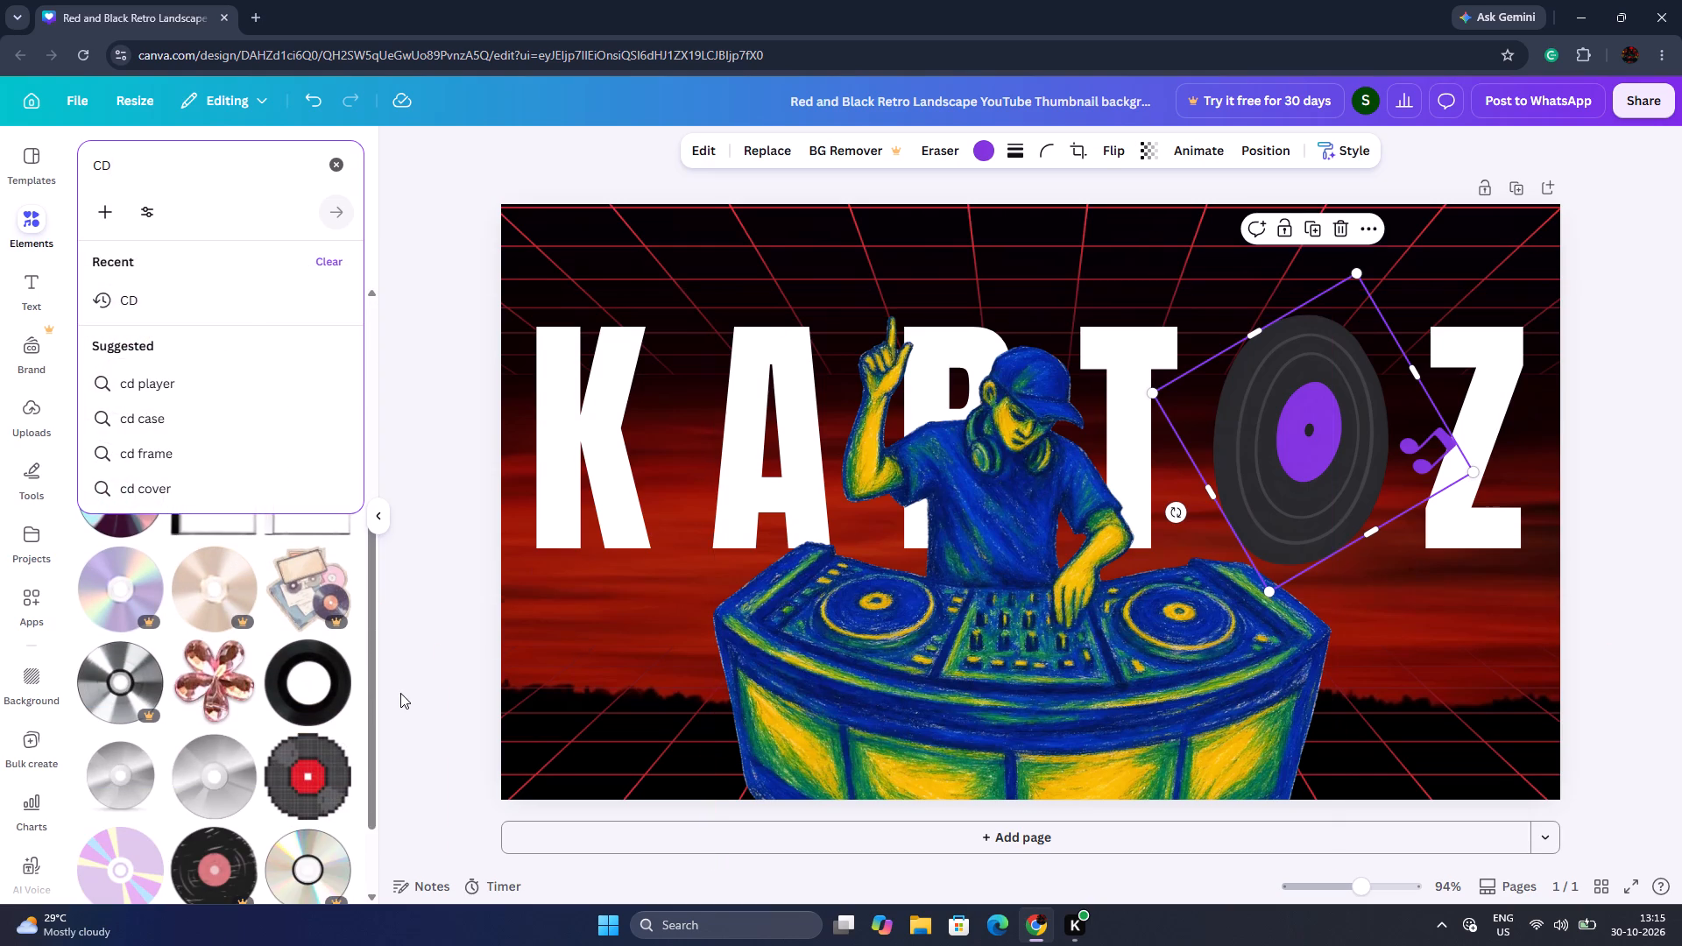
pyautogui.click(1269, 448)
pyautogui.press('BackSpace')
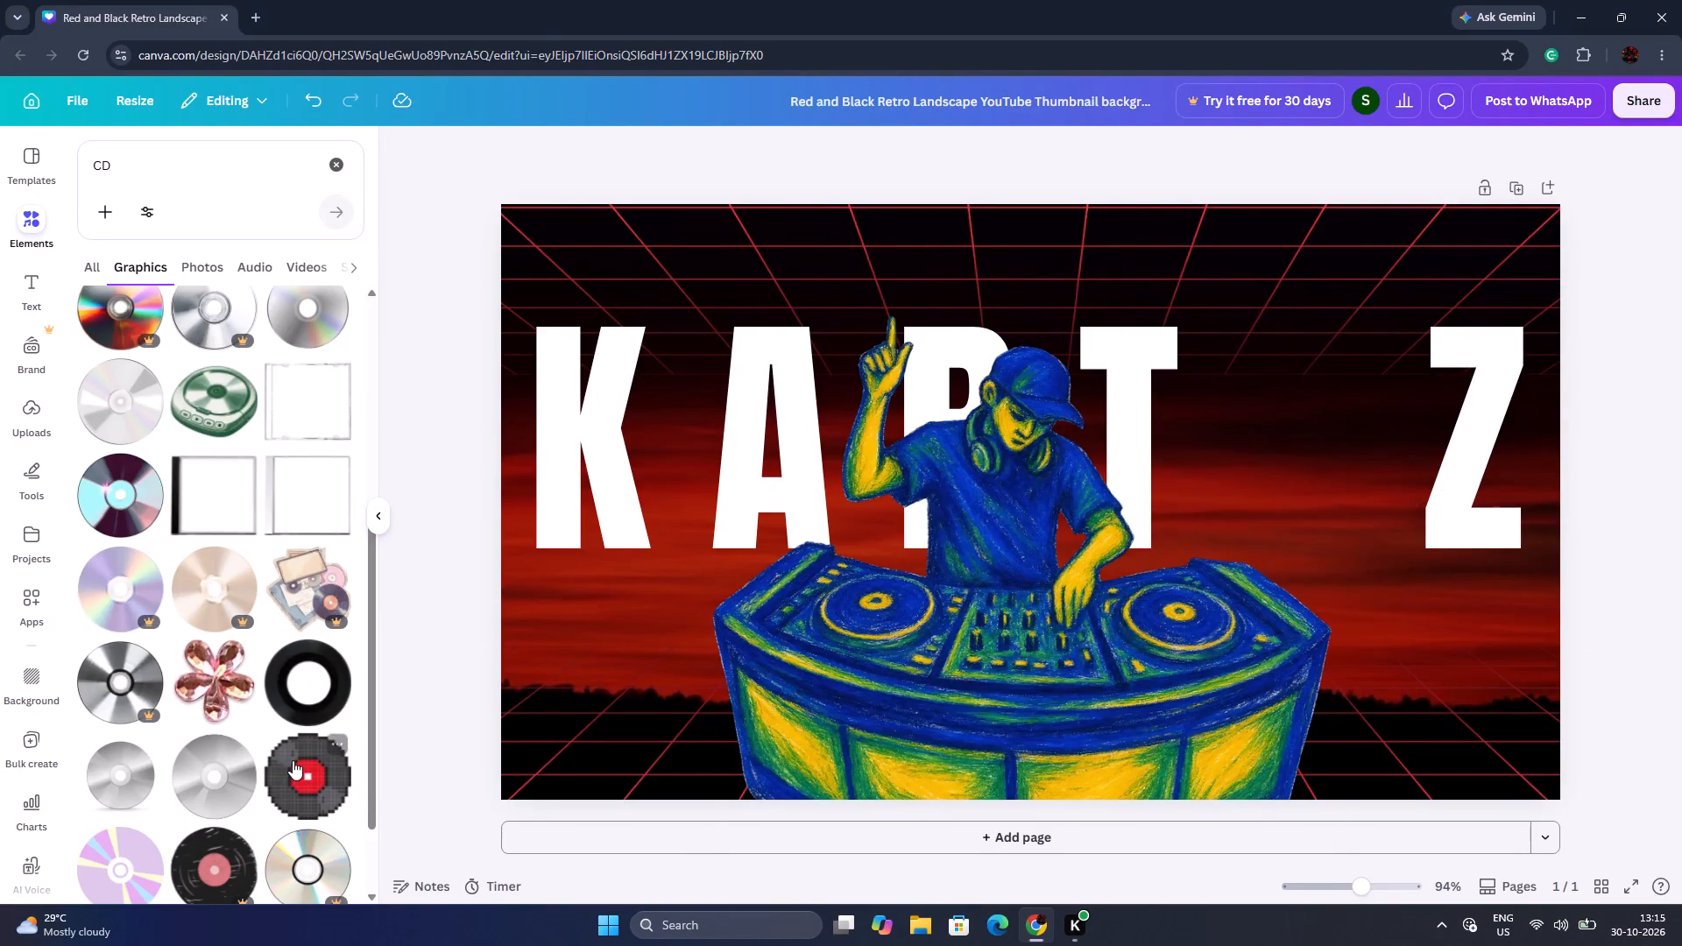
# Add the pixel-art vinyl record with the red label, size it to about the letters' height and fit it between T and Z.
pyautogui.scroll(-1, 307, 766)
pyautogui.click(307, 700)
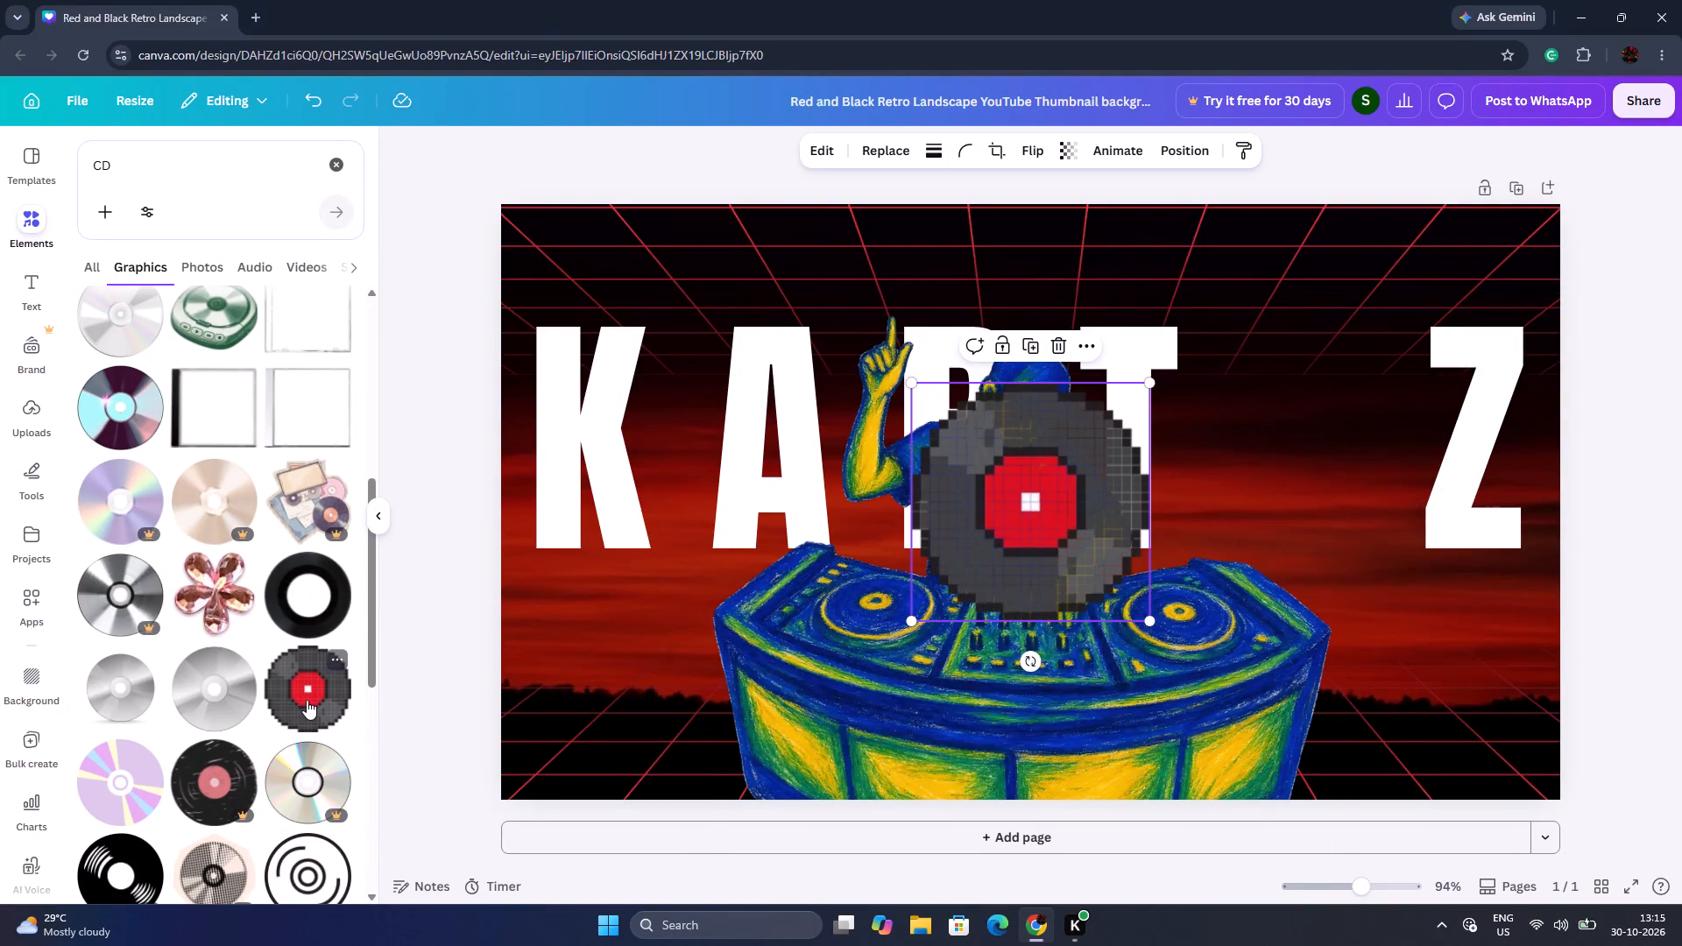
pyautogui.moveTo(1153, 624); pyautogui.dragTo(1185, 653)
pyautogui.moveTo(1072, 566); pyautogui.dragTo(1315, 494)
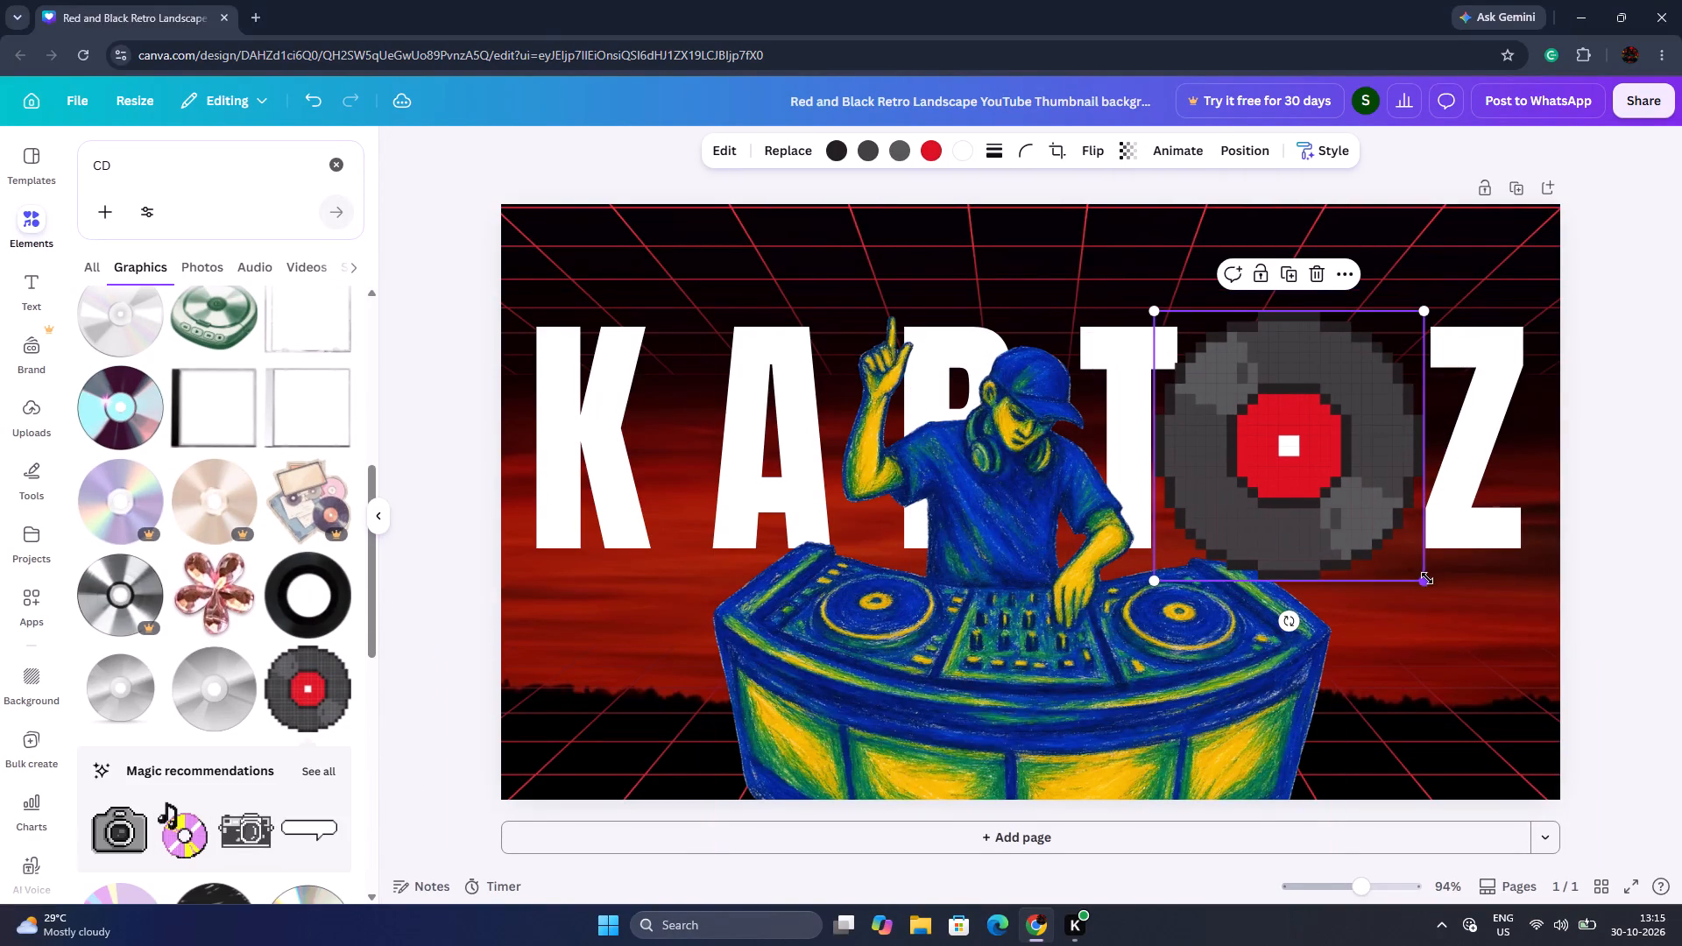
pyautogui.moveTo(1423, 583); pyautogui.dragTo(1382, 515)
pyautogui.moveTo(1306, 475); pyautogui.dragTo(1346, 492)
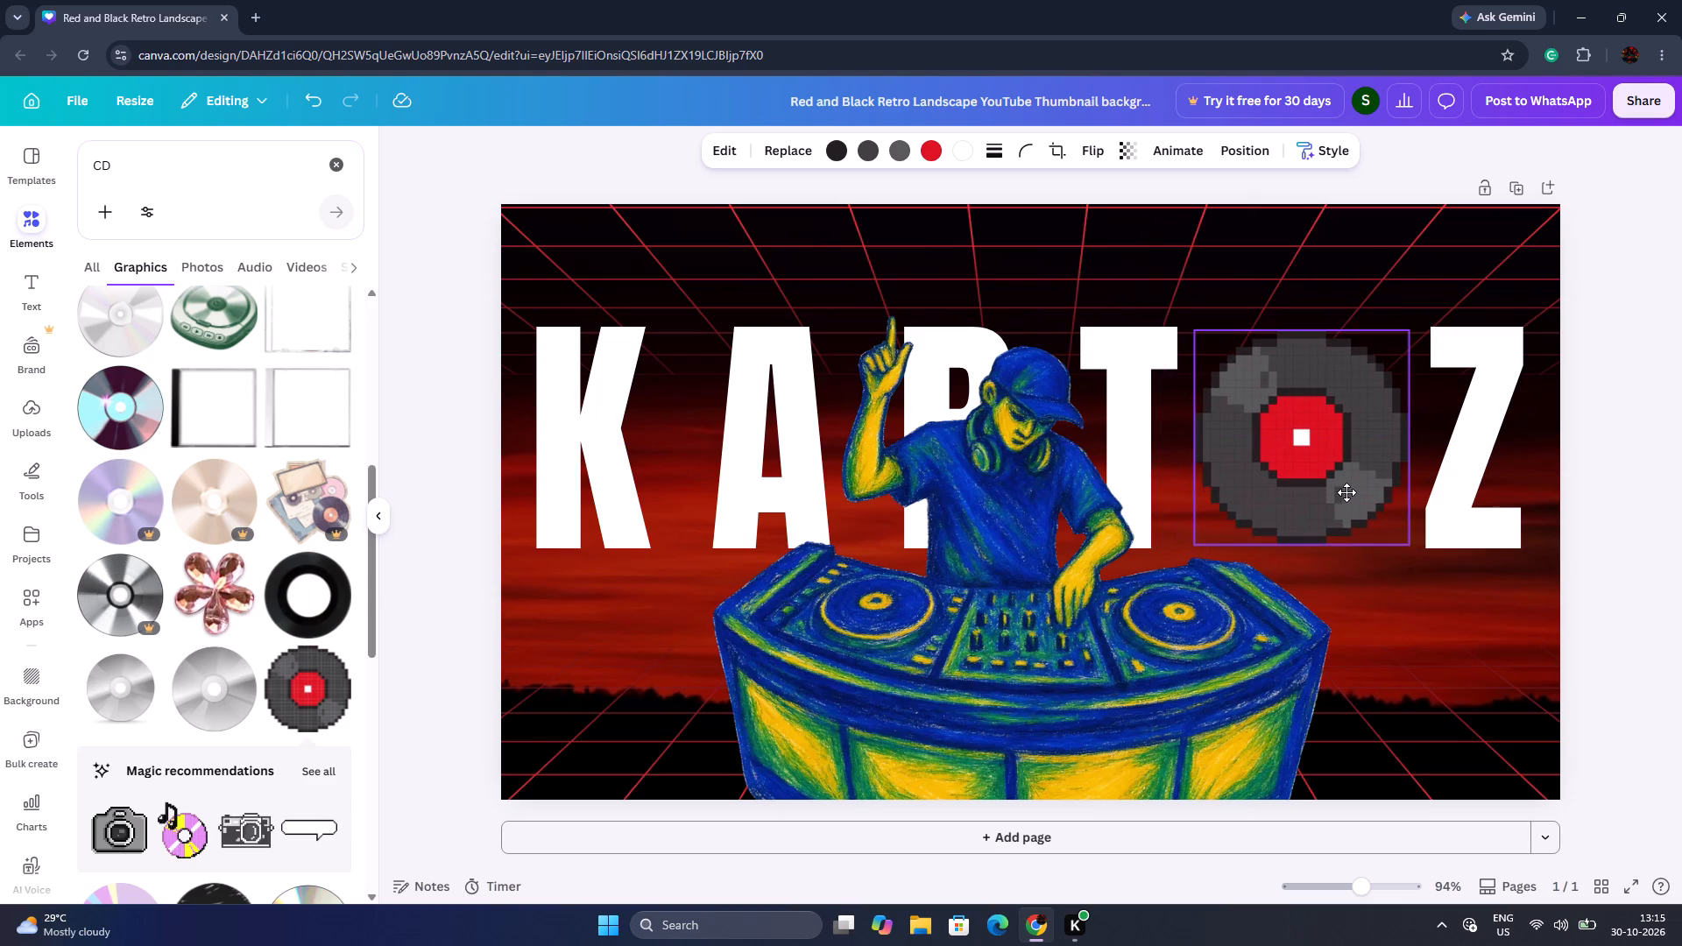
pyautogui.moveTo(1346, 492); pyautogui.dragTo(1340, 498)
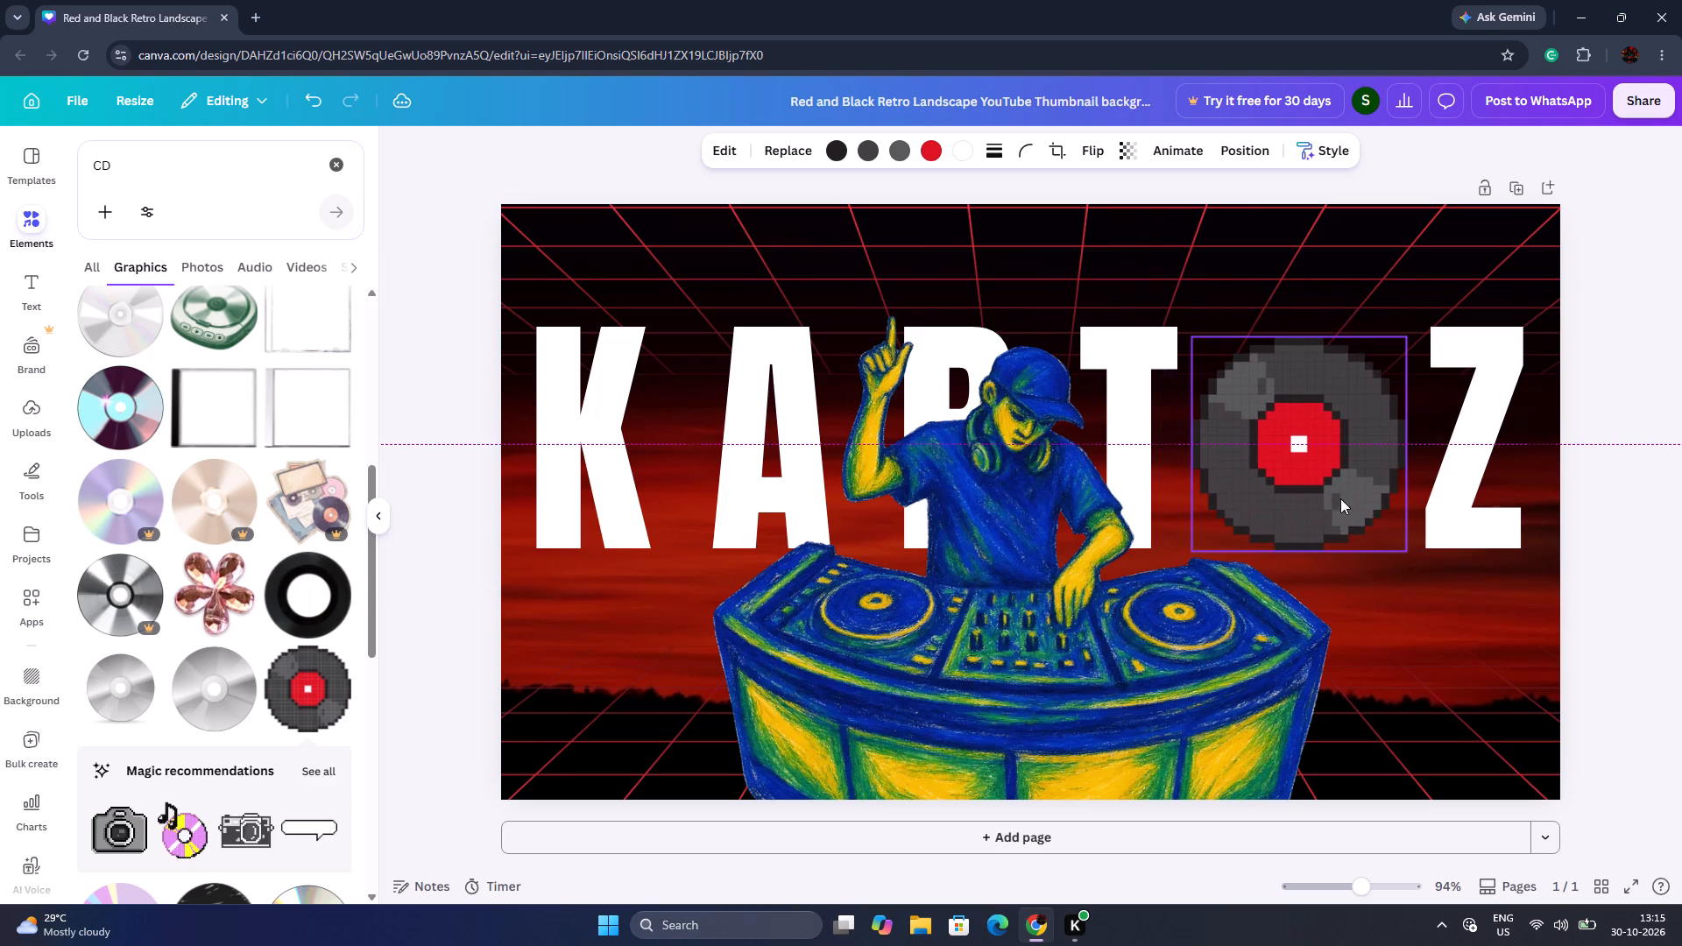
pyautogui.click(1601, 477)
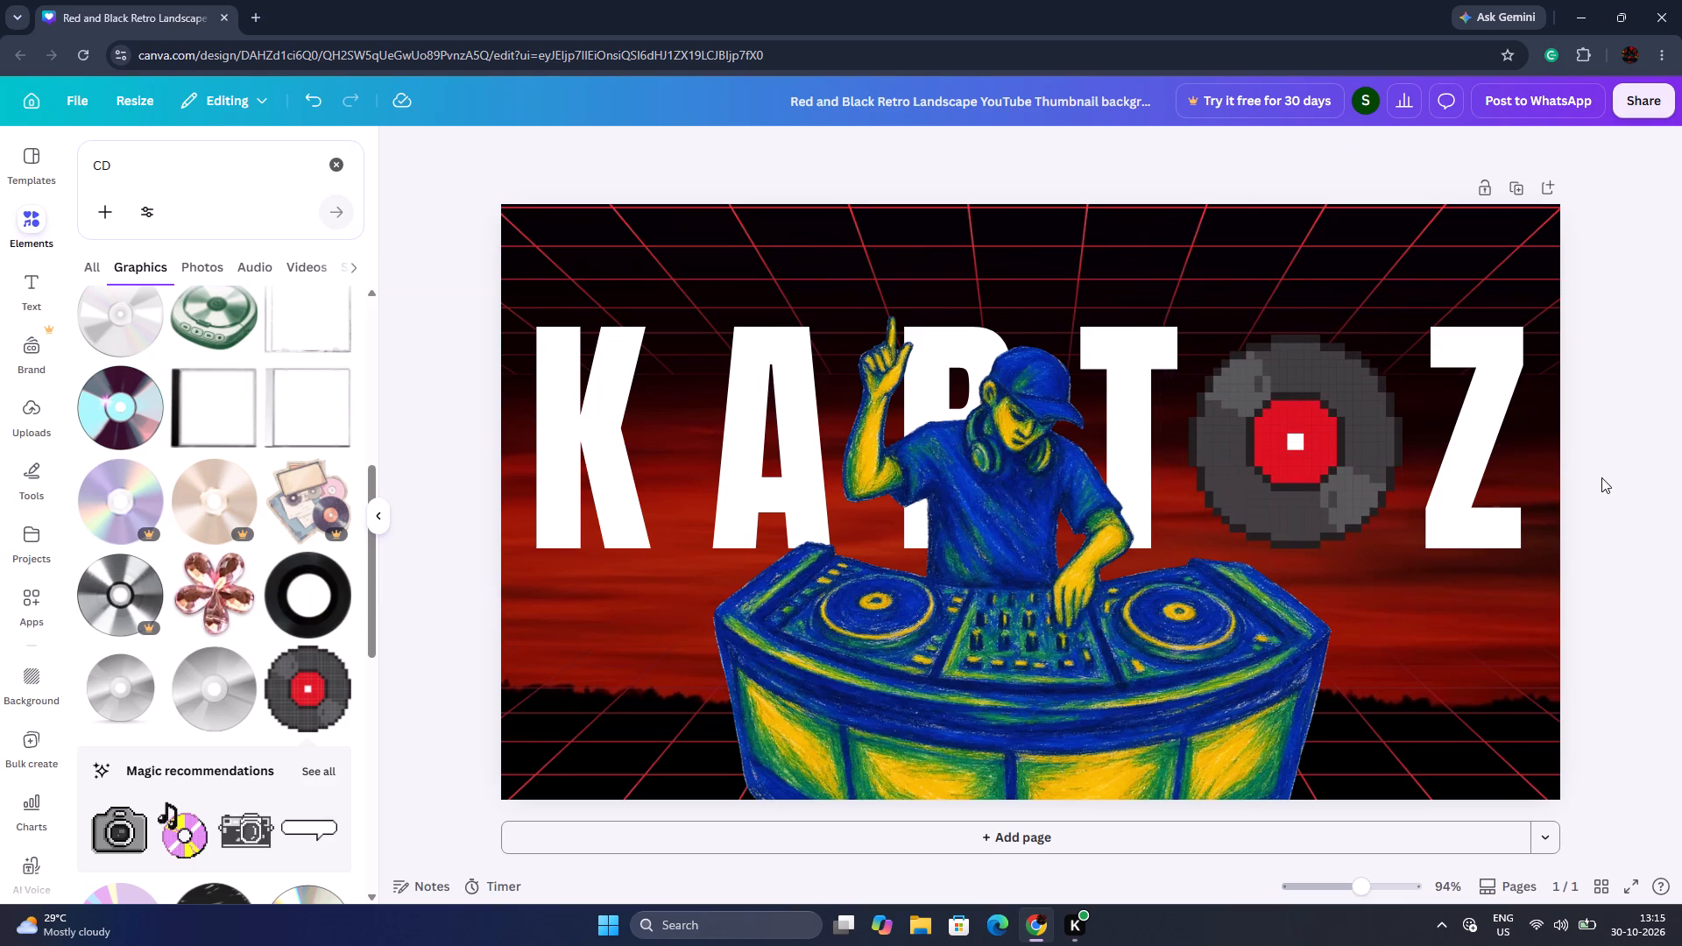
# Add the black concentric-ring disc graphic, shrink it to about half the pixel record's width and centre it over the red label.
pyautogui.scroll(-3, 174, 757)
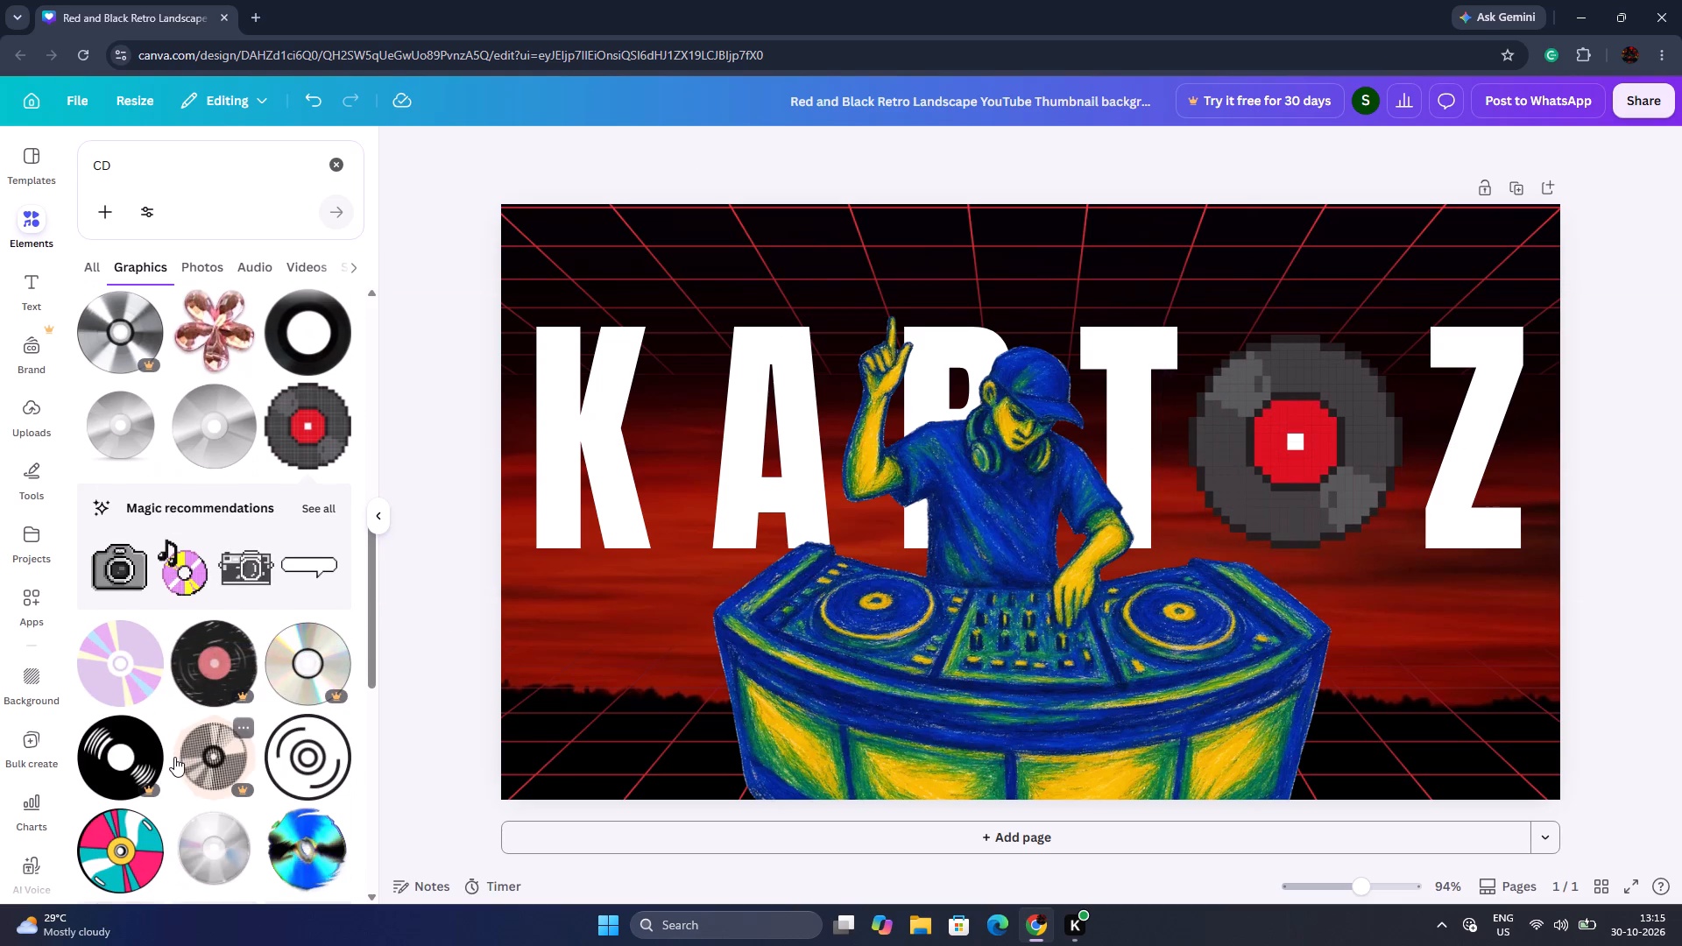
pyautogui.scroll(-2, 173, 738)
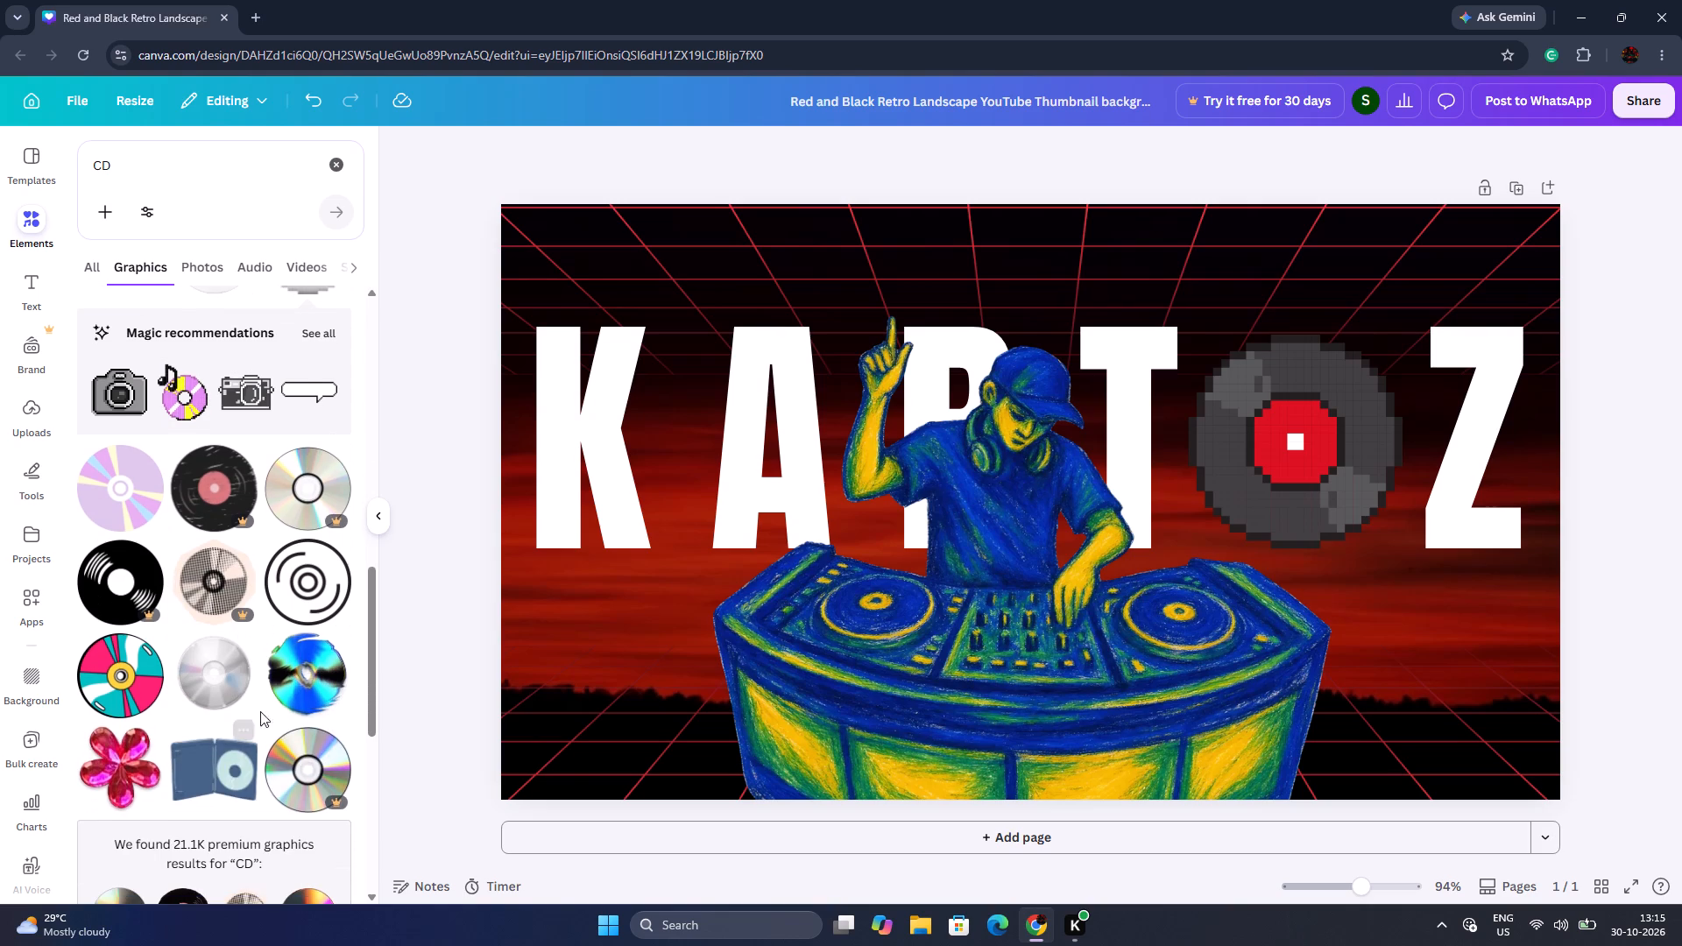
pyautogui.click(305, 603)
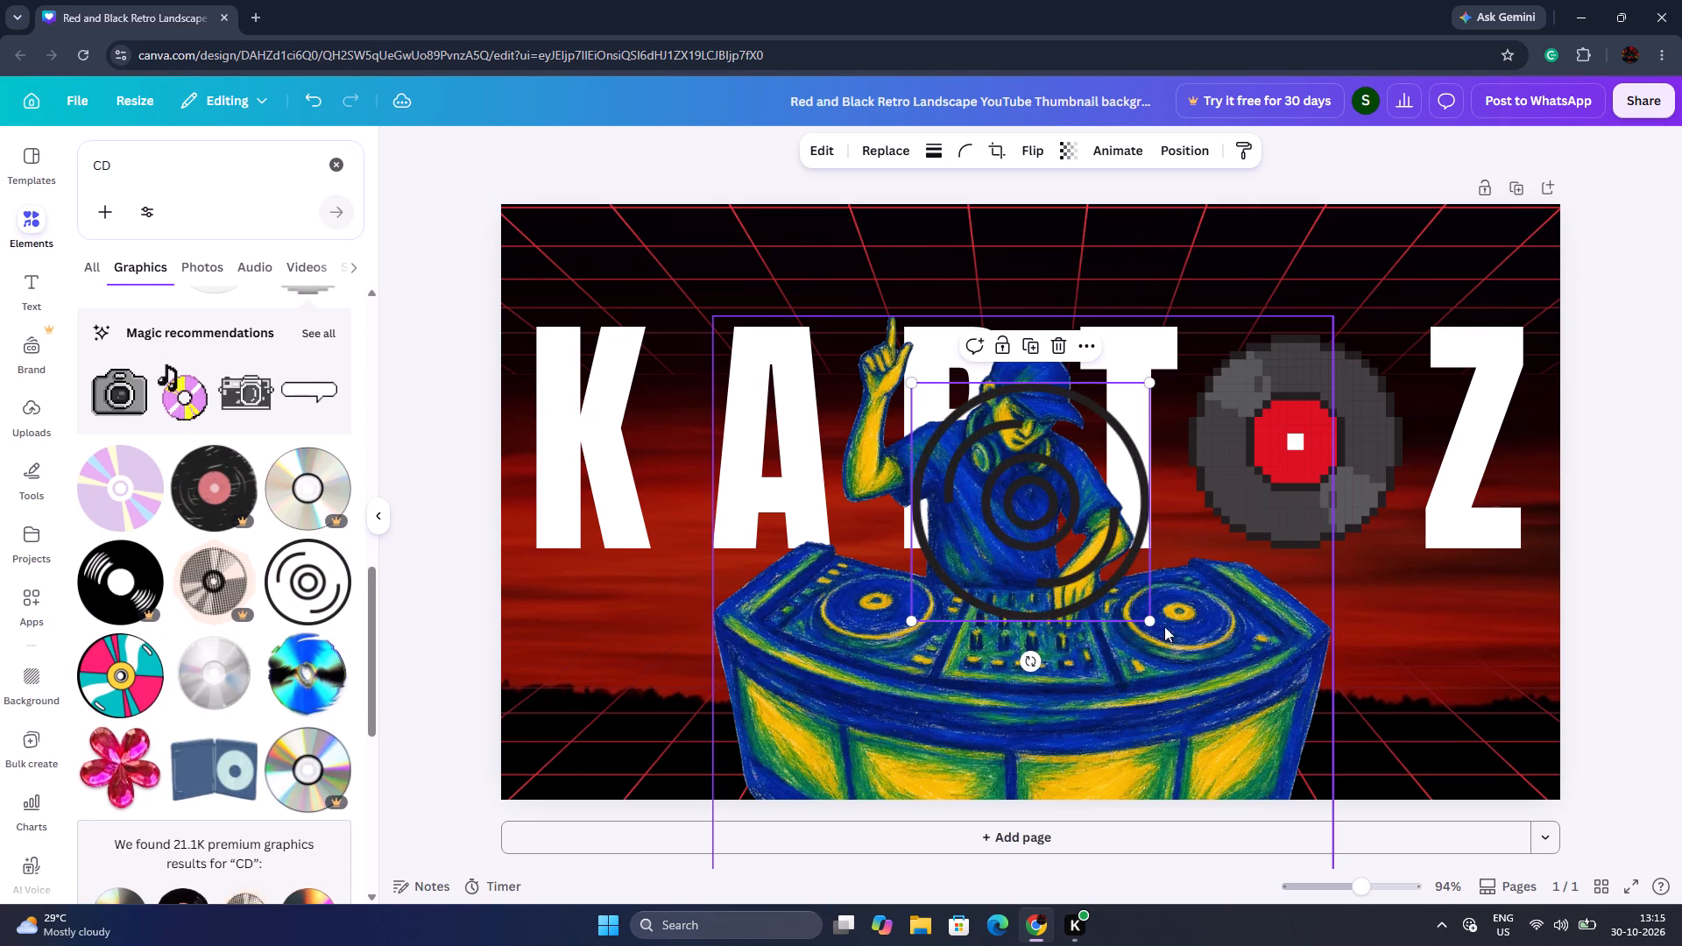
pyautogui.moveTo(1155, 621); pyautogui.dragTo(1189, 647)
pyautogui.moveTo(1092, 561); pyautogui.dragTo(1360, 483)
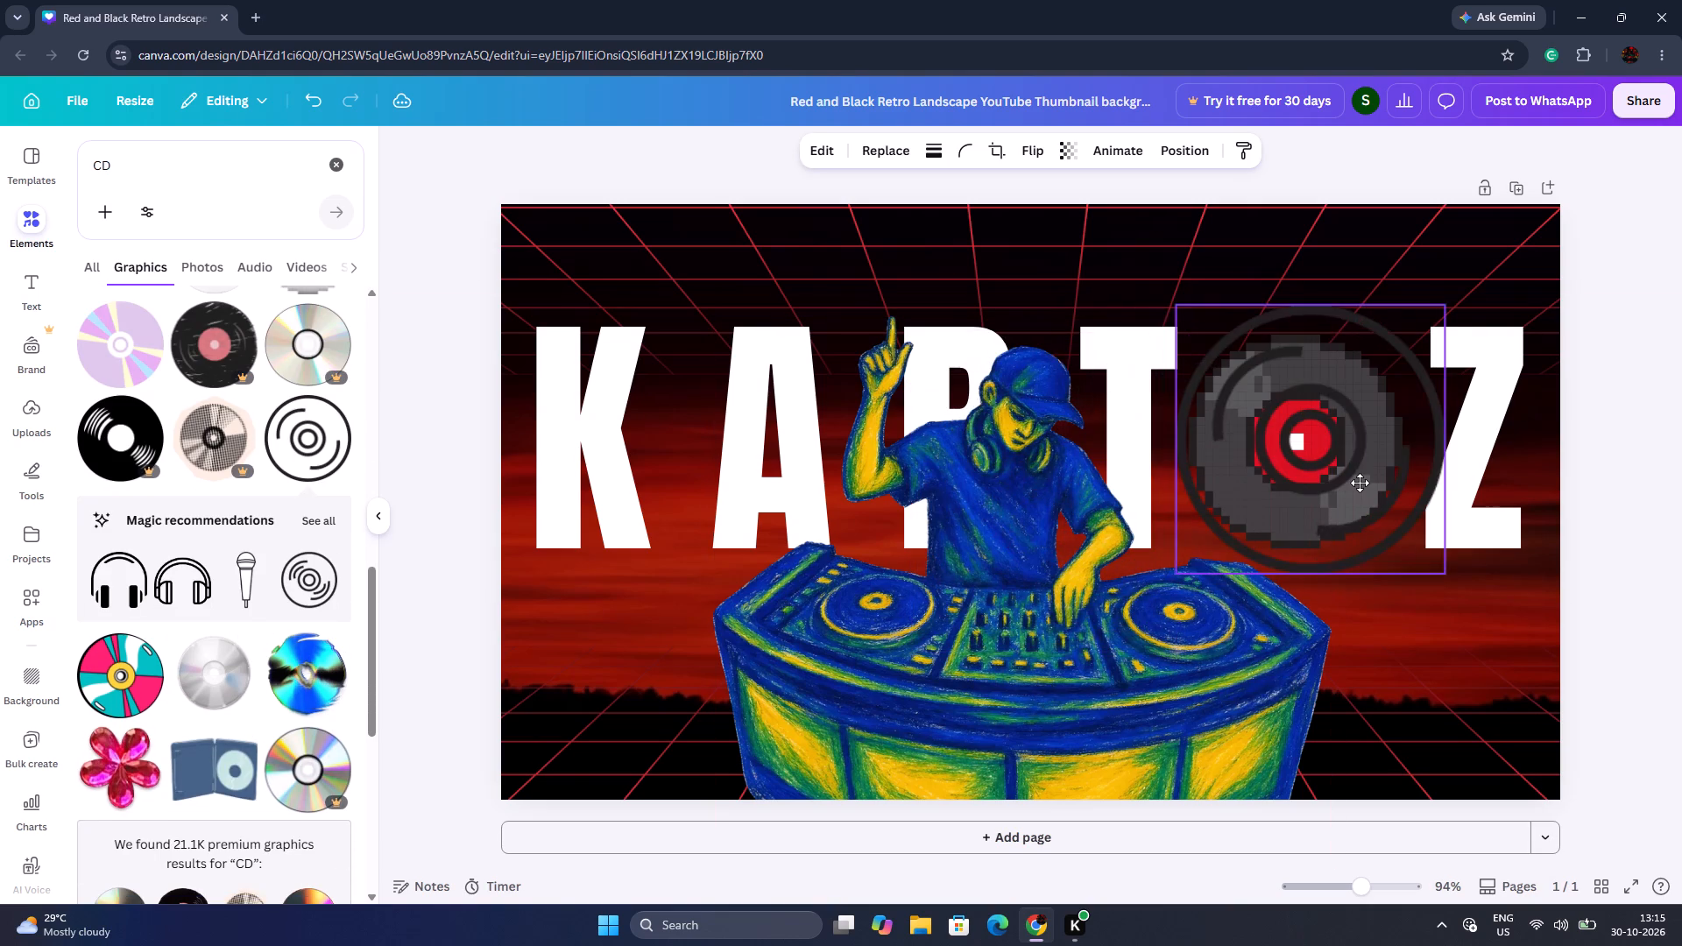
pyautogui.moveTo(1360, 483); pyautogui.dragTo(1343, 482)
pyautogui.moveTo(1431, 575); pyautogui.dragTo(1304, 401)
pyautogui.moveTo(1202, 371); pyautogui.dragTo(1275, 448)
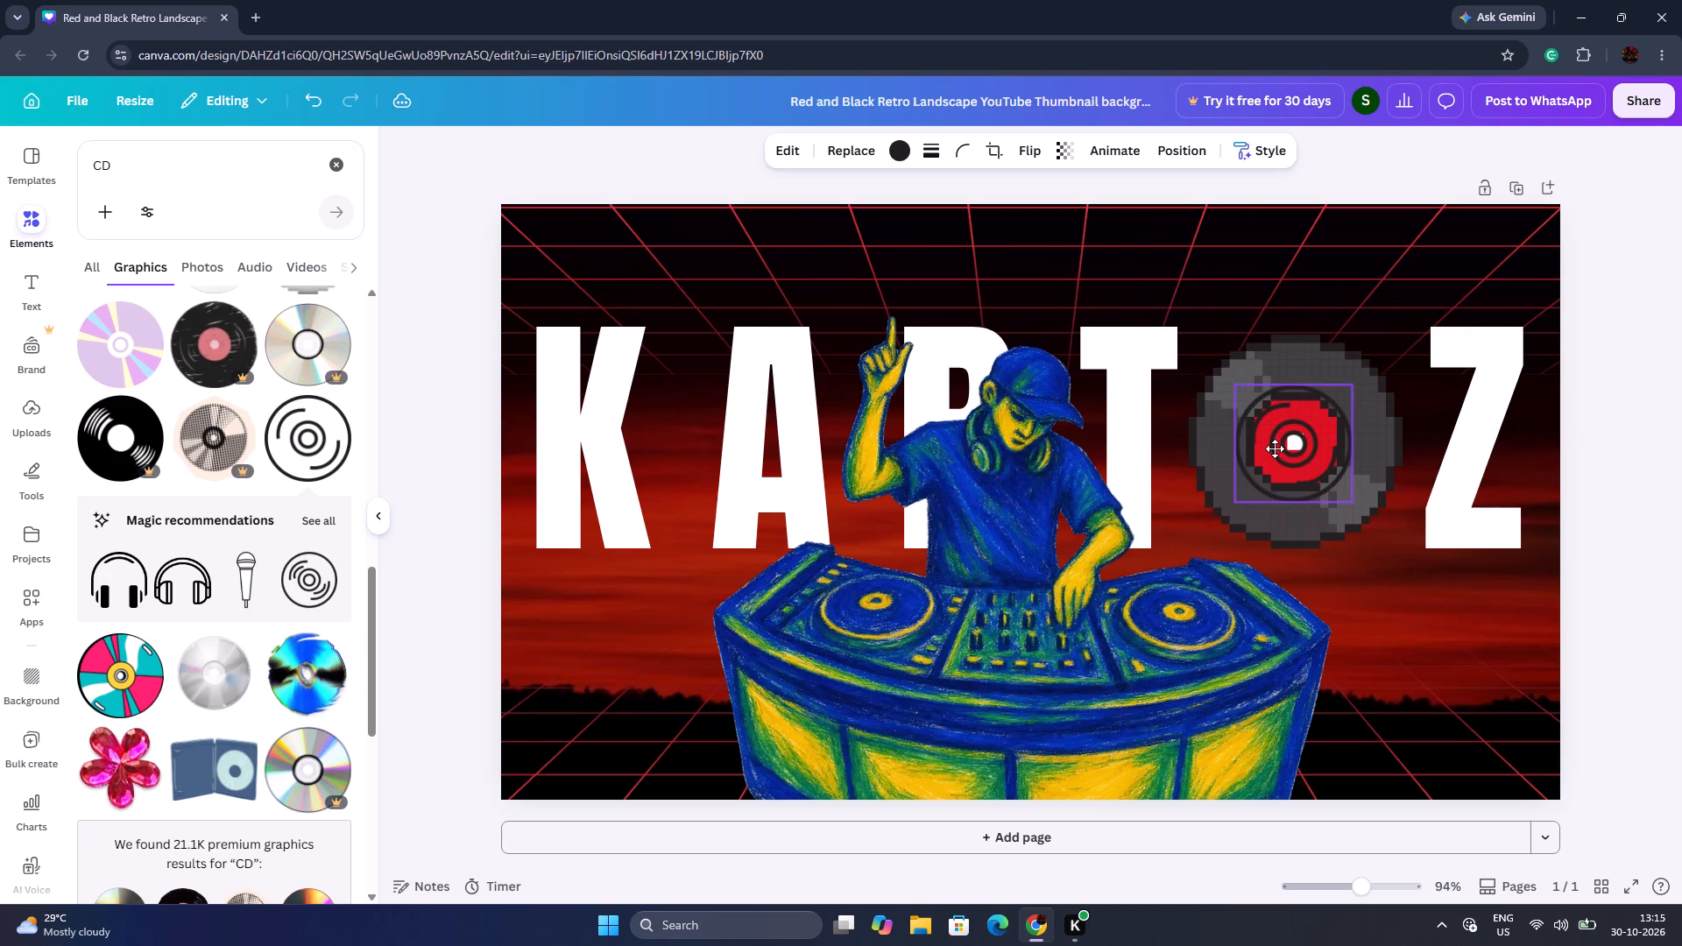
# Move the black concentric-ring disc off the vinyl record and delete it.
pyautogui.moveTo(1275, 448); pyautogui.dragTo(1155, 620)
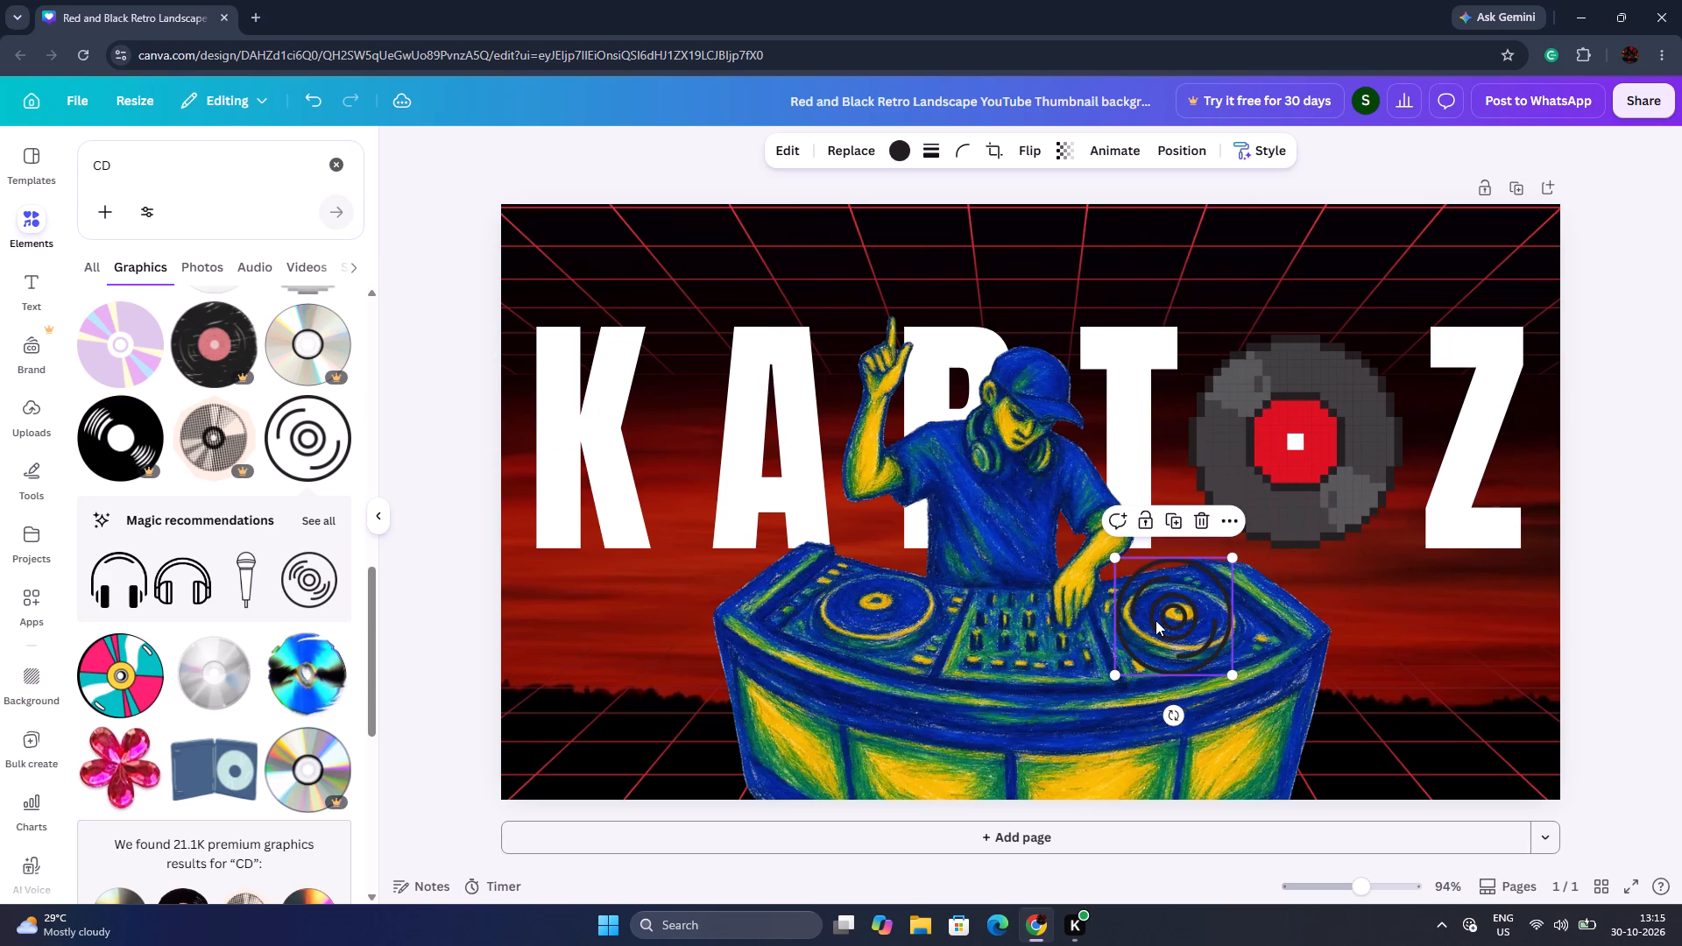
pyautogui.press('BackSpace')
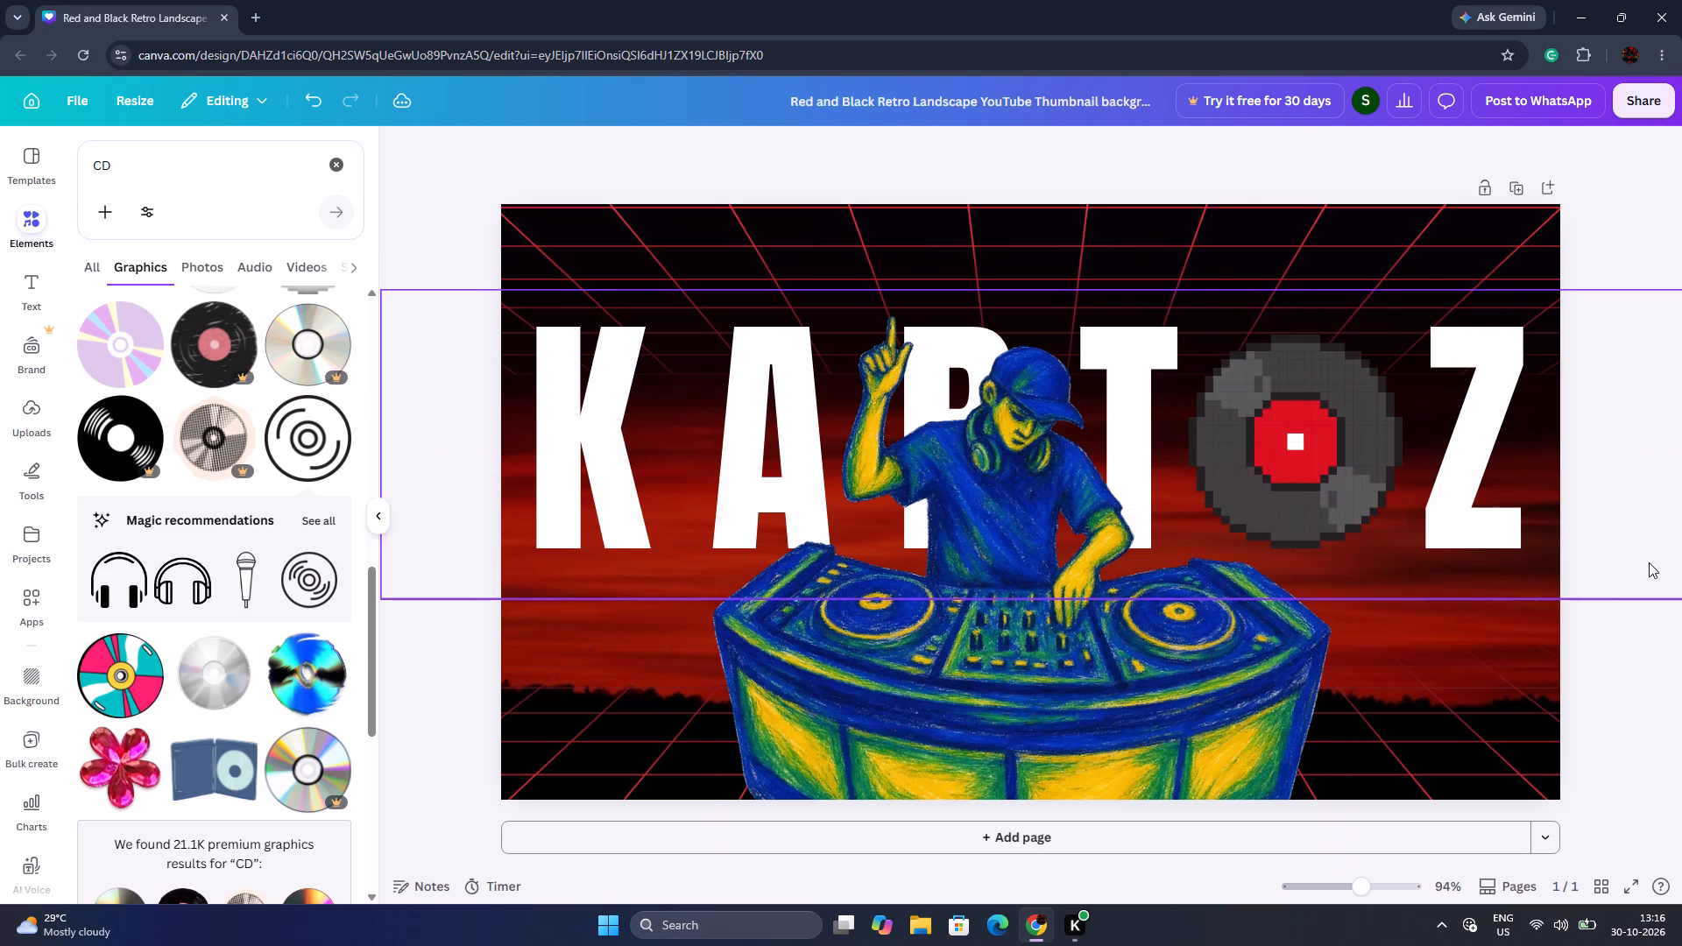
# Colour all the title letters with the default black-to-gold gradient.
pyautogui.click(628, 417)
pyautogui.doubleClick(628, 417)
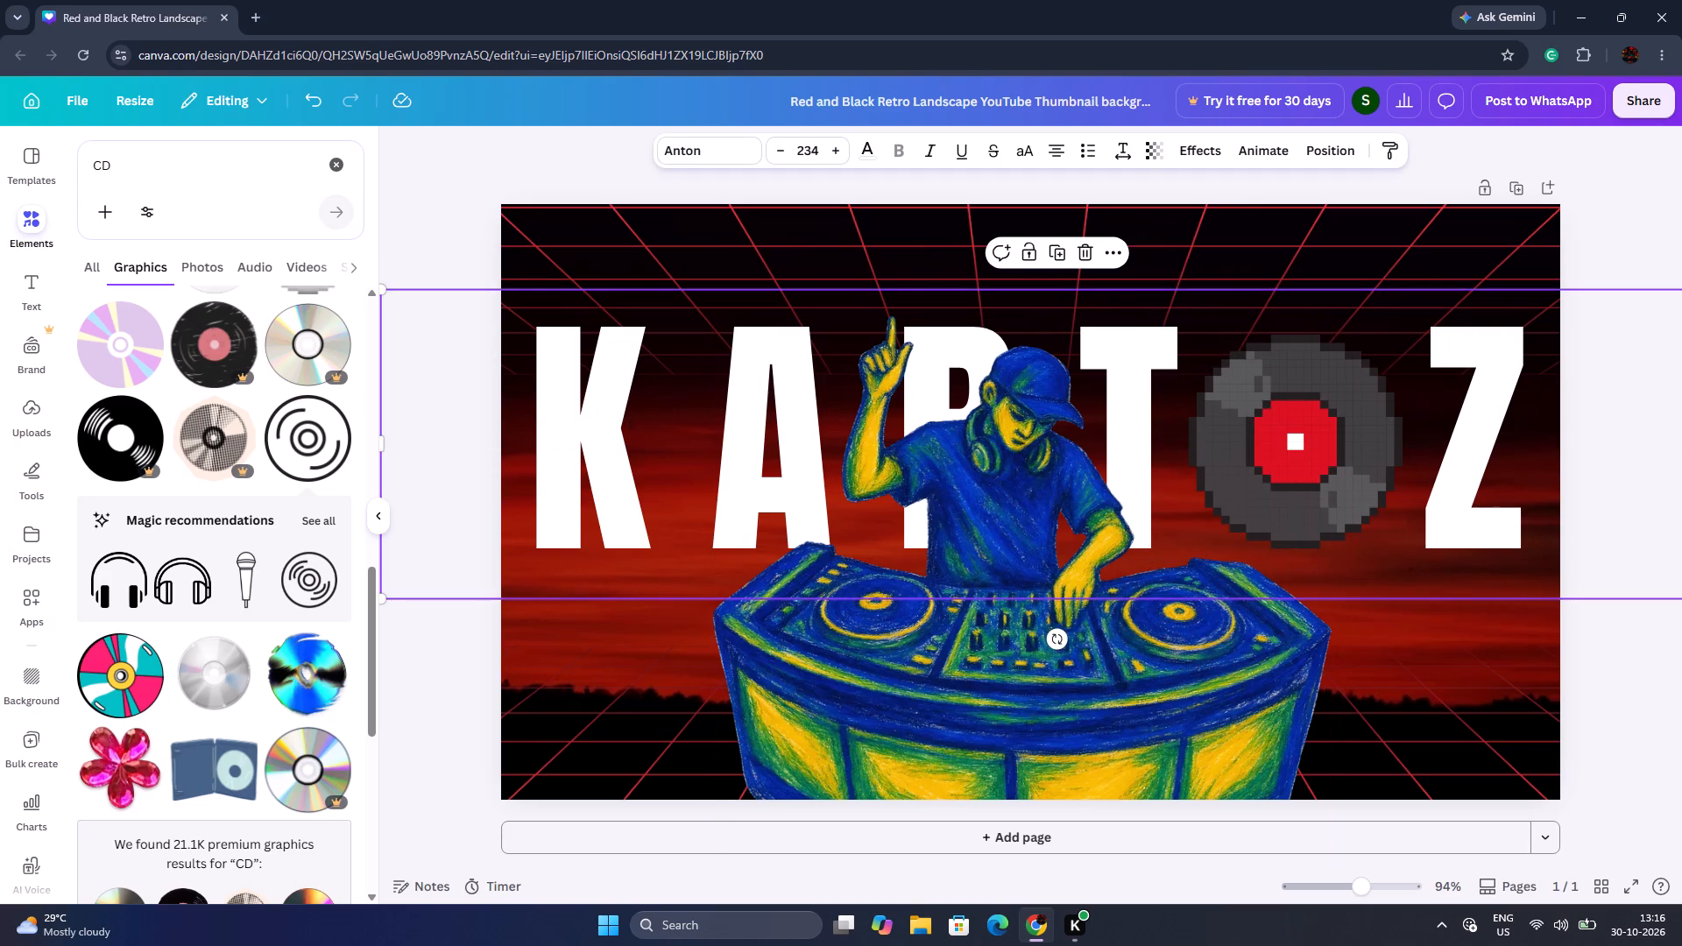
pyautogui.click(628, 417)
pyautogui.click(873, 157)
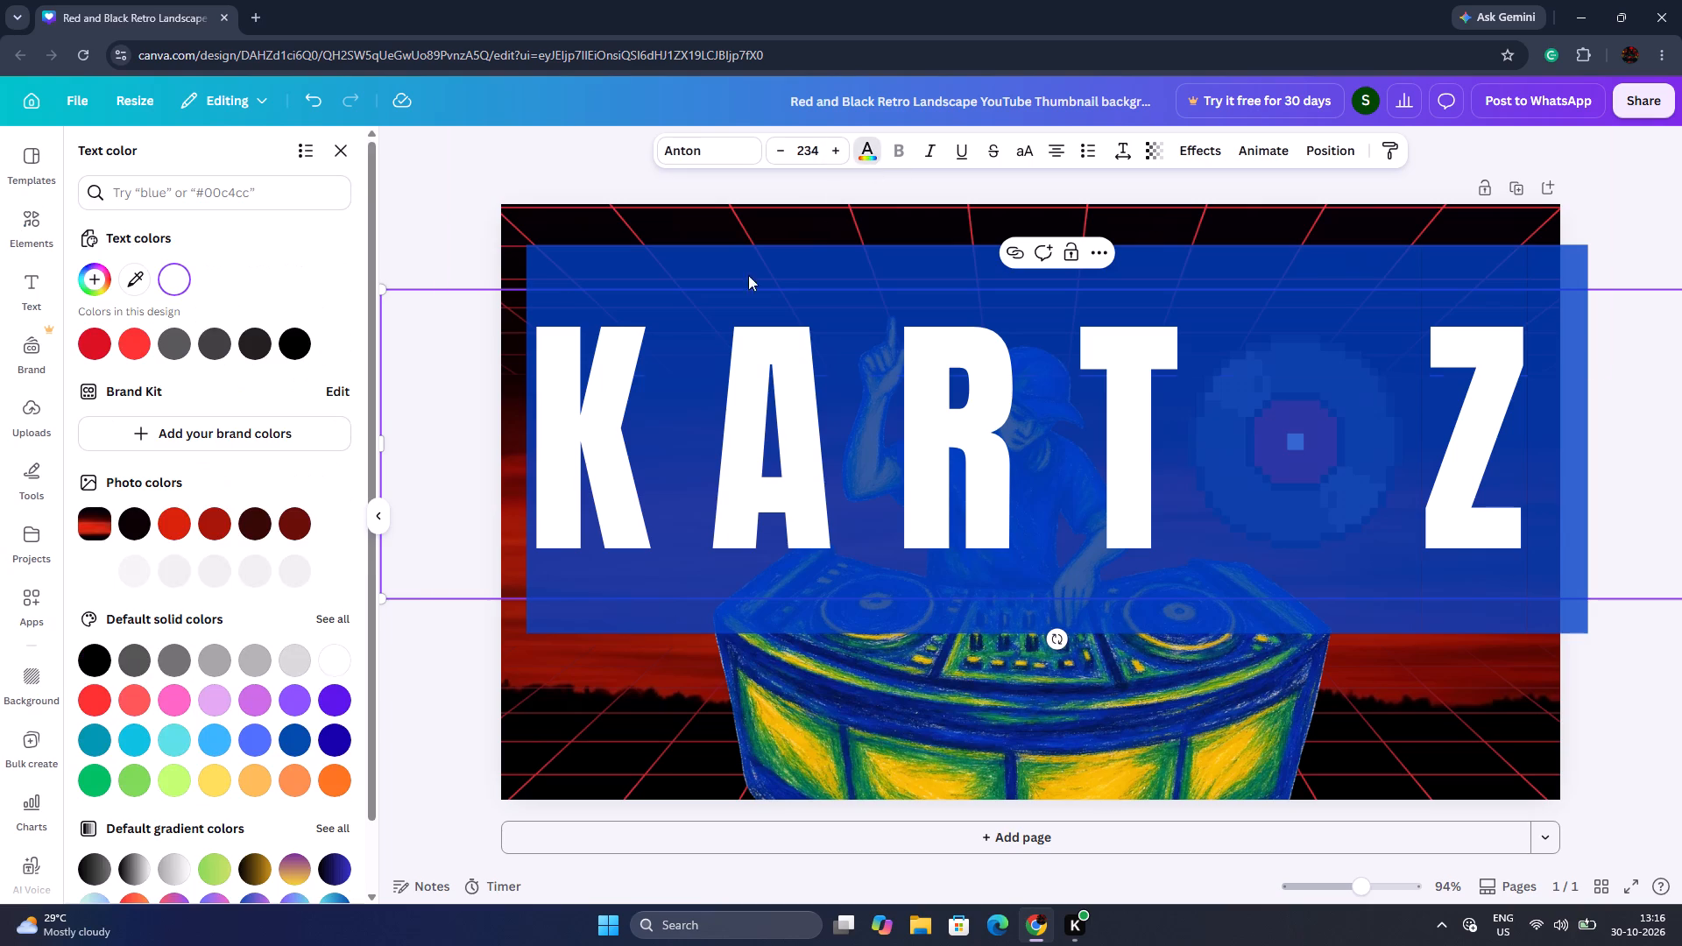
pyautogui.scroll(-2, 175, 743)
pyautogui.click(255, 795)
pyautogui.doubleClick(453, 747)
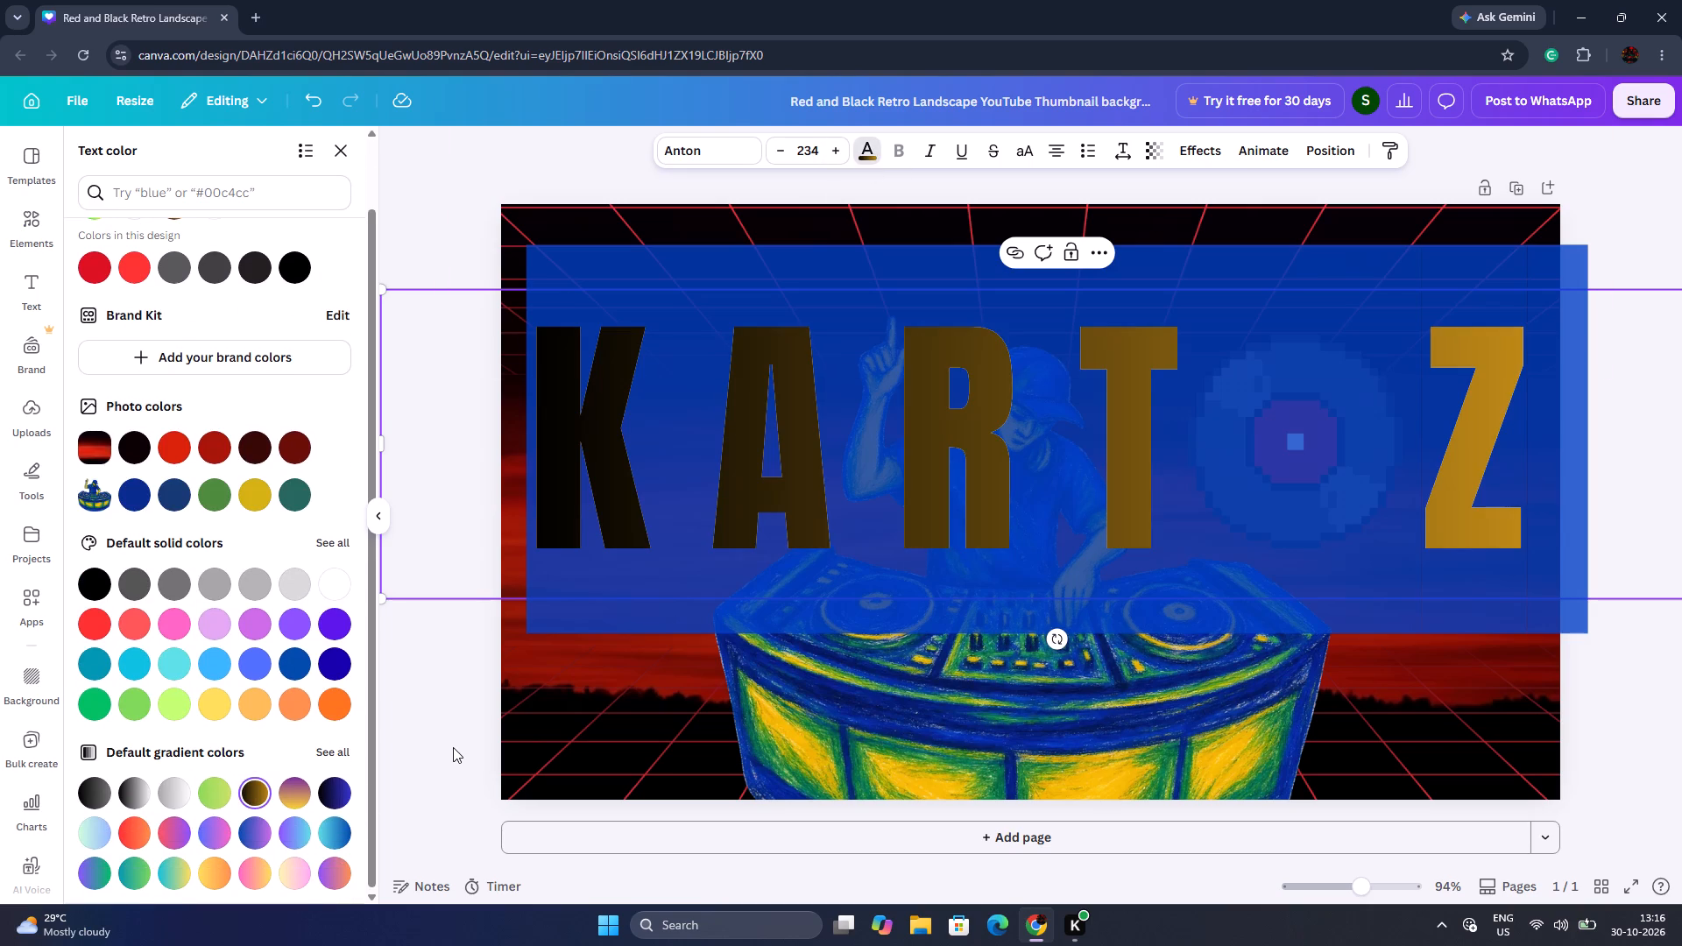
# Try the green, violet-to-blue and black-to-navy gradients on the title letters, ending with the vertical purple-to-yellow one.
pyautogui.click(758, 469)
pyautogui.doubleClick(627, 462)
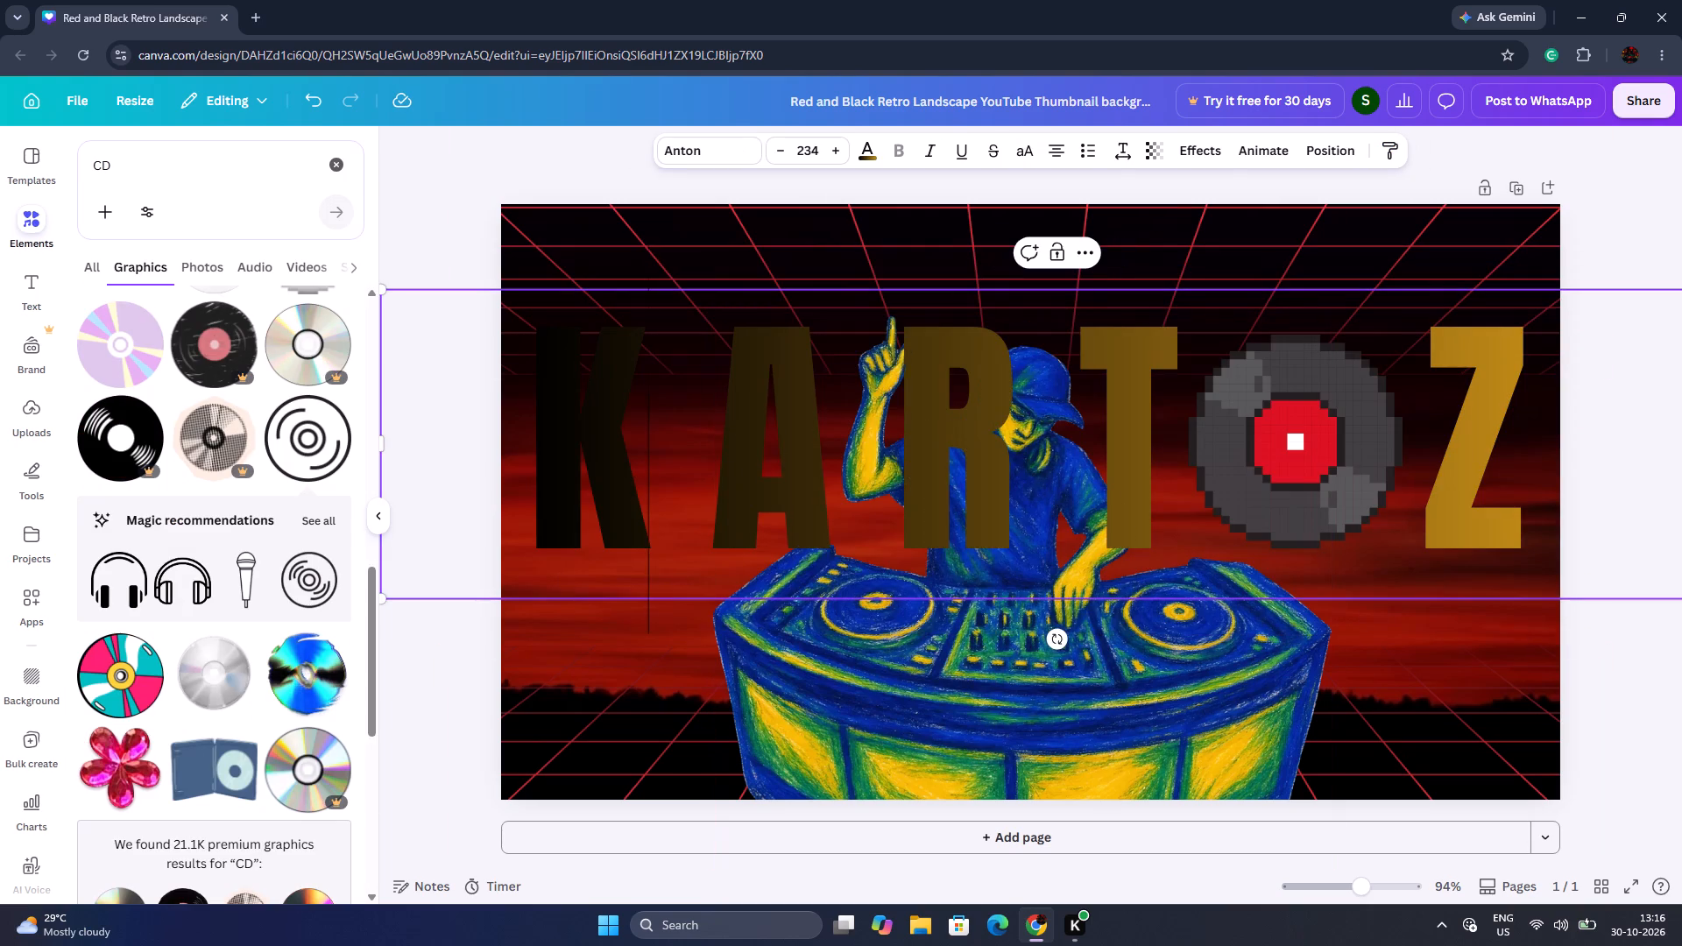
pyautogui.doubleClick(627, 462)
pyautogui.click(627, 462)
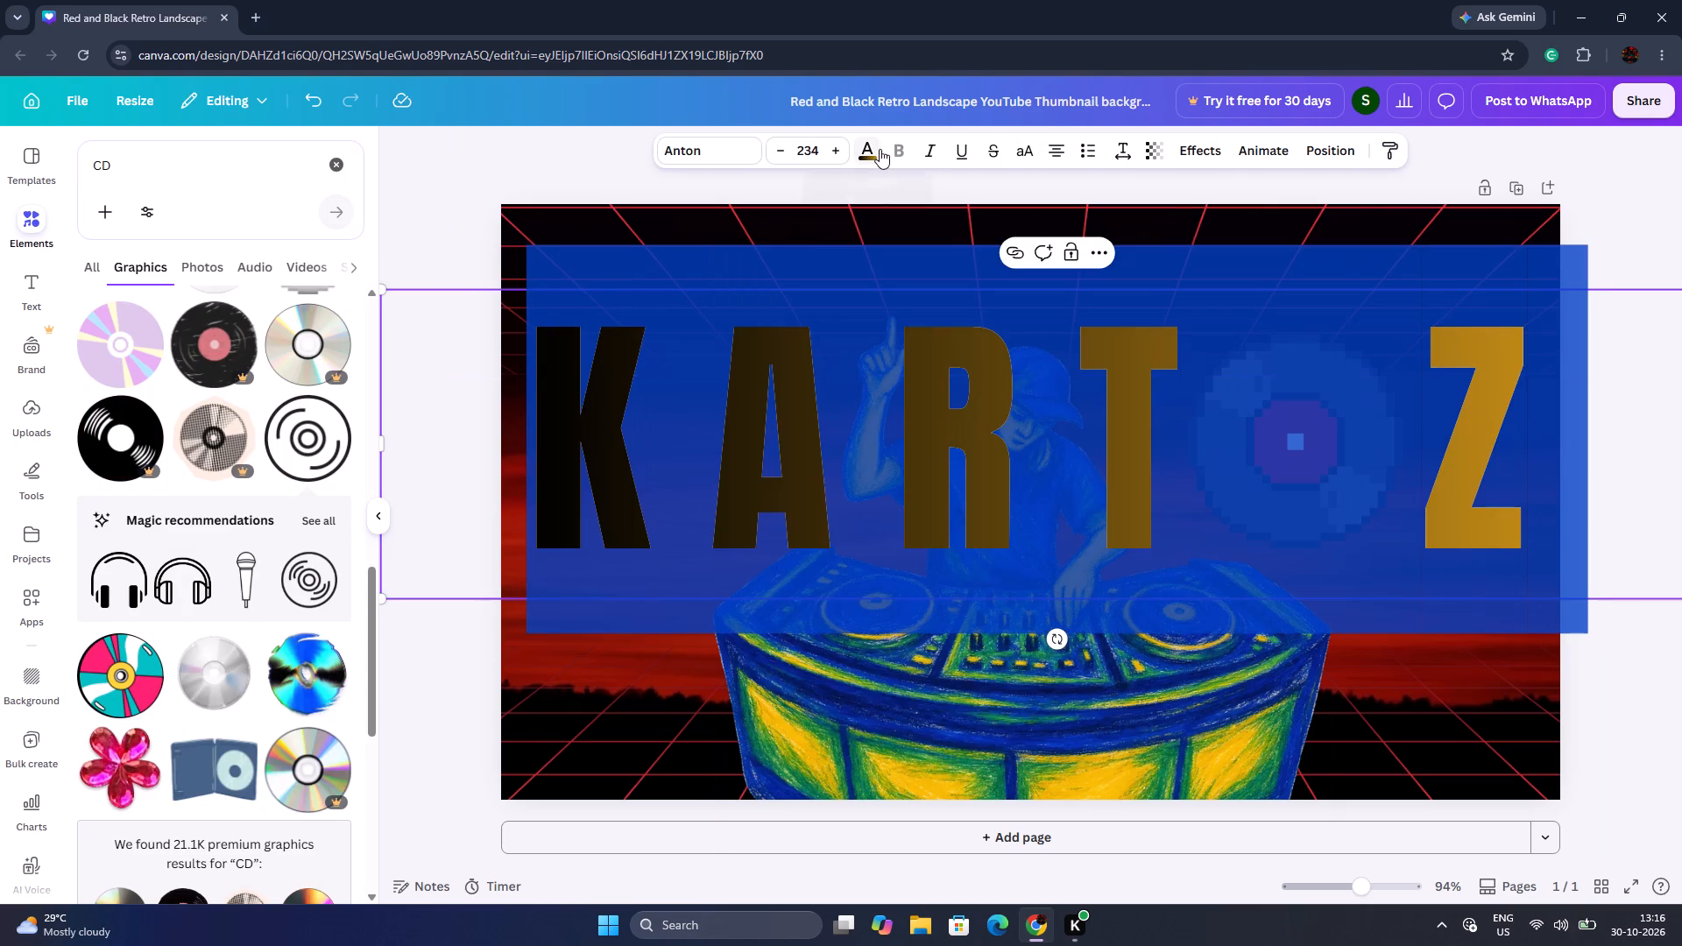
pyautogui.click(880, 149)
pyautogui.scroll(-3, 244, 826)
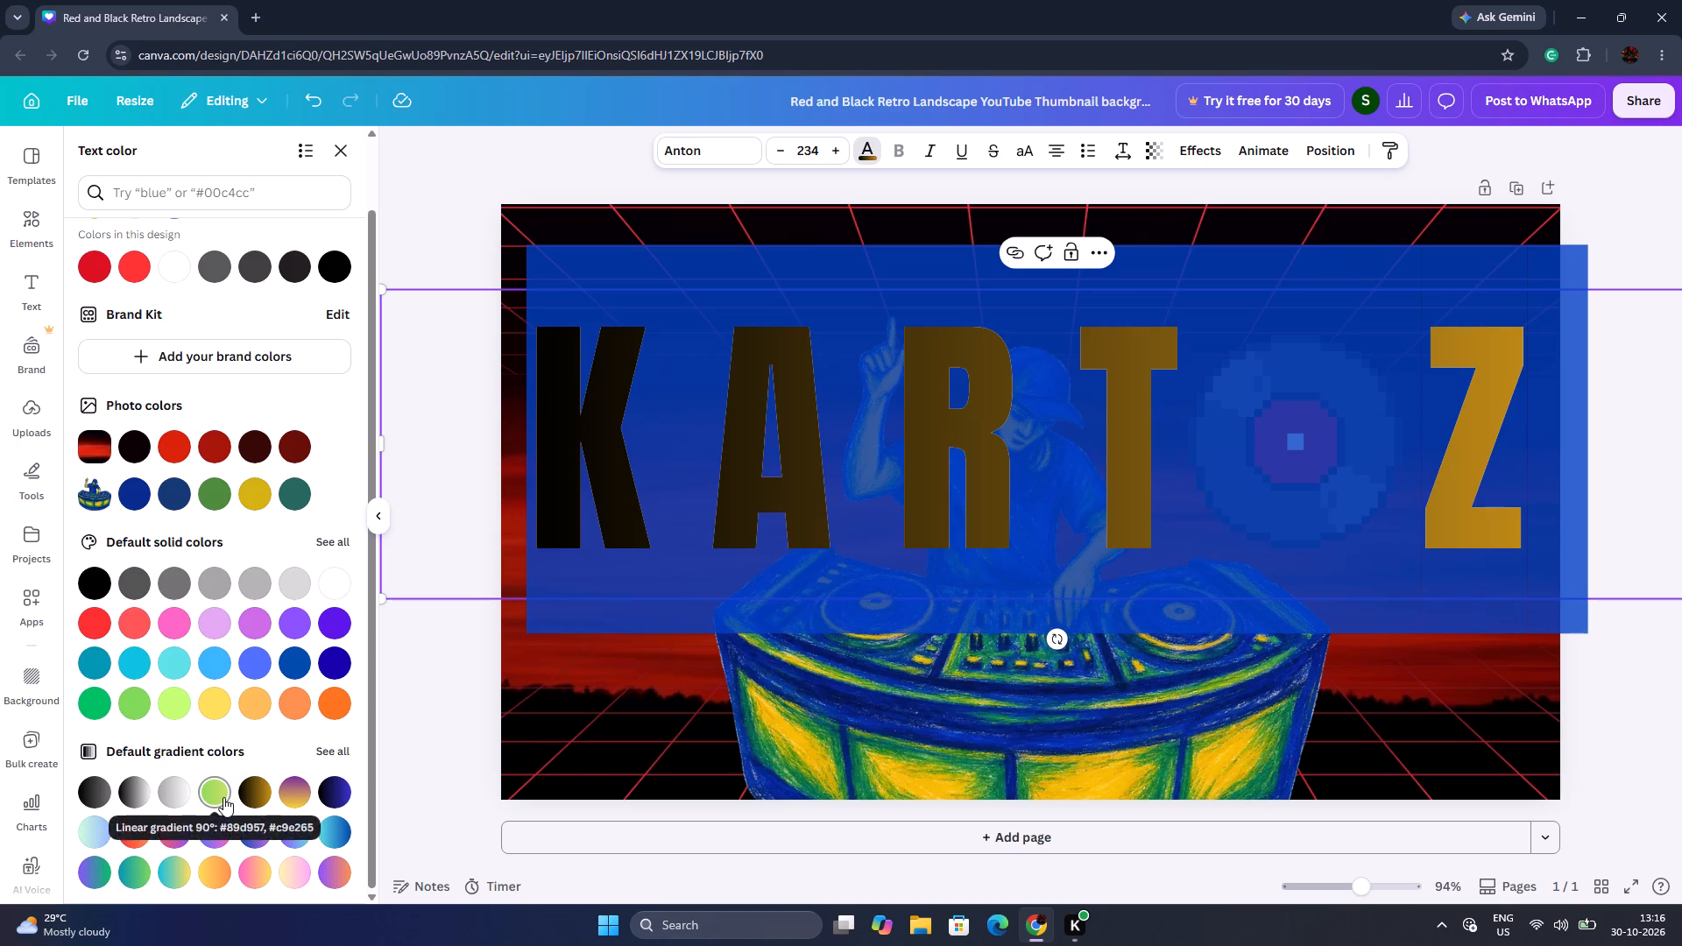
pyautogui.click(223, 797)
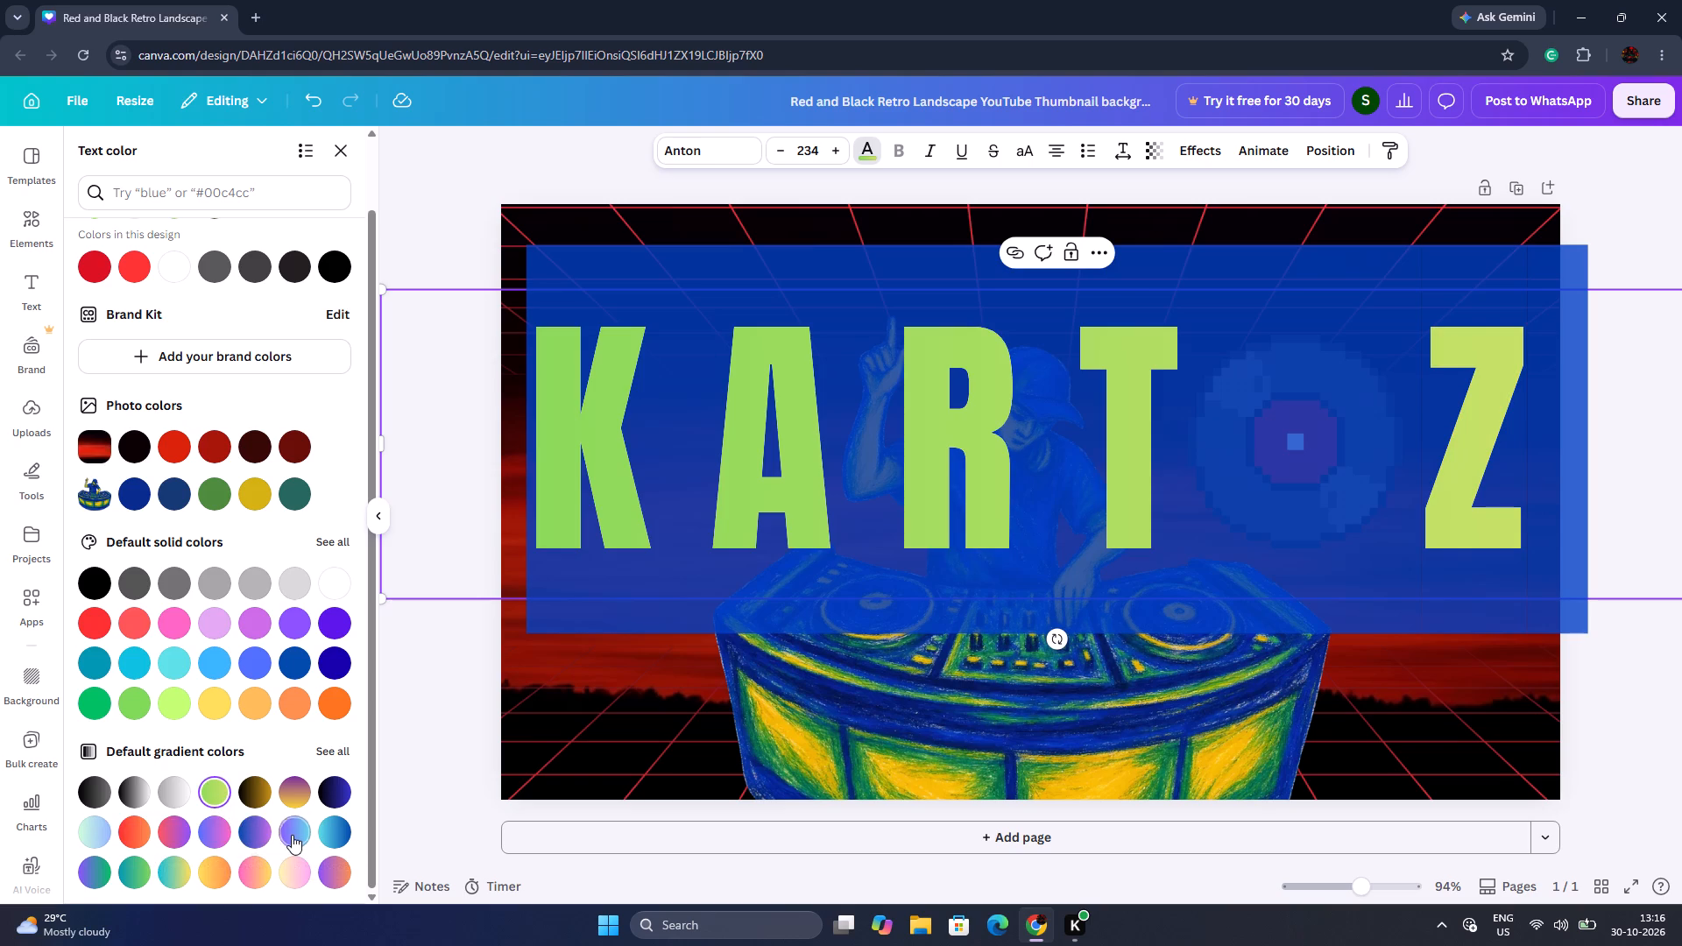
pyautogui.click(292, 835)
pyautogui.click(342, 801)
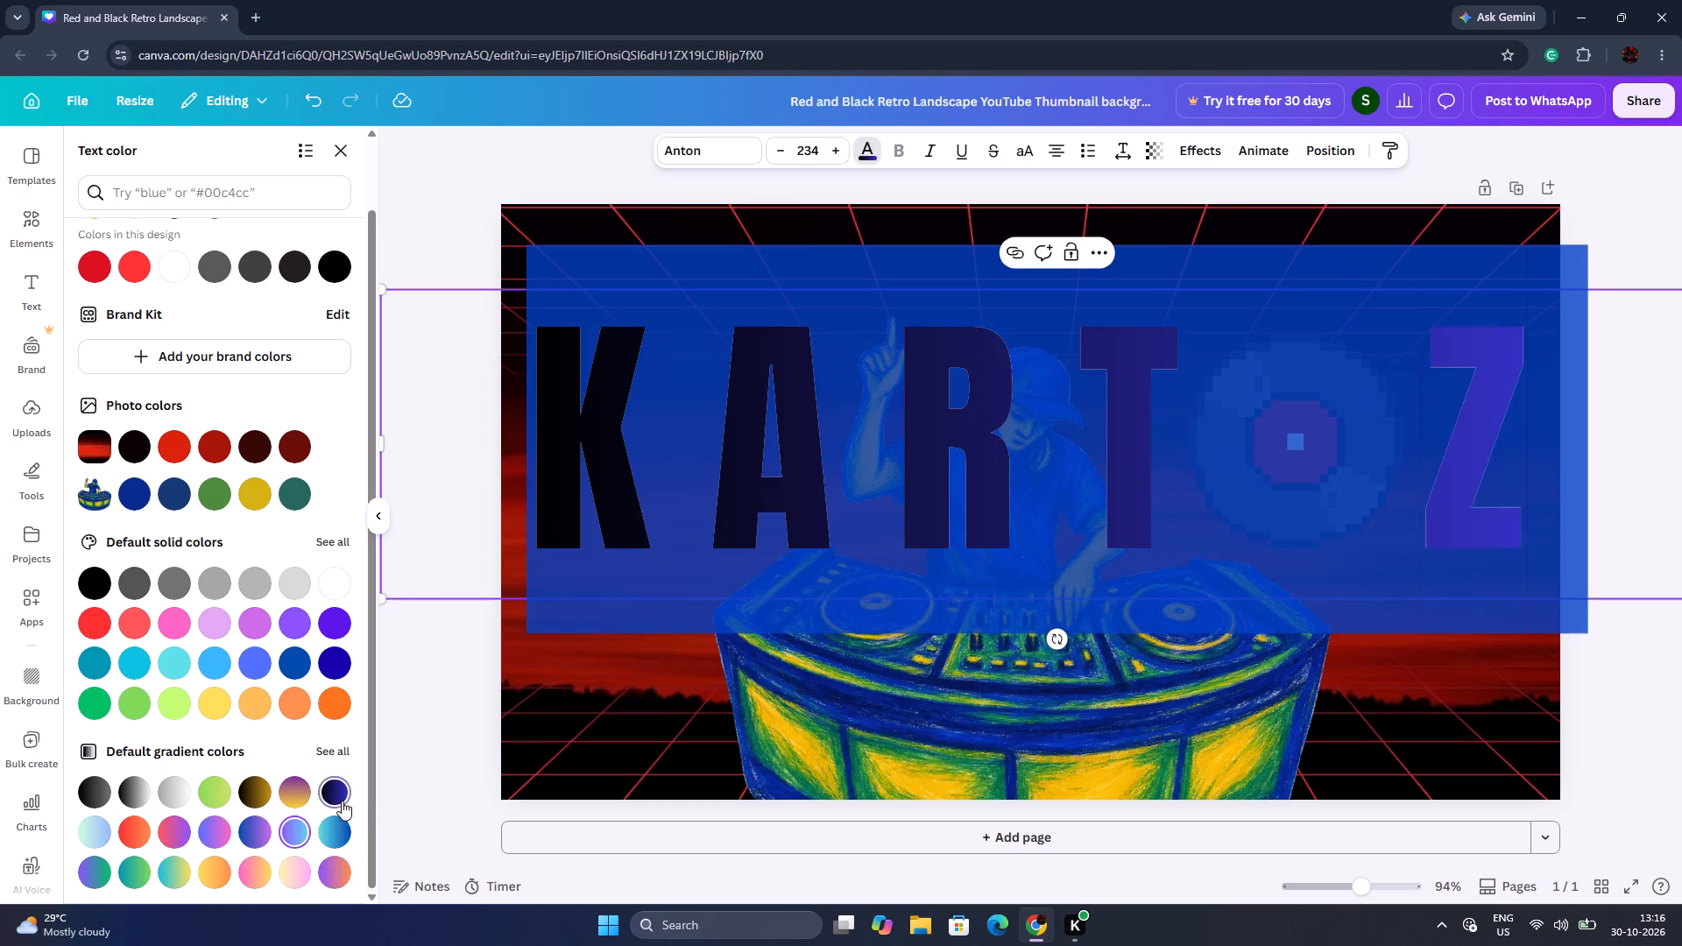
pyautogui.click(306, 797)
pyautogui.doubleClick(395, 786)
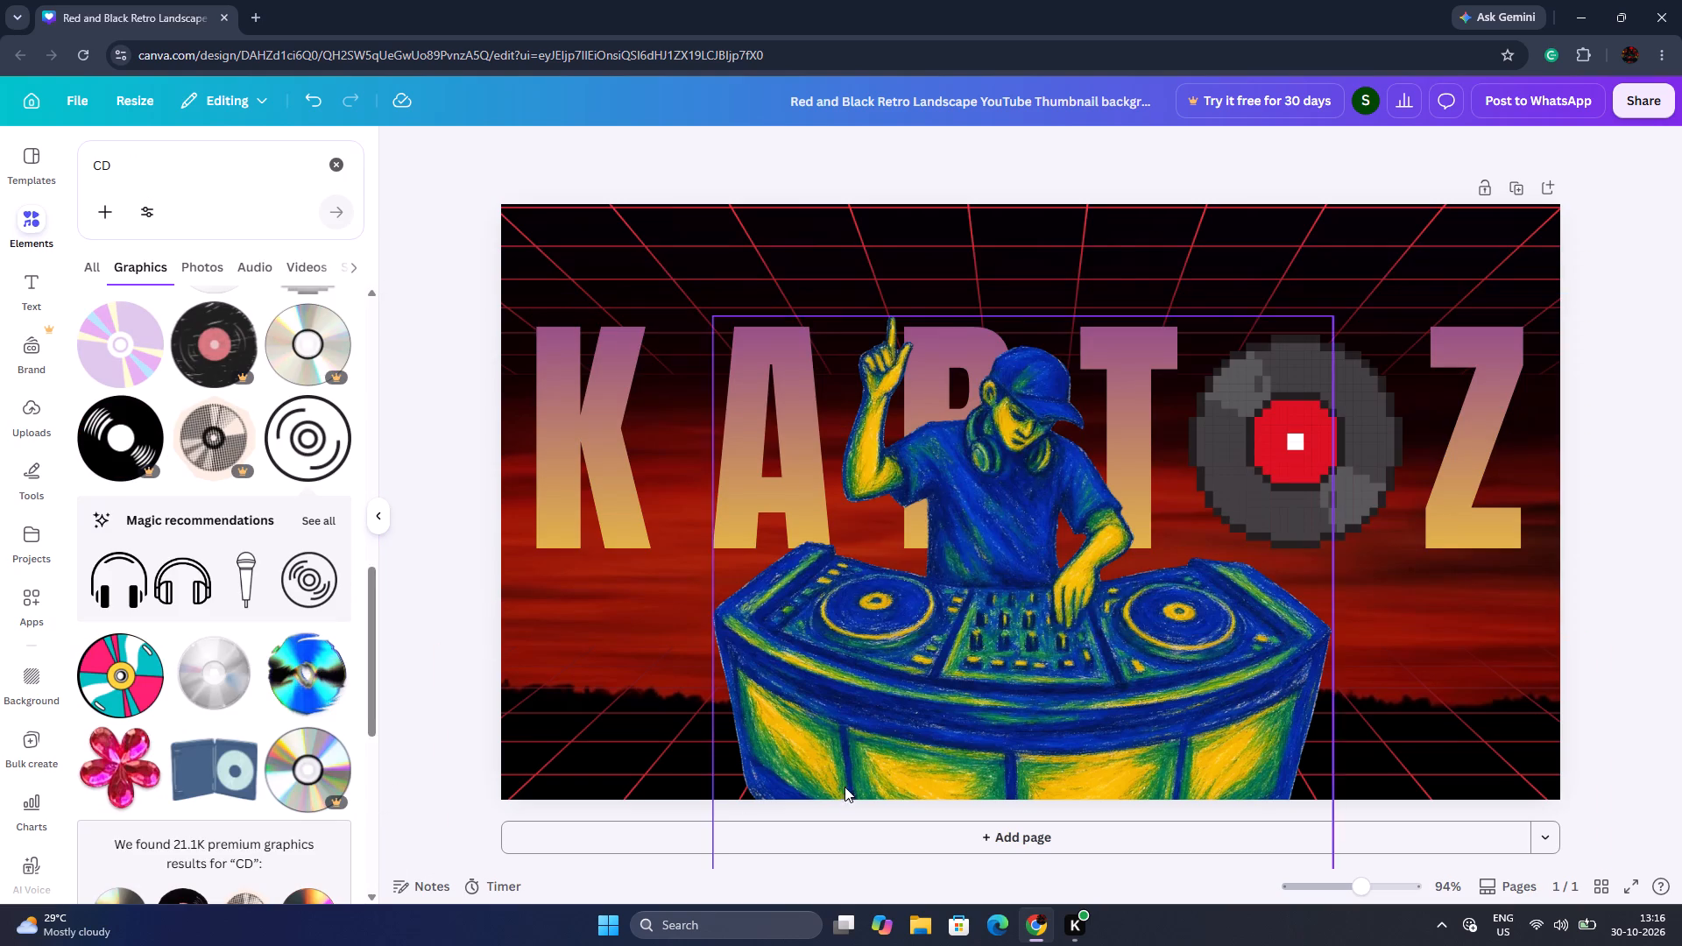
# Recolour all the title letters, trying the purple-to-green gradient and settling on the pale mint-to-light-blue one.
pyautogui.tripleClick(653, 481)
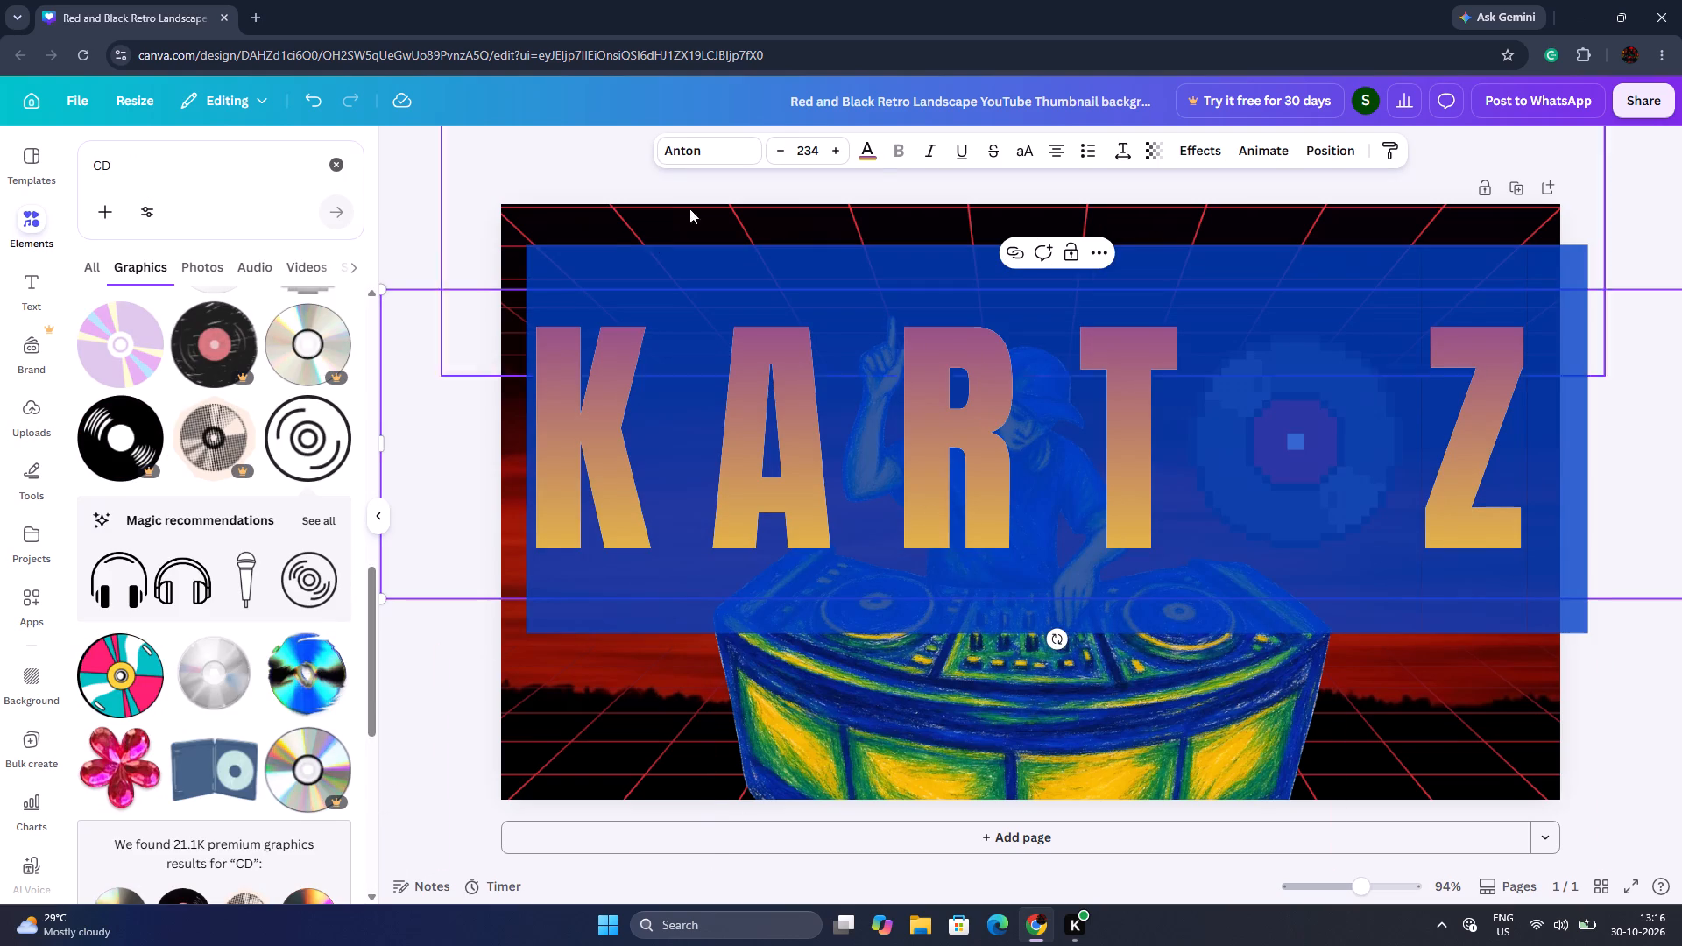
pyautogui.click(872, 147)
pyautogui.scroll(-3, 144, 842)
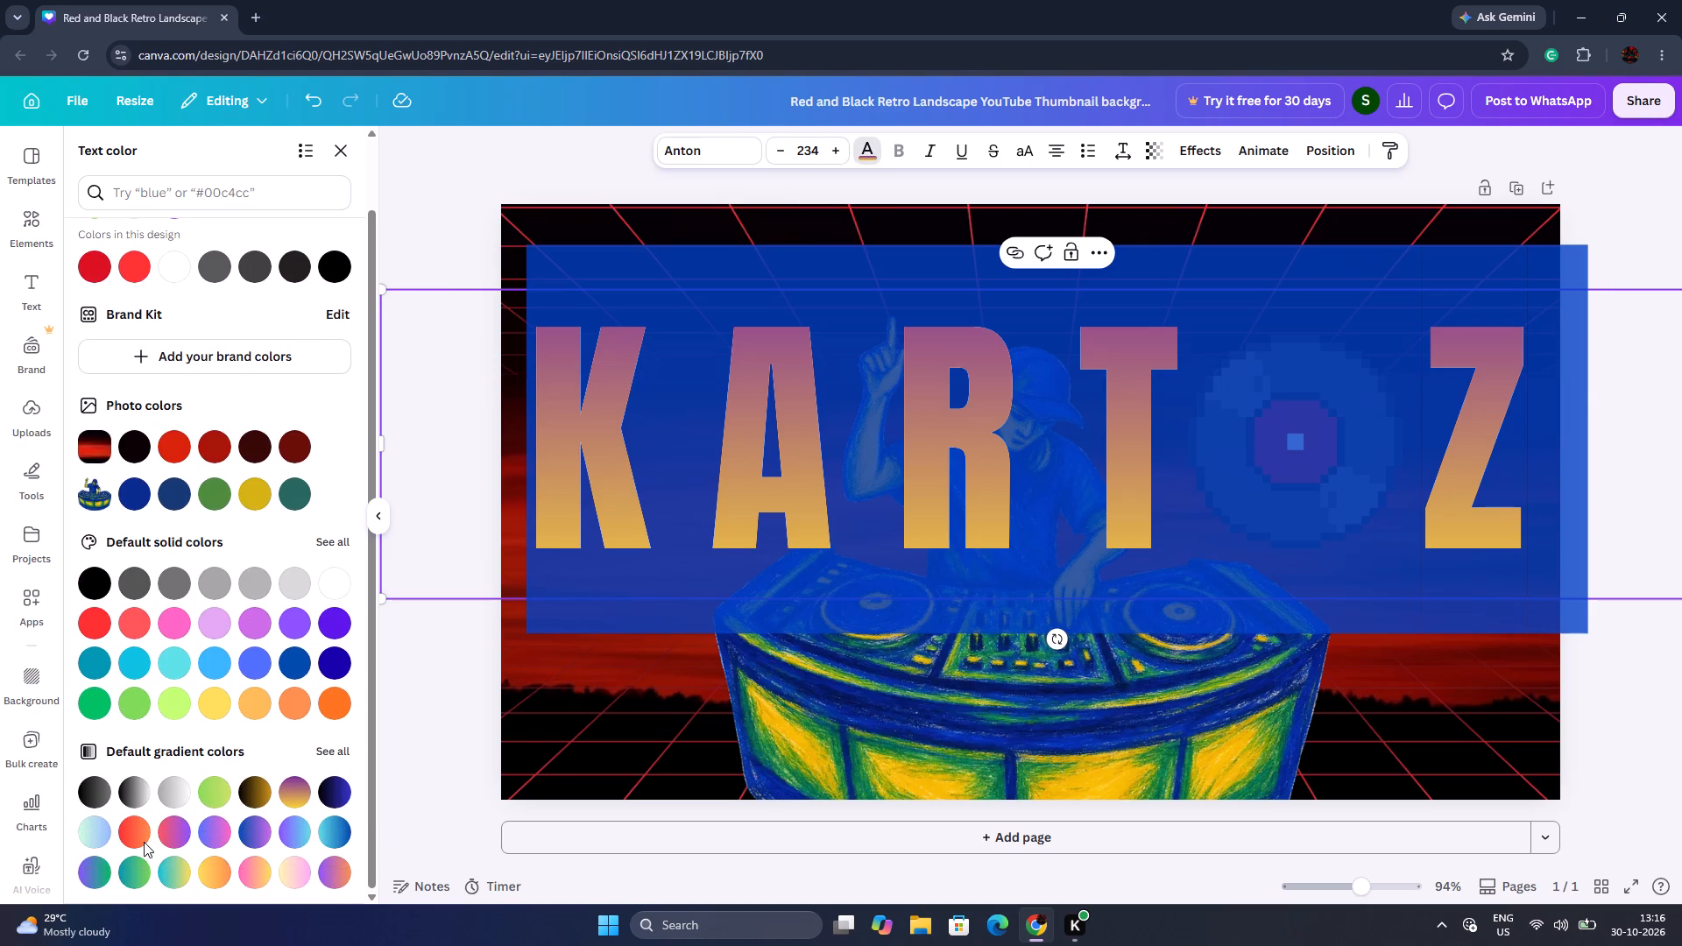
pyautogui.click(102, 877)
pyautogui.click(98, 826)
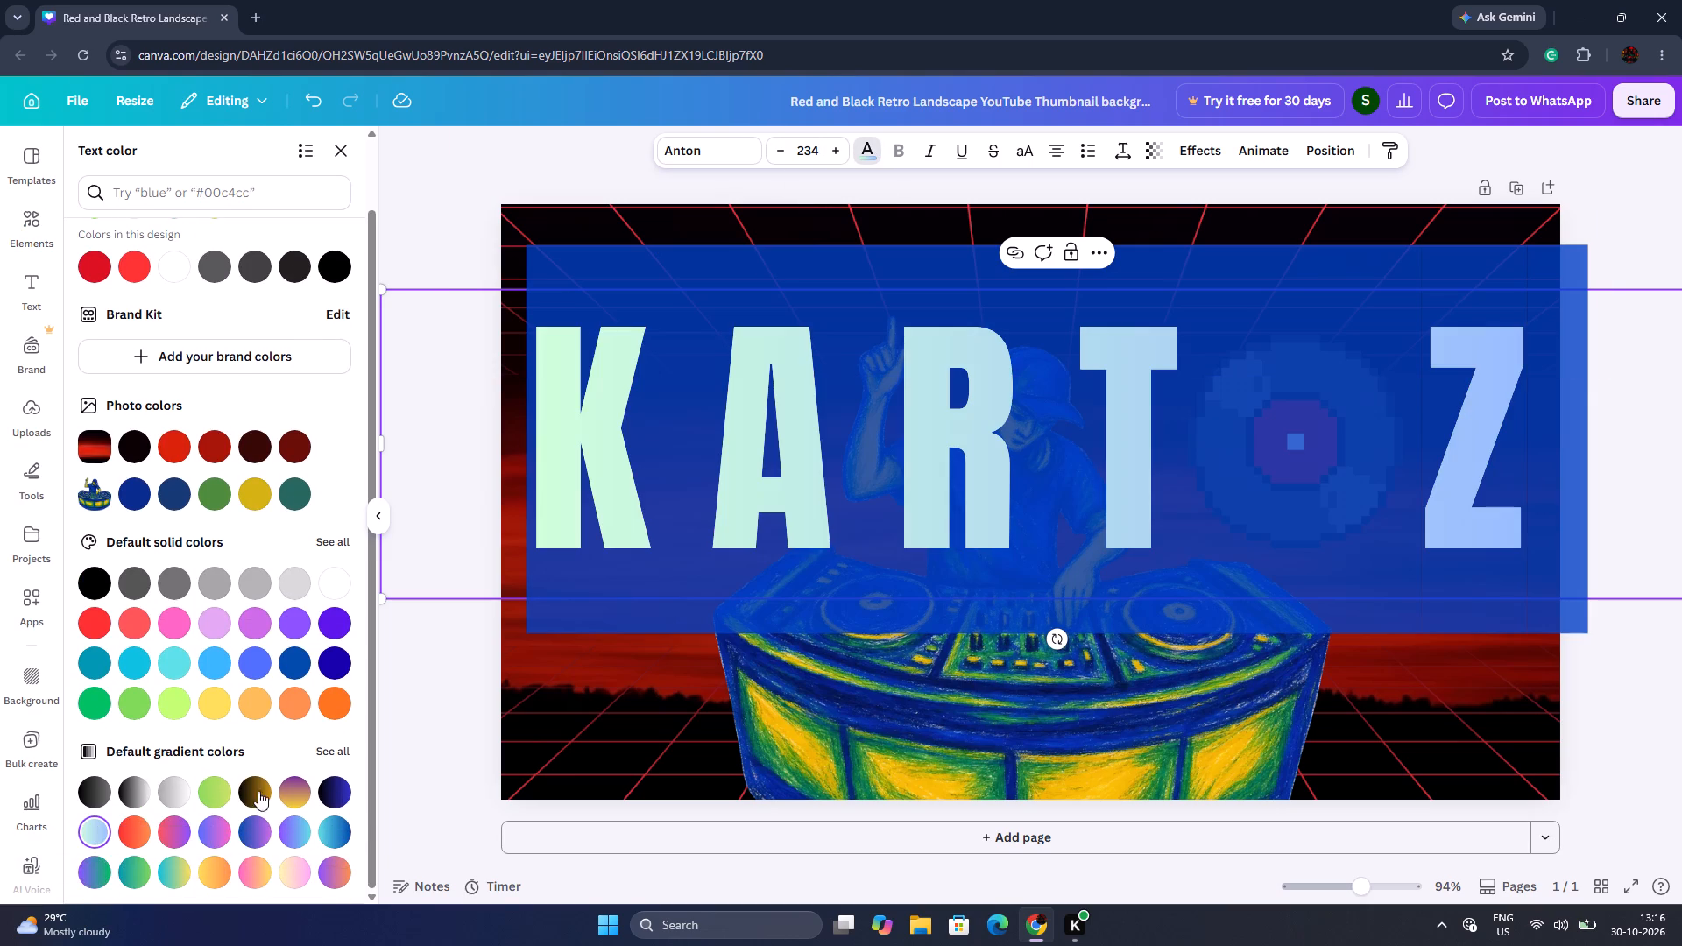
pyautogui.doubleClick(401, 723)
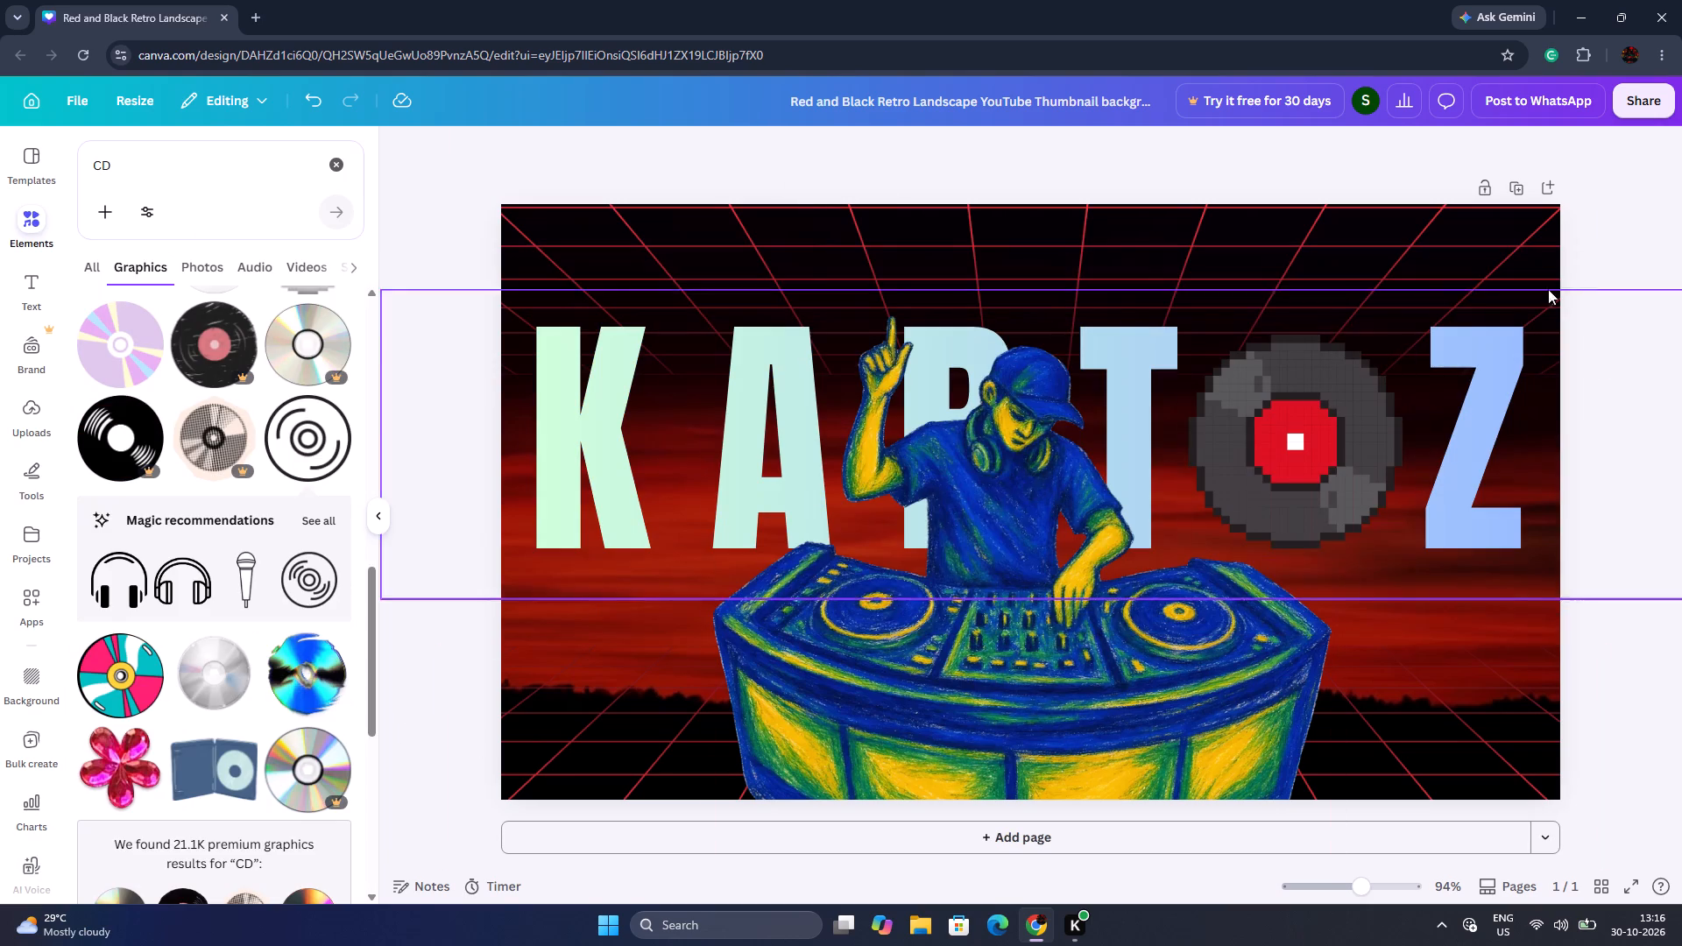
# Set the pixel-art vinyl record's transparency to 85.
pyautogui.click(1254, 436)
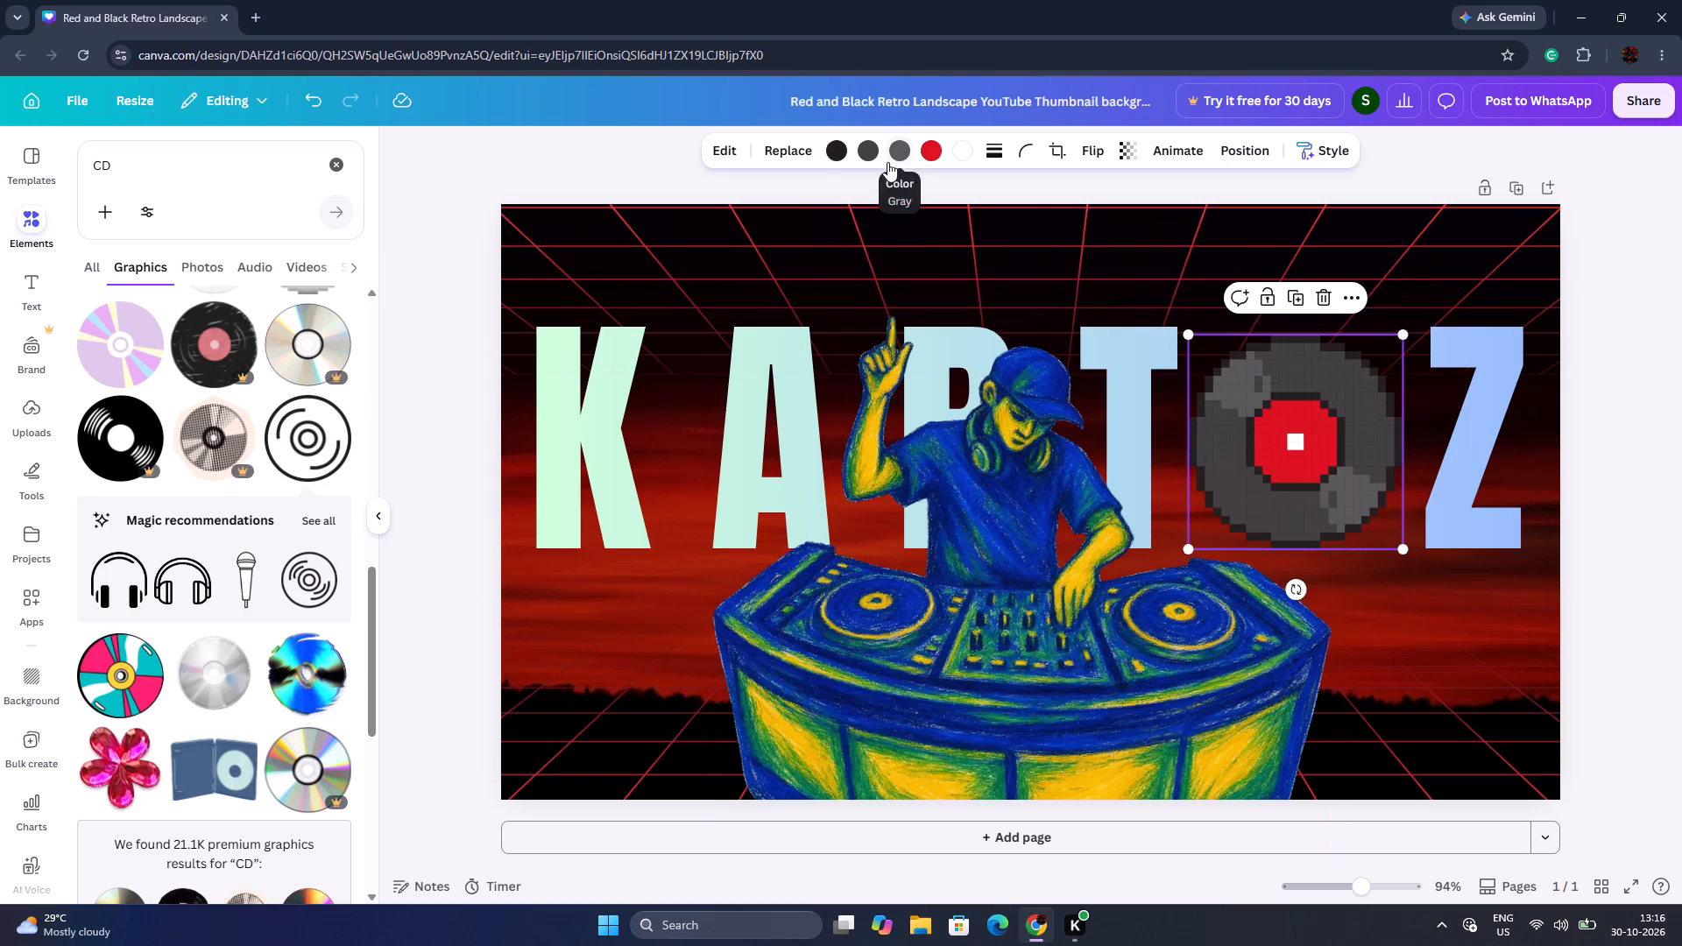
pyautogui.click(1132, 155)
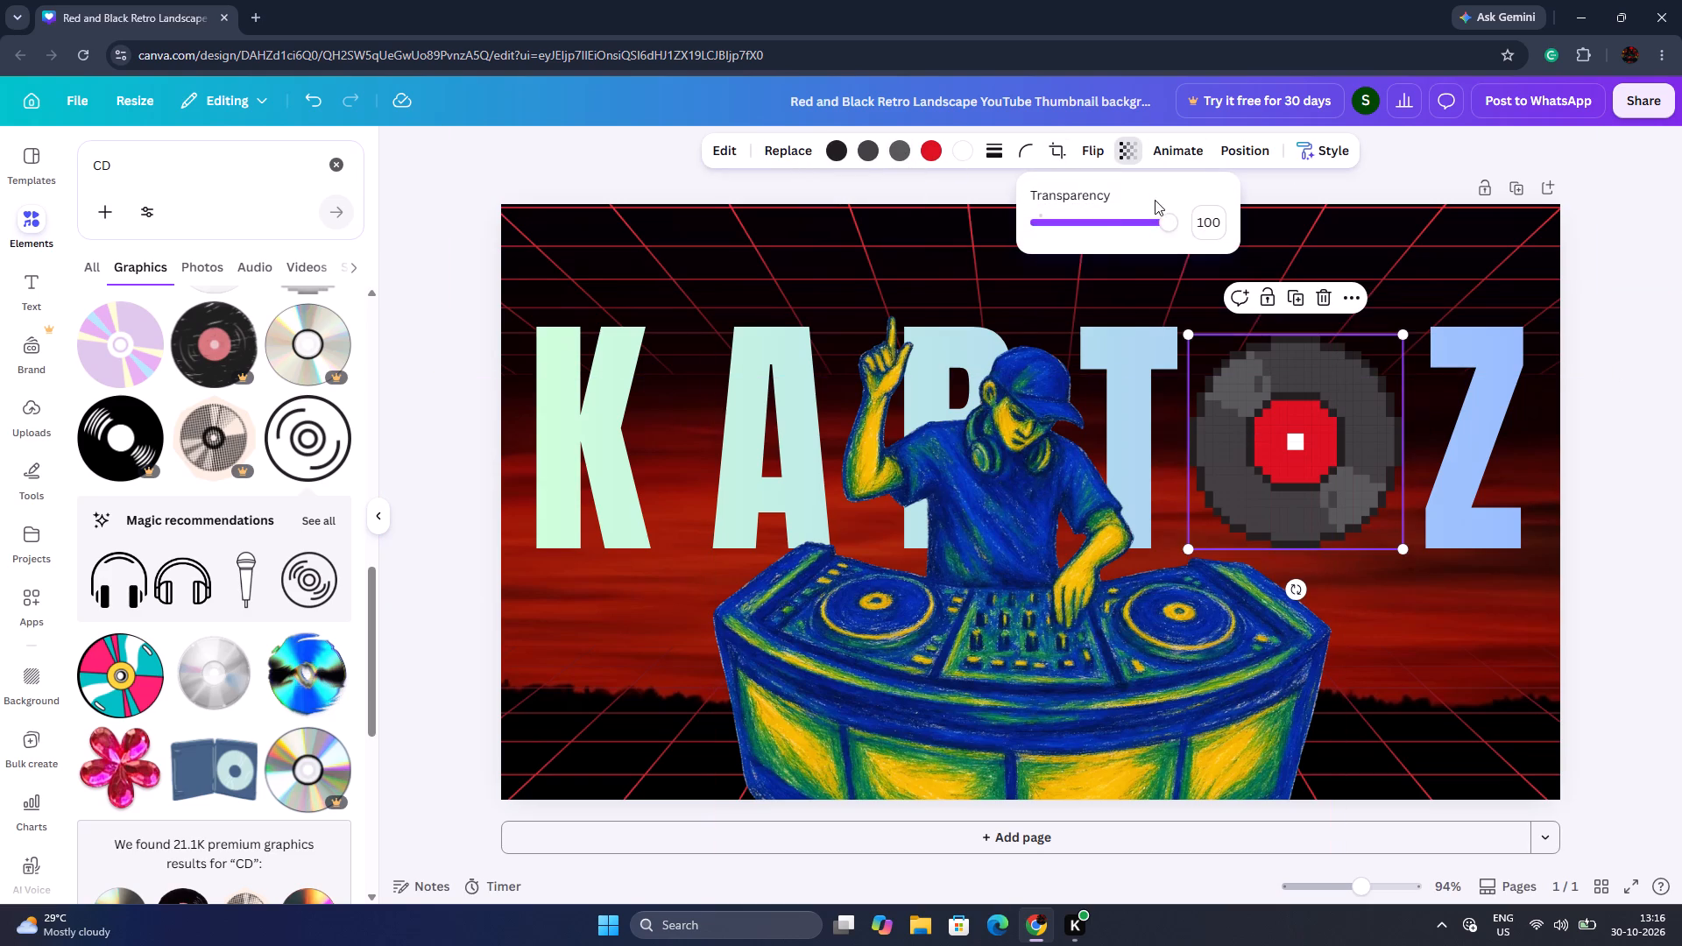
pyautogui.click(1155, 219)
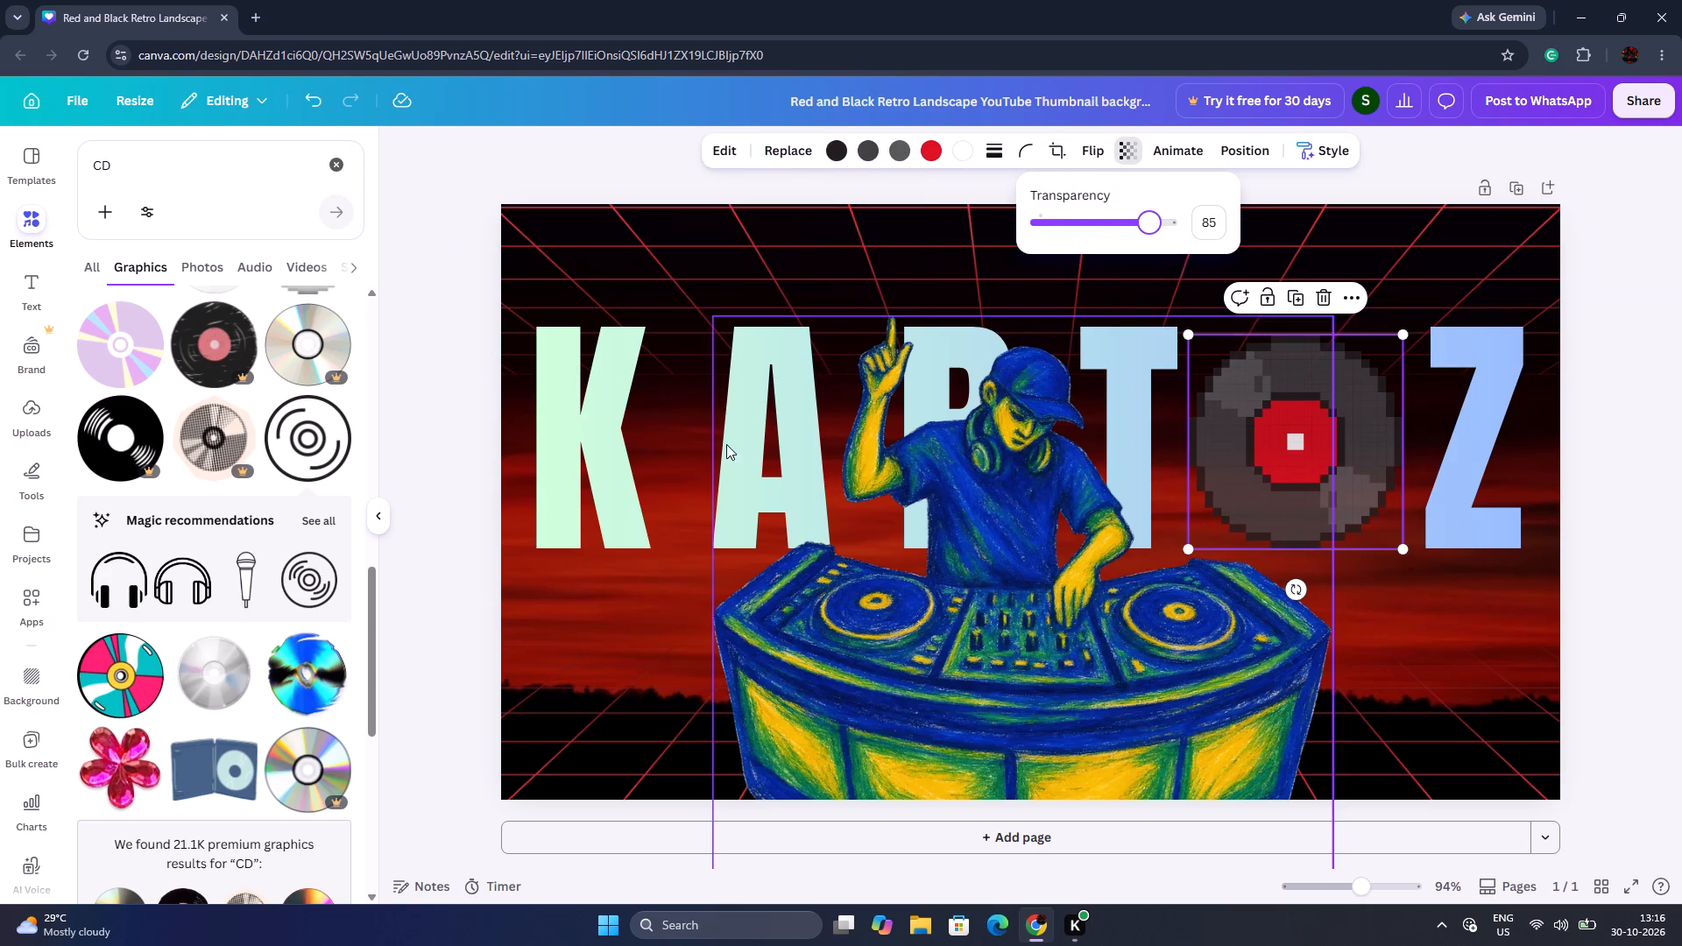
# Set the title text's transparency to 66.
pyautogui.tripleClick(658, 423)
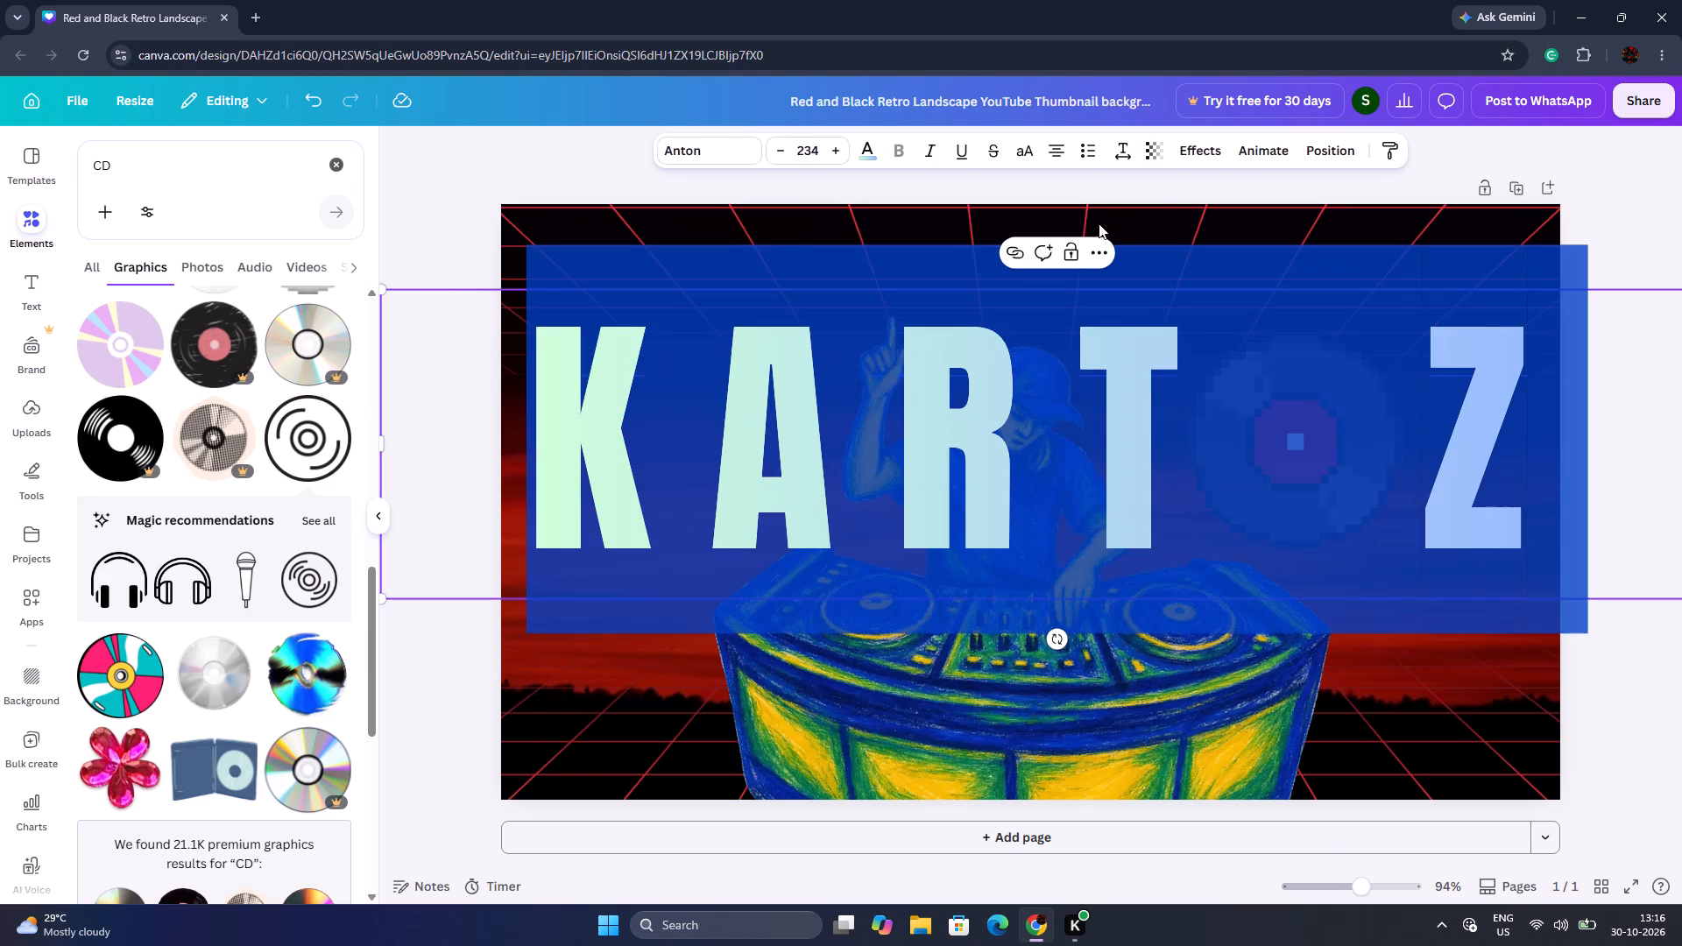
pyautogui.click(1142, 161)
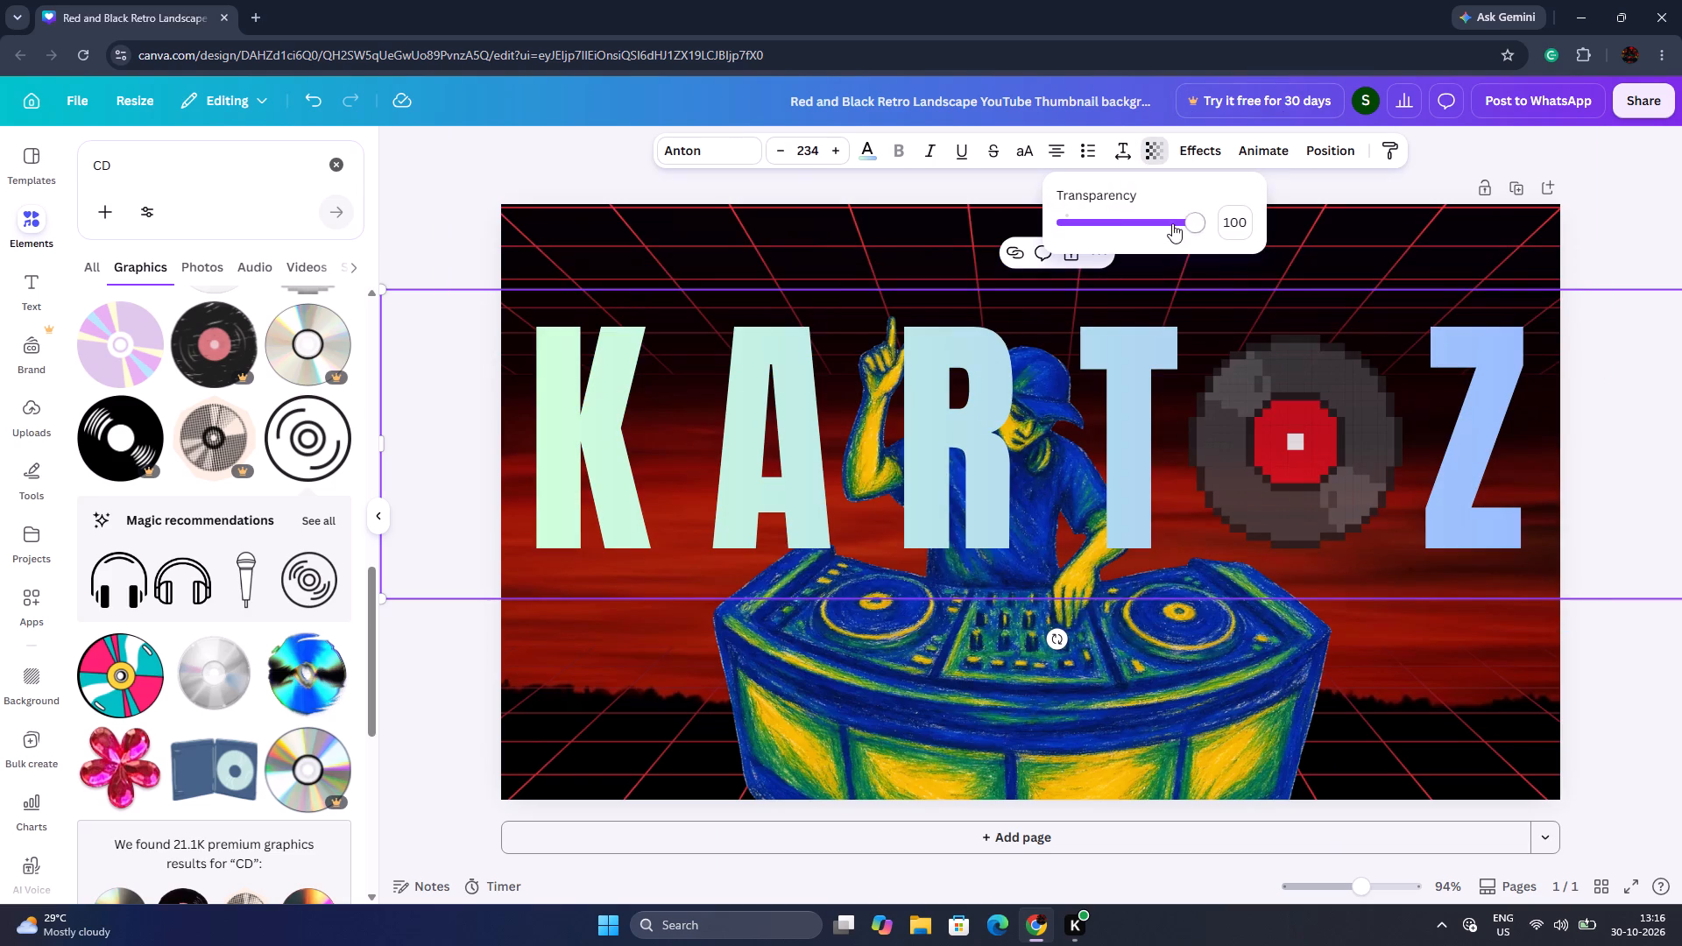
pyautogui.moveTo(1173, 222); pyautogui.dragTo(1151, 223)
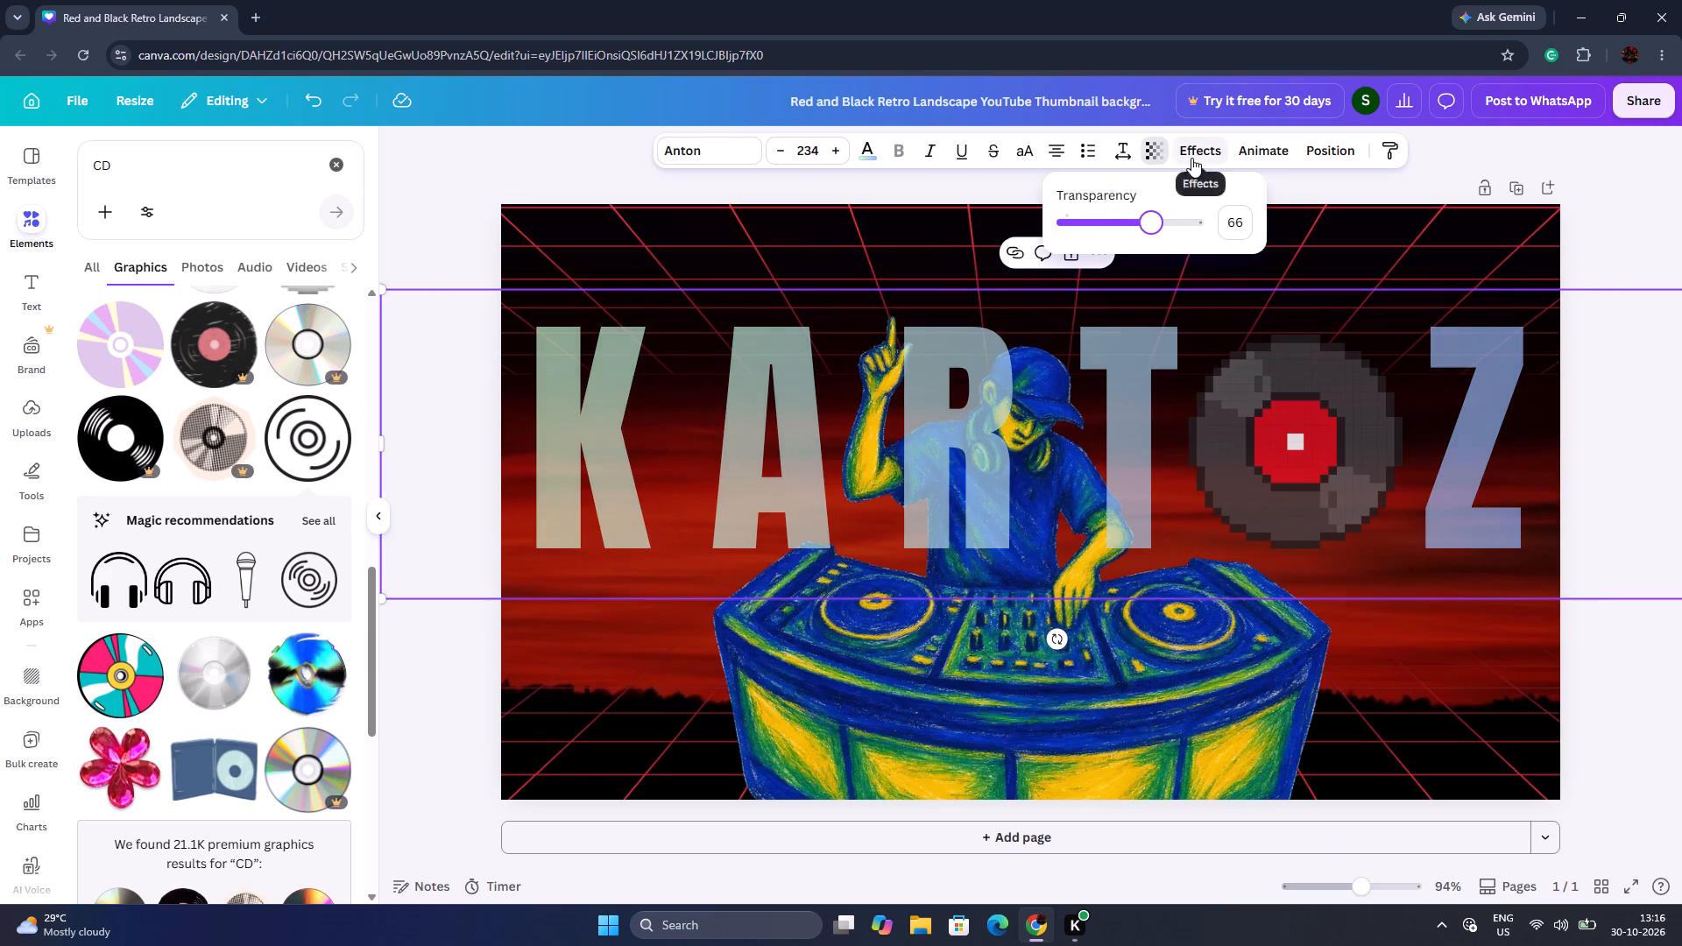
# Apply the Neon text effect to the title.
pyautogui.click(1191, 158)
pyautogui.click(241, 475)
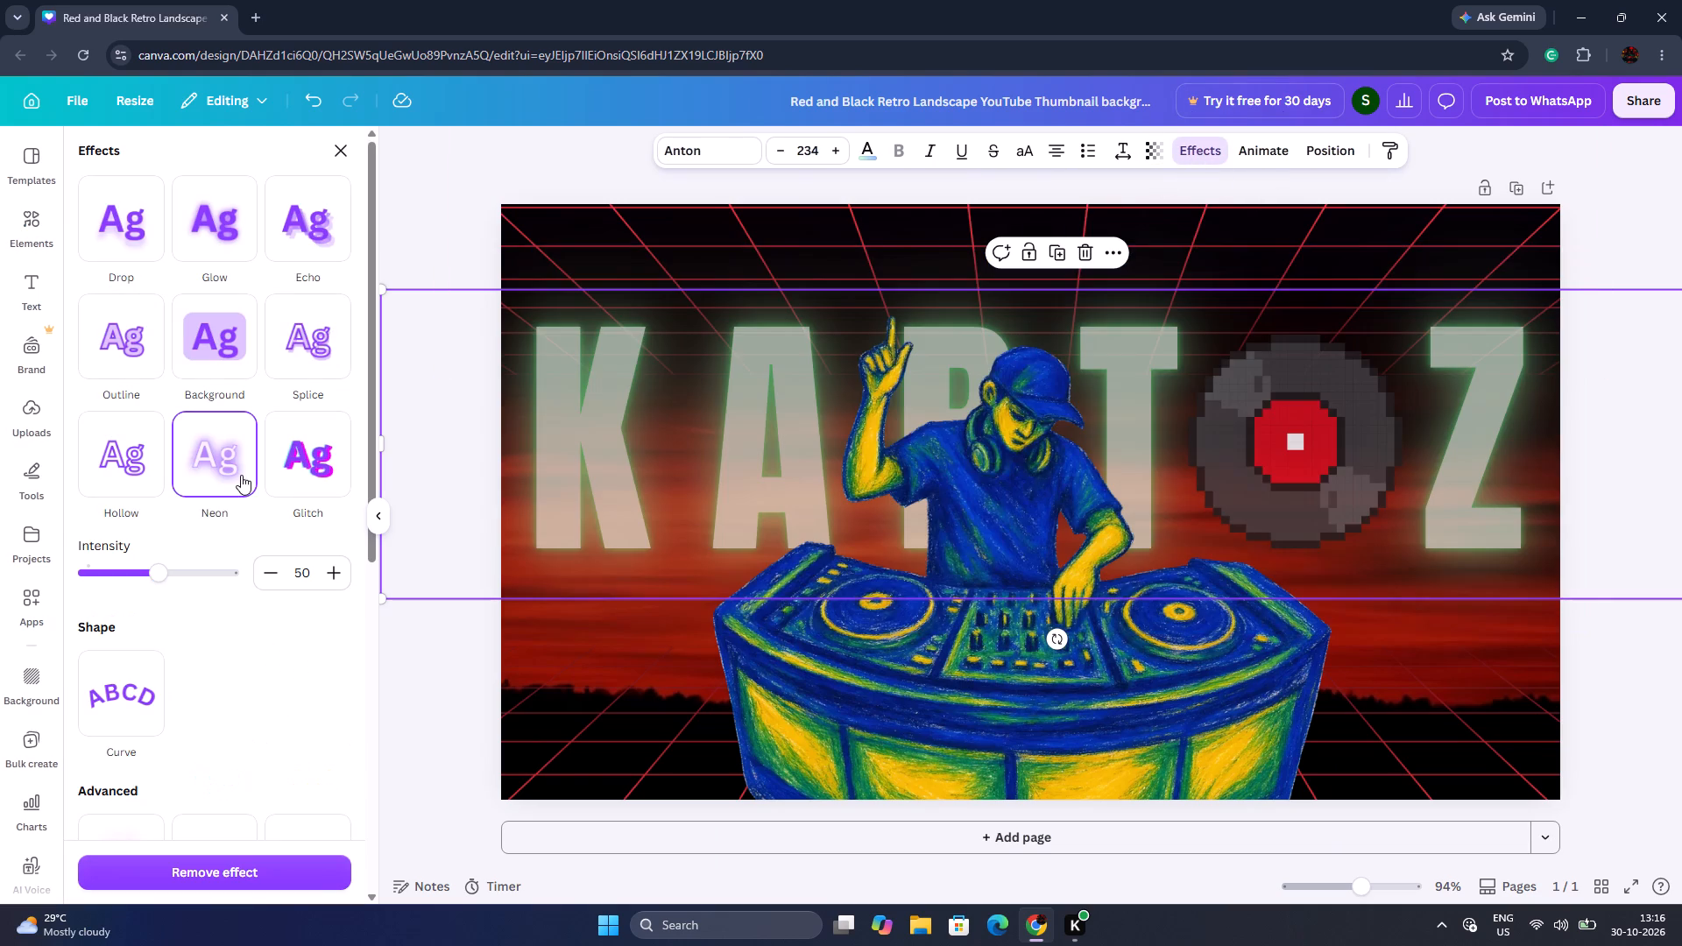
# Set the neon title's transparency to 57.
pyautogui.click(1143, 153)
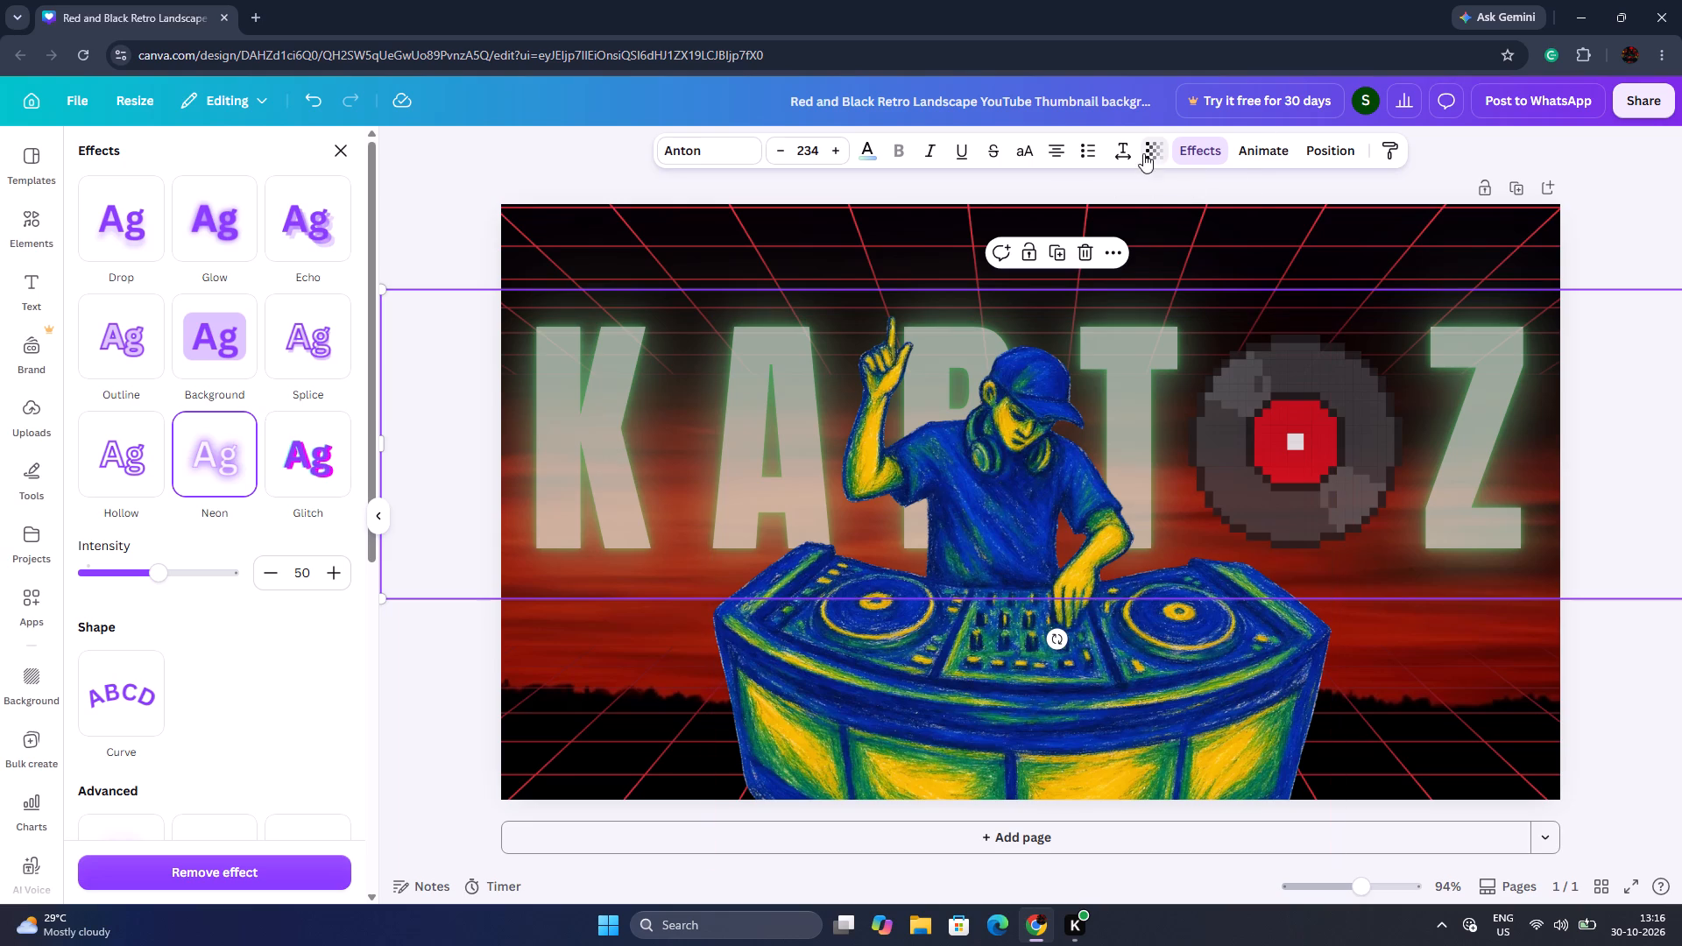
pyautogui.click(1143, 212)
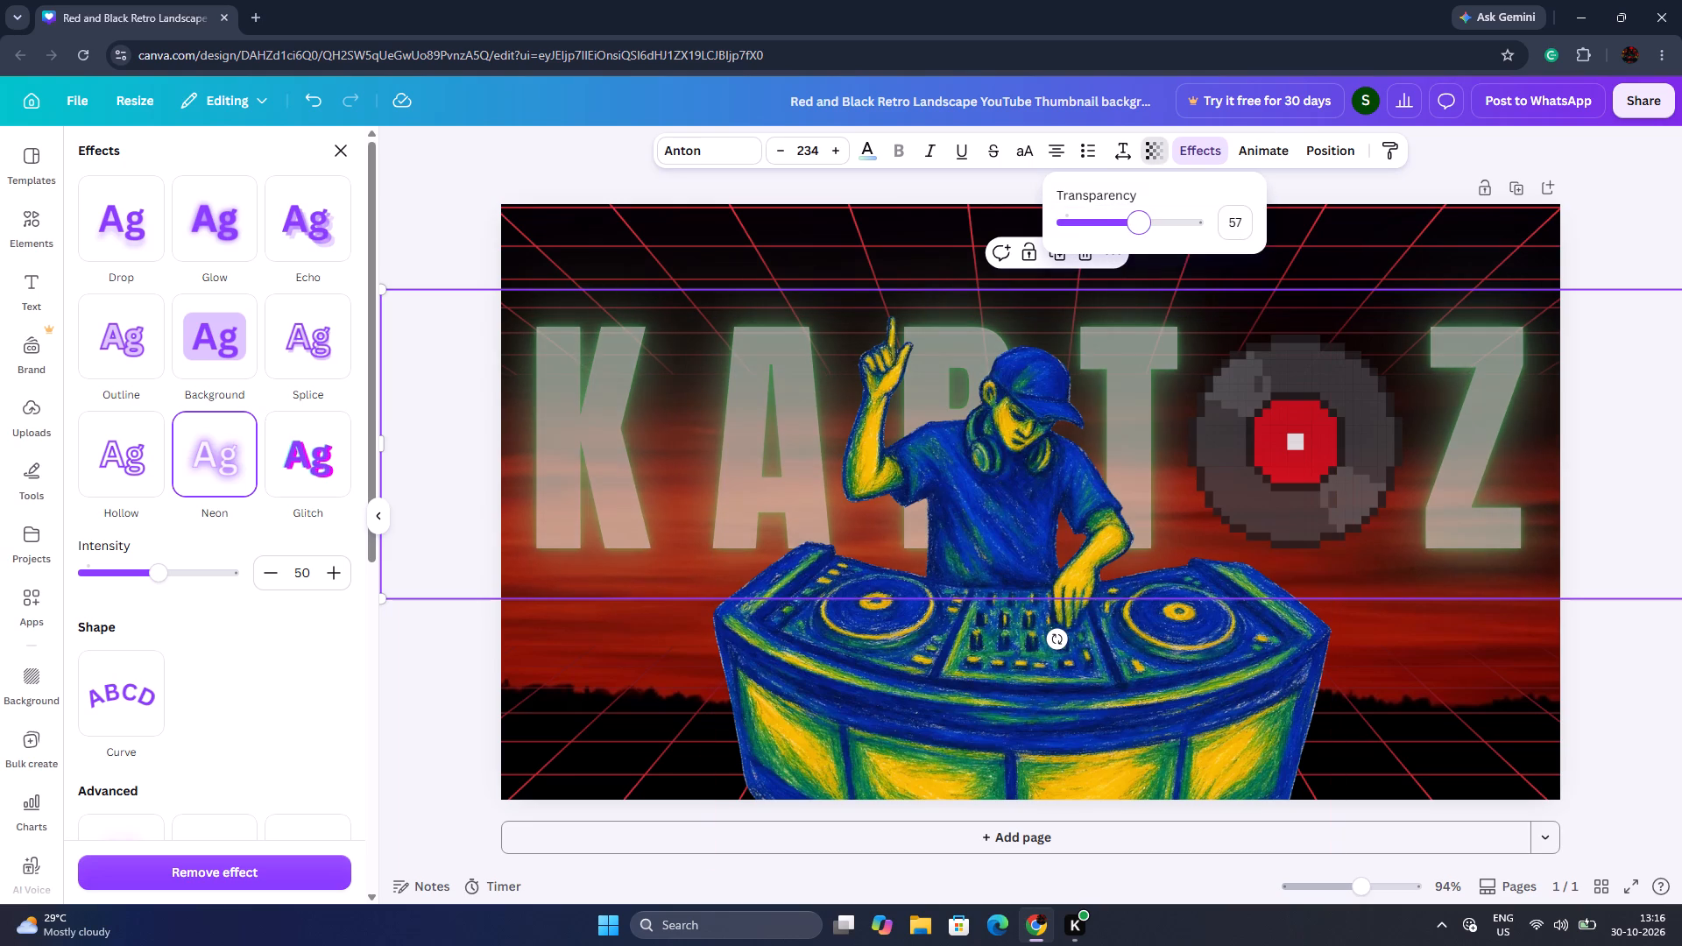
# Set the title's Neon effect intensity to 10 and deselect the text.
pyautogui.moveTo(150, 580); pyautogui.dragTo(84, 580)
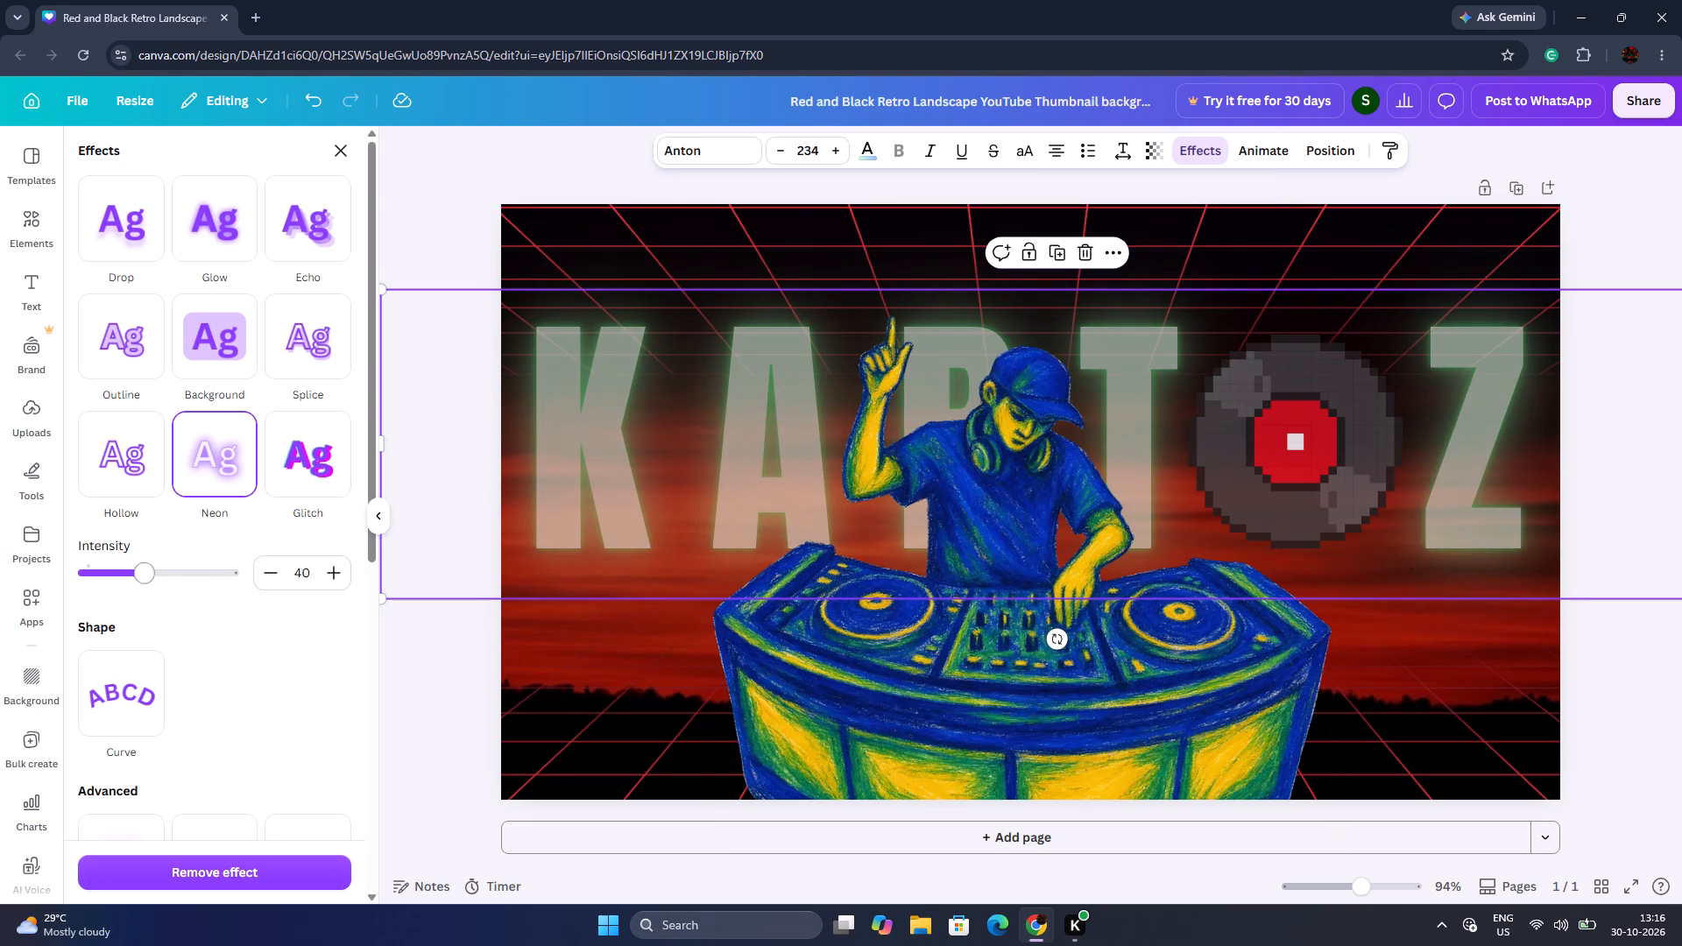
pyautogui.moveTo(84, 580); pyautogui.dragTo(100, 574)
pyautogui.doubleClick(400, 667)
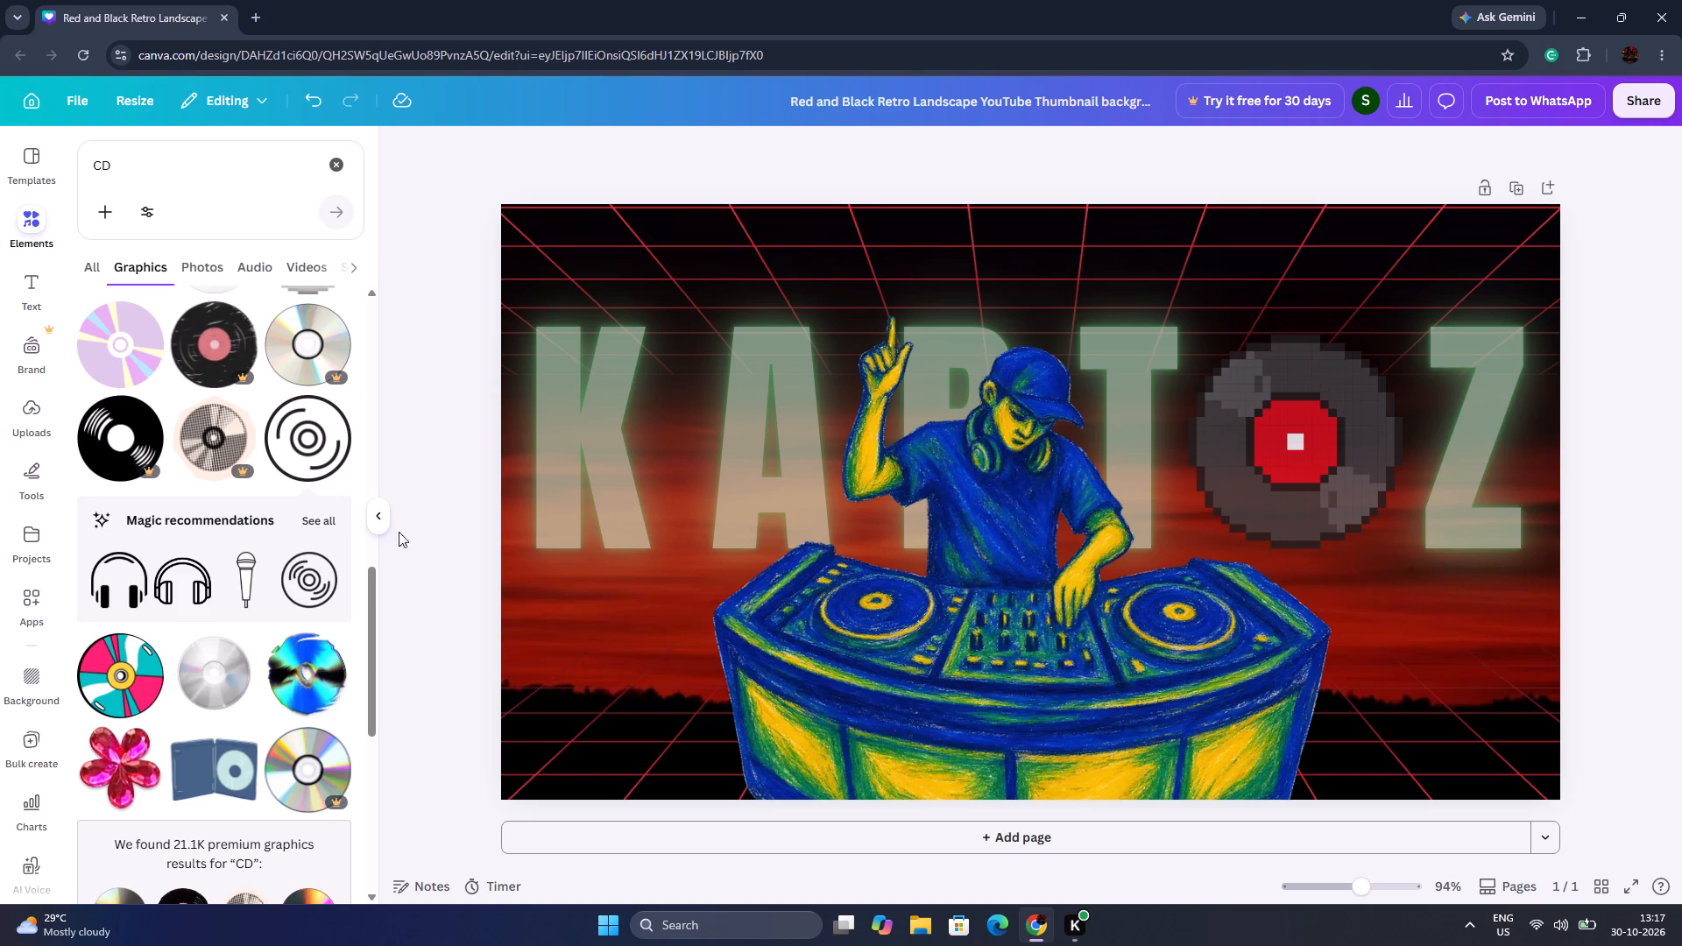
# Search the graphics for crowd and add the black-and-white cutout of cheering people with raised arms to the thumbnail.
pyautogui.click(247, 166)
pyautogui.press('BackSpace')
pyautogui.press('BackSpace')
pyautogui.press('BackSpace')
pyautogui.press('BackSpace')
pyautogui.write('crowd')
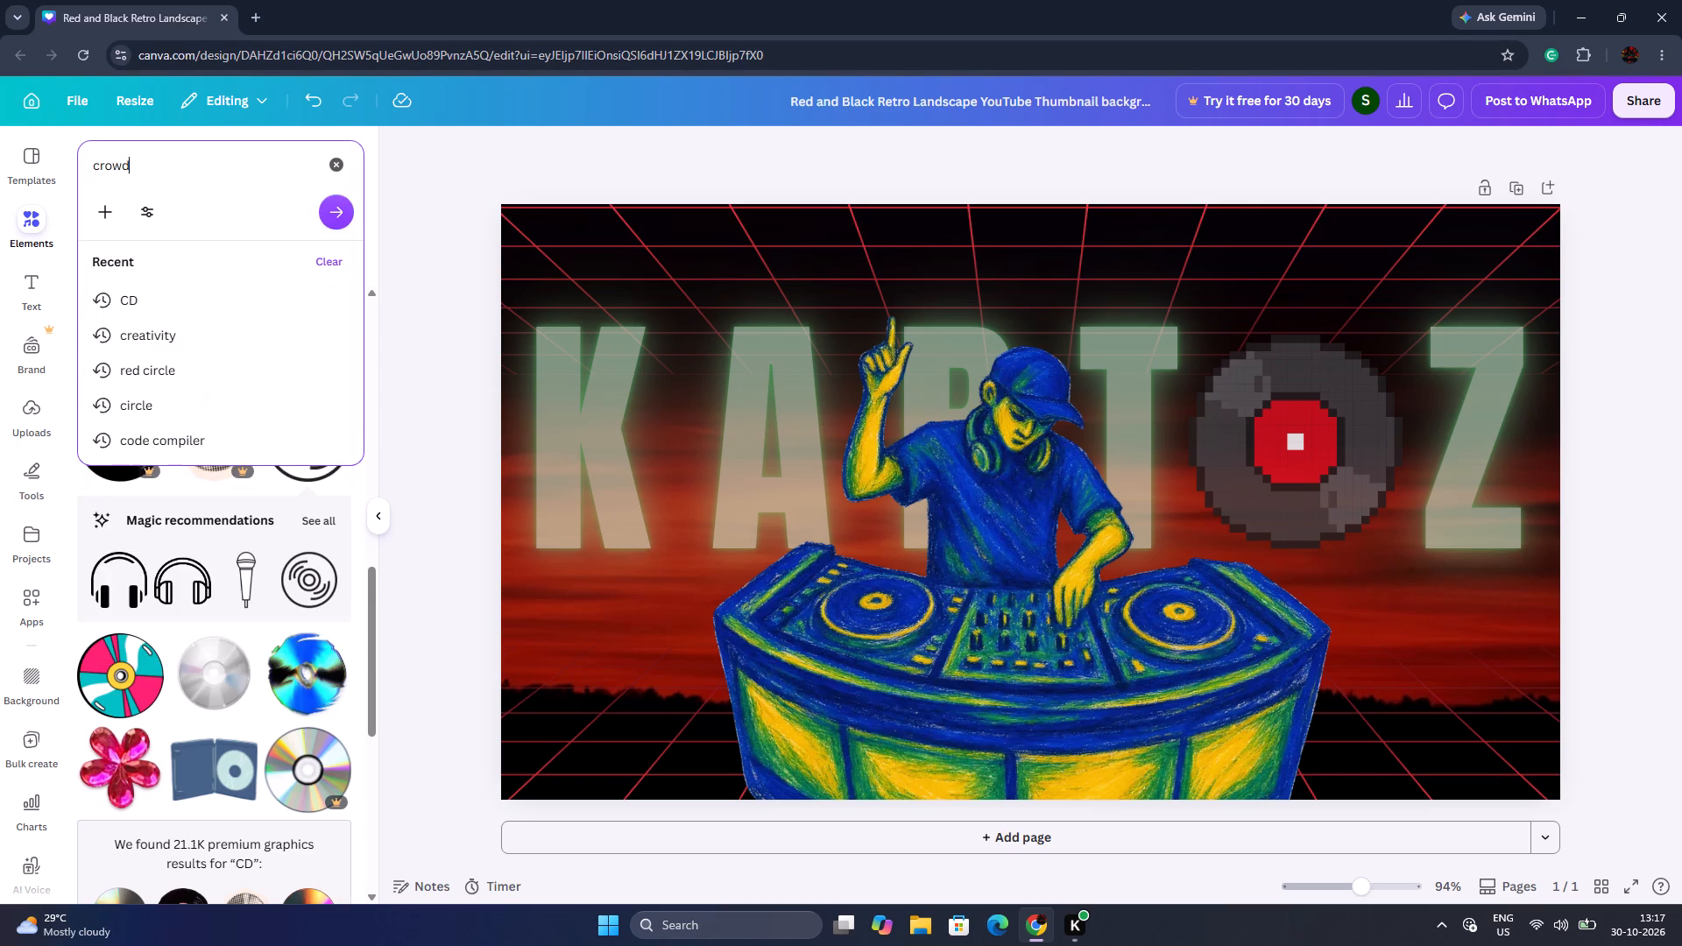
pyautogui.press('Return')
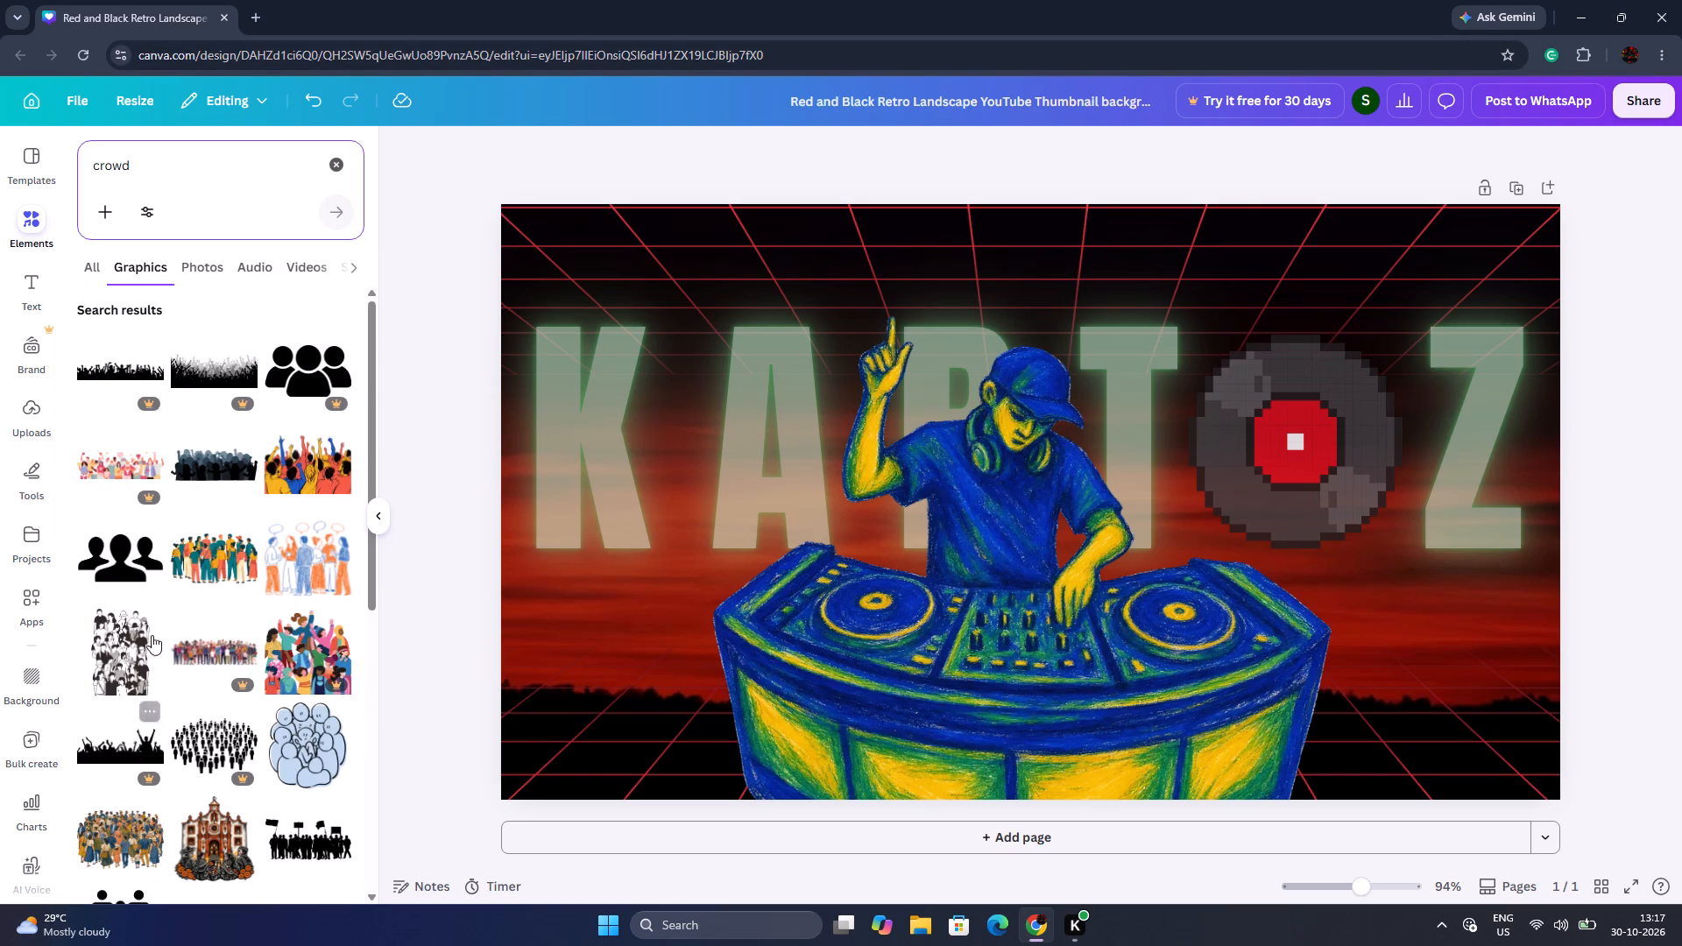
pyautogui.scroll(-2, 219, 618)
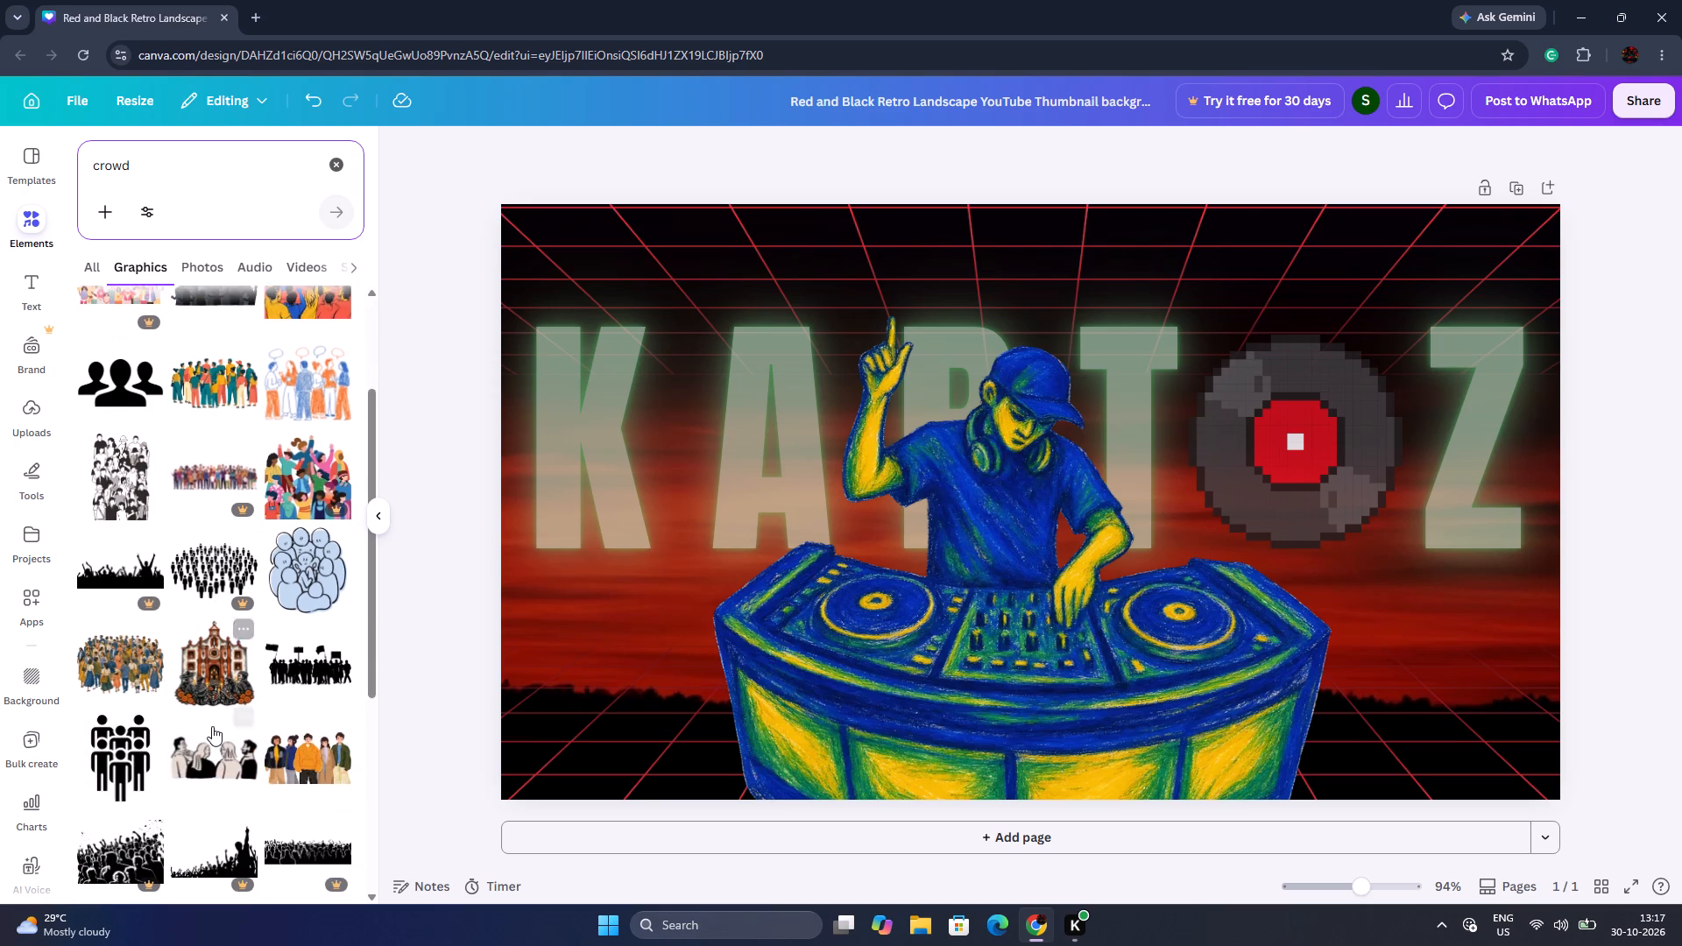
pyautogui.scroll(-3, 212, 726)
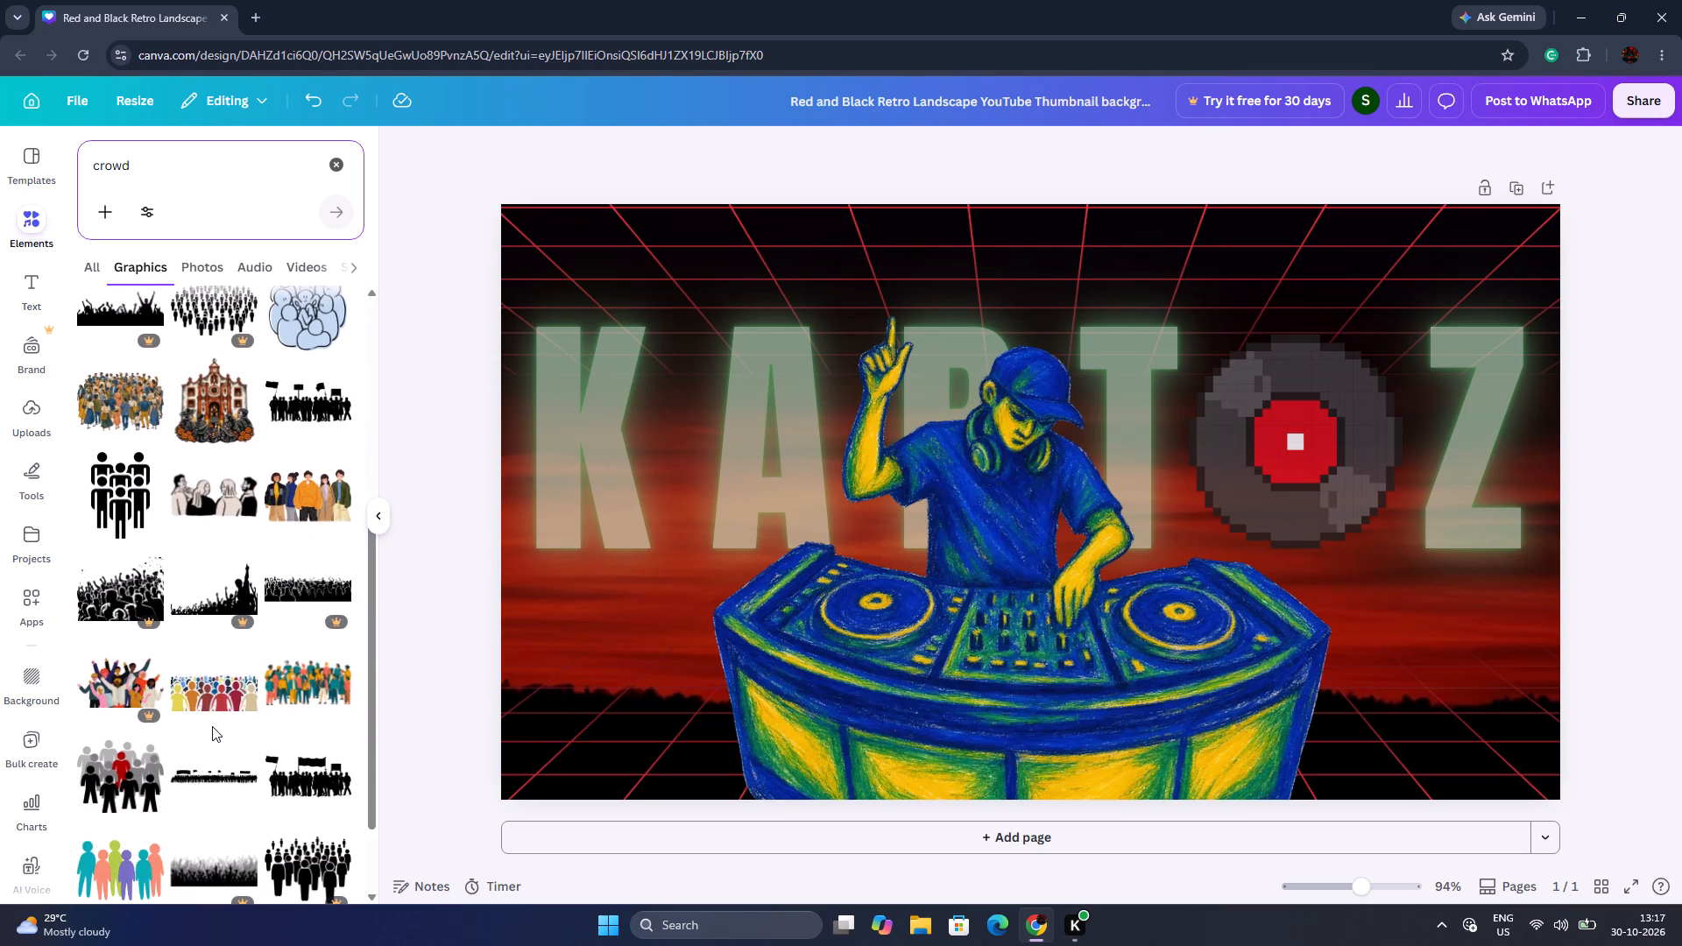
pyautogui.scroll(-1, 212, 726)
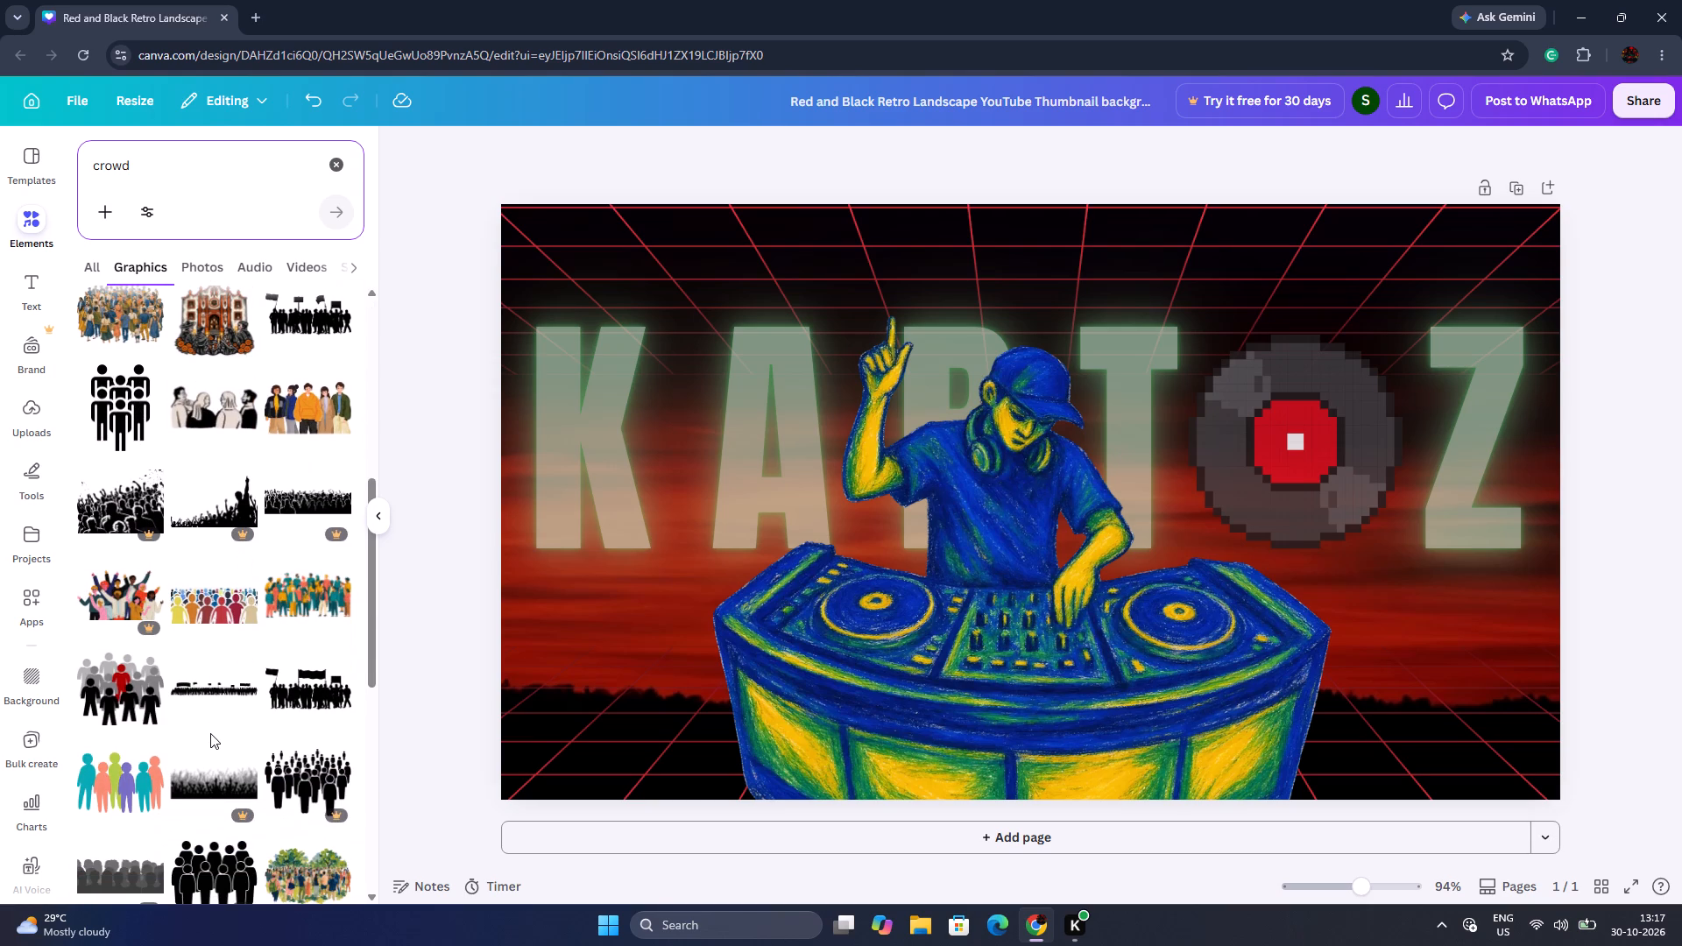
pyautogui.scroll(-4, 210, 733)
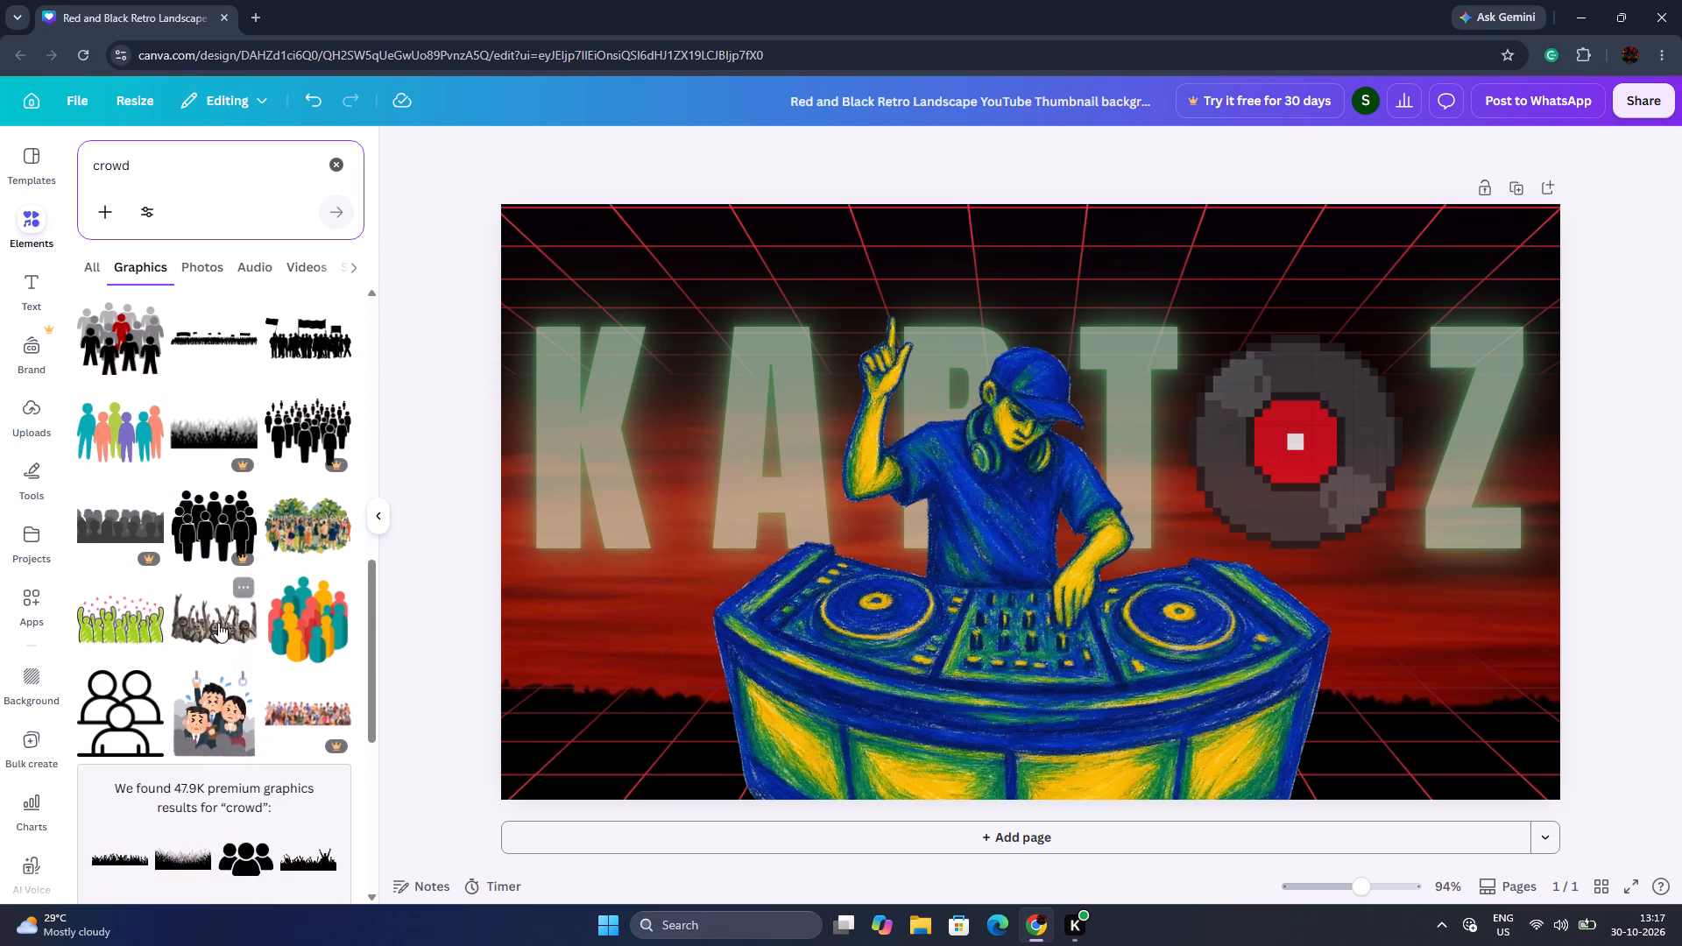
pyautogui.click(218, 611)
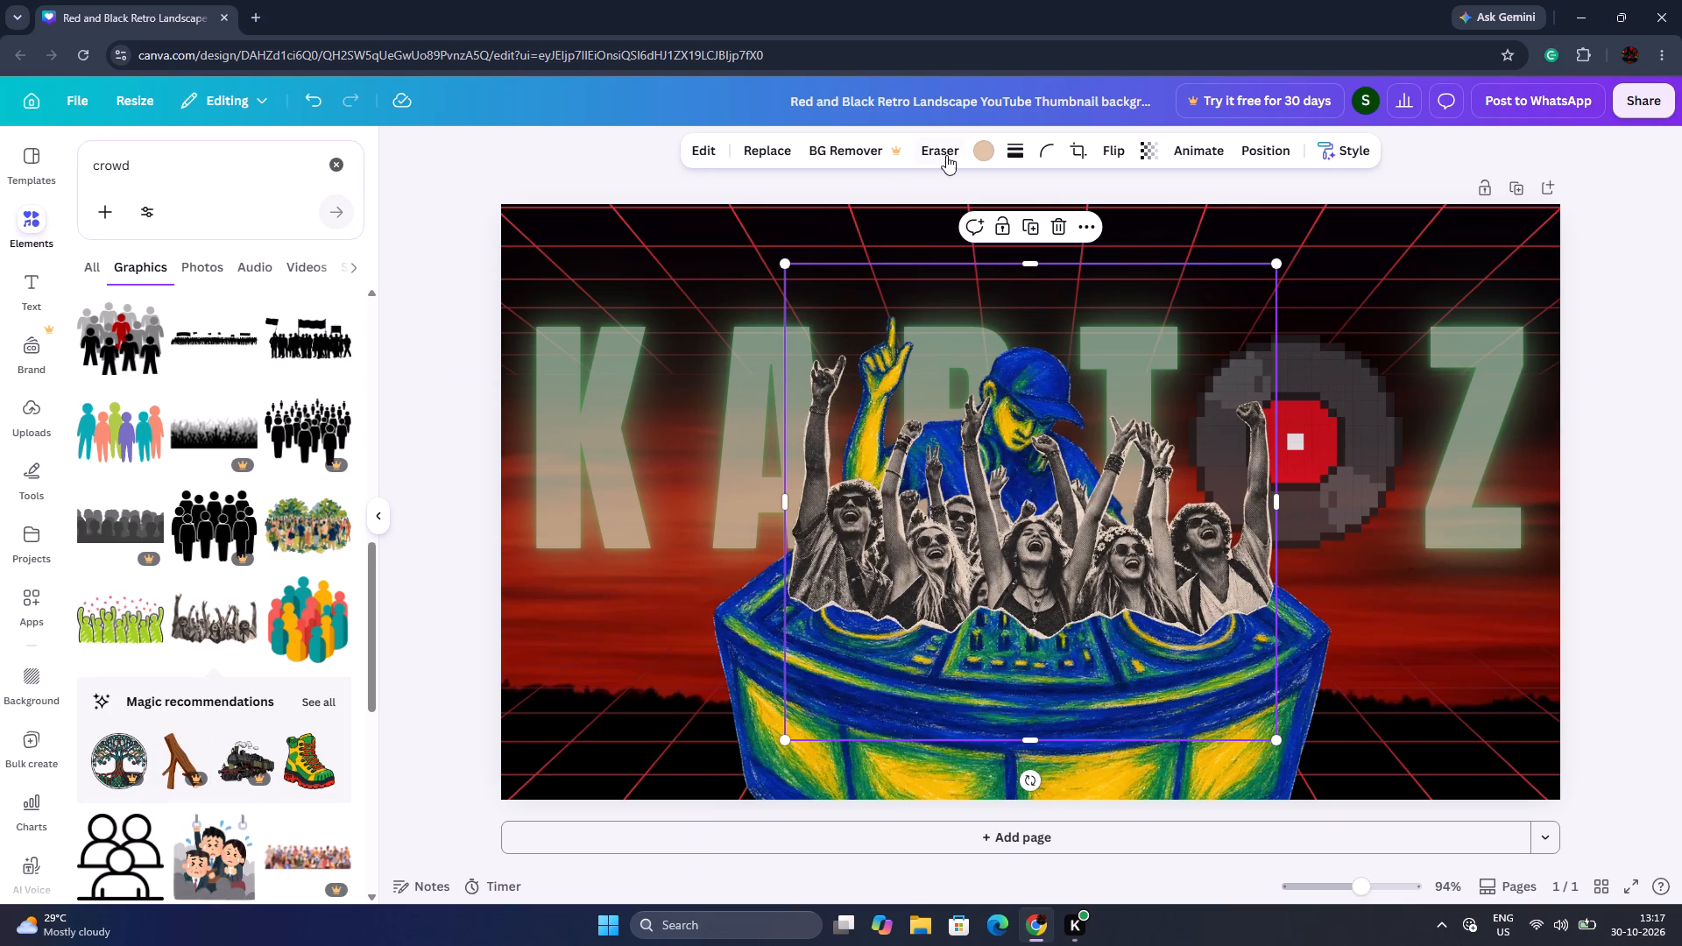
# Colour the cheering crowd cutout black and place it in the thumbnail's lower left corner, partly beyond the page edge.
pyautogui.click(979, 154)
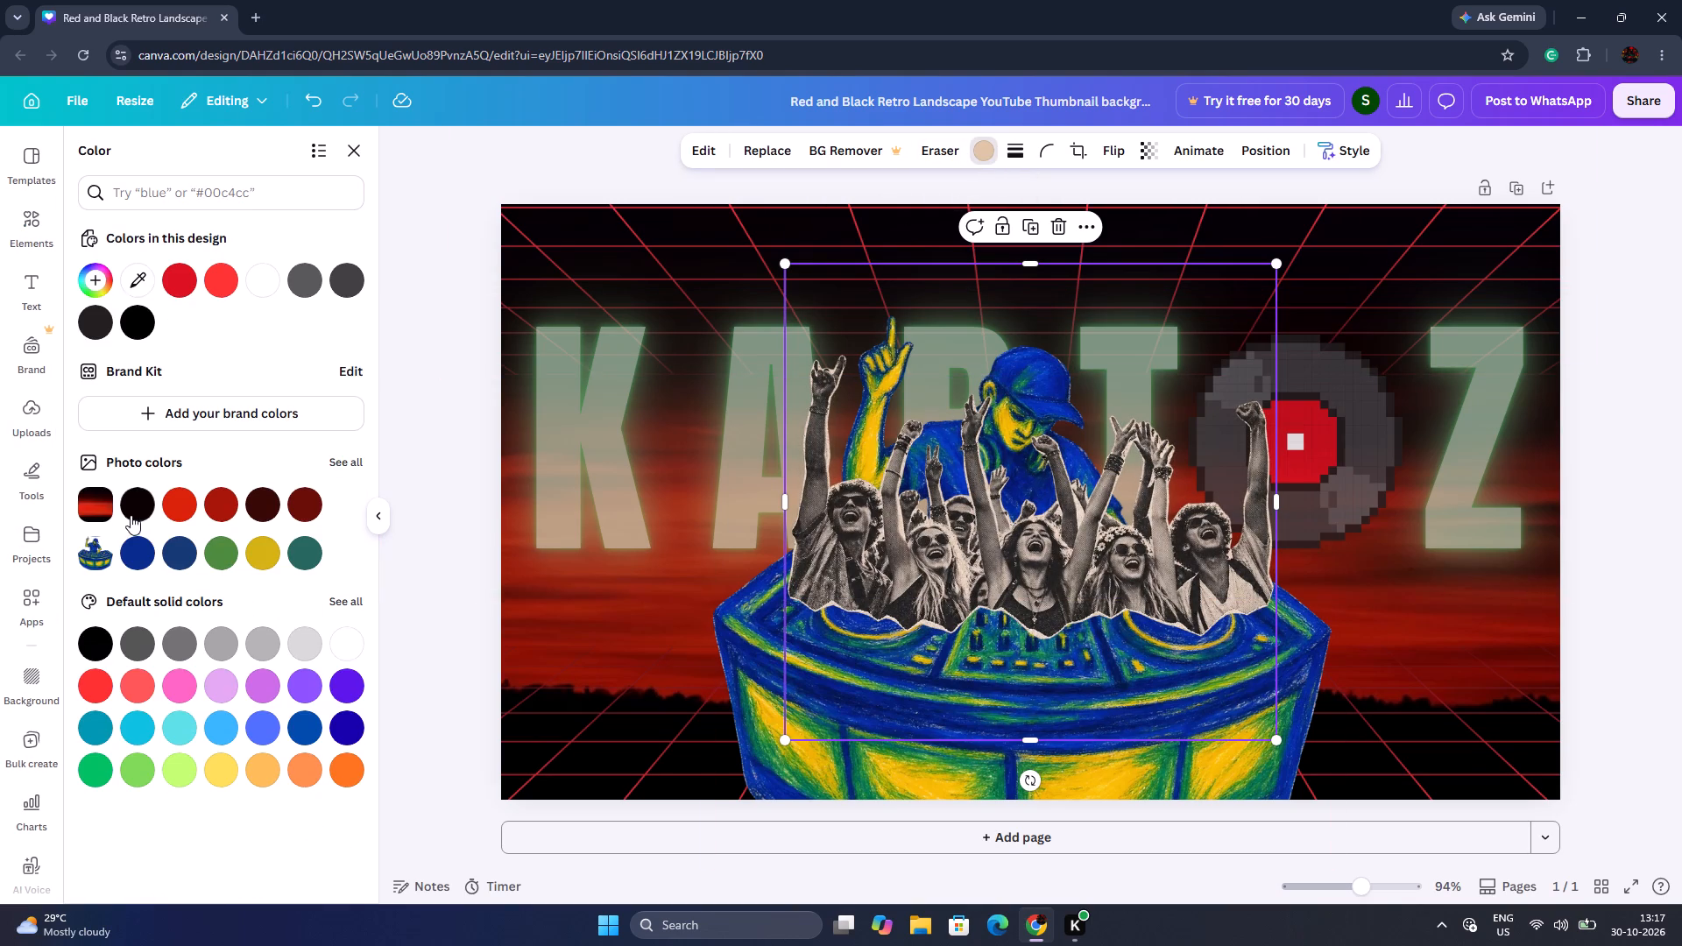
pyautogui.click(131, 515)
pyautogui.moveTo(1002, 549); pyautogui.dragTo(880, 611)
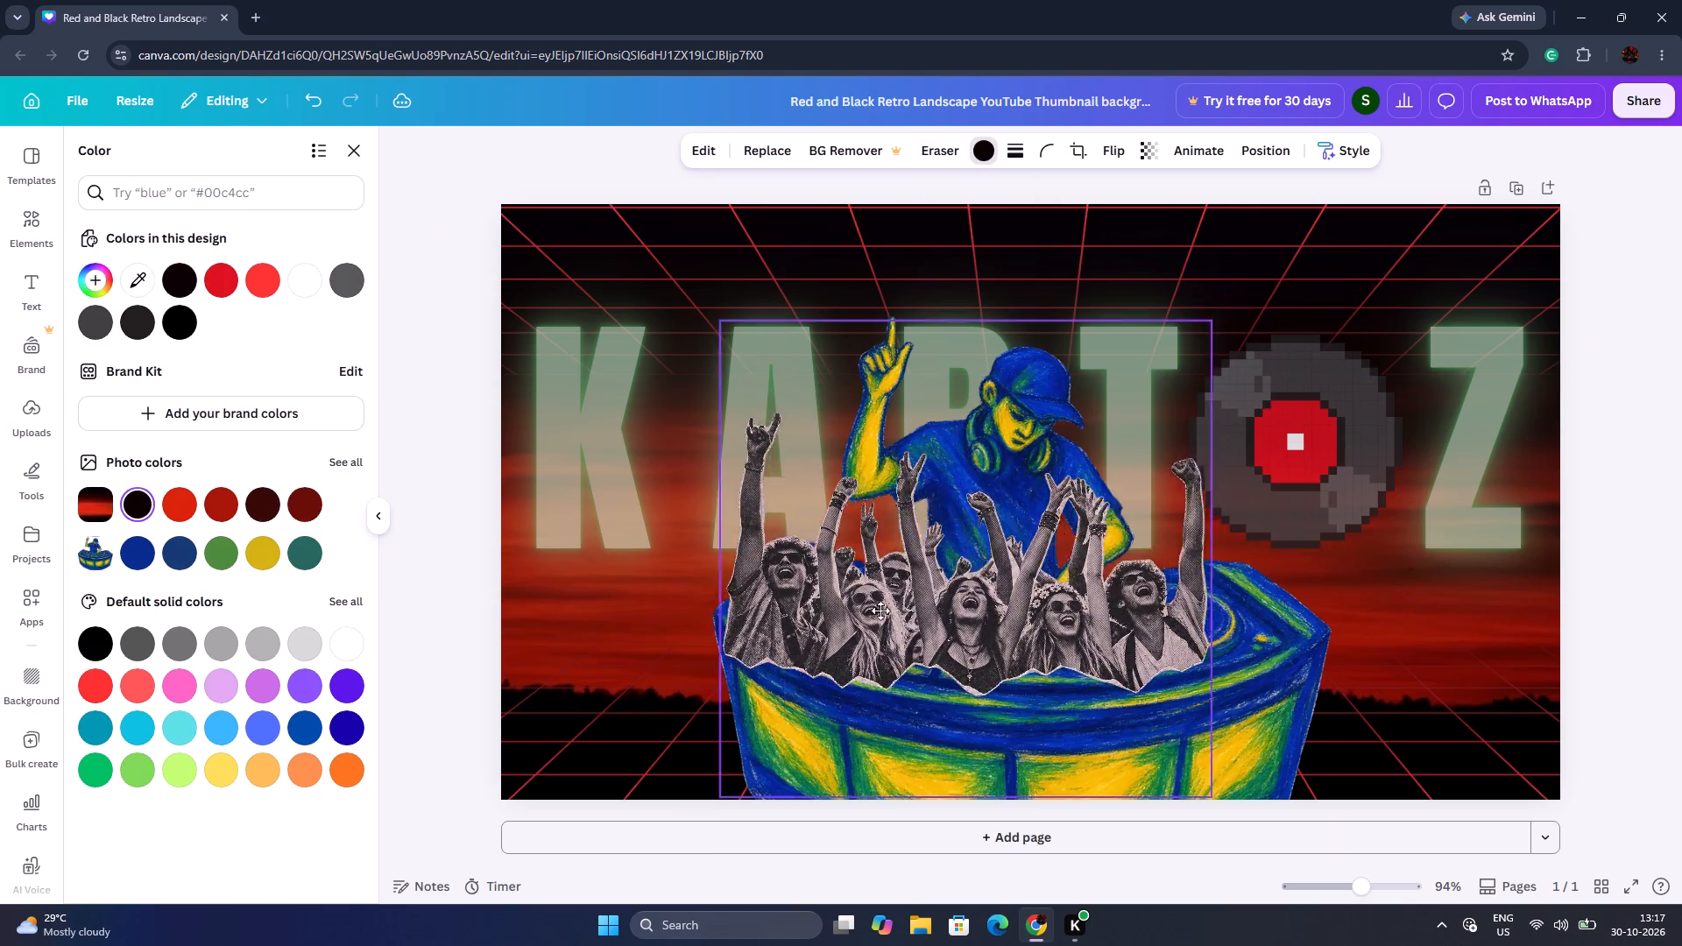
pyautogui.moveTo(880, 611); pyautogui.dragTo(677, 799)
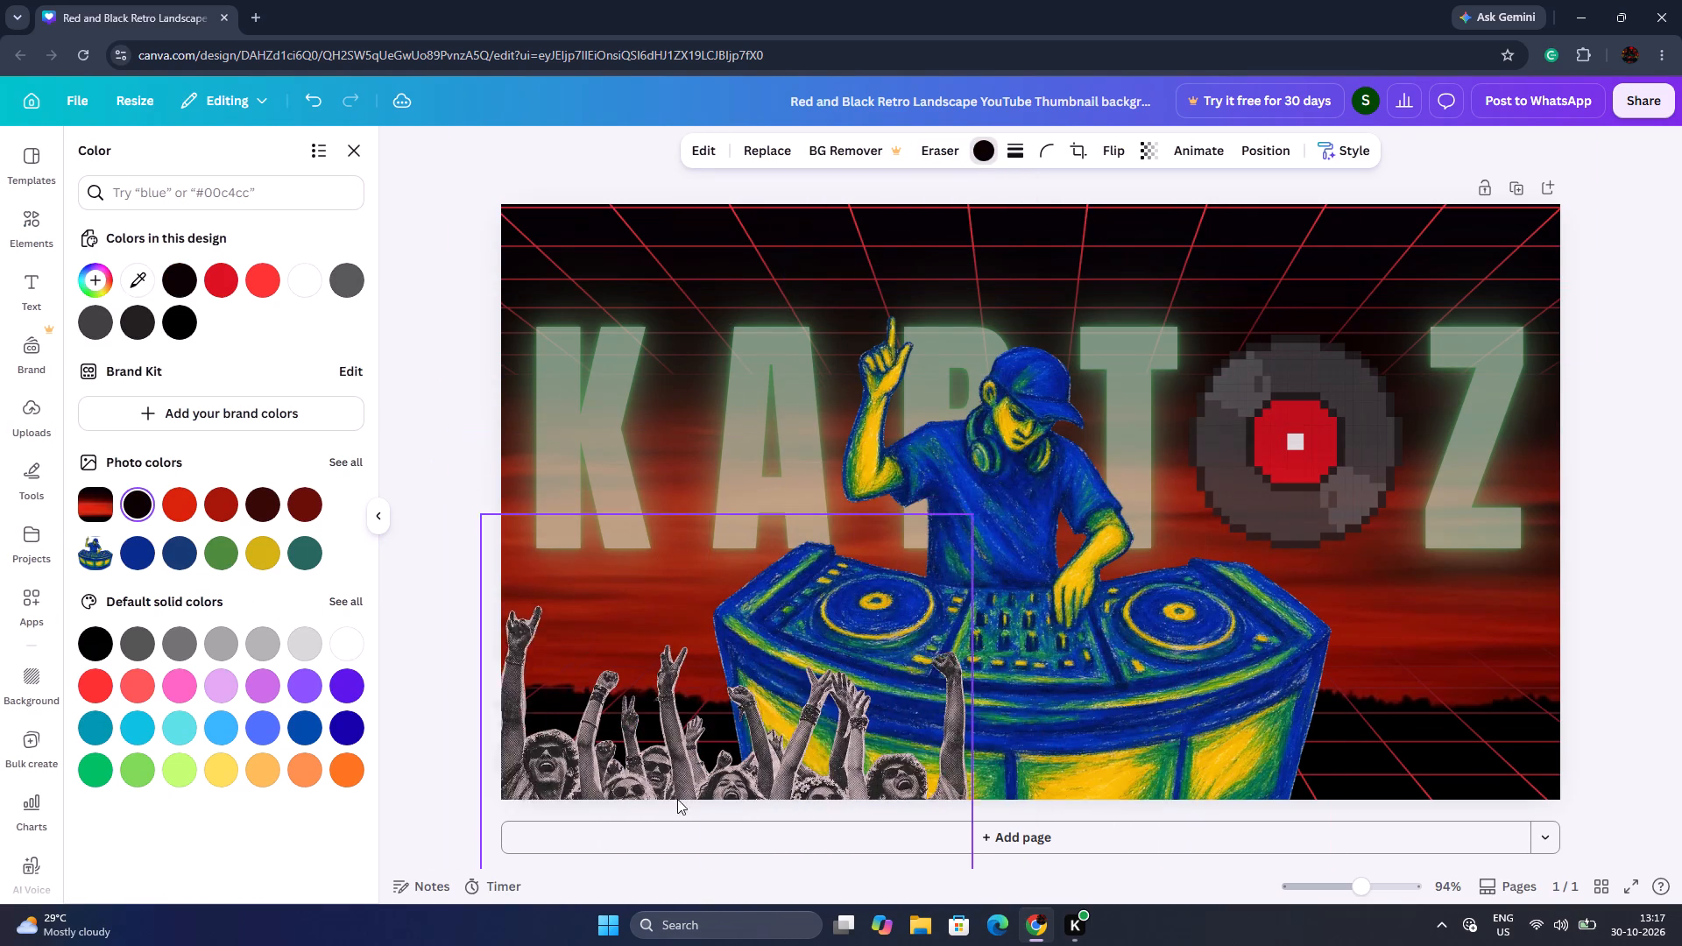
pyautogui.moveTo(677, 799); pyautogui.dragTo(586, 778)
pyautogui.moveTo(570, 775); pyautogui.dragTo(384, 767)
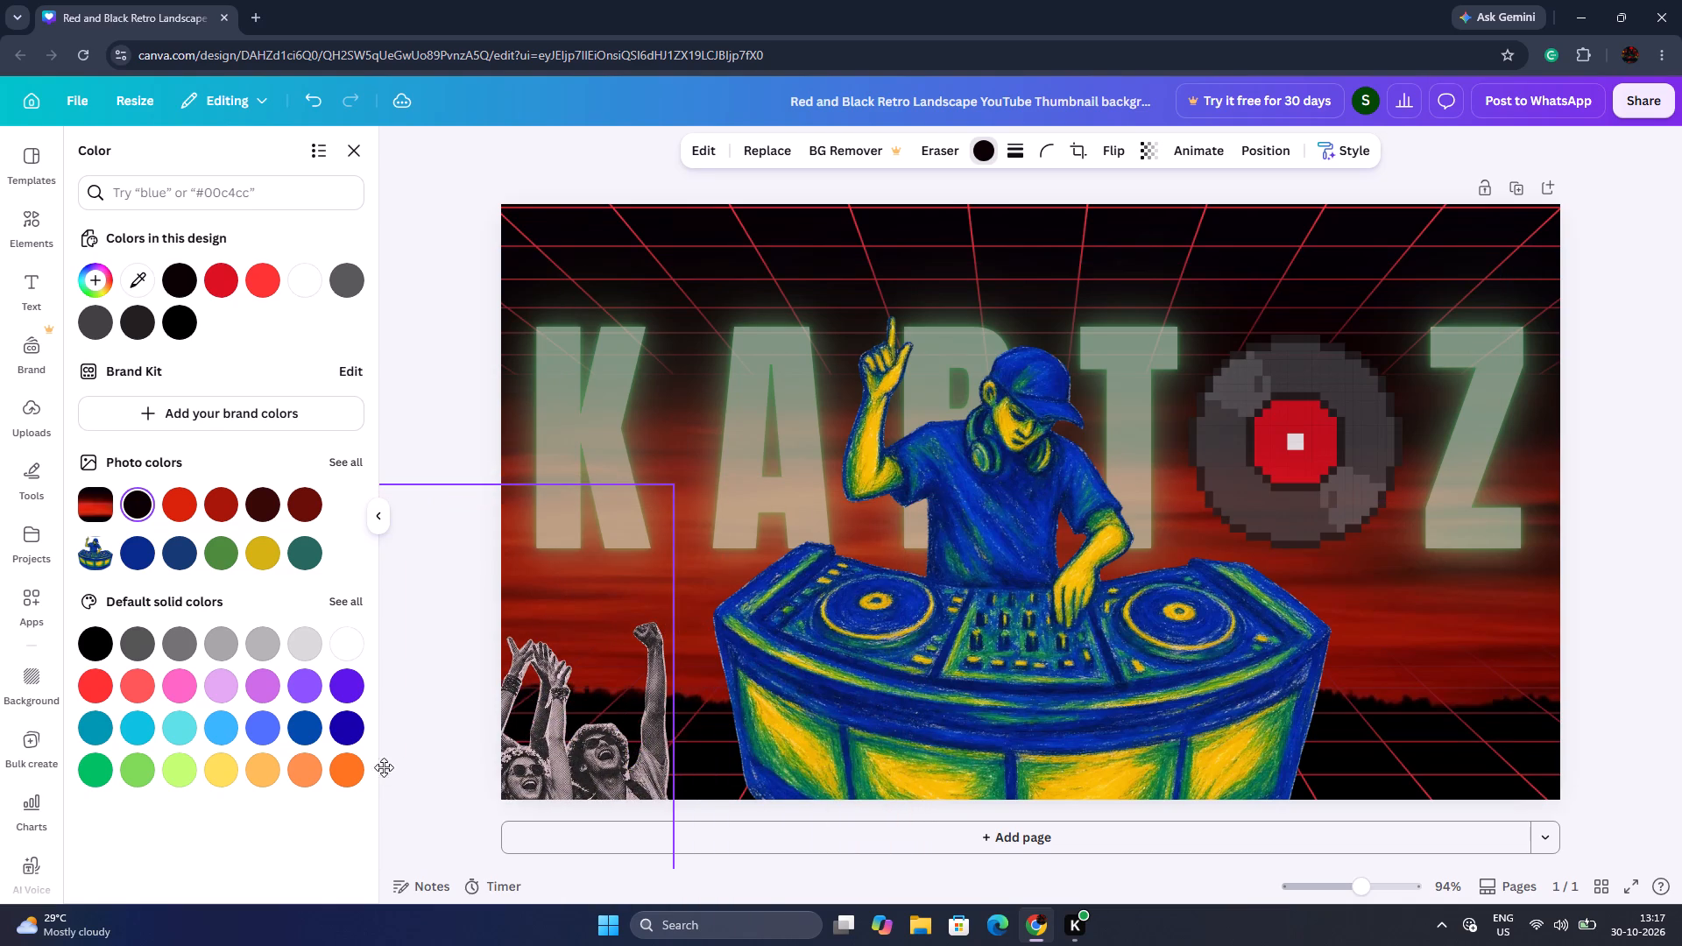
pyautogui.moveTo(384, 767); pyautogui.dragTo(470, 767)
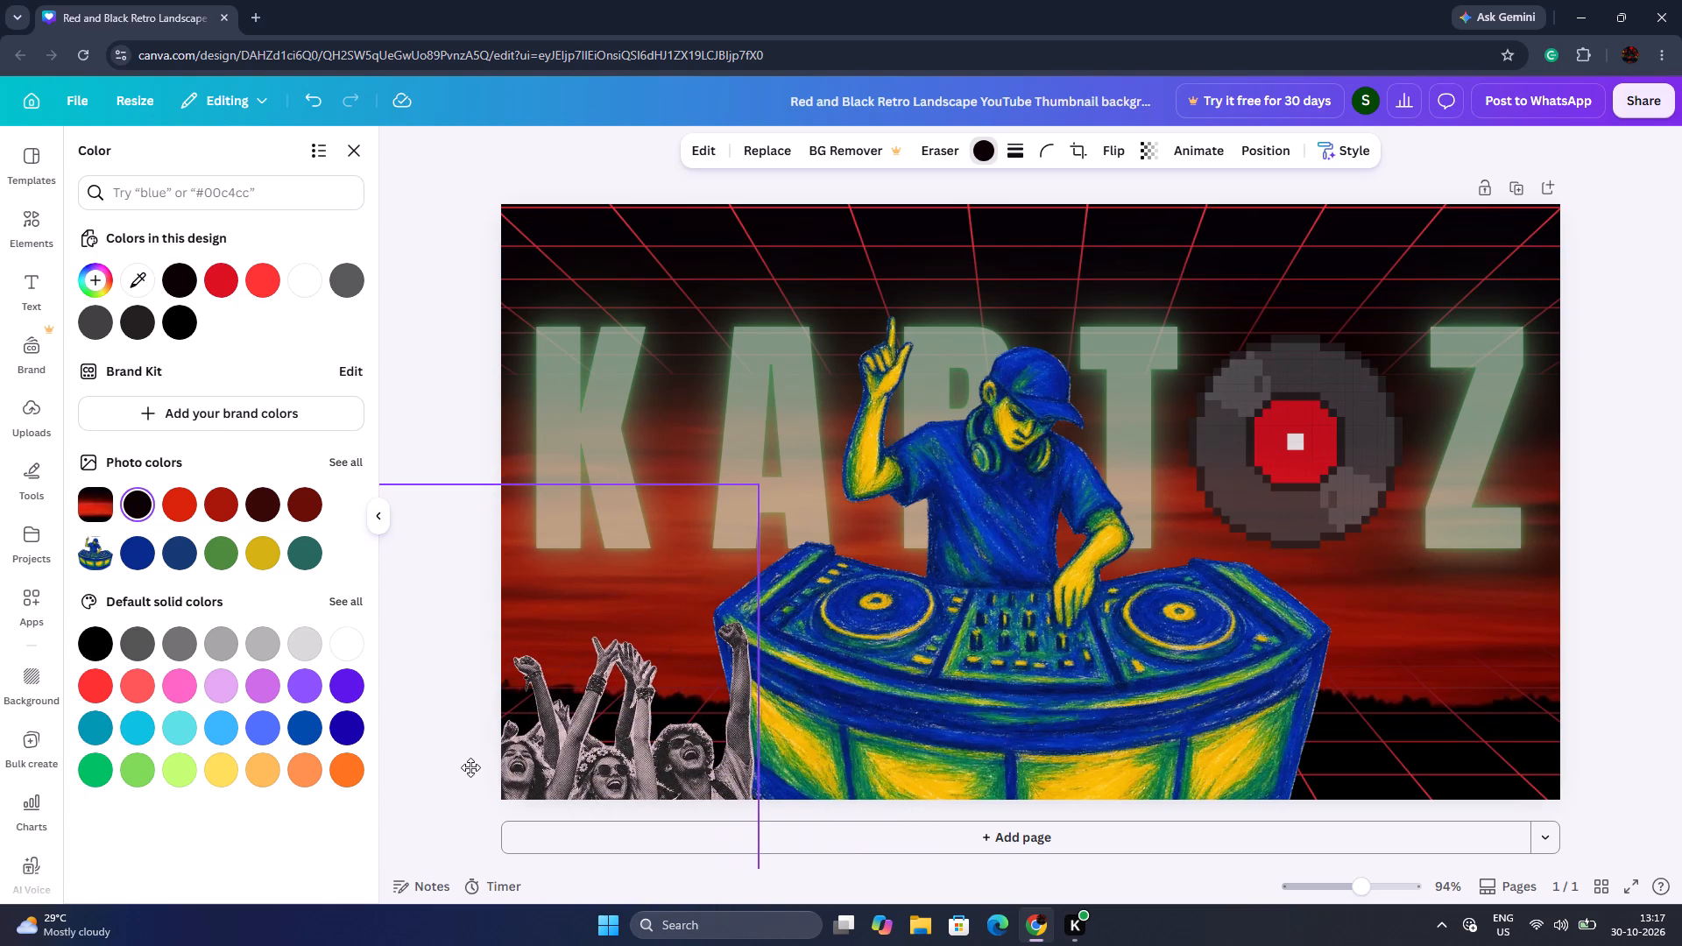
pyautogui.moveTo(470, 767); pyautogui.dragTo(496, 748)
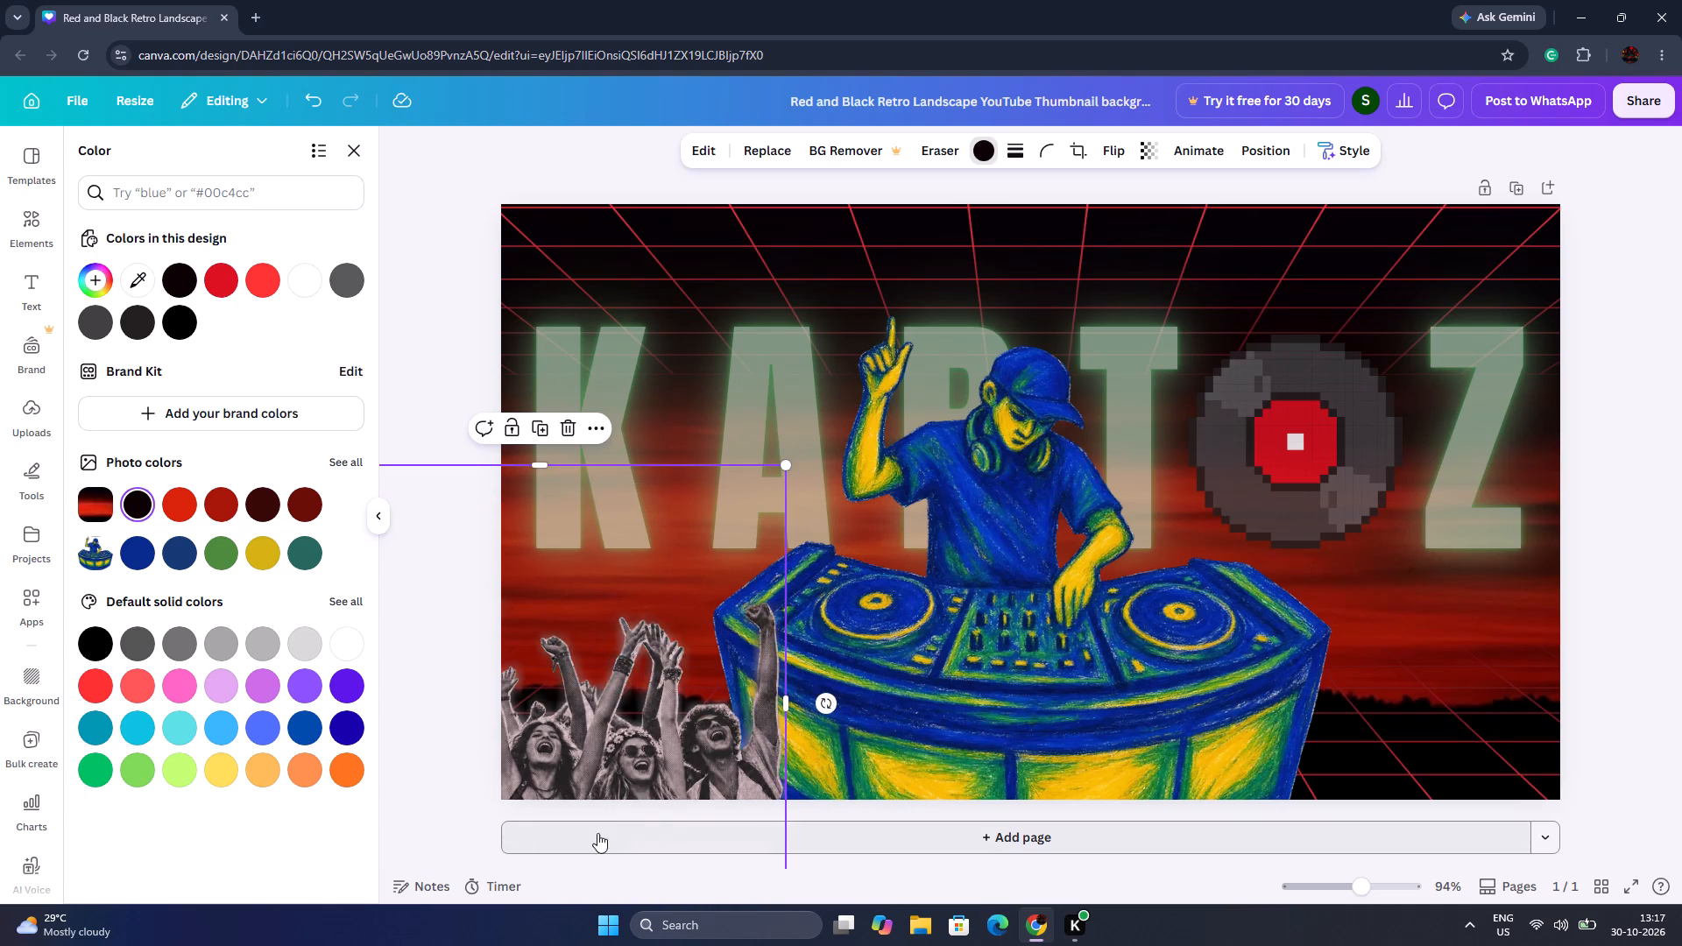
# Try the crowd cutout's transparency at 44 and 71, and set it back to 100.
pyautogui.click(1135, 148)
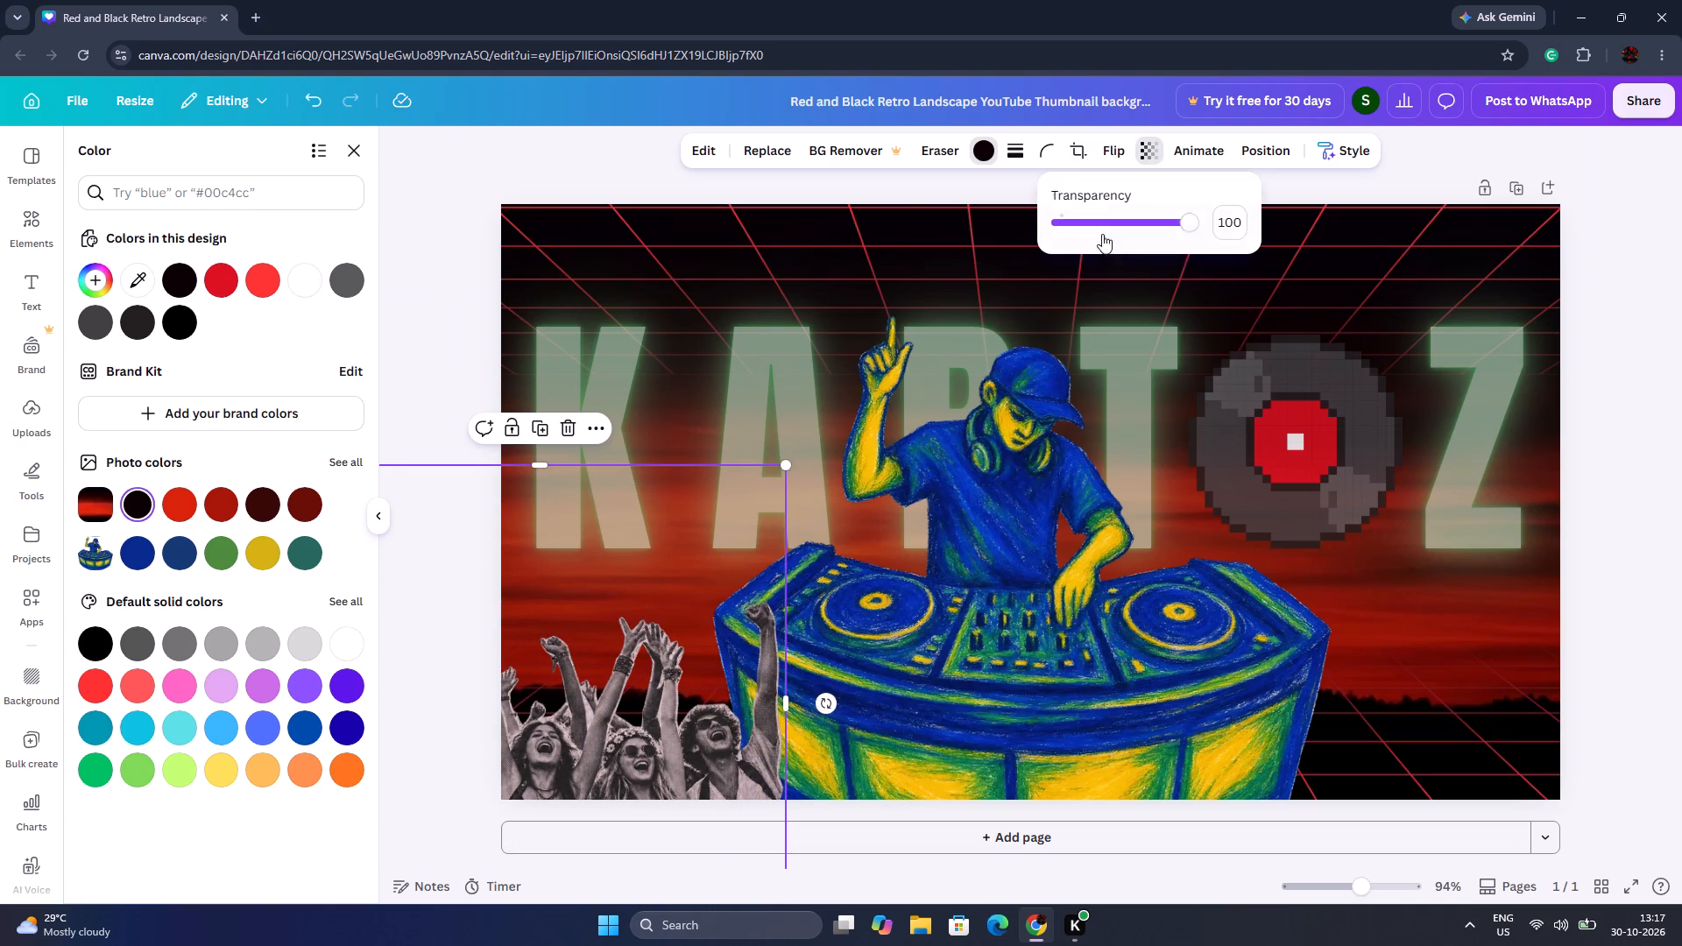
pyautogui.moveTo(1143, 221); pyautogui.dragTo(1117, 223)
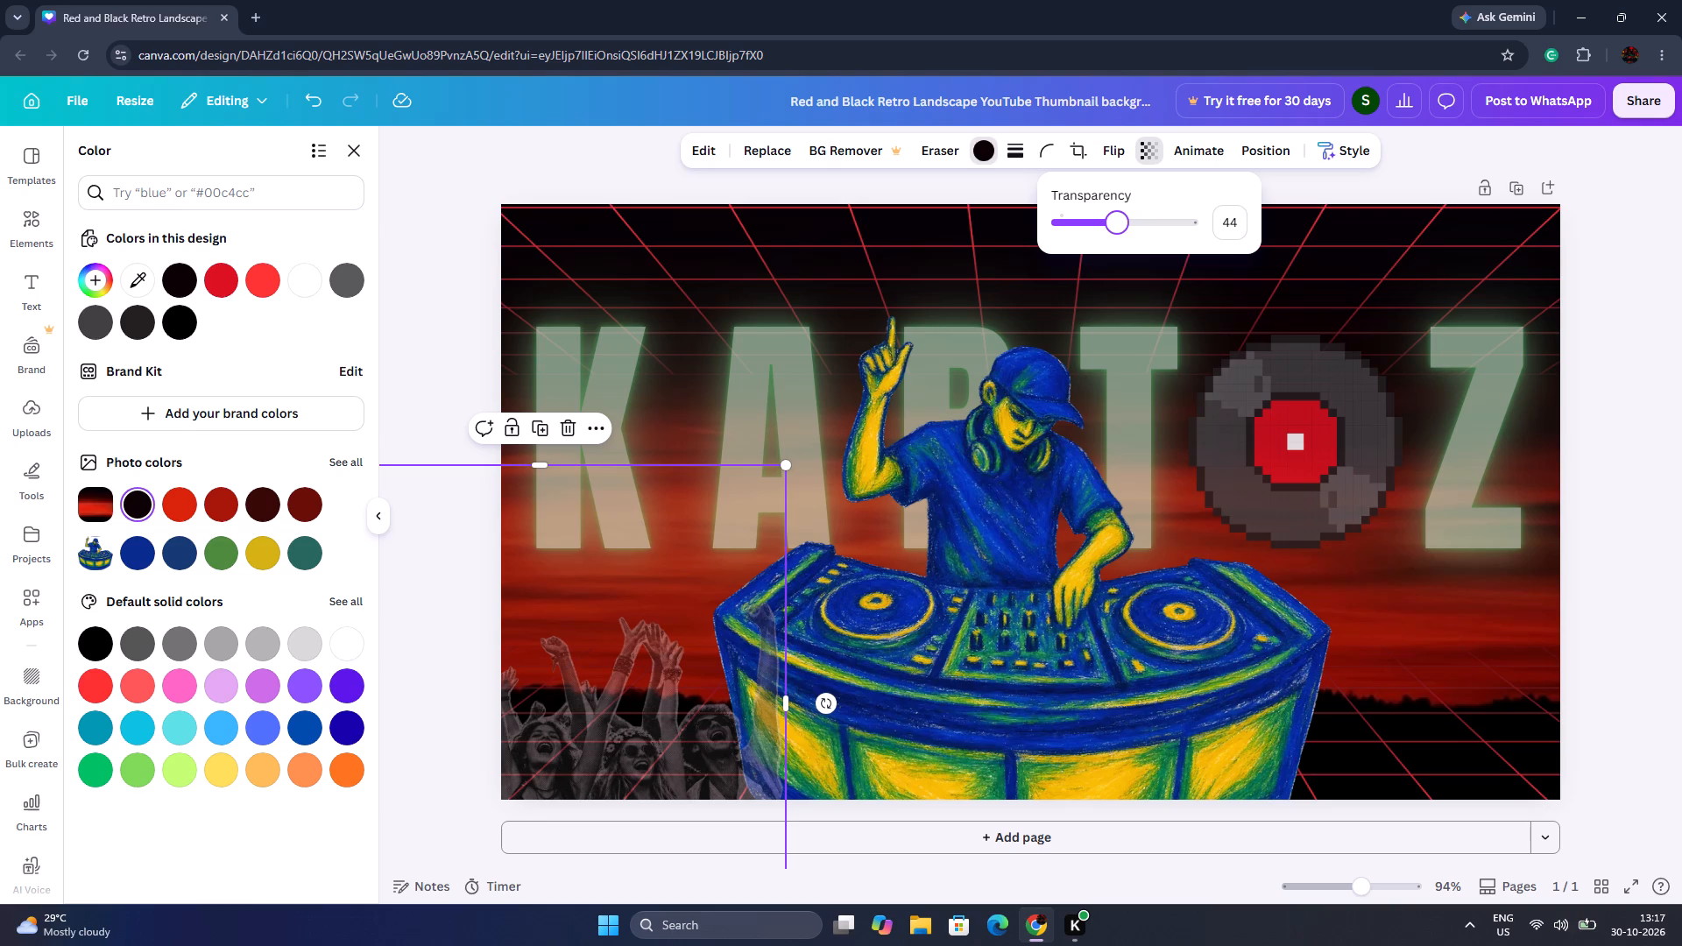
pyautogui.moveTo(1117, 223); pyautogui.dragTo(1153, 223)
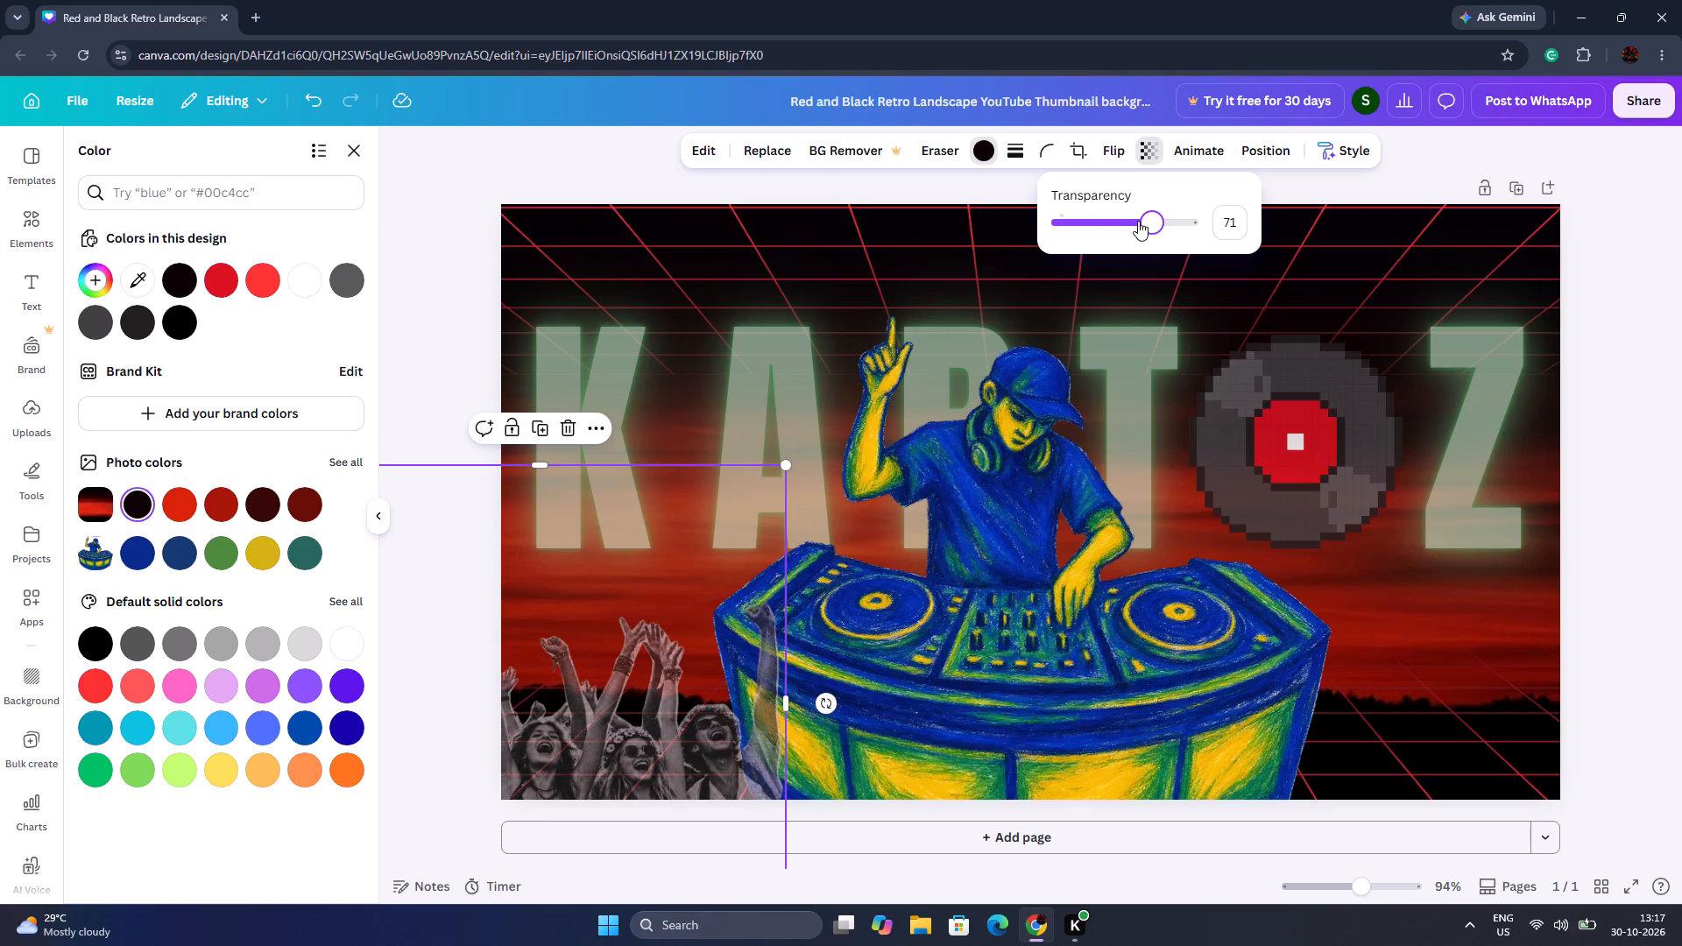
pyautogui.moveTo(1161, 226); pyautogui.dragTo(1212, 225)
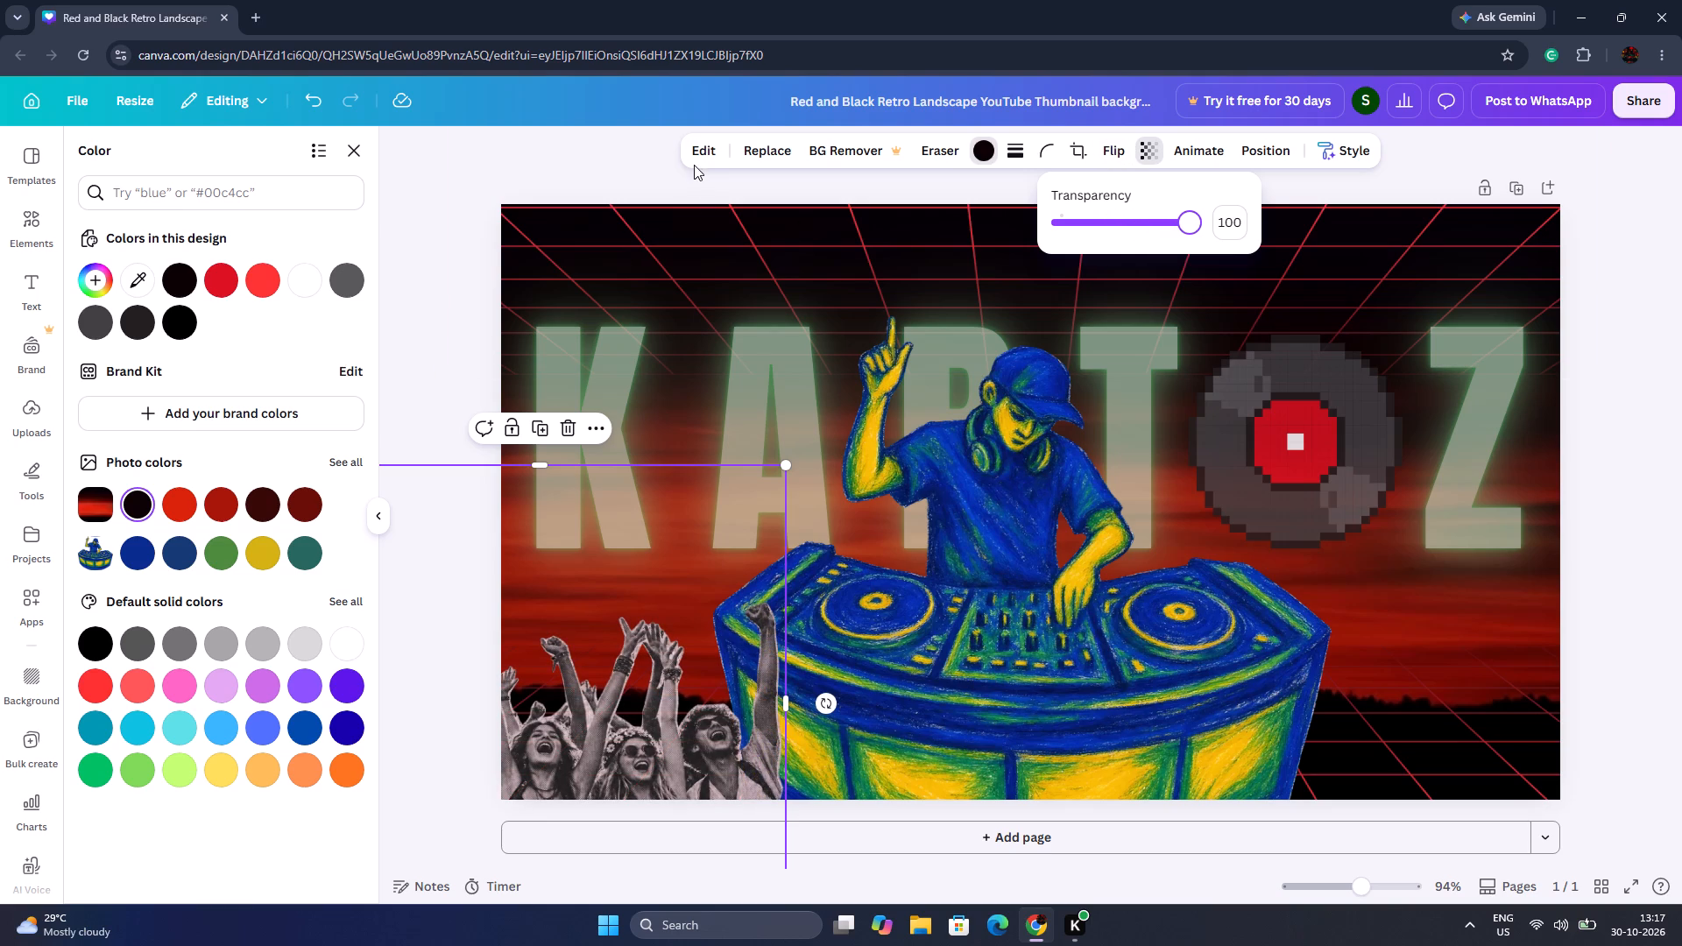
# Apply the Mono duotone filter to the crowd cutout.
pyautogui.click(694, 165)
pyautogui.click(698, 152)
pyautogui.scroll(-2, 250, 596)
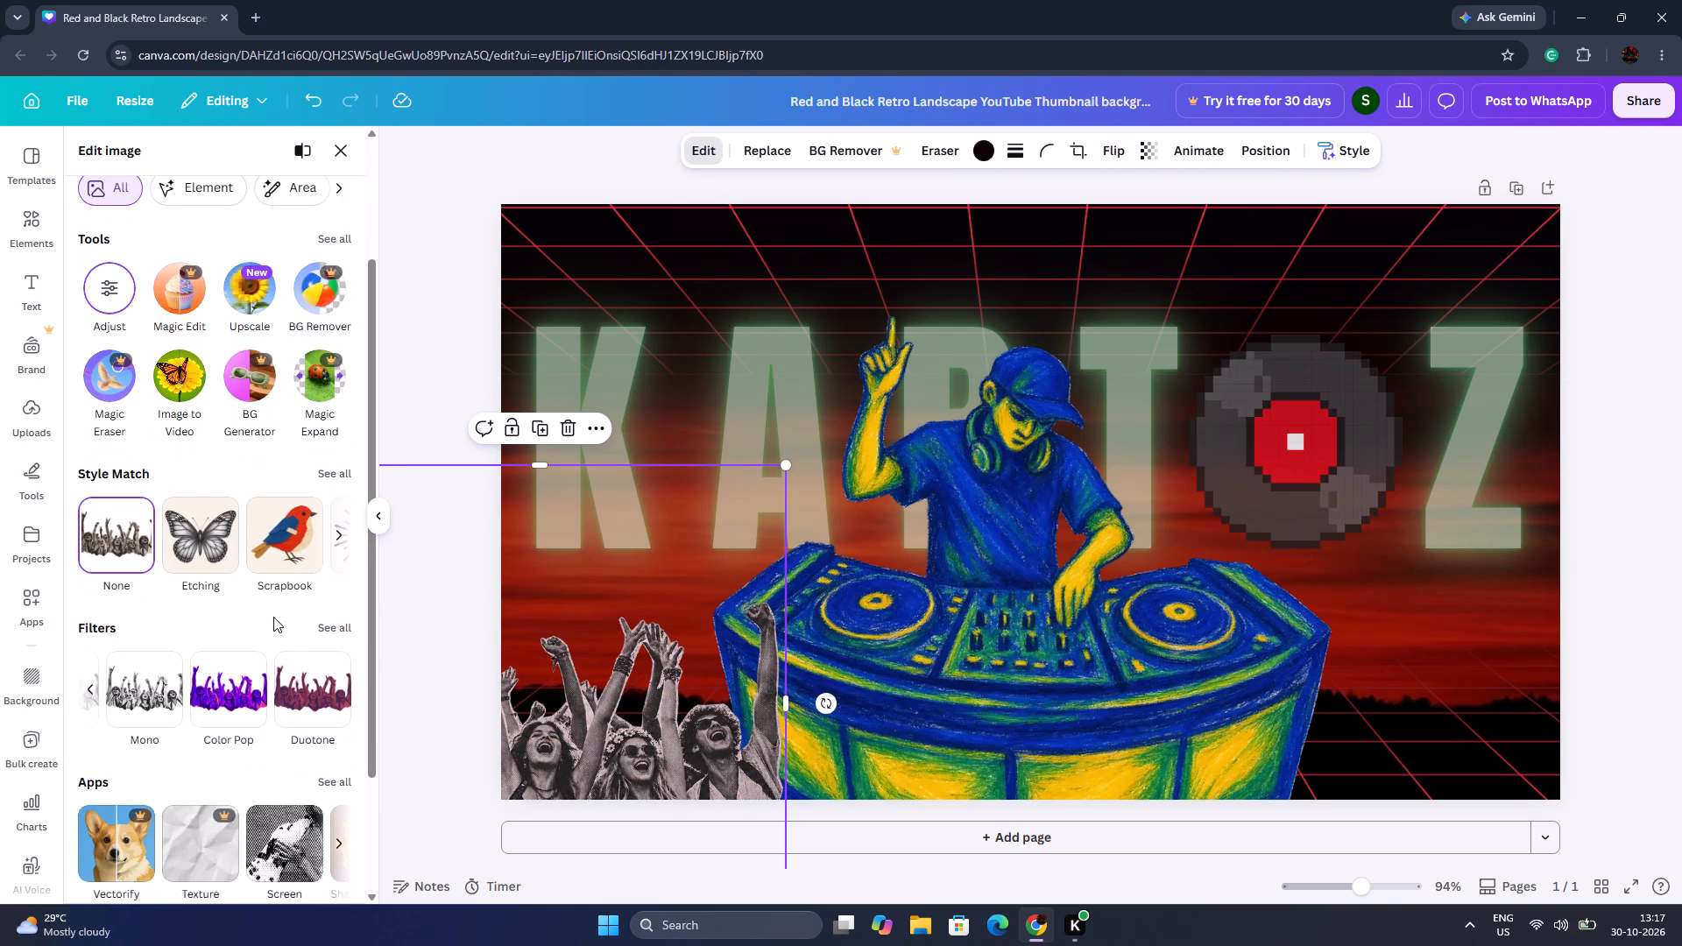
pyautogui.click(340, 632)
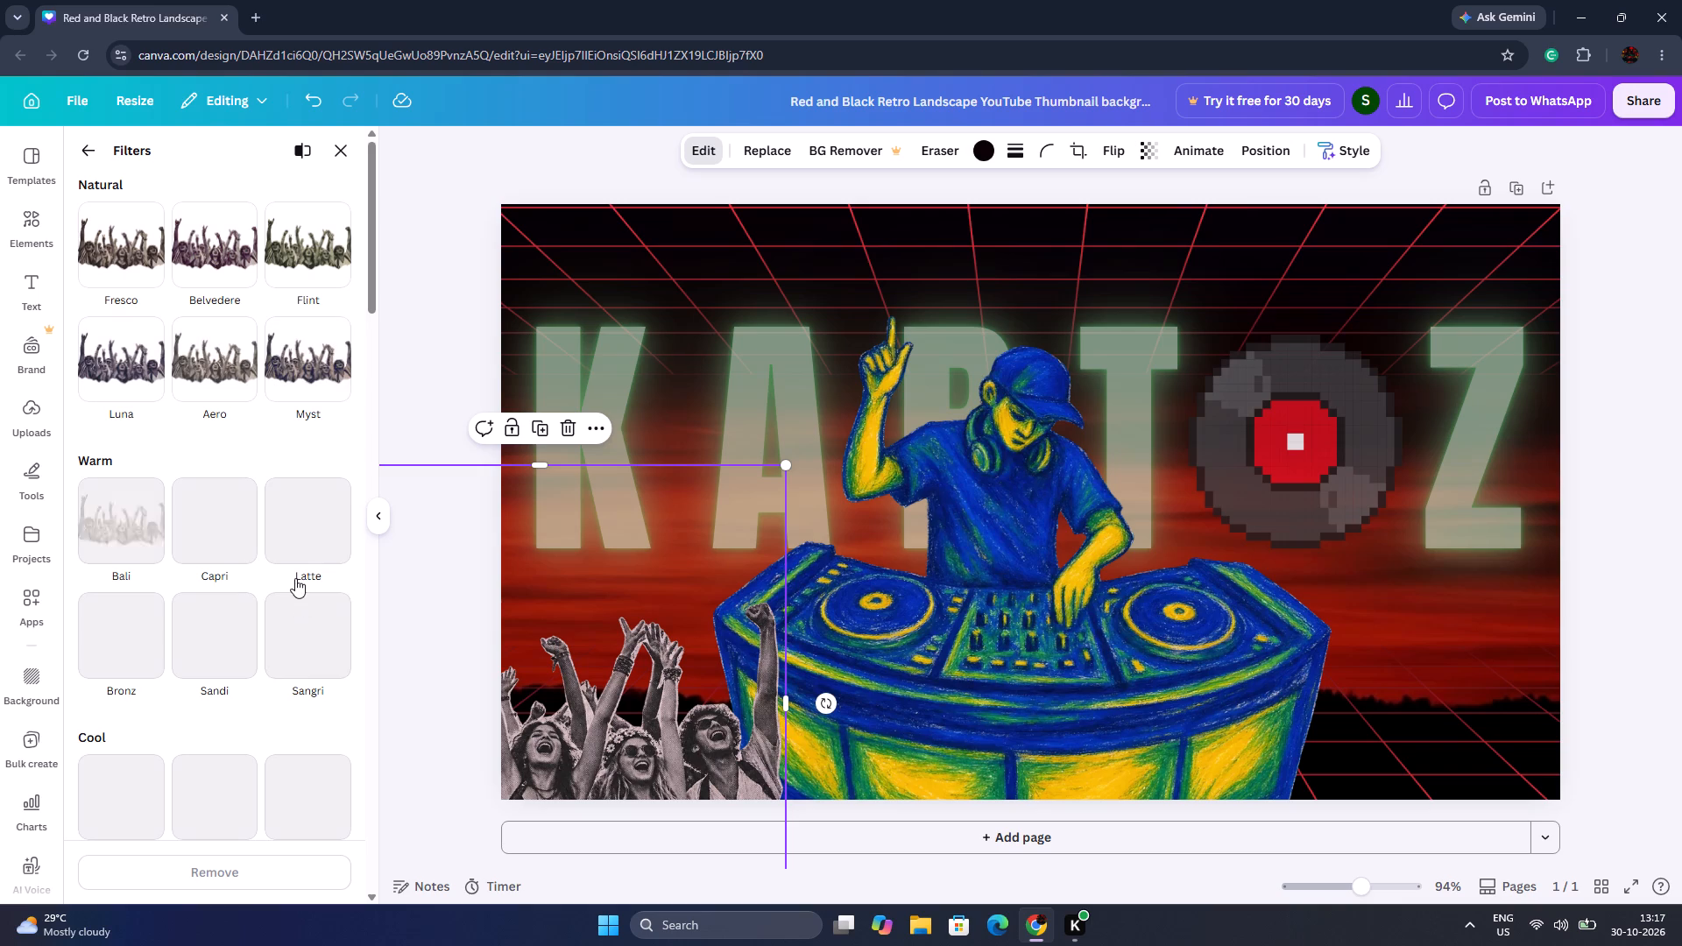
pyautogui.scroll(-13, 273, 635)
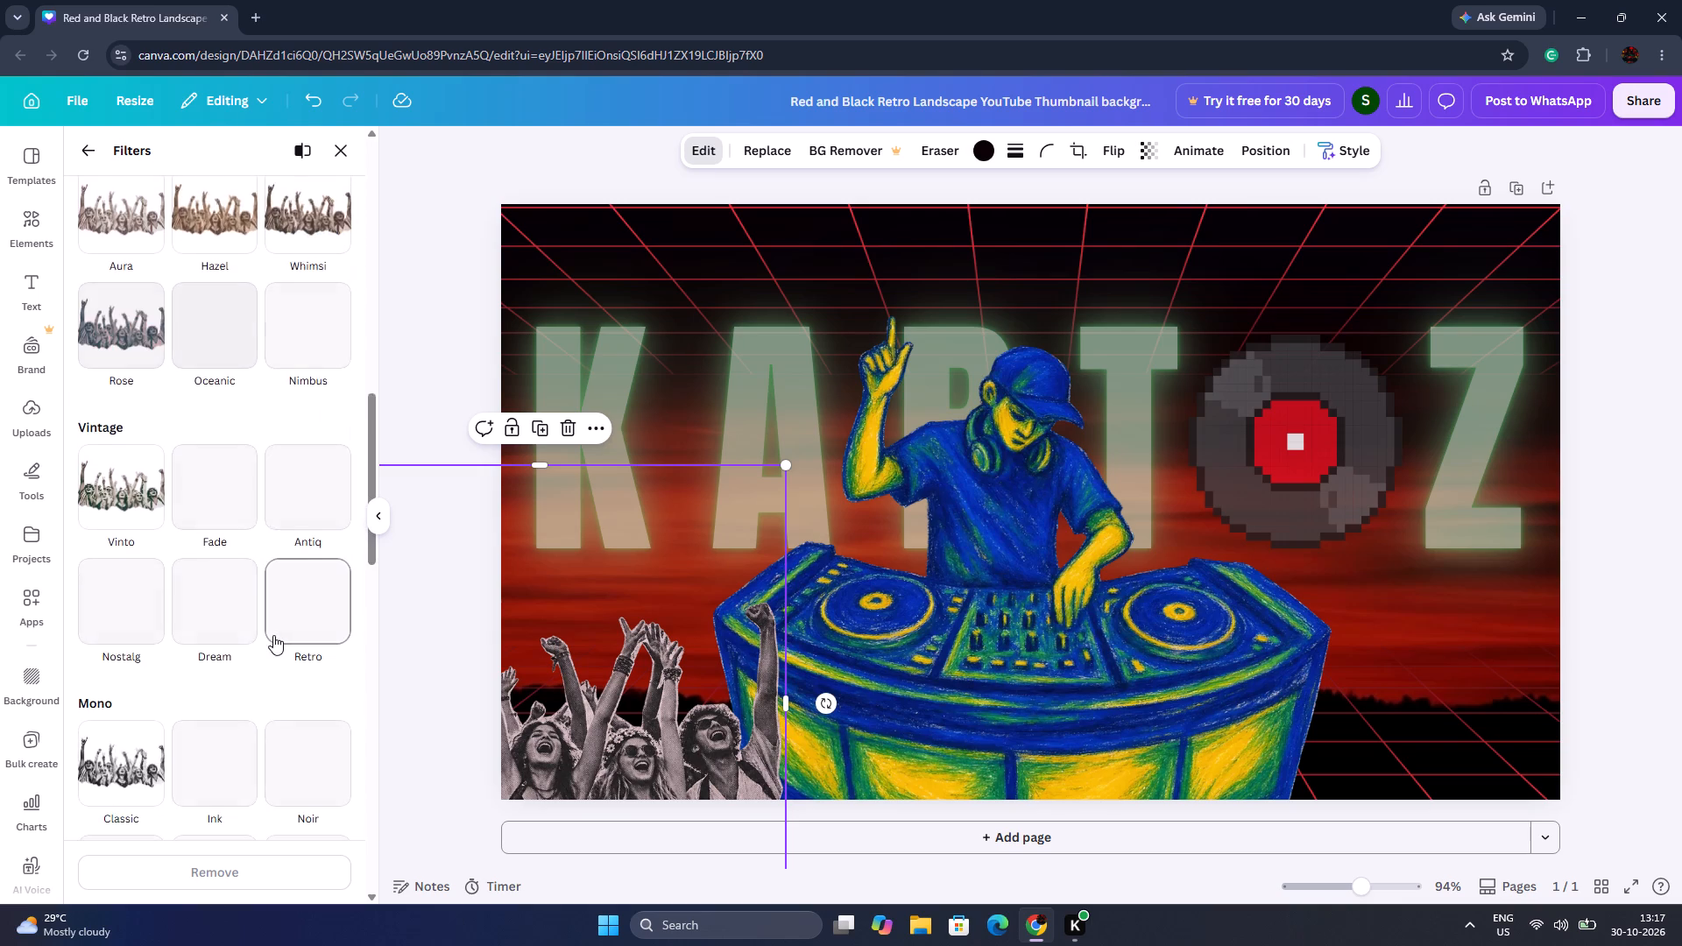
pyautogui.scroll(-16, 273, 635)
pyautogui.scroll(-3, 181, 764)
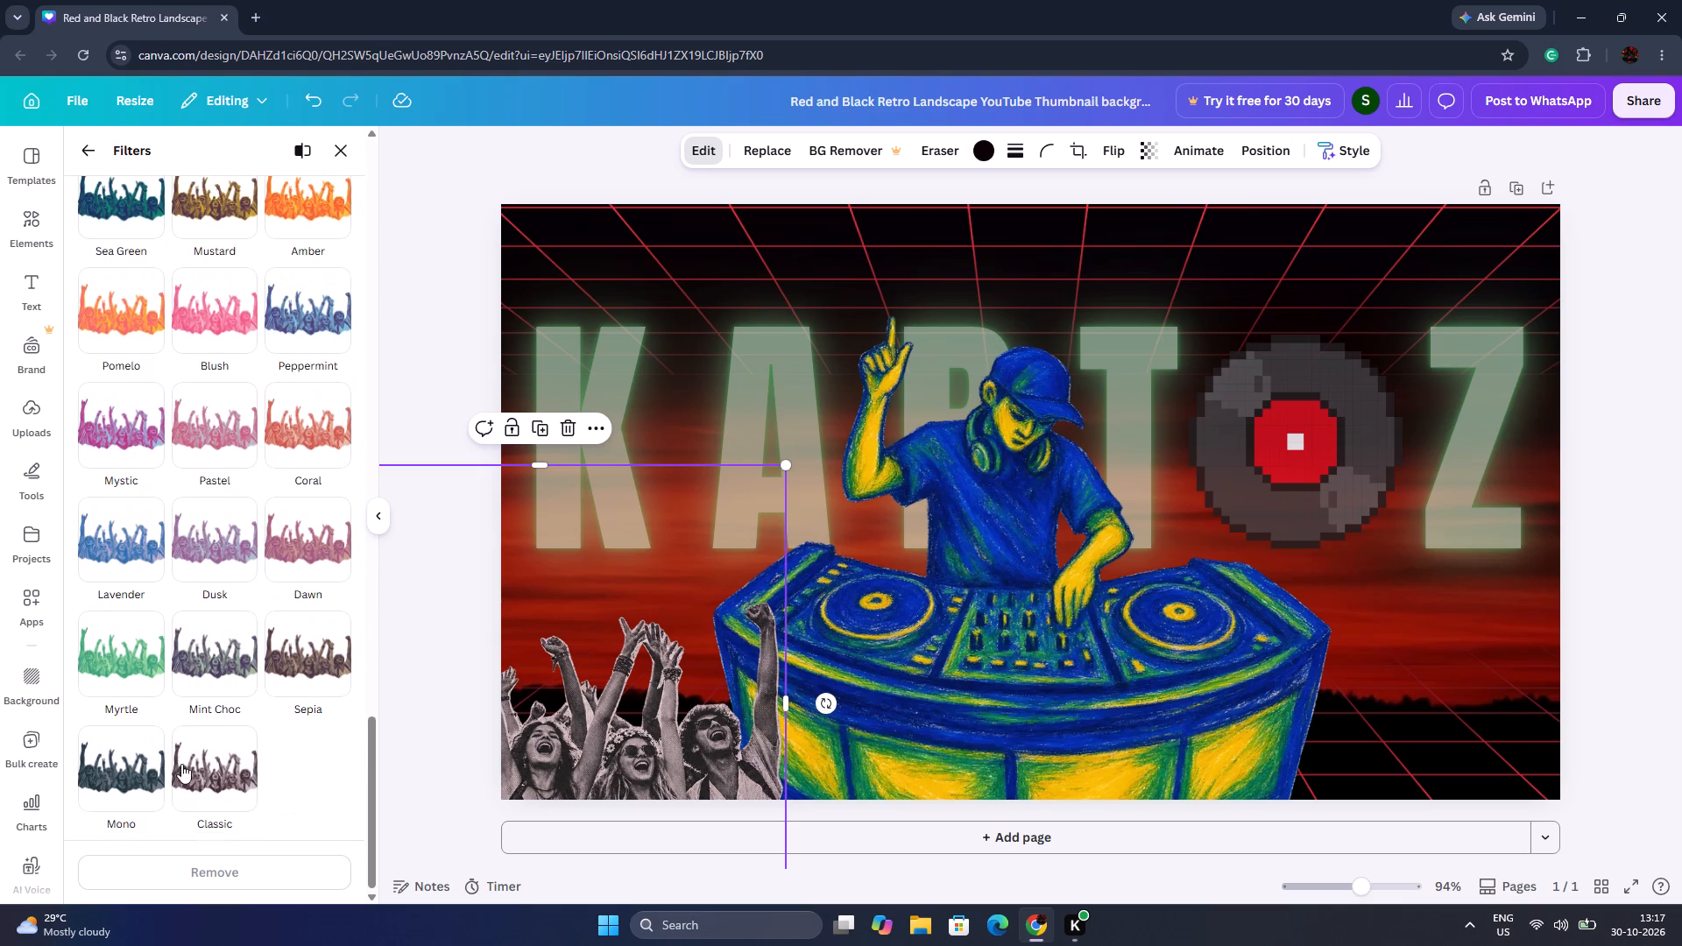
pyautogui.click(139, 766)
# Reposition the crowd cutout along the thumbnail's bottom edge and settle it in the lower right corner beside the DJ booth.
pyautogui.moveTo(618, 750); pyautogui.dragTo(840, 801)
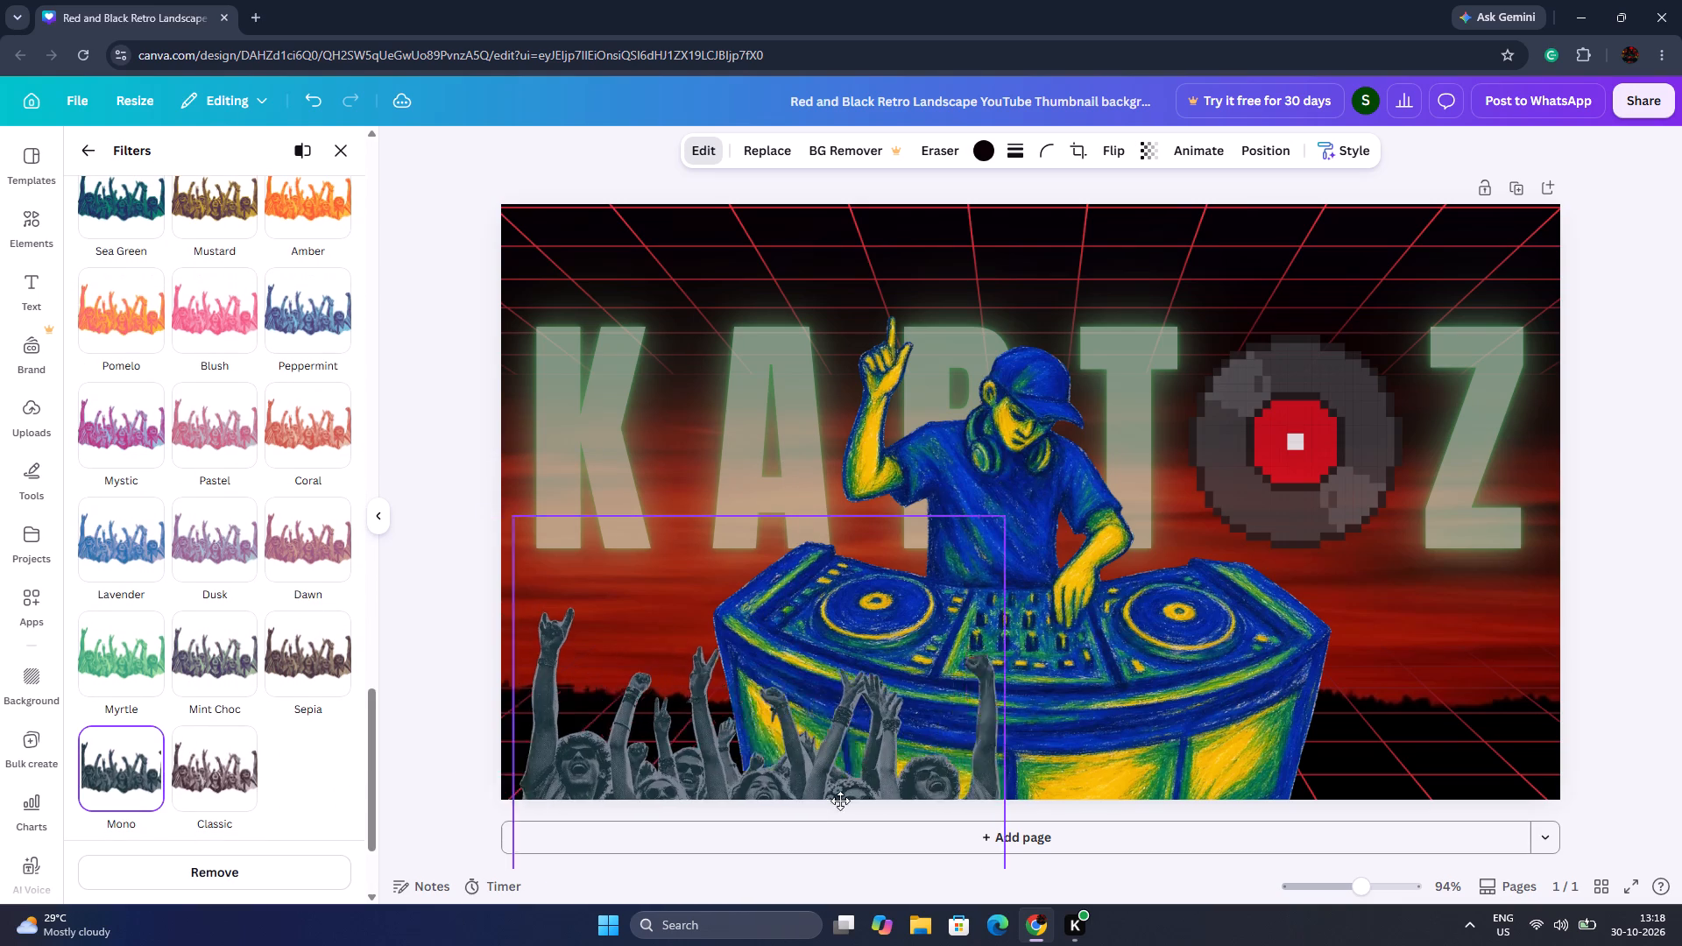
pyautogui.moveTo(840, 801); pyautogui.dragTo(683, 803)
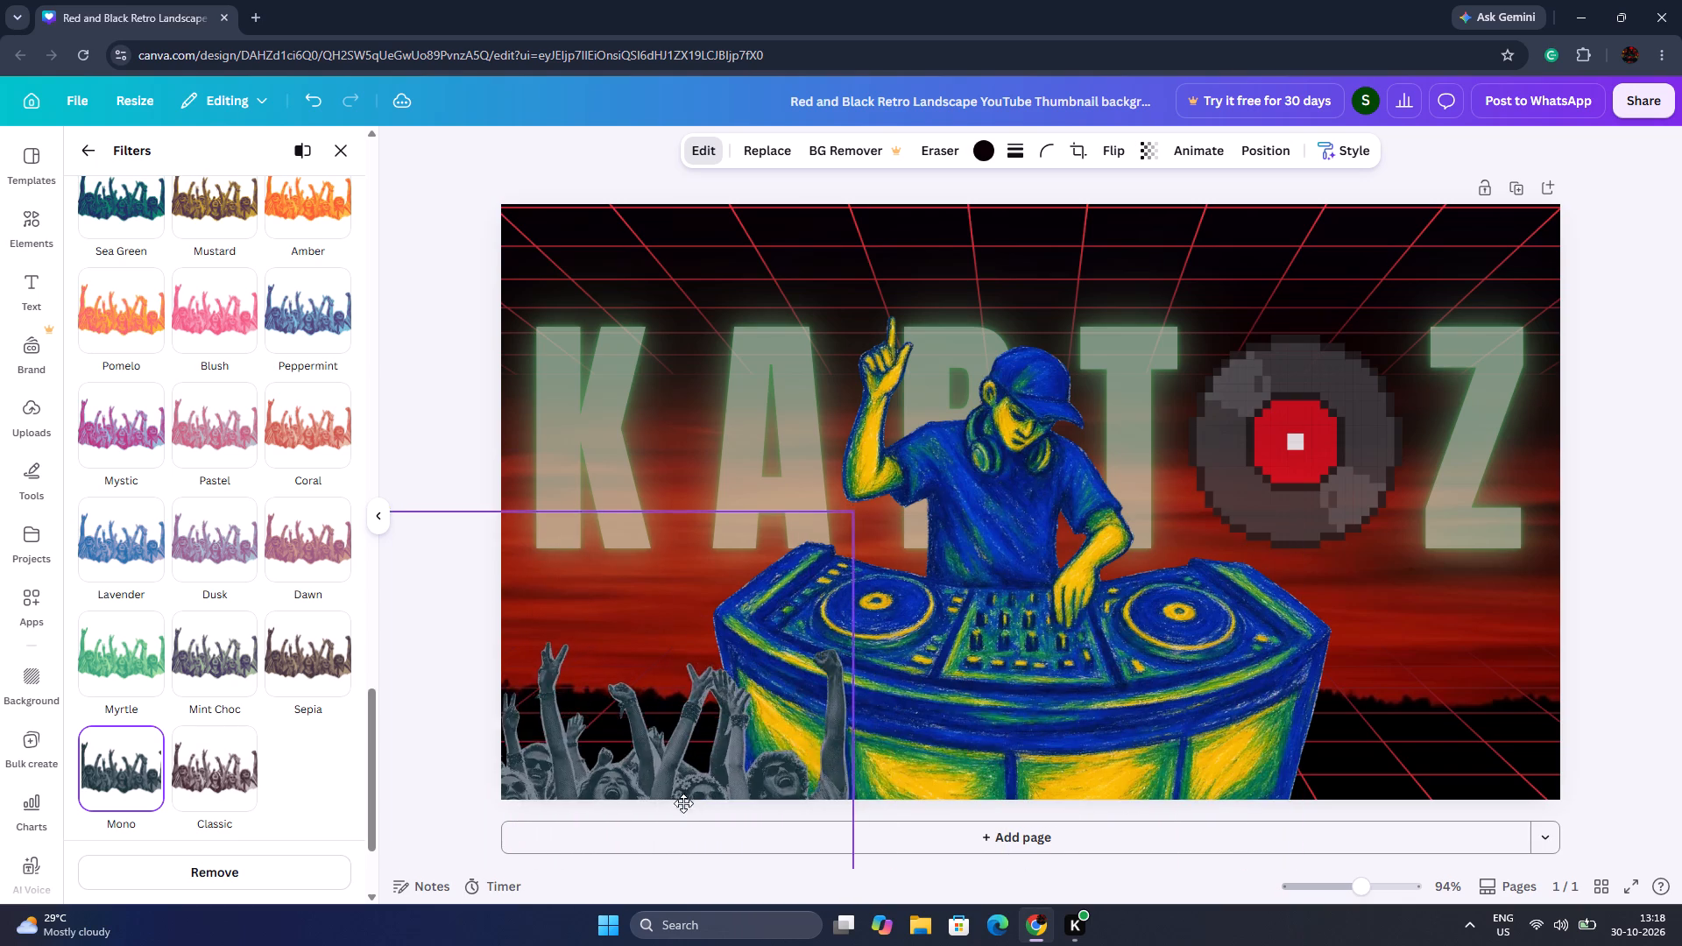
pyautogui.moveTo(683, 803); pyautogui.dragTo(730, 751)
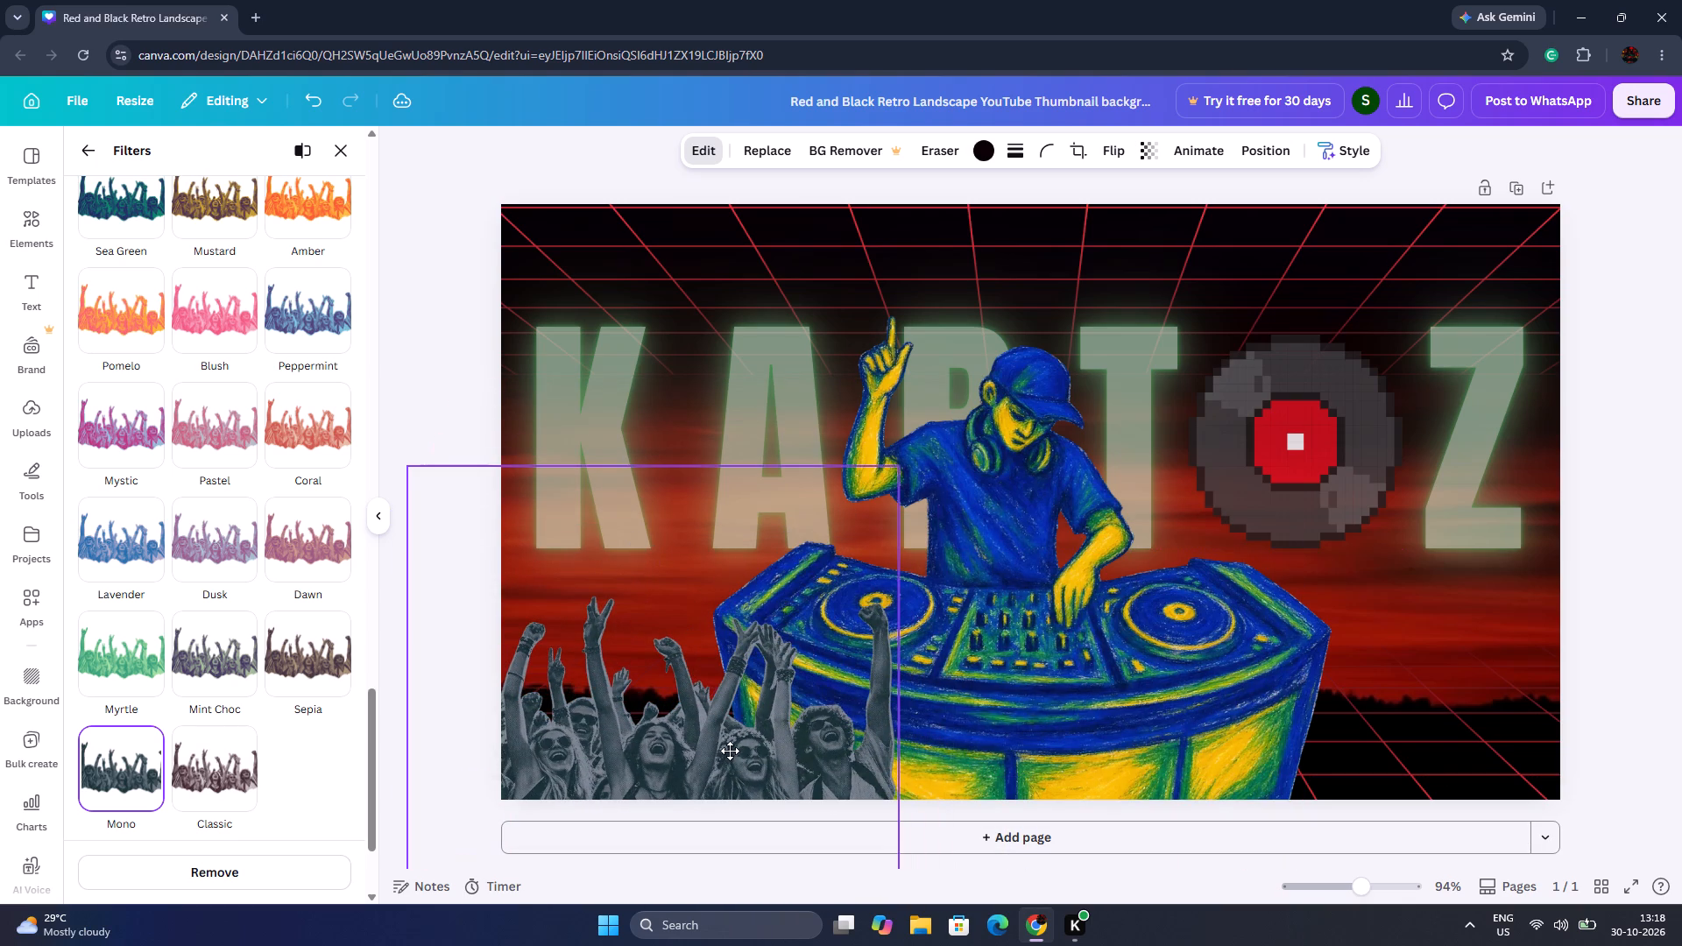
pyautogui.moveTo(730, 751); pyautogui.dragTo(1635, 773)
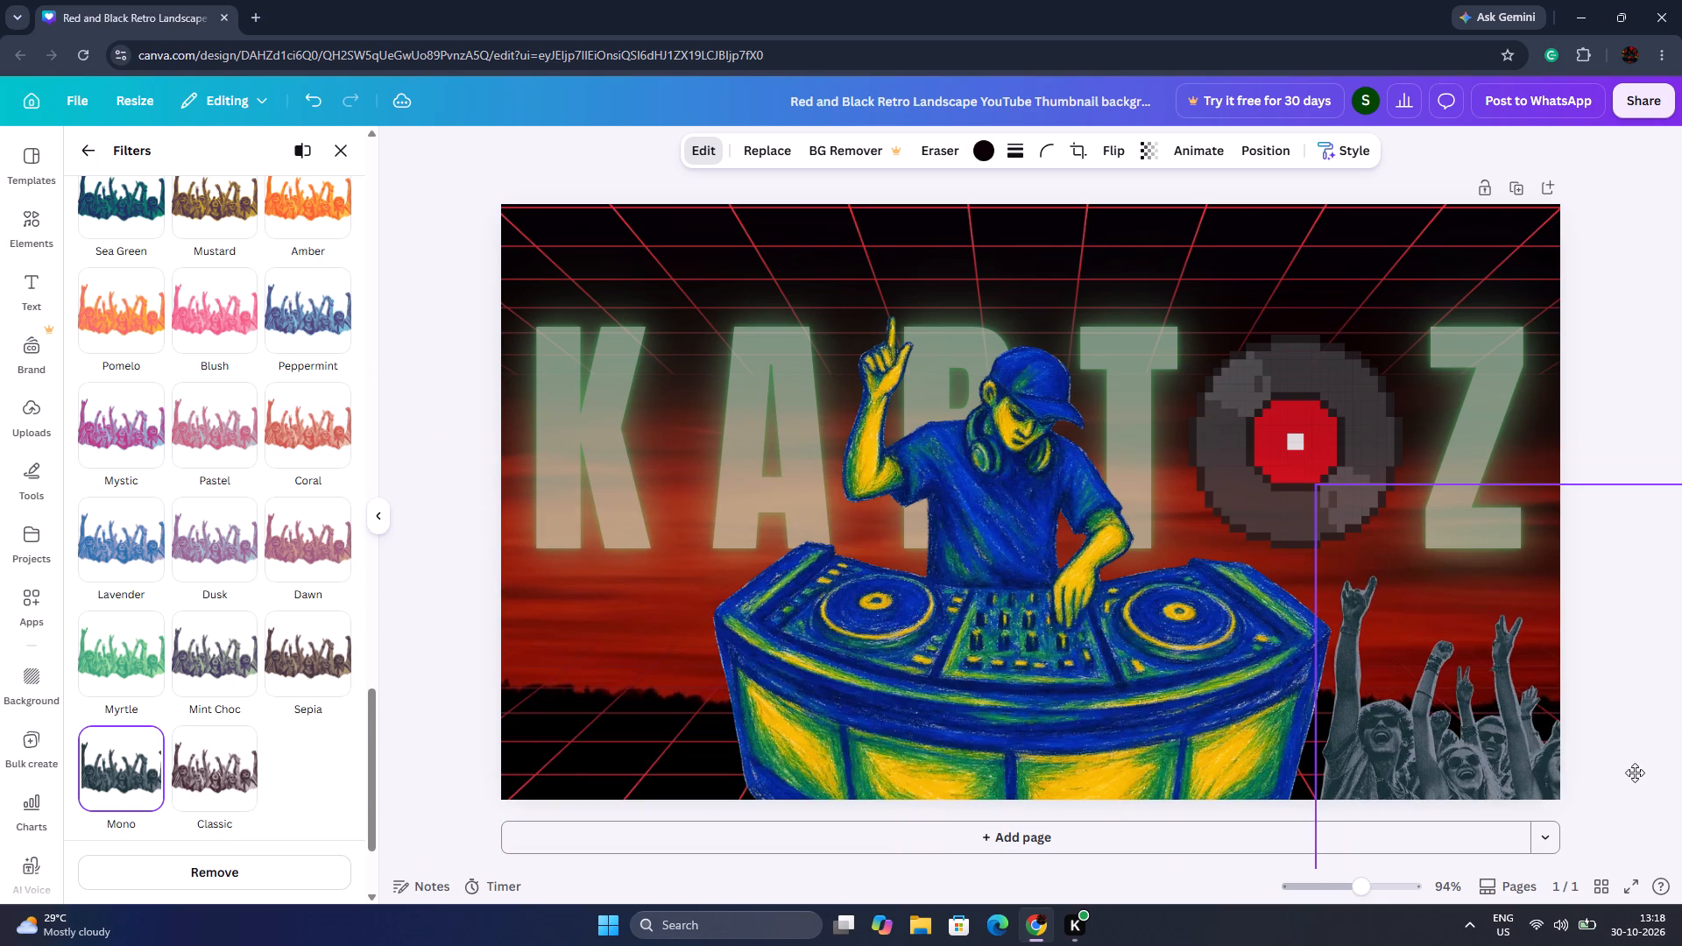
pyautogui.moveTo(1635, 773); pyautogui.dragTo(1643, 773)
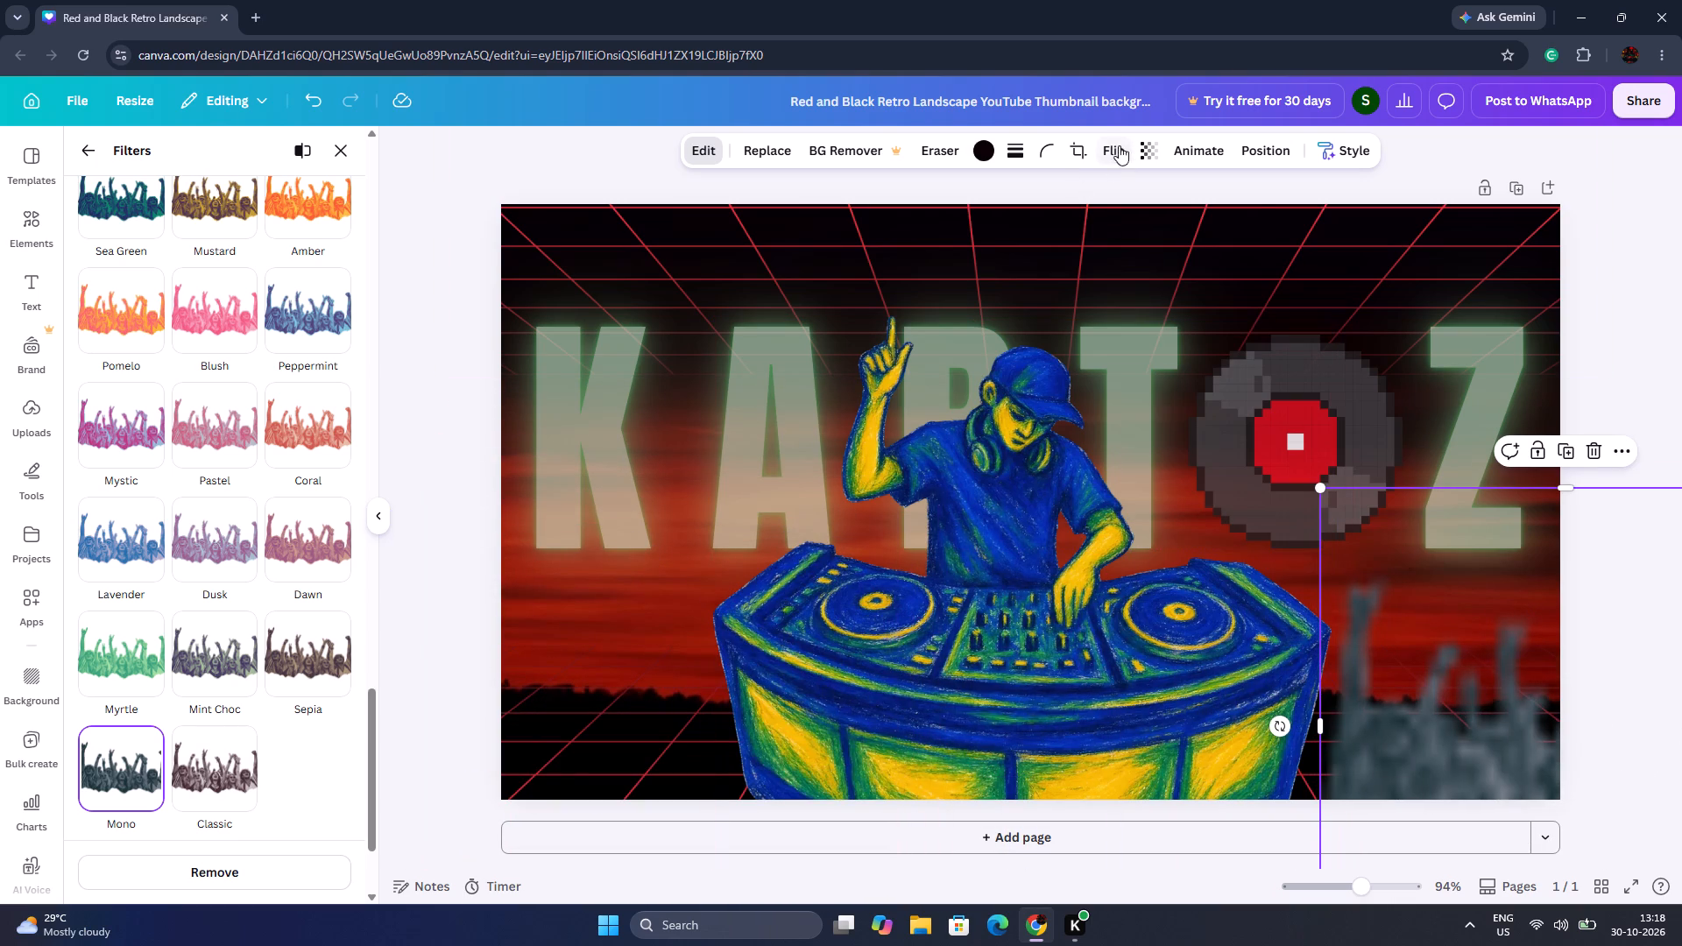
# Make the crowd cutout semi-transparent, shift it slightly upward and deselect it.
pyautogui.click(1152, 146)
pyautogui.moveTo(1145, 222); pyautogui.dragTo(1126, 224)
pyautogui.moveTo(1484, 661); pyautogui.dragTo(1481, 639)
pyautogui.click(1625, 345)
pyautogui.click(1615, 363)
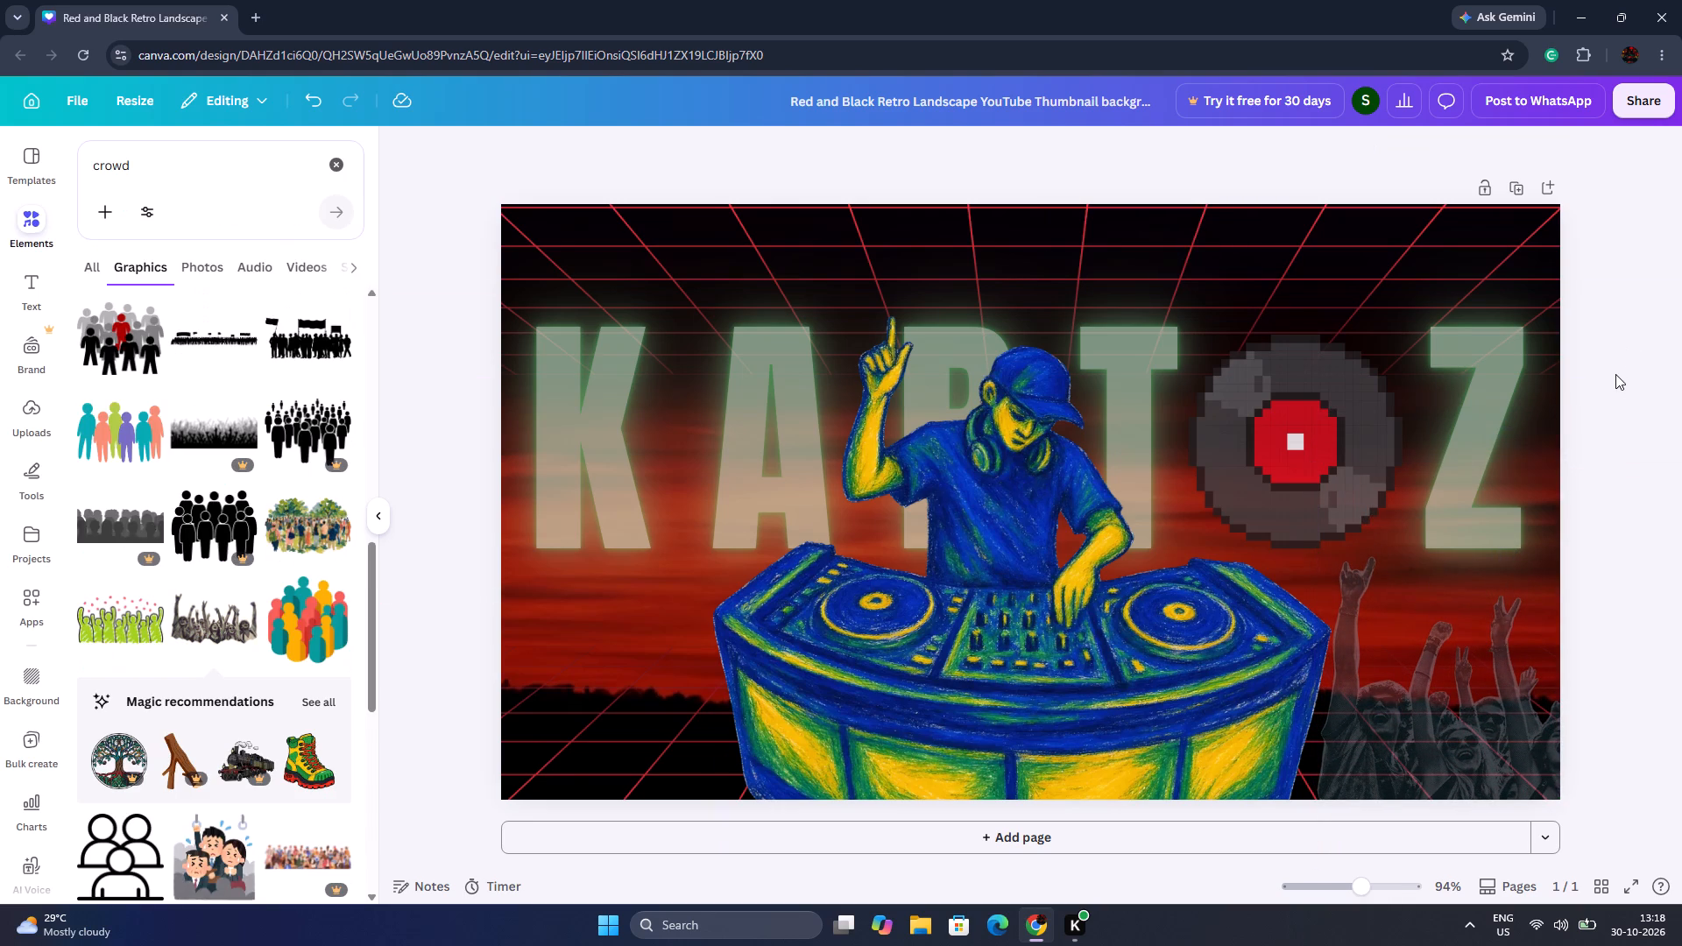
# Delete the crowd cutout from the thumbnail's lower right corner.
pyautogui.click(1456, 733)
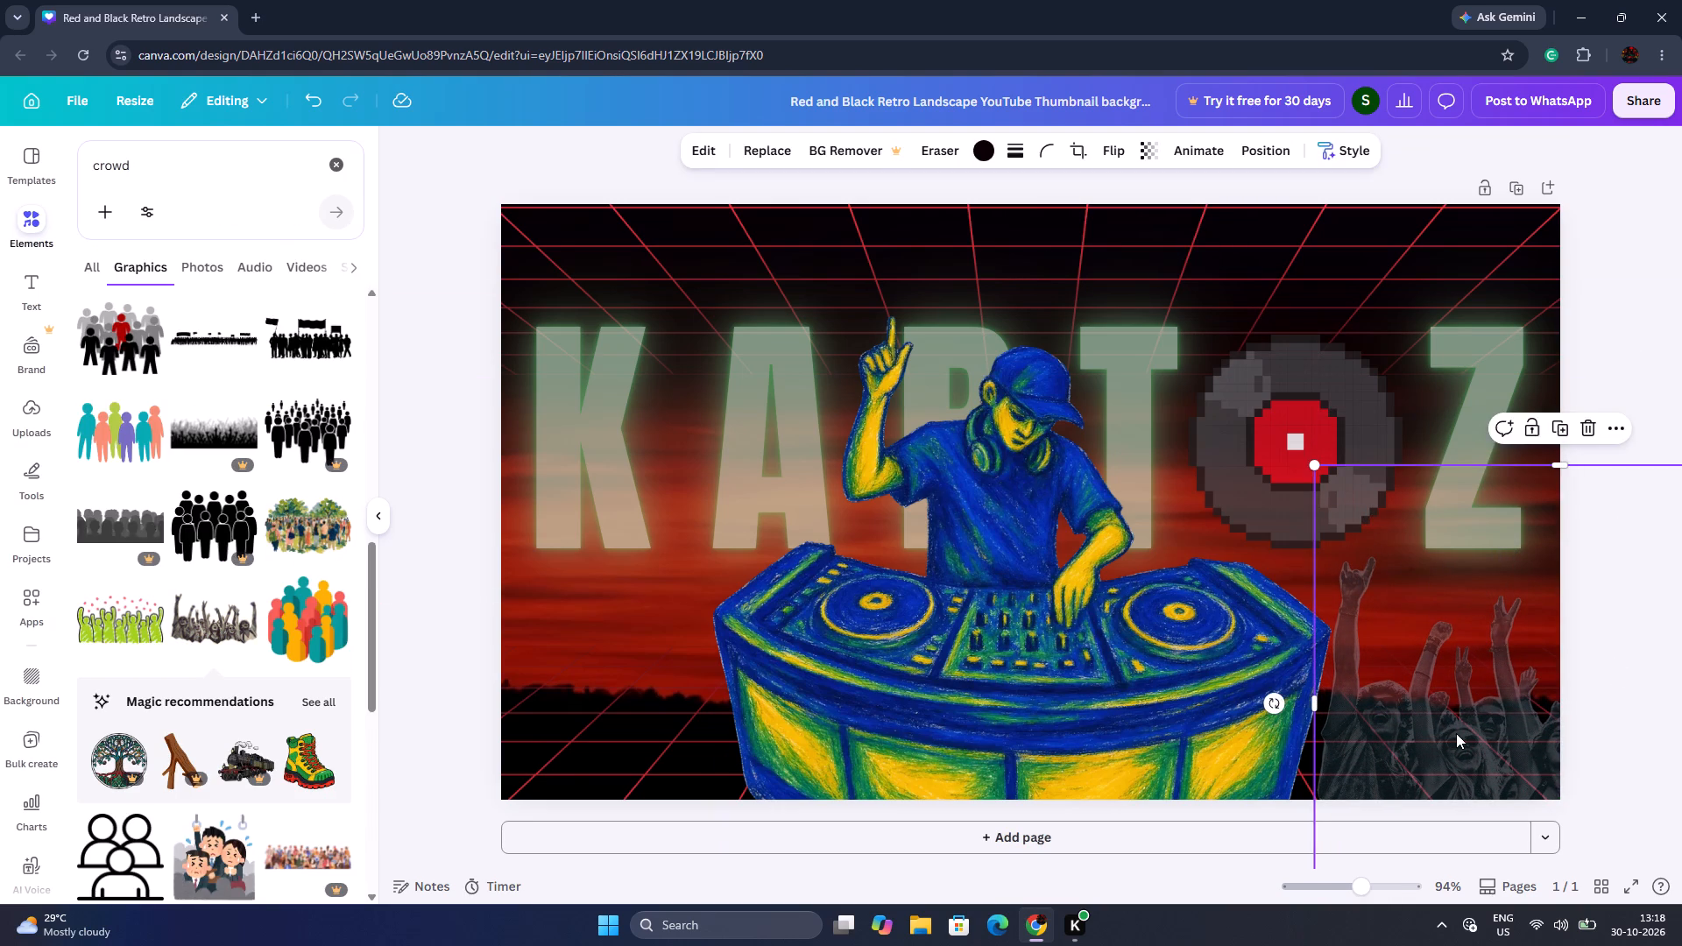
pyautogui.press('BackSpace')
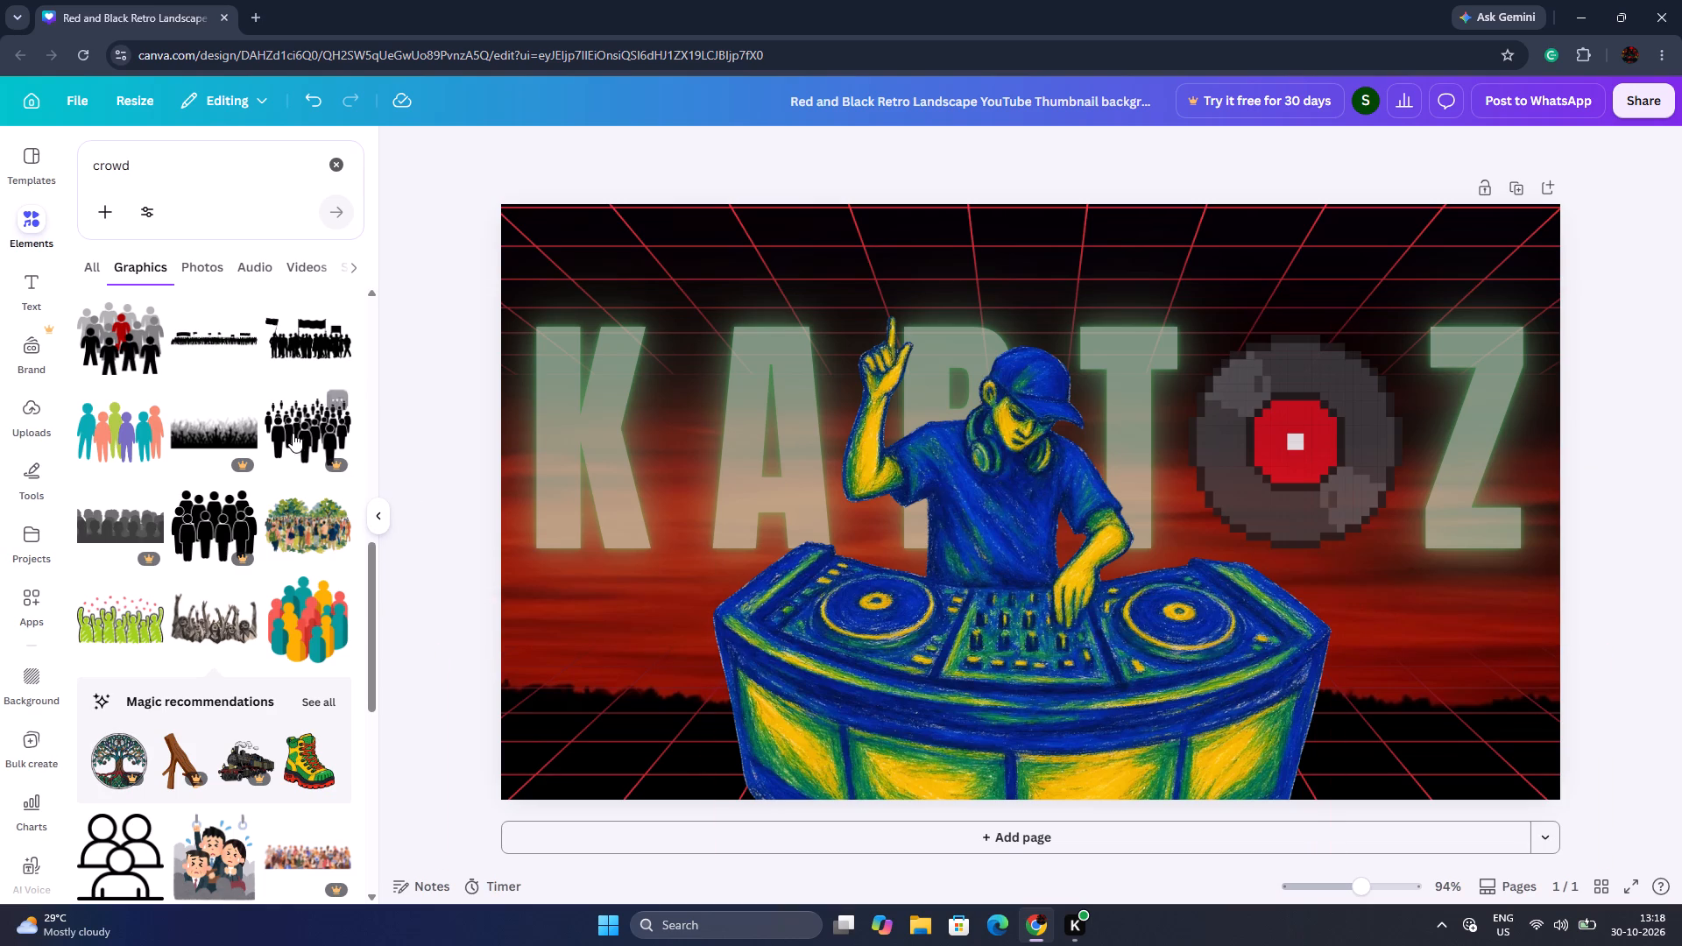
# Search the graphics for 2026 and browse the results for a suitable year design.
pyautogui.scroll(-3, 166, 713)
pyautogui.click(244, 152)
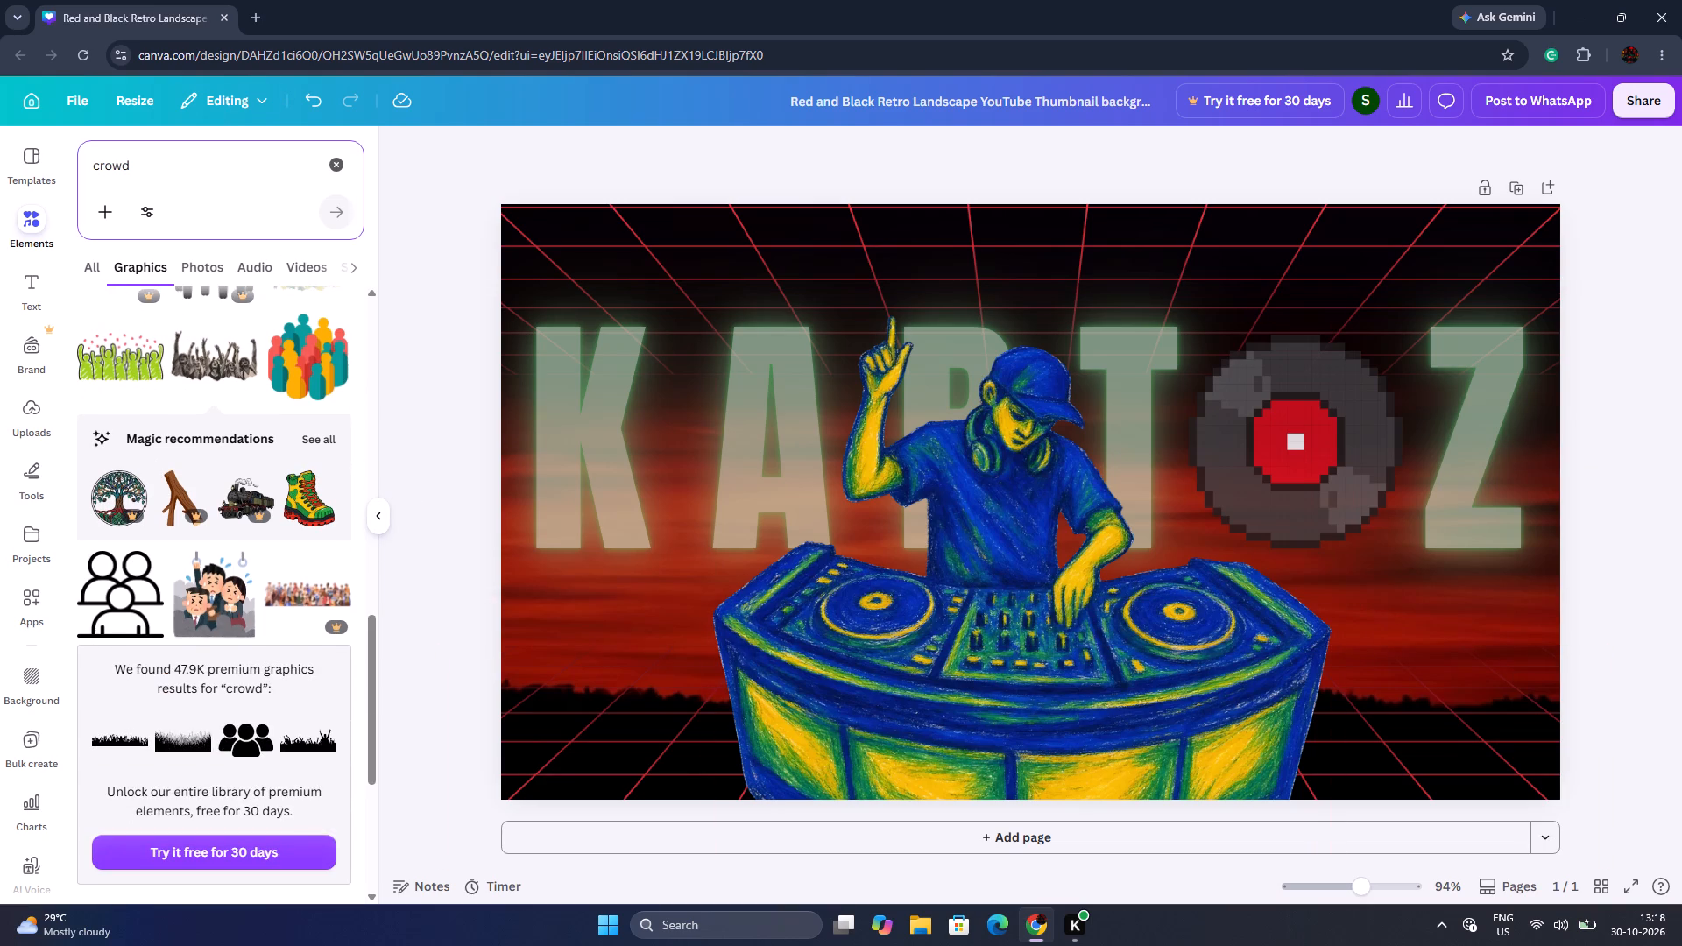
pyautogui.click(230, 167)
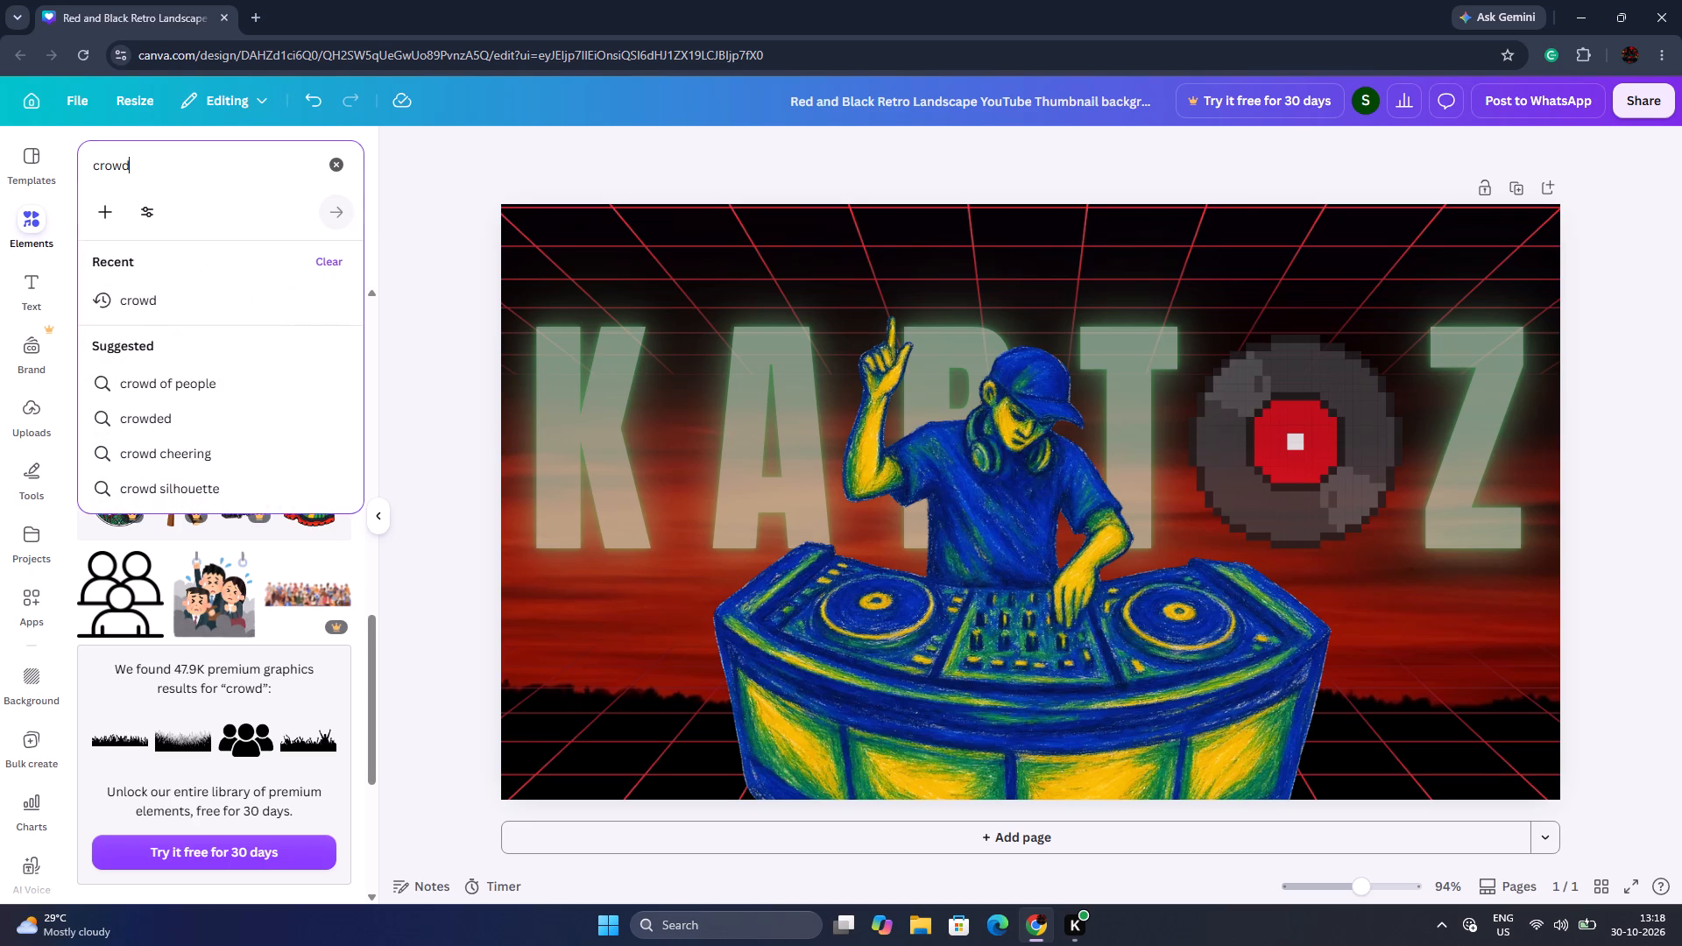
pyautogui.press('BackSpace')
pyautogui.press('BackSpace')
pyautogui.press('BackSpace')
pyautogui.press('BackSpace')
pyautogui.press('BackSpace')
pyautogui.press('BackSpace')
pyautogui.write('2026')
pyautogui.press('Return')
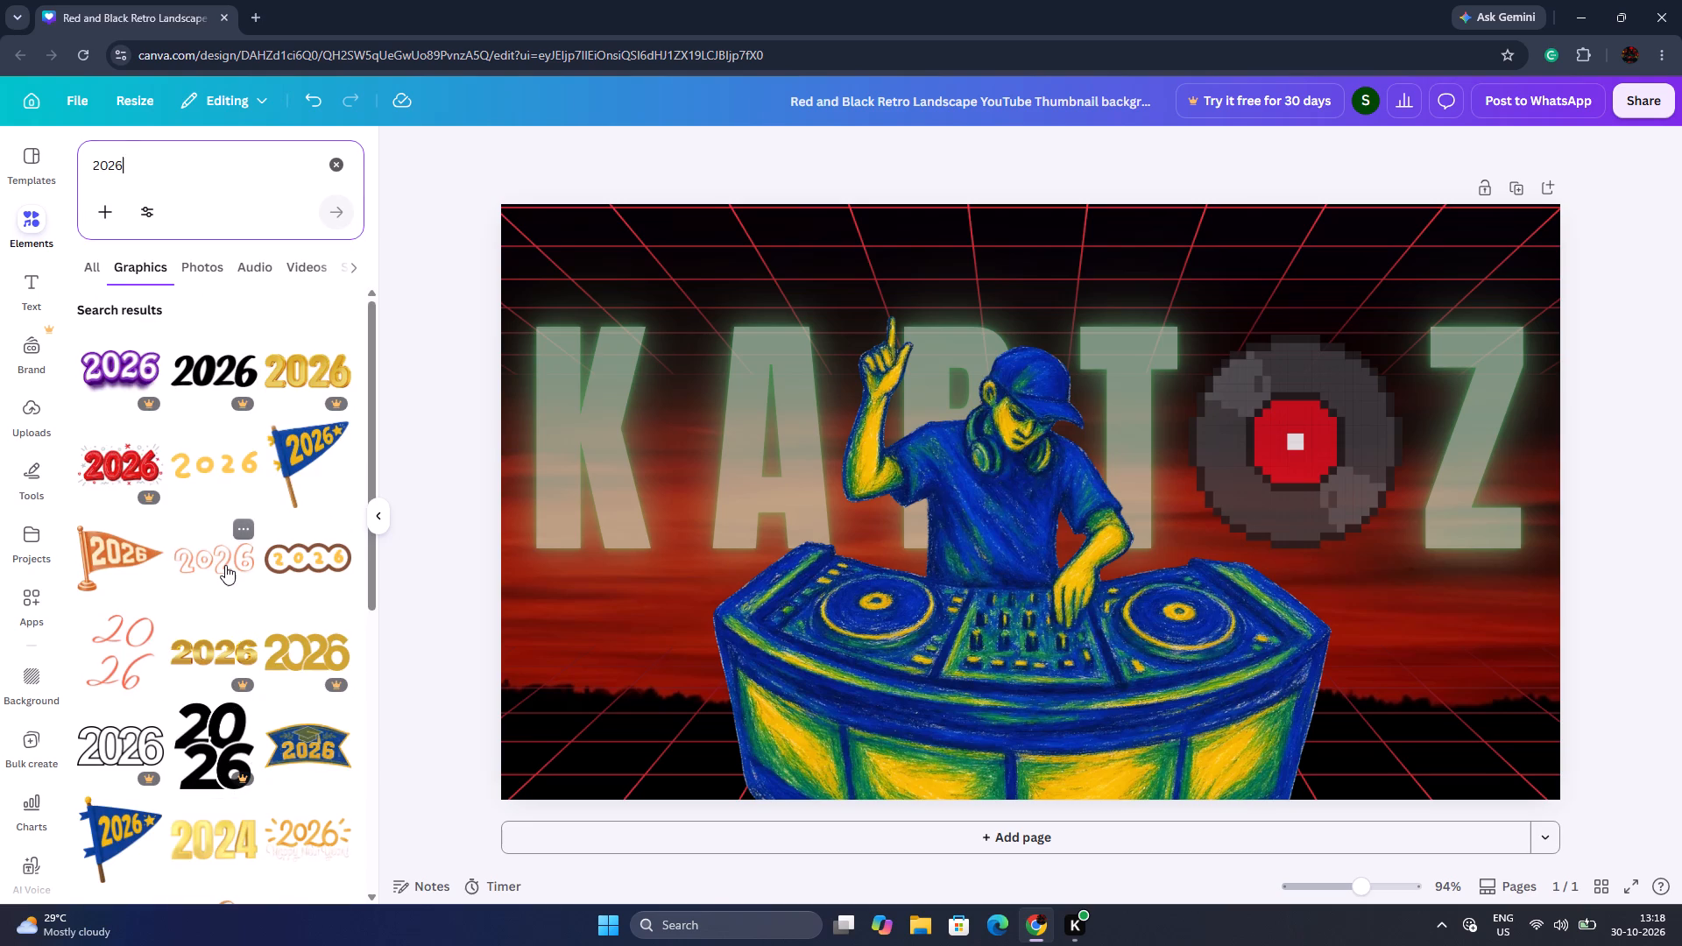
pyautogui.scroll(-1, 238, 656)
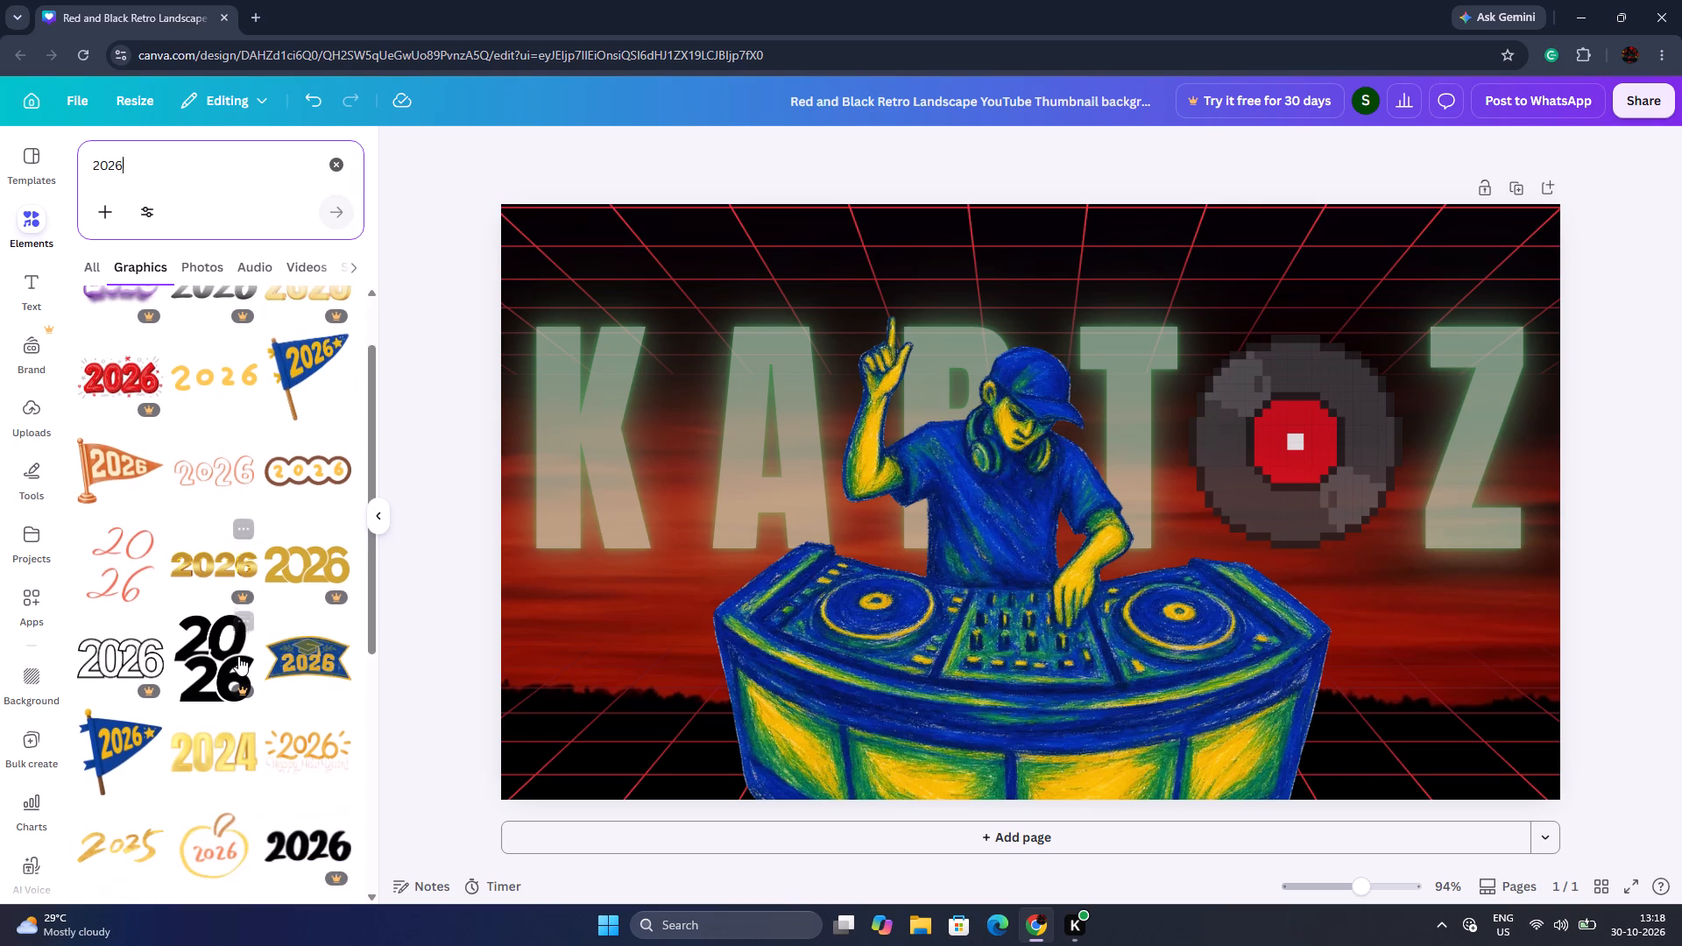
pyautogui.scroll(-2, 238, 656)
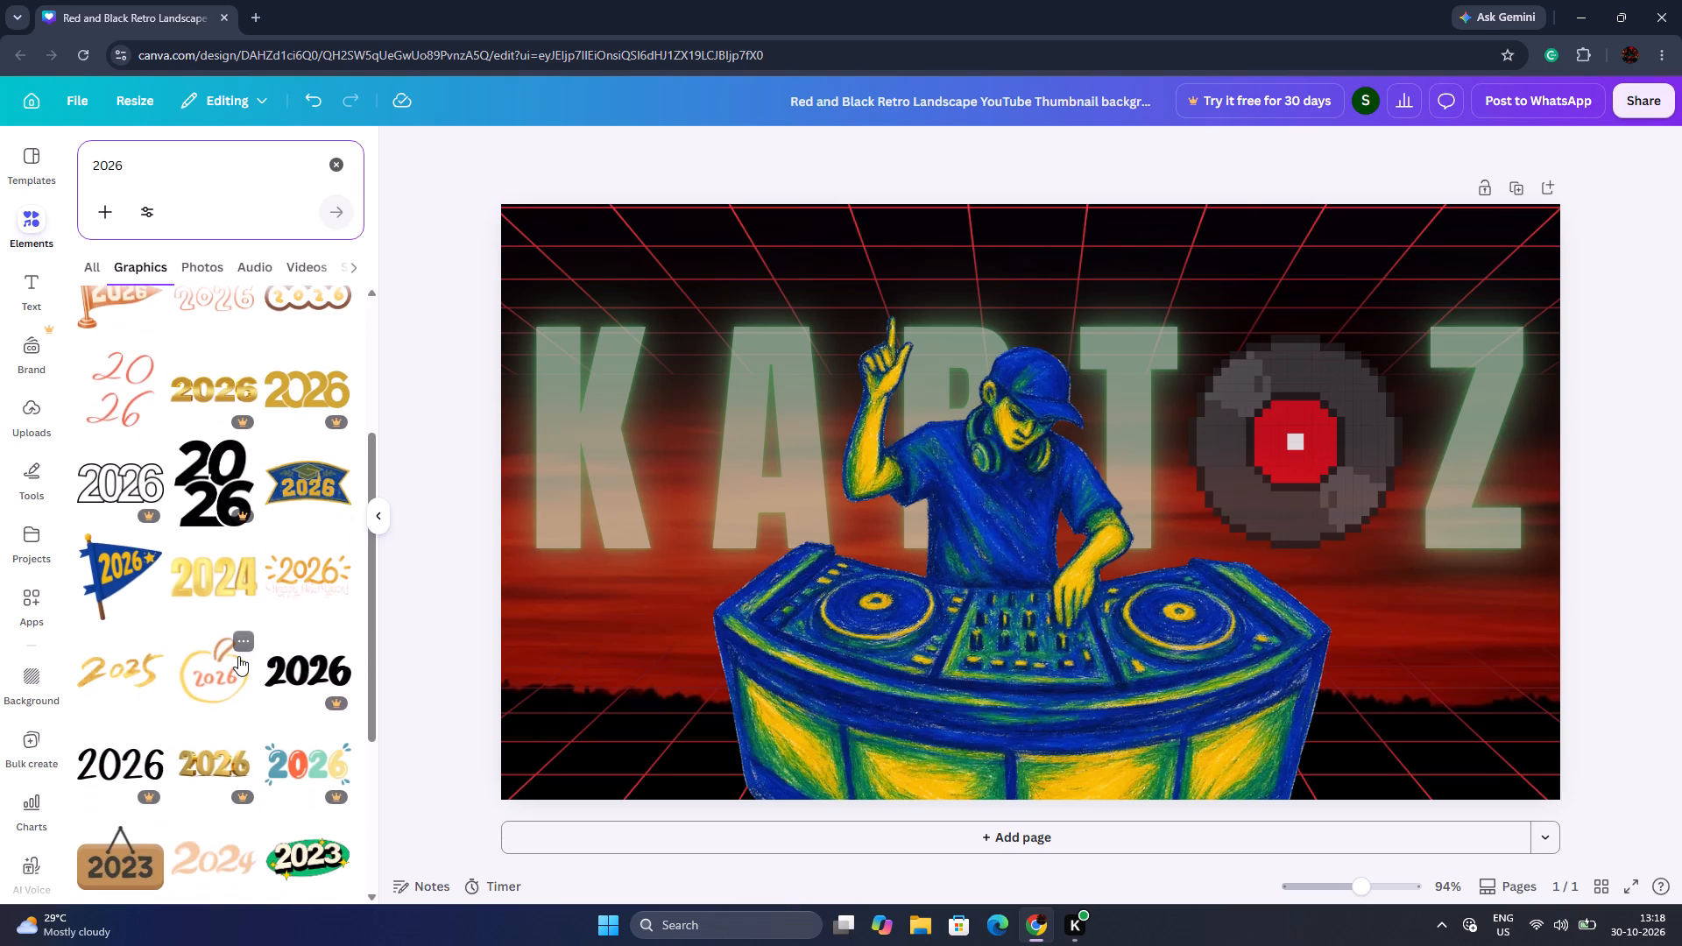
pyautogui.scroll(-2, 238, 656)
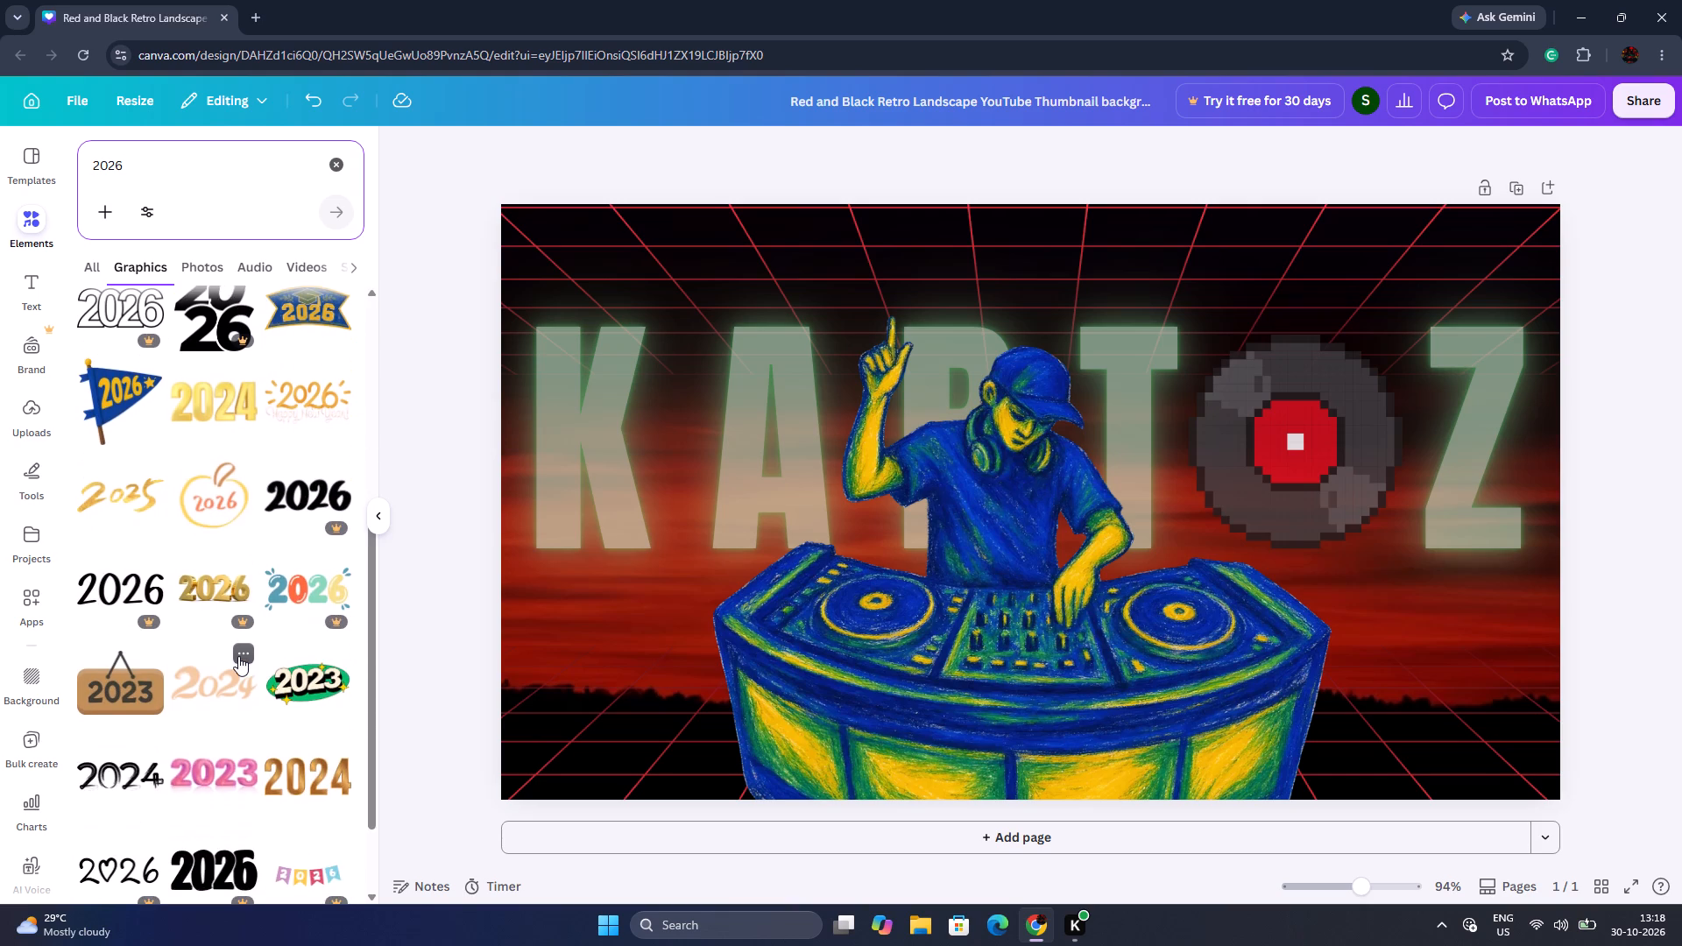
pyautogui.scroll(-3, 238, 656)
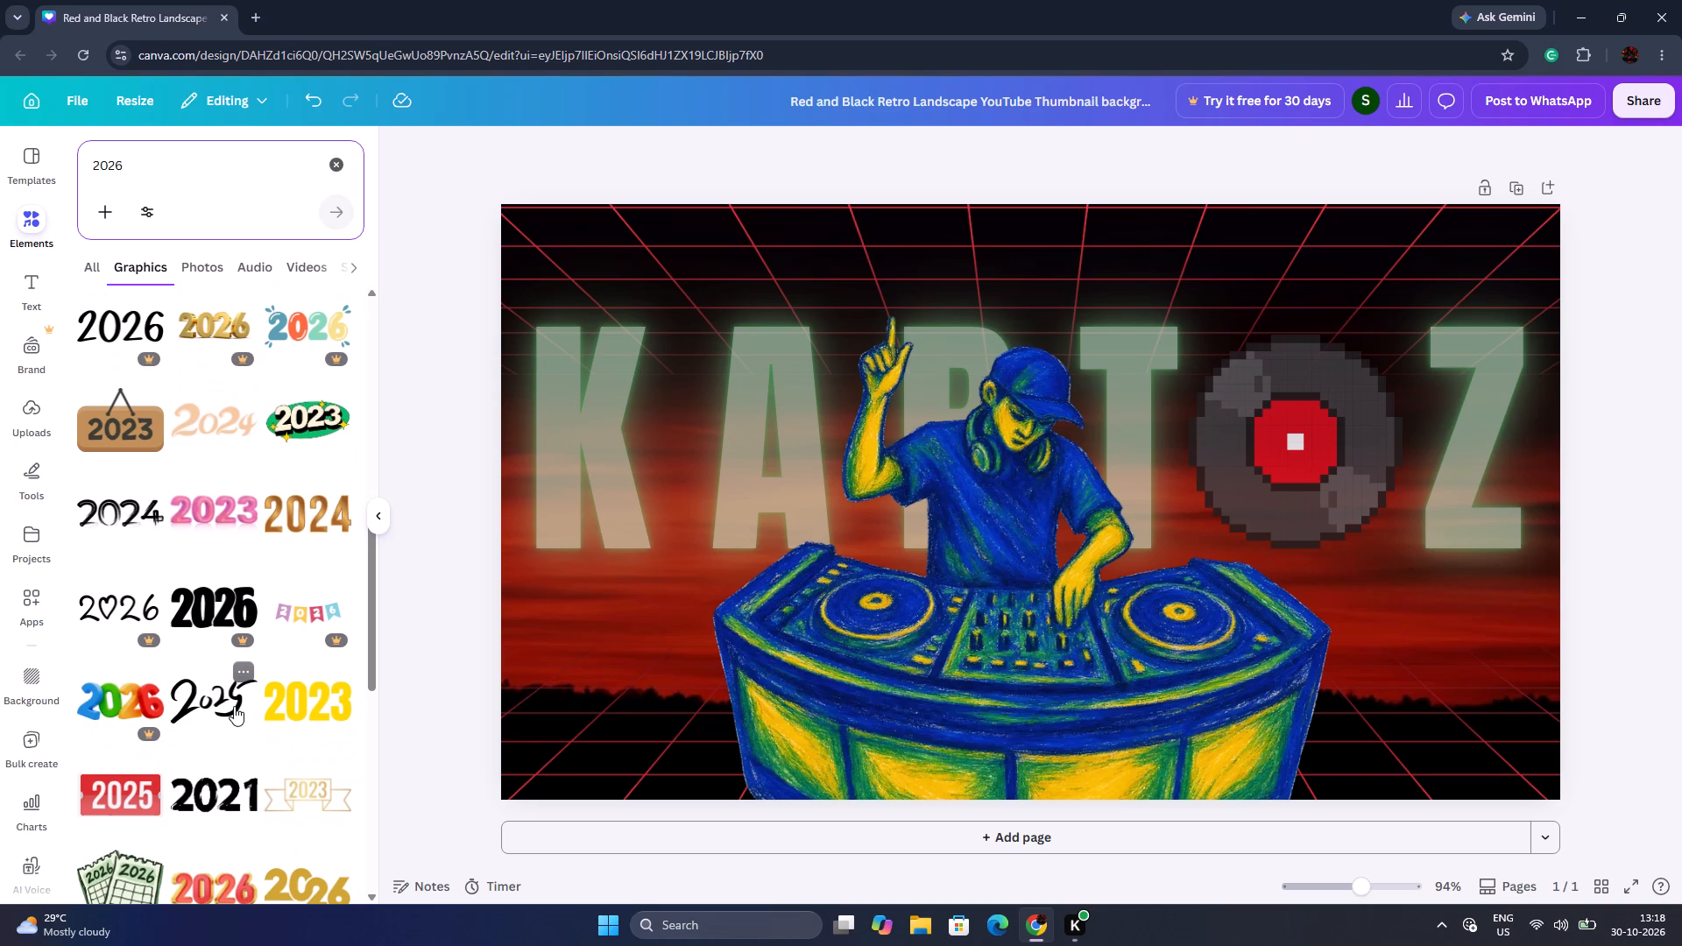
pyautogui.scroll(-4, 234, 706)
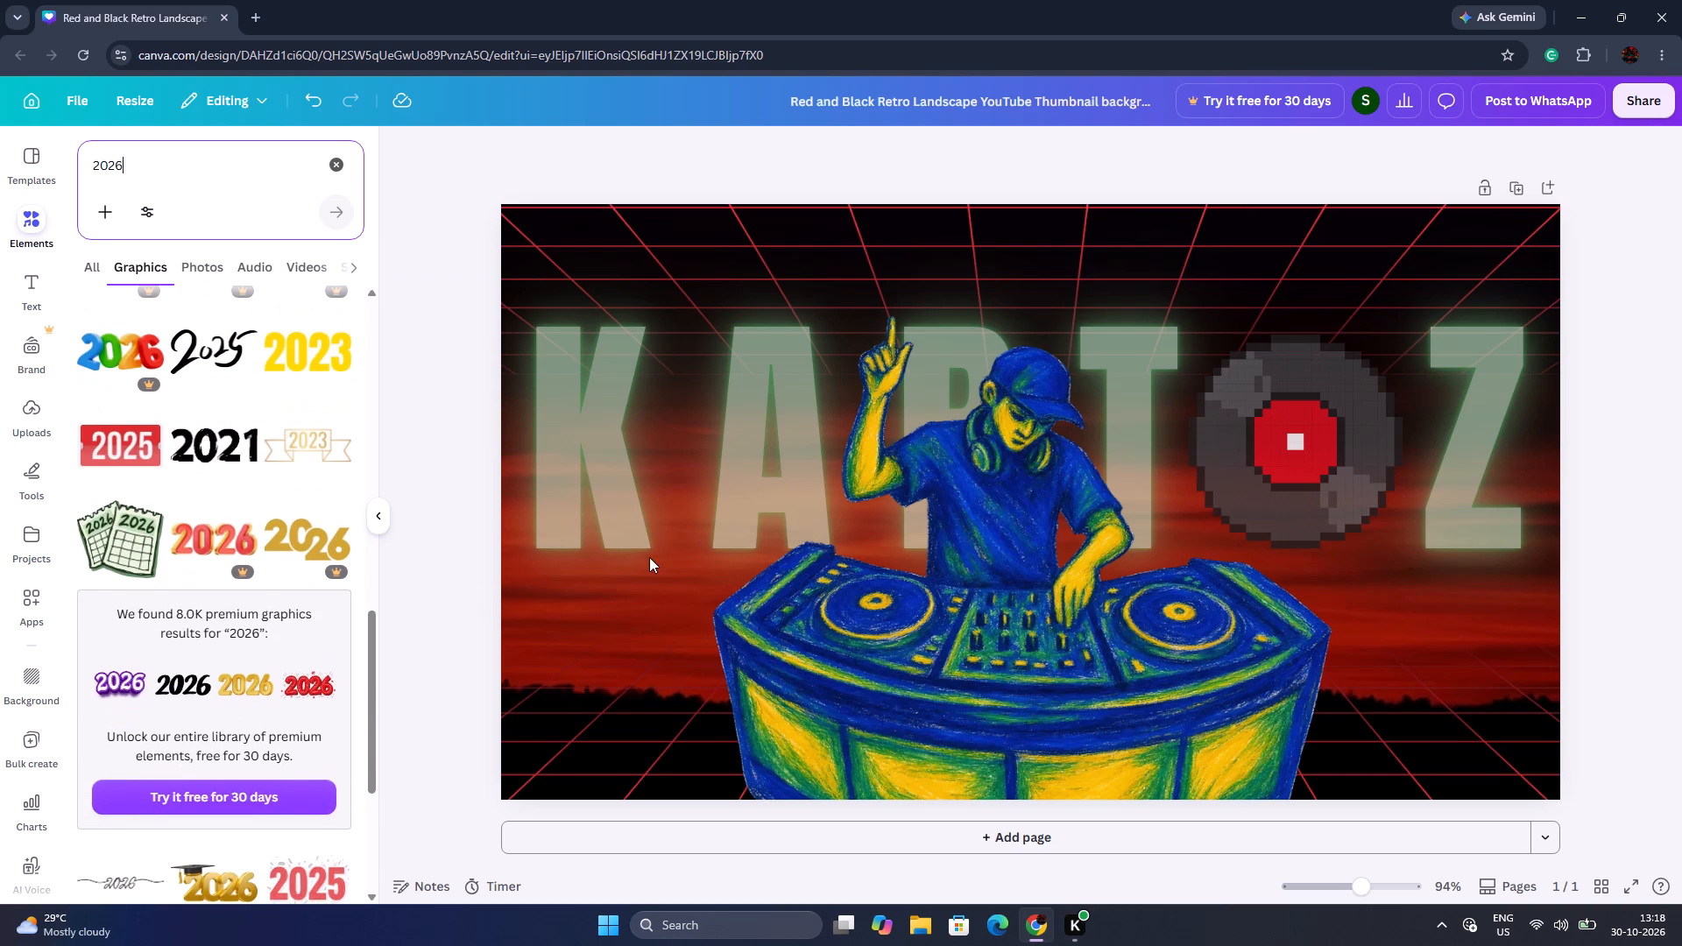
# Add a text box reading 20 26 to the thumbnail.
pyautogui.click(417, 243)
pyautogui.click(44, 286)
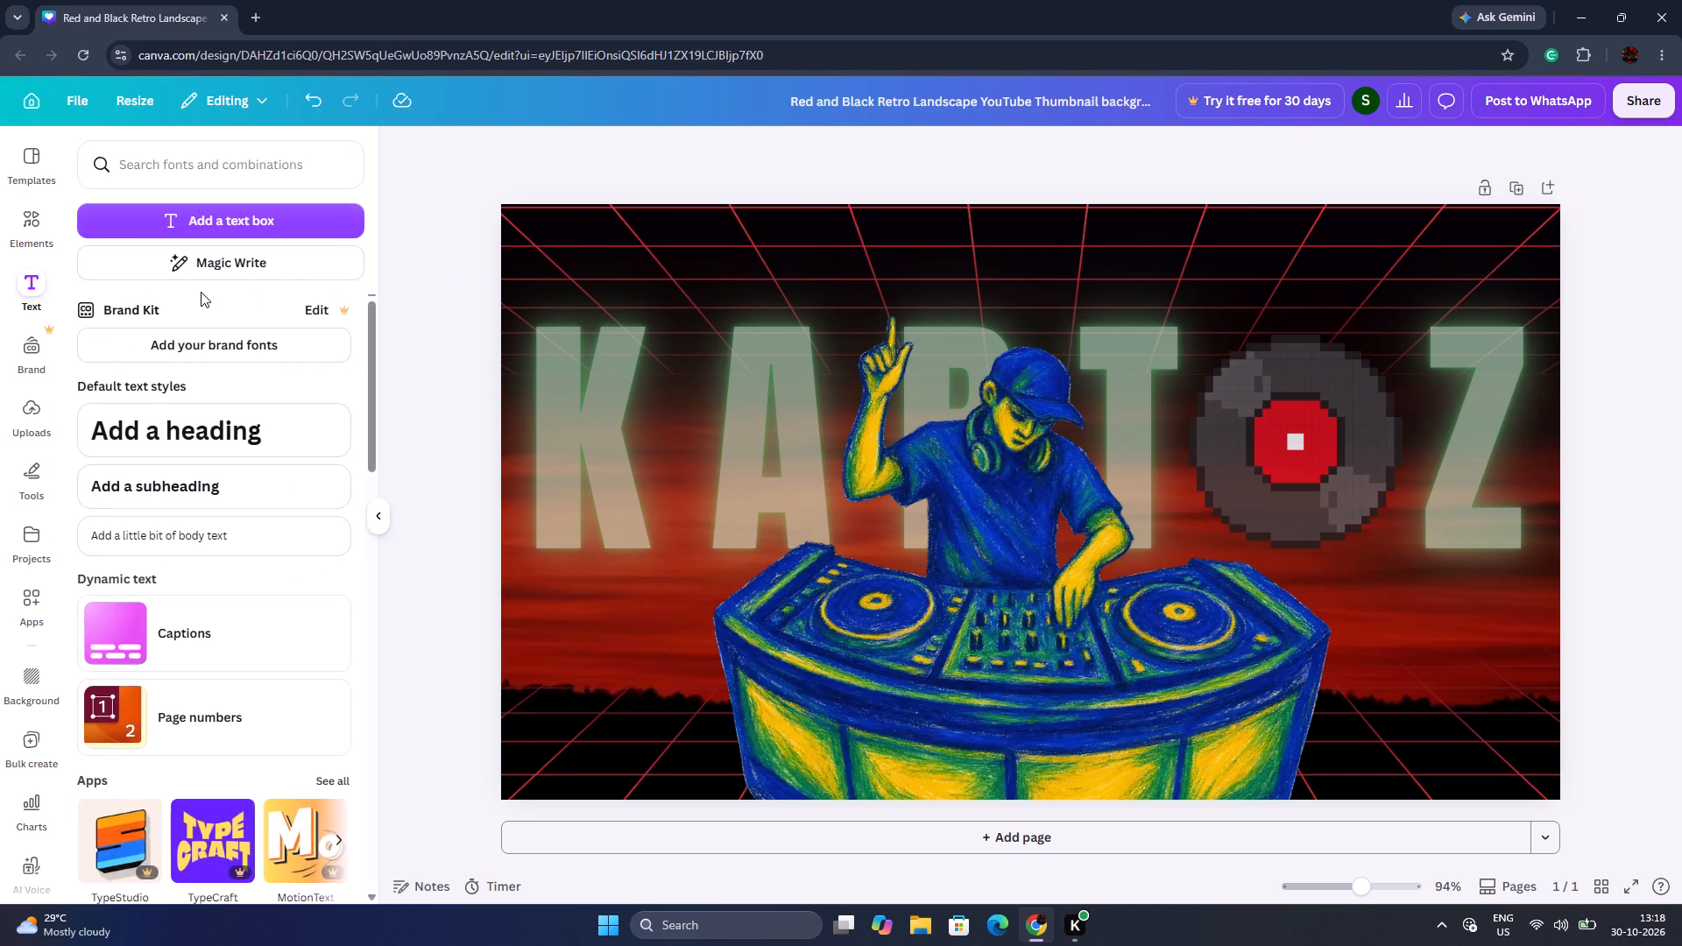
pyautogui.click(248, 217)
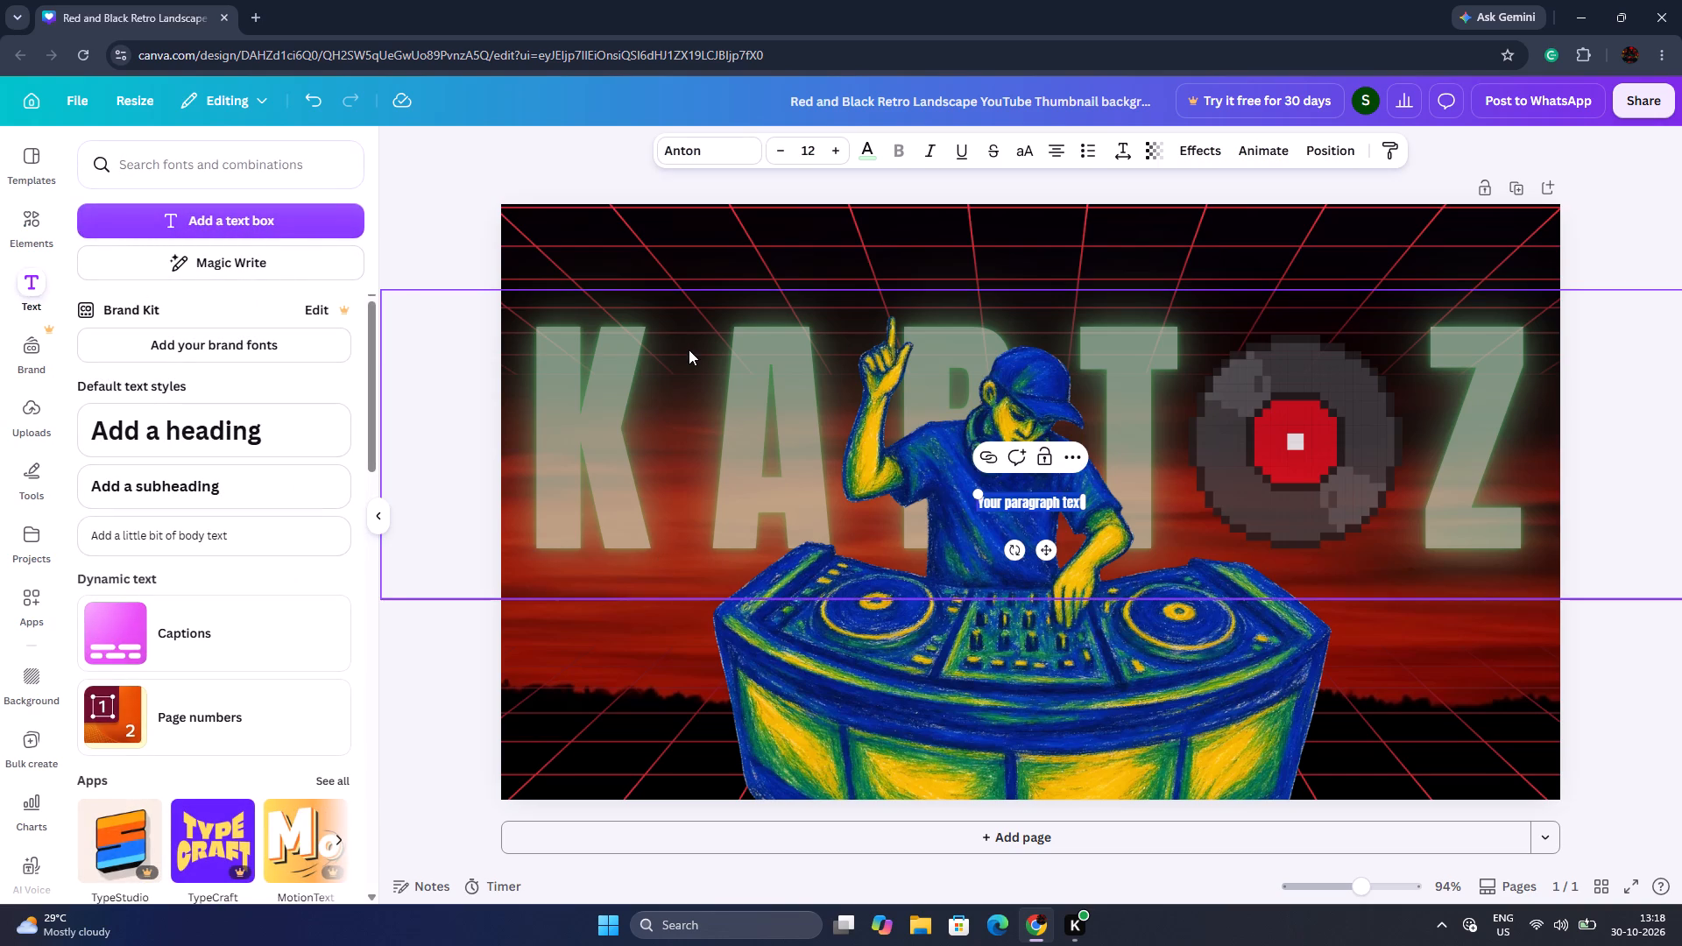
pyautogui.press('BackSpace')
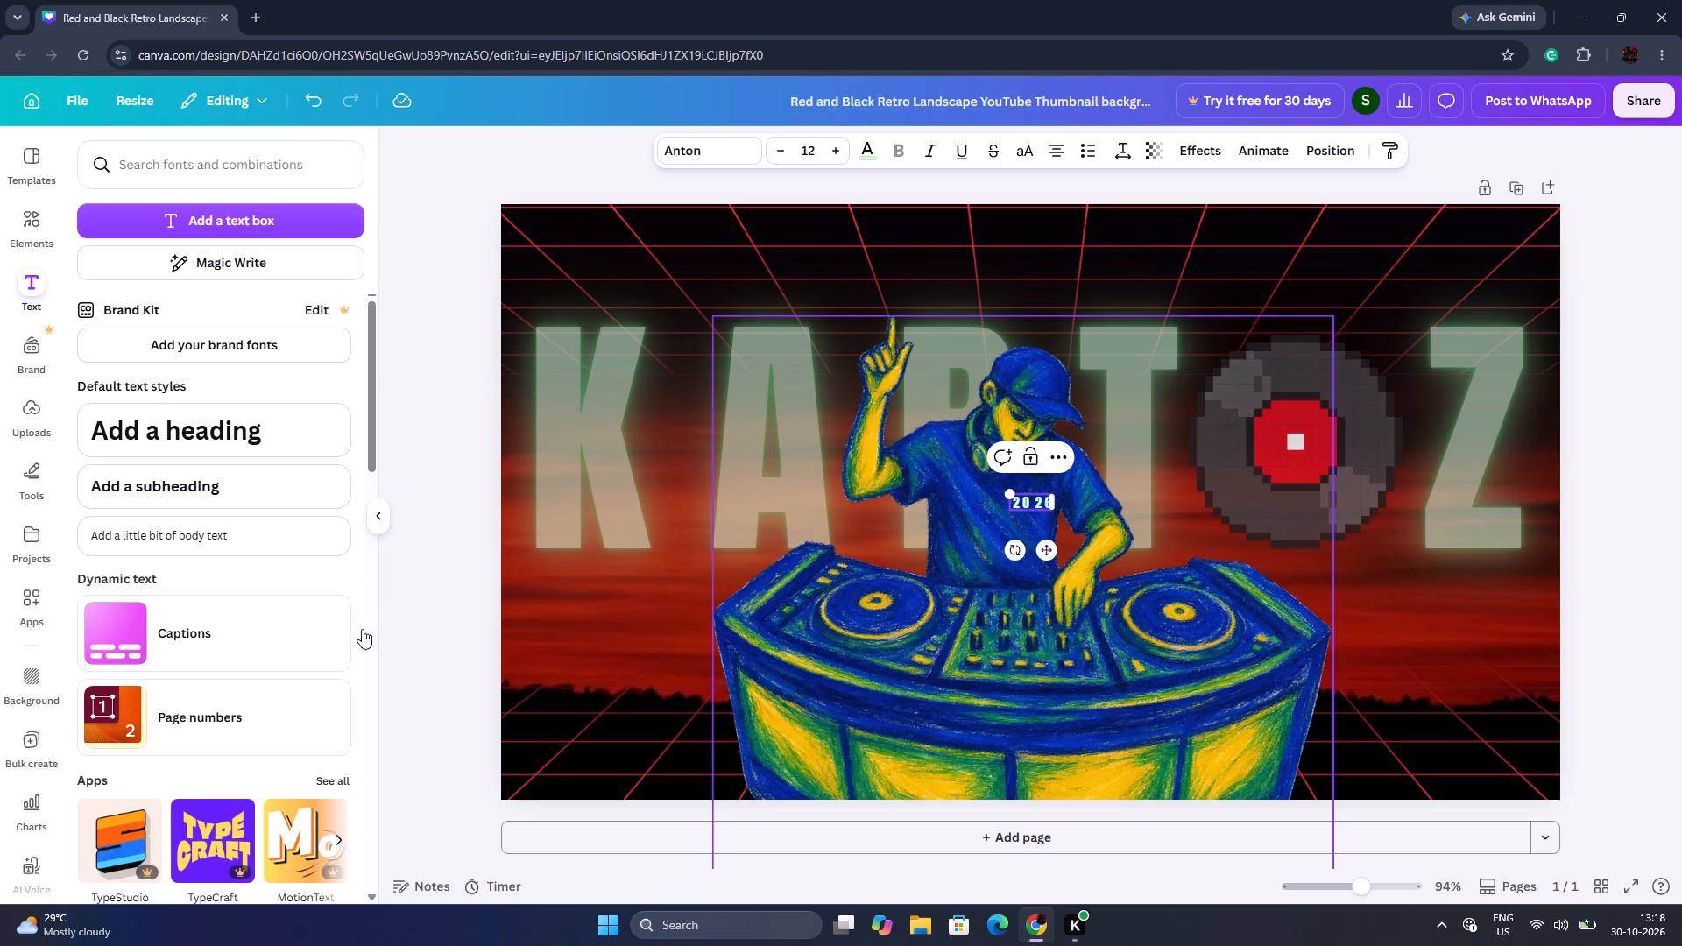
# Add the recently used Great ENERGY brush-lettering font combination to the thumbnail.
pyautogui.scroll(-5, 238, 625)
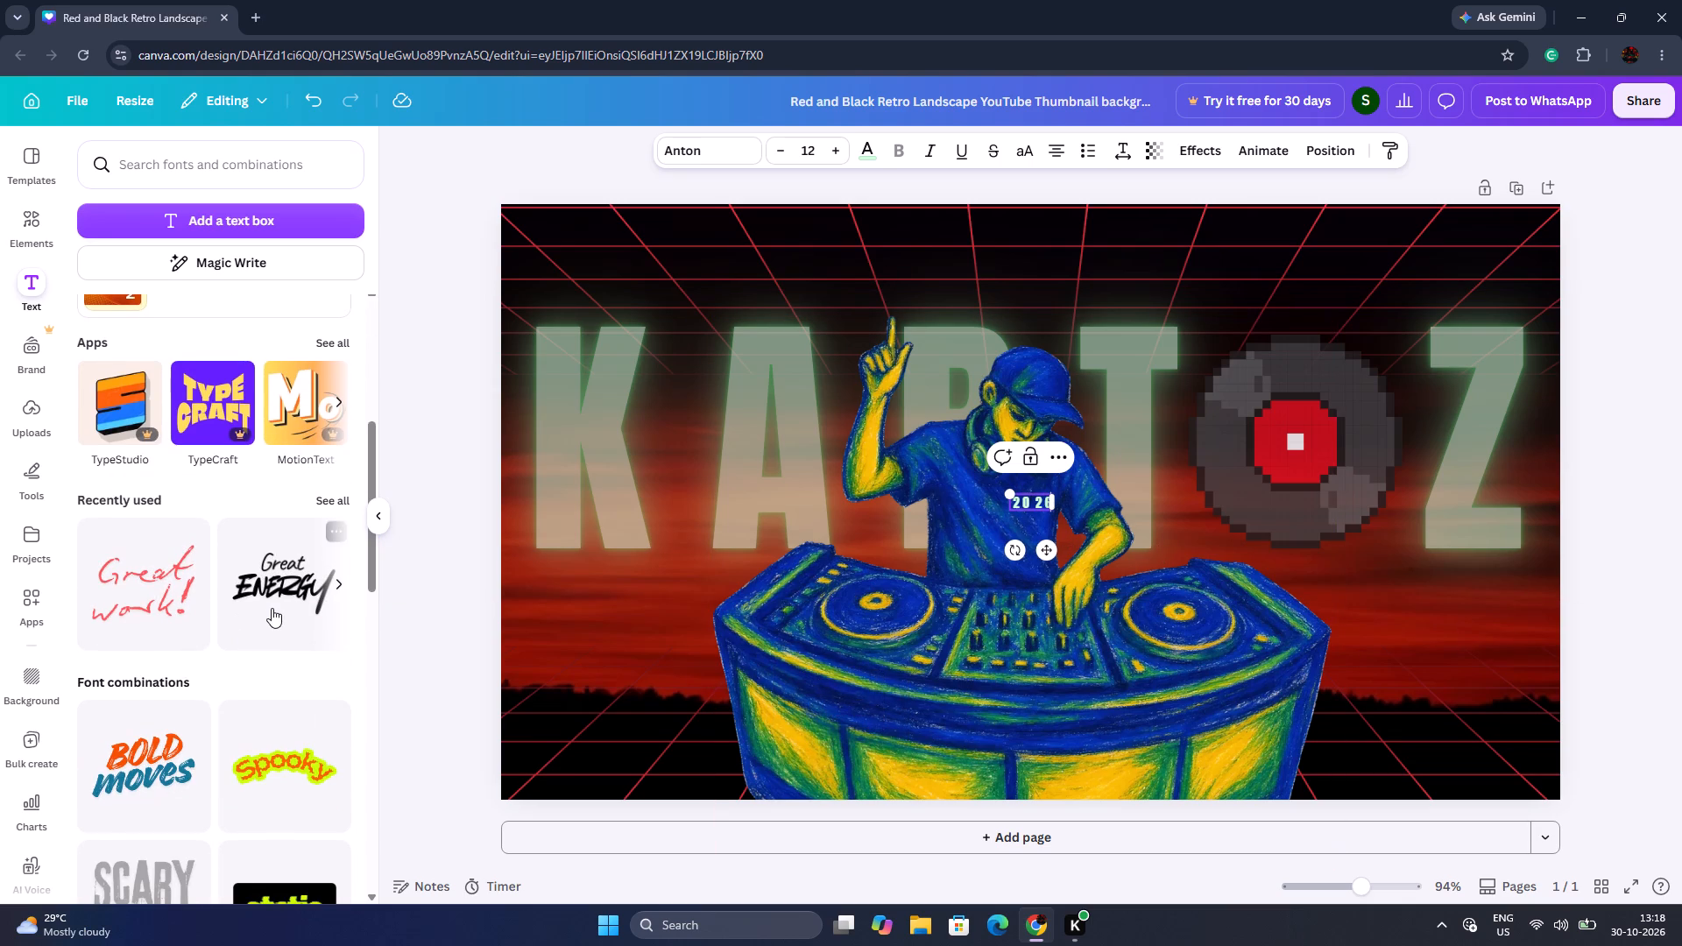
pyautogui.click(272, 608)
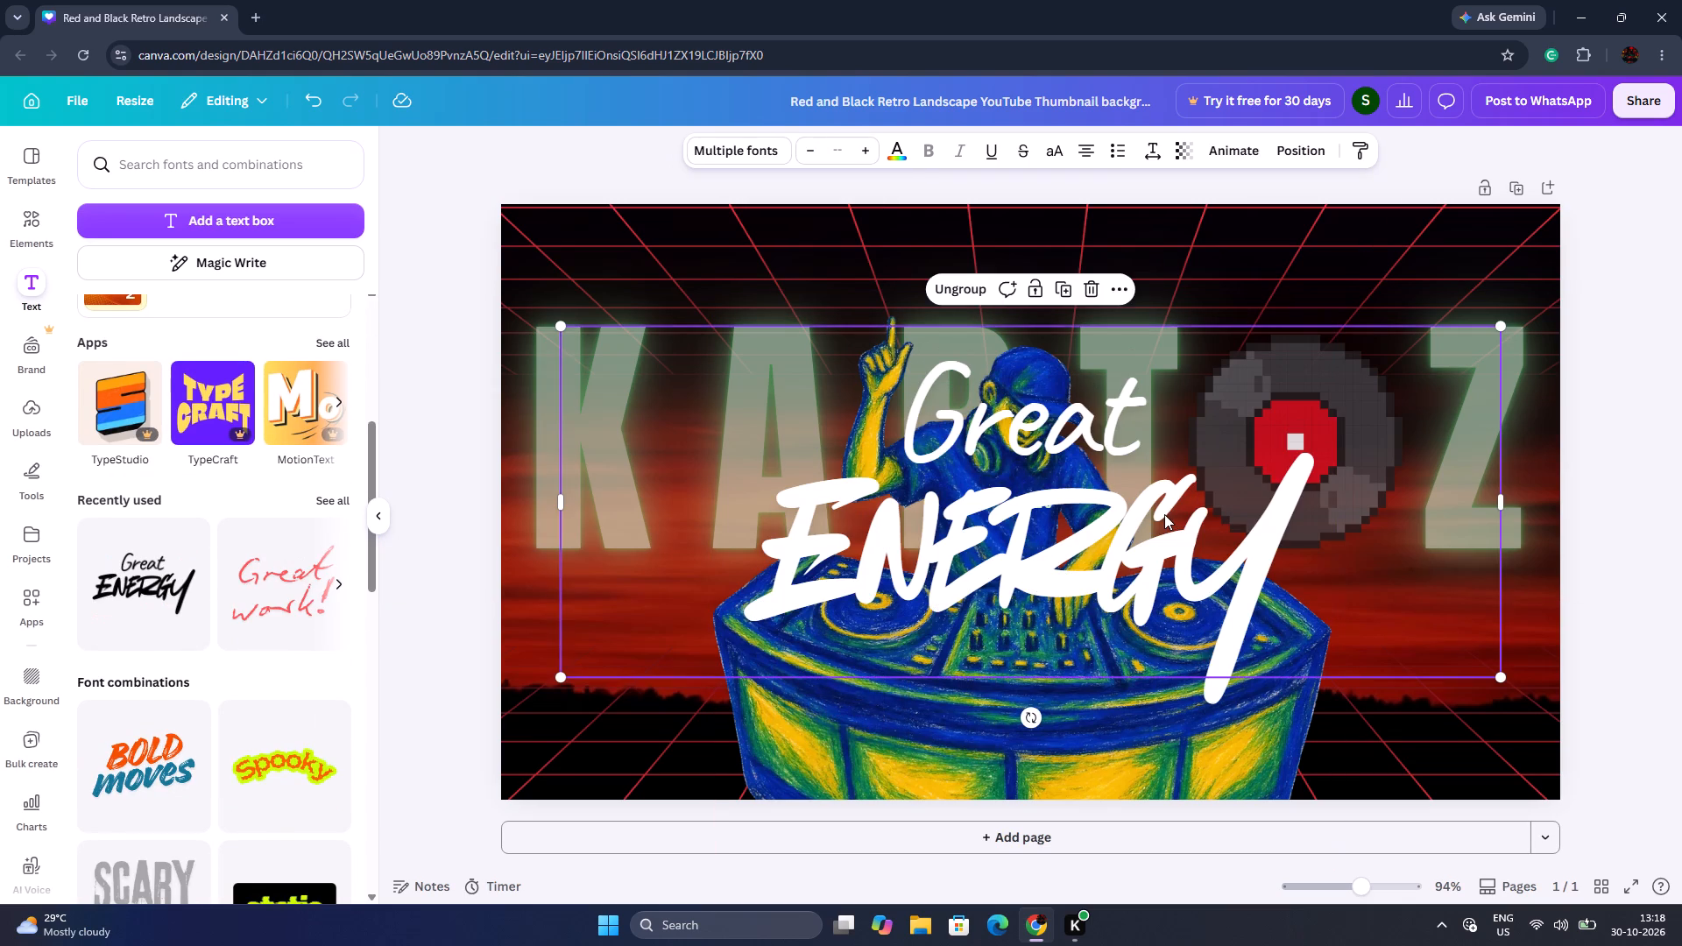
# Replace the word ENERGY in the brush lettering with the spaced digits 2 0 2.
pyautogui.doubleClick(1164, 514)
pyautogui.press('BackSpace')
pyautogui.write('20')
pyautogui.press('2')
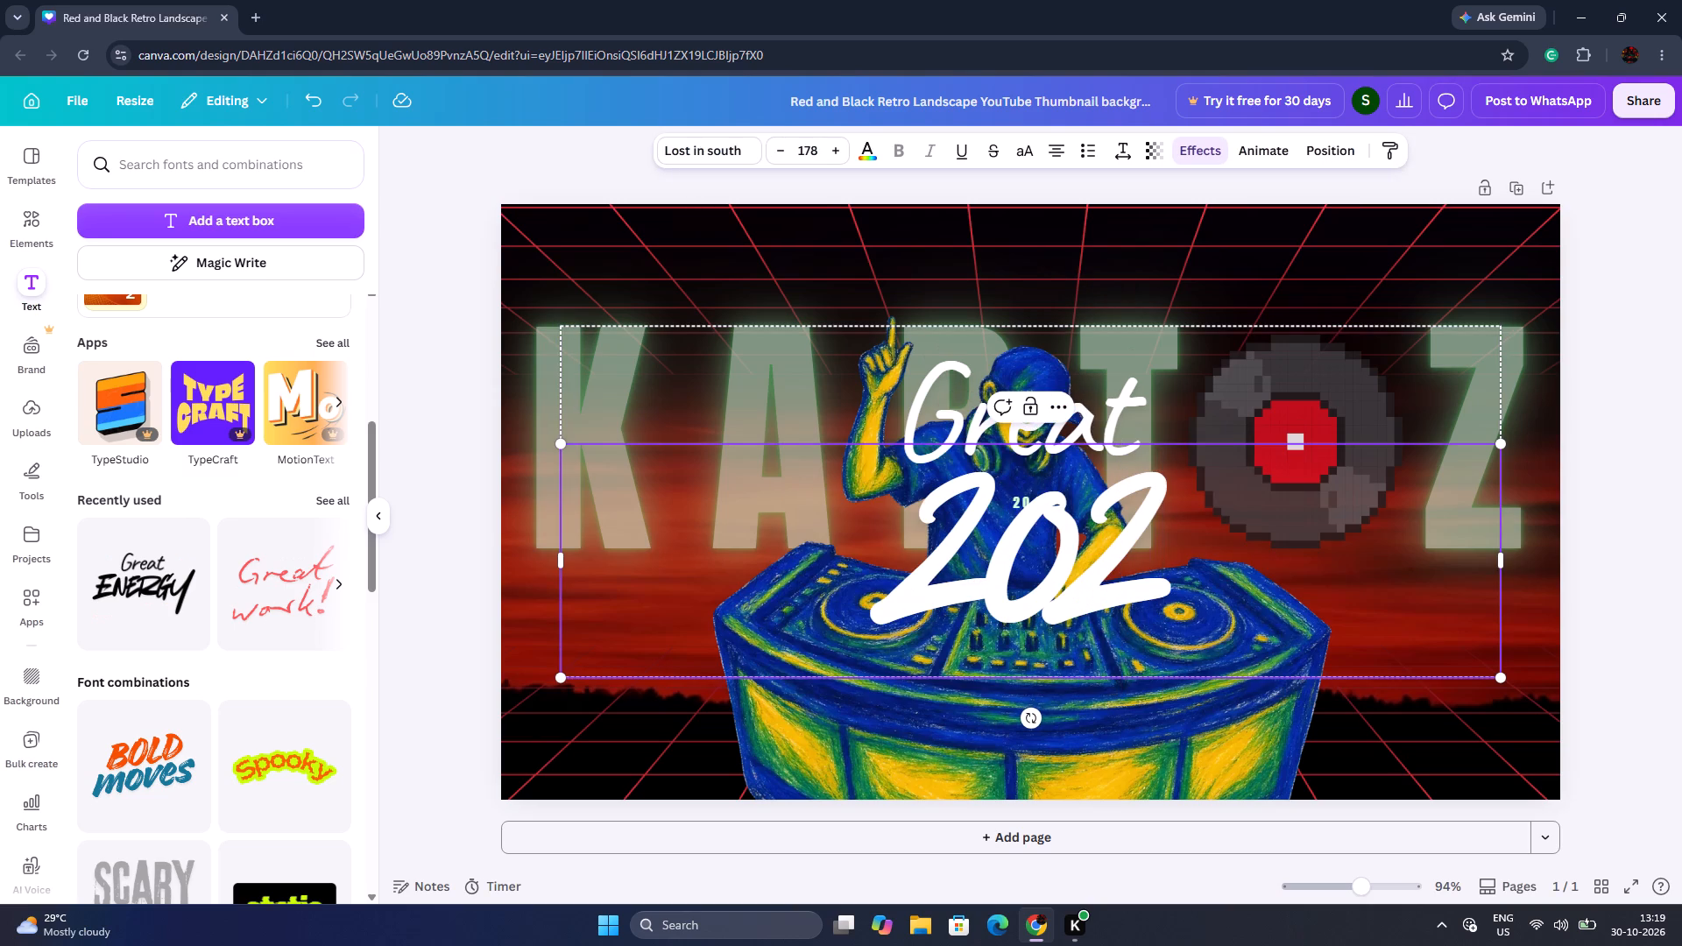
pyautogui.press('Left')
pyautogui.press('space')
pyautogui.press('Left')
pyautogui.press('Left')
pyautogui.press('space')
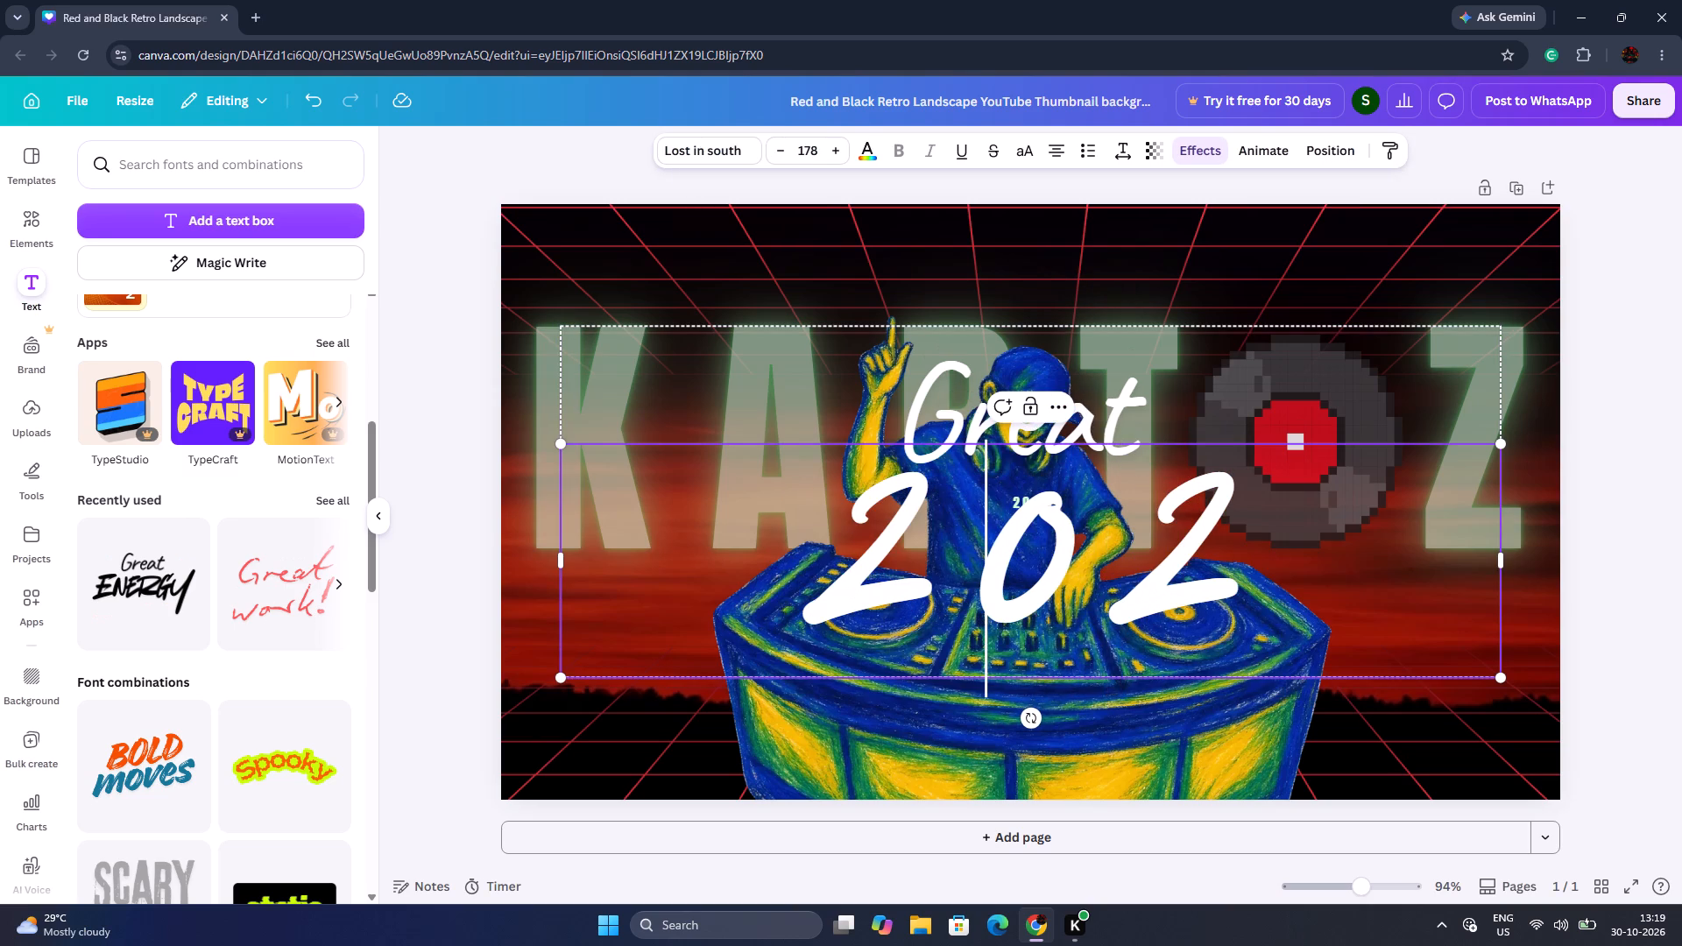
# Delete the word Great from the brush lettering group.
pyautogui.doubleClick(1124, 415)
pyautogui.press('BackSpace')
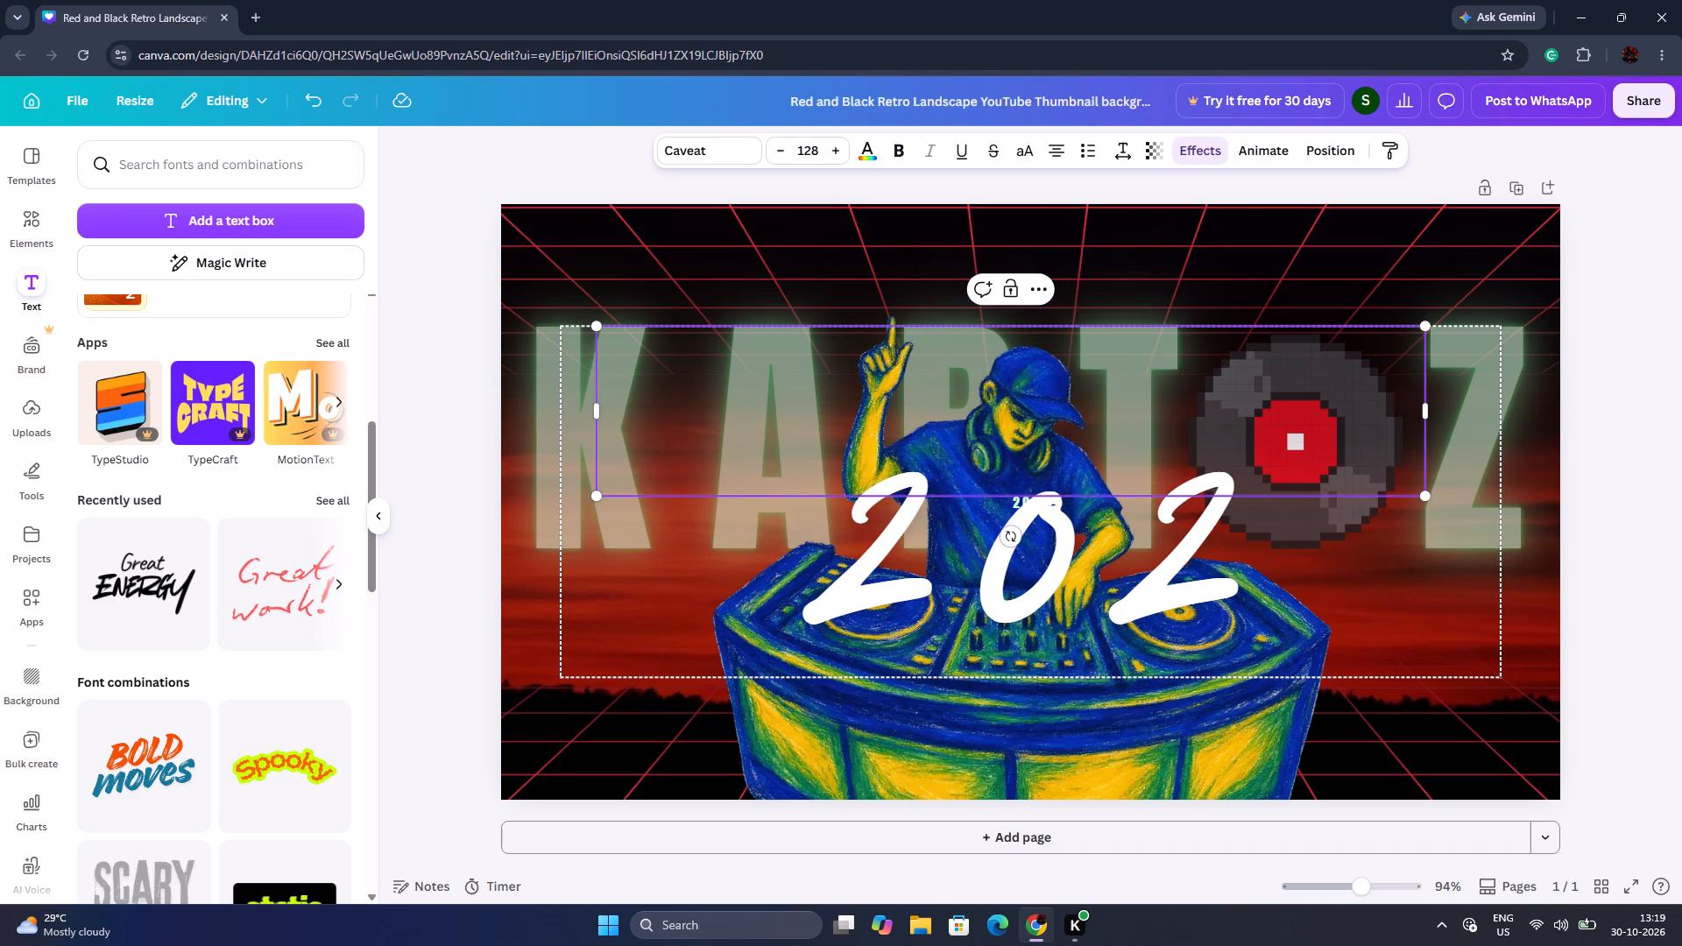
pyautogui.click(1608, 478)
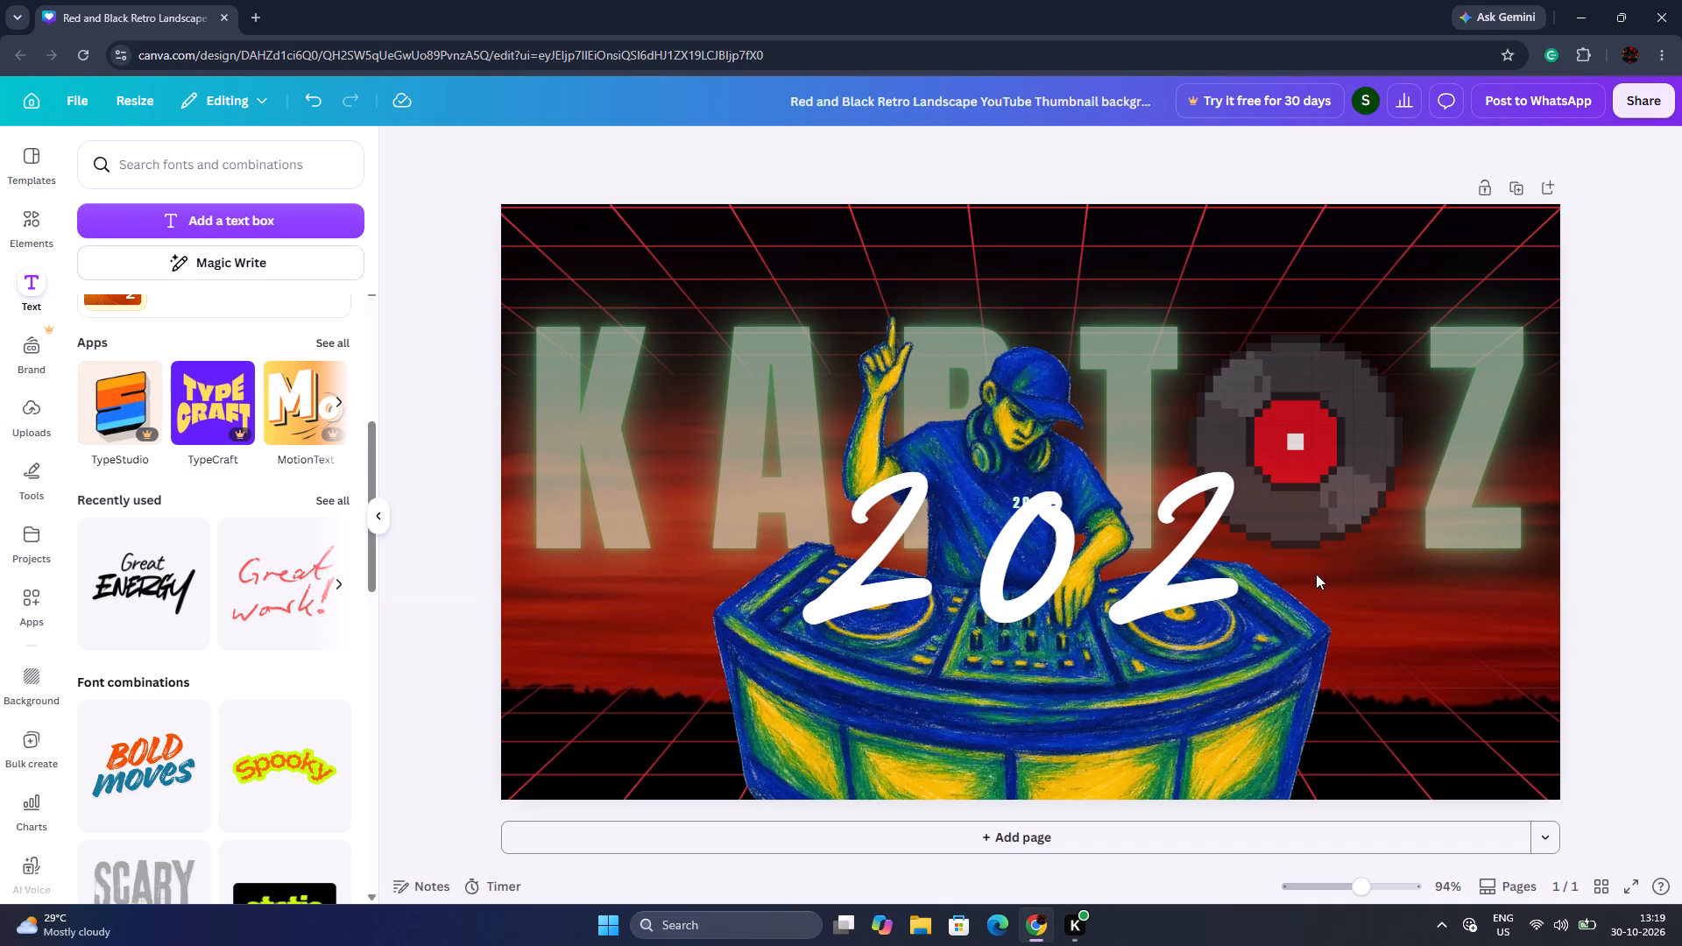
# Scale the brush lettering group down to a font size of about 76.
pyautogui.click(1213, 588)
pyautogui.moveTo(1502, 677); pyautogui.dragTo(1300, 526)
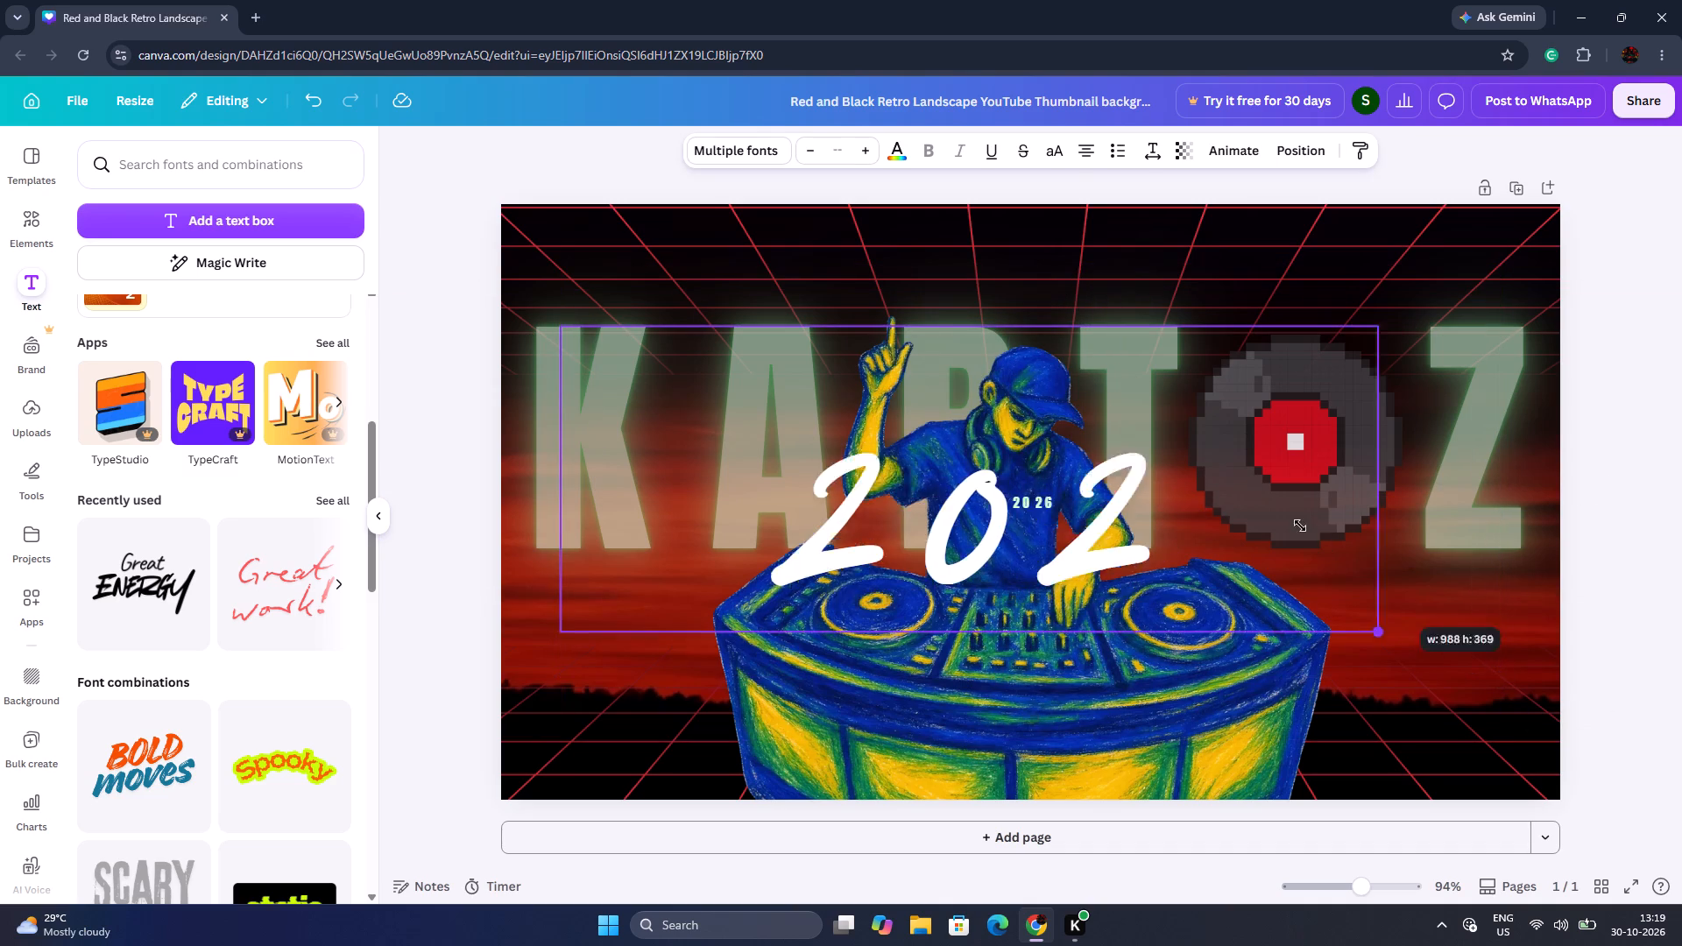
pyautogui.moveTo(1300, 526); pyautogui.dragTo(993, 400)
# Delete the small 20 26 text box on the DJ's shirt.
pyautogui.click(1035, 498)
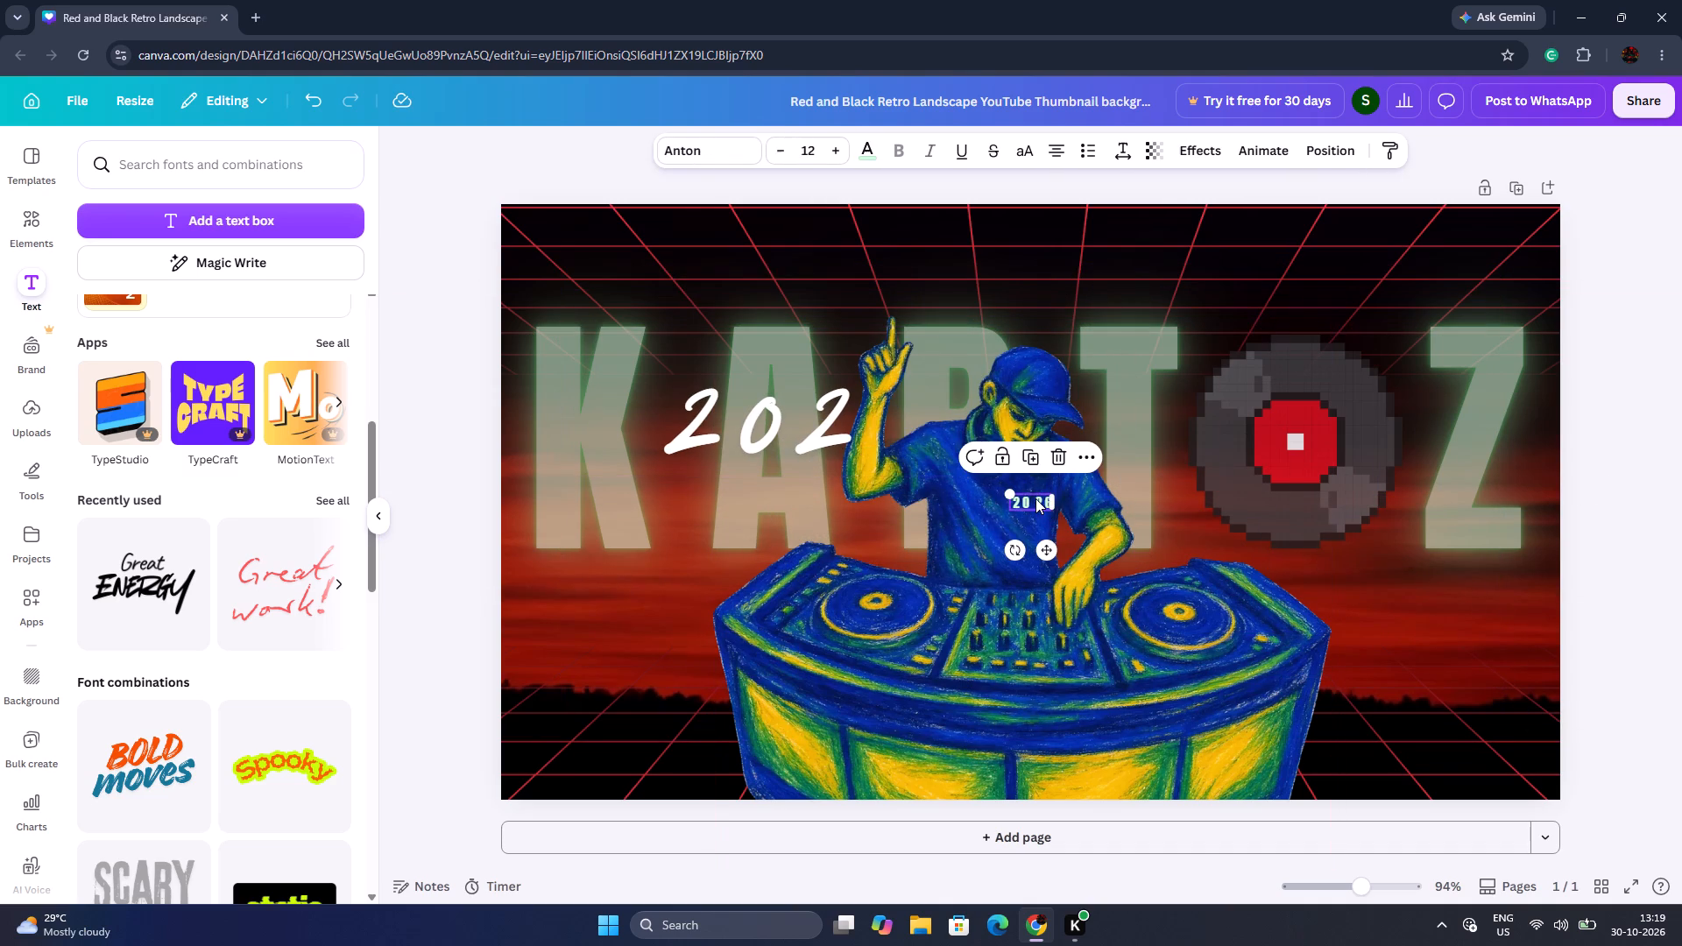
pyautogui.press('BackSpace')
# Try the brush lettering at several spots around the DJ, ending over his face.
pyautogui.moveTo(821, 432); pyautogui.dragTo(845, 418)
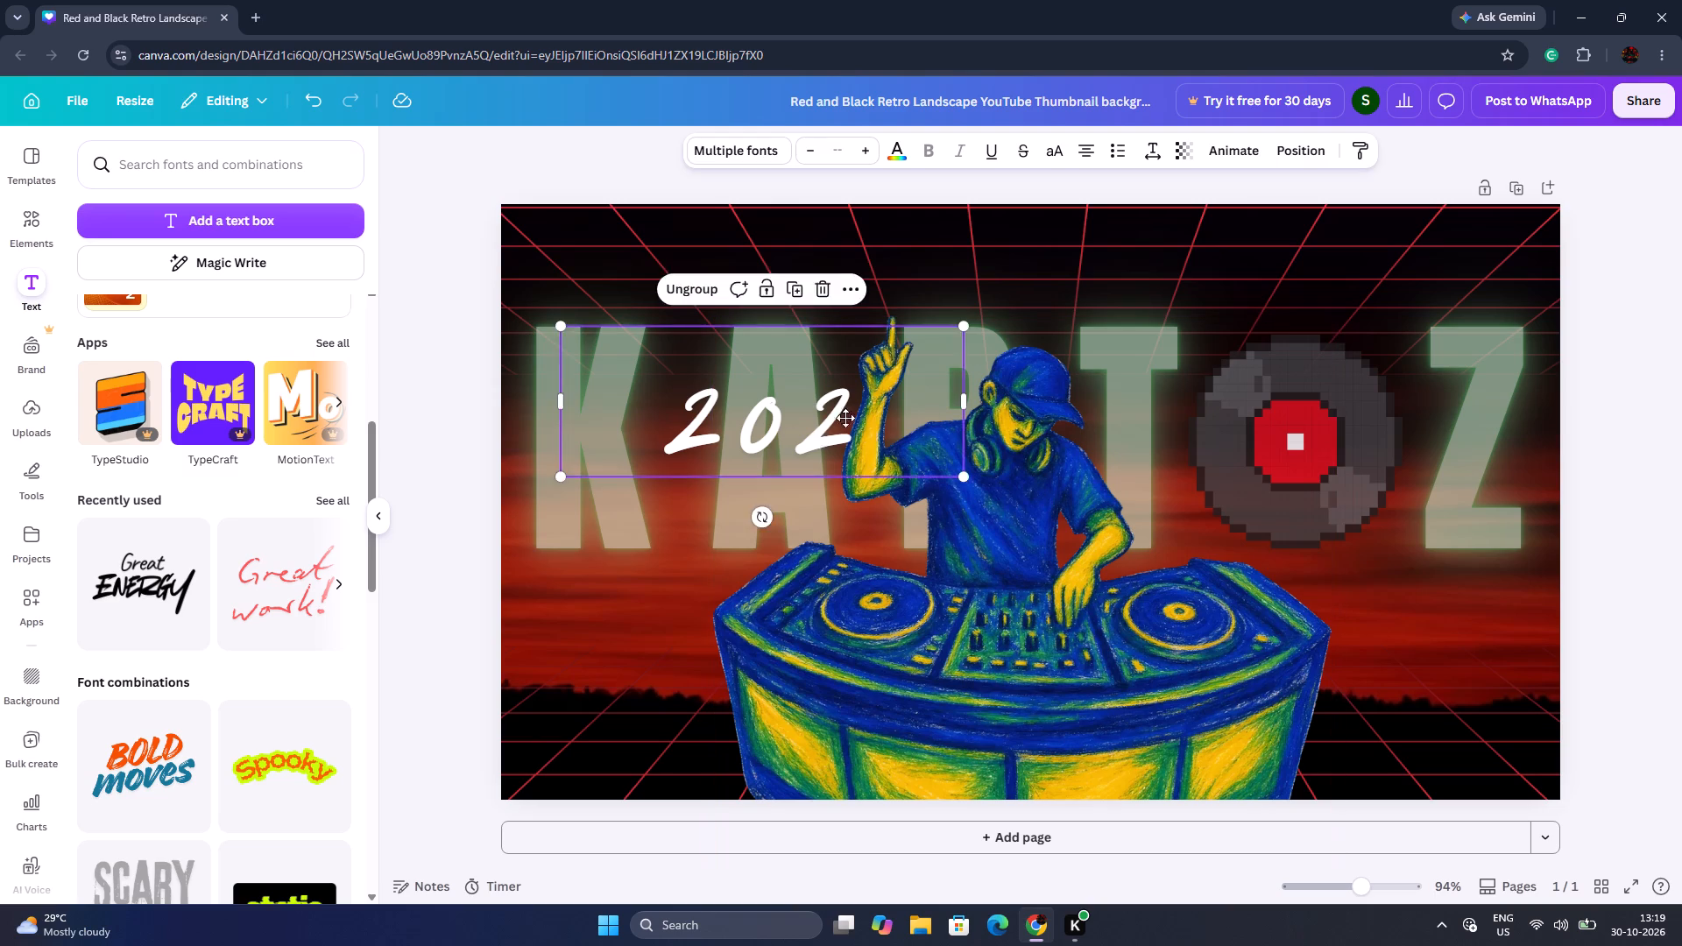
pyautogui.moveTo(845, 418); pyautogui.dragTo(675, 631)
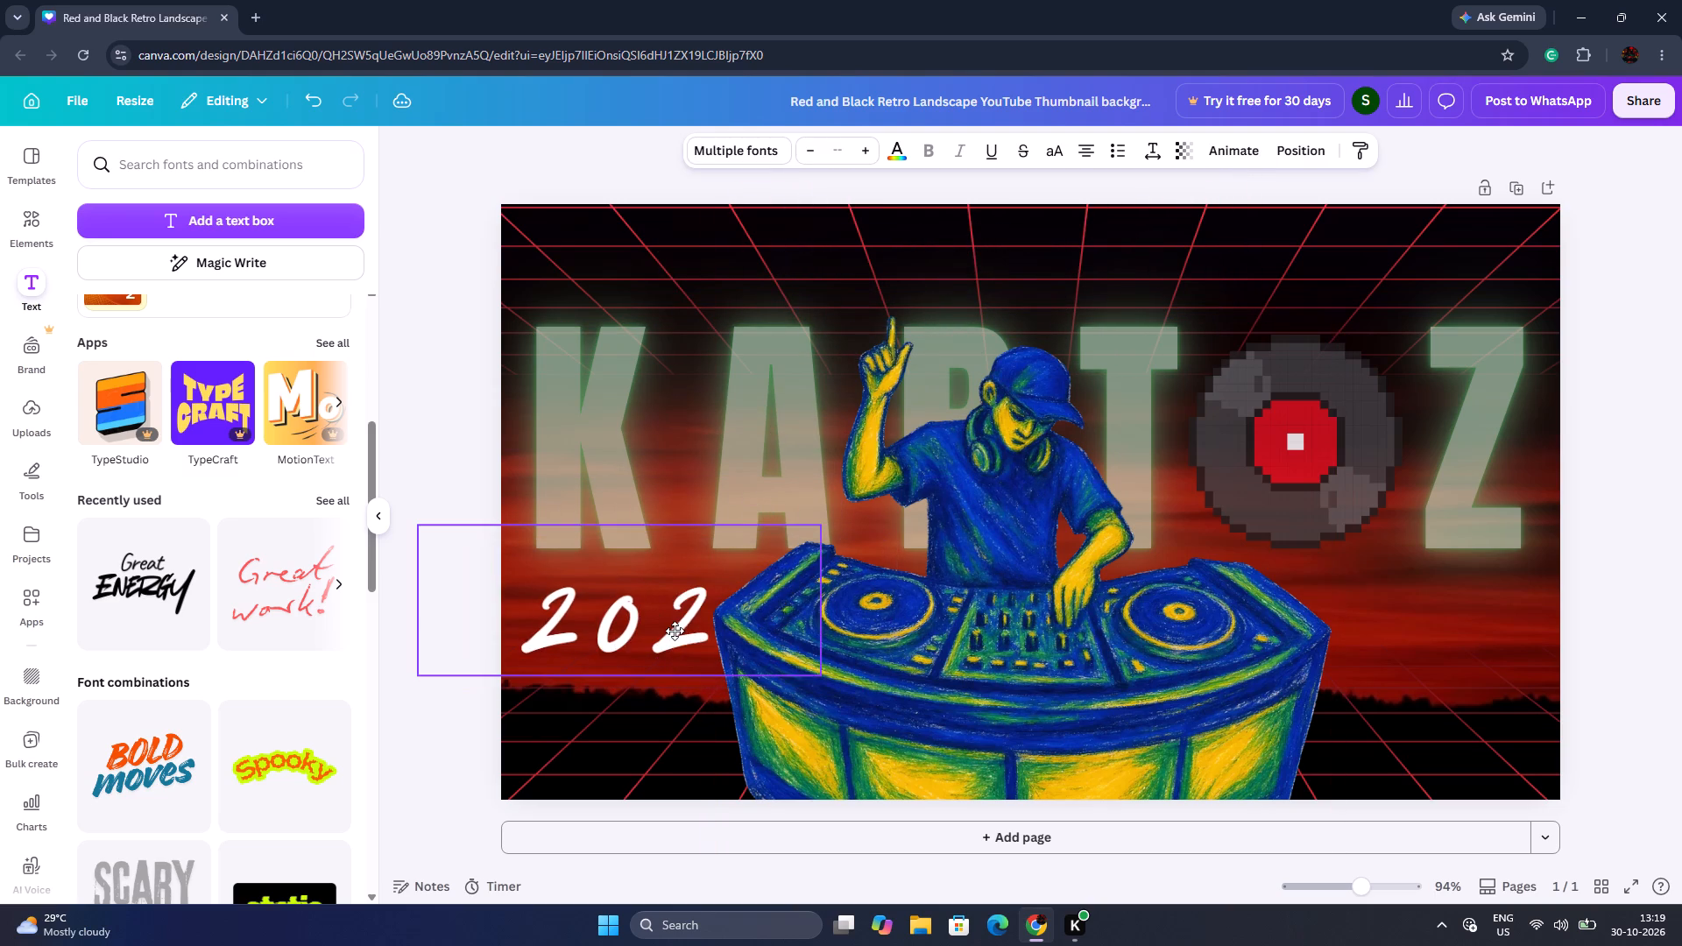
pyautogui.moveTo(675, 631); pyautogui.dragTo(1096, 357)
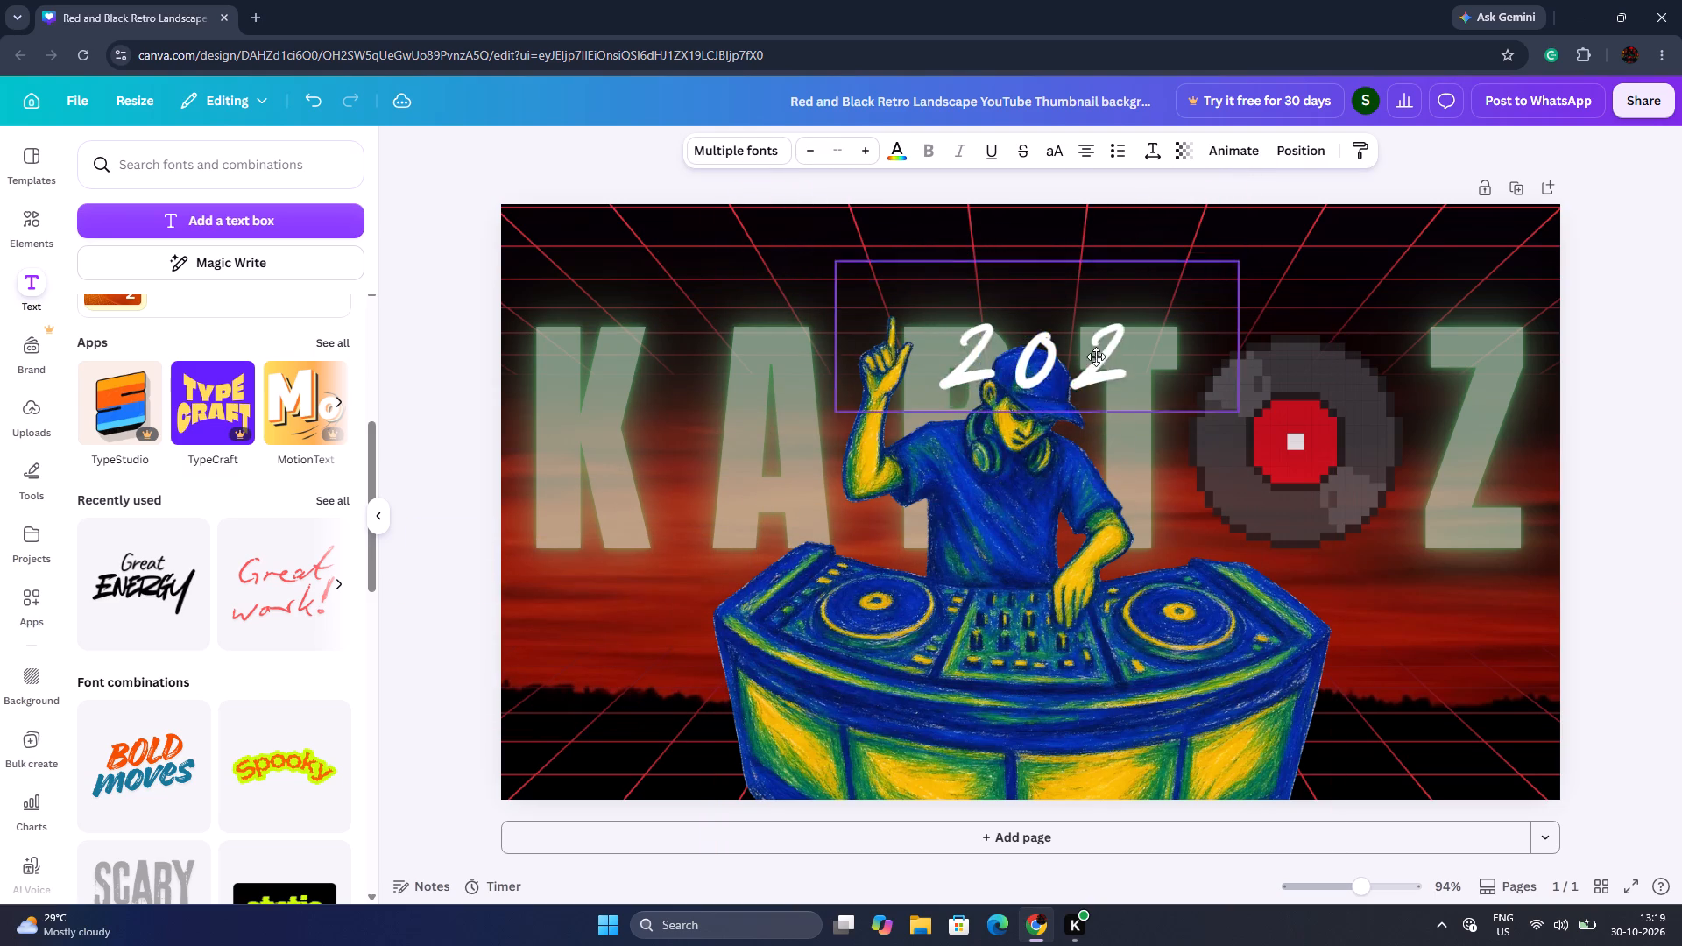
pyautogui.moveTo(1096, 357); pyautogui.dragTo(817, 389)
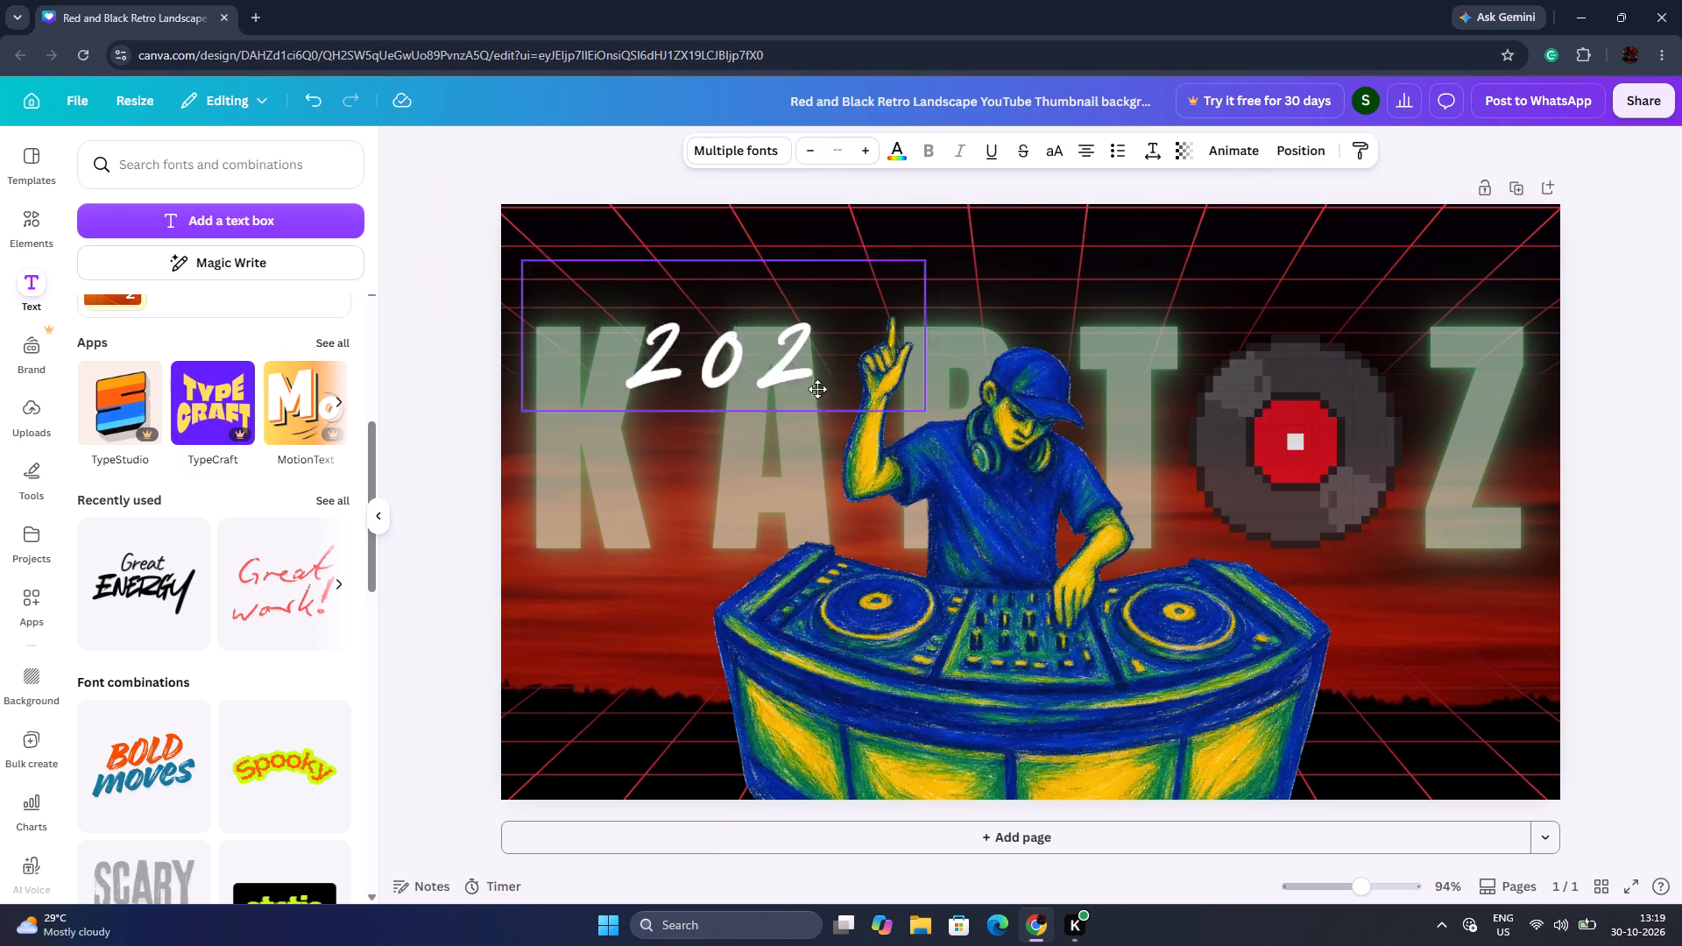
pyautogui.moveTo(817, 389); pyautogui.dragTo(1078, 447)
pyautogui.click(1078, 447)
# Replace the brush lettering's text with 2026.
pyautogui.doubleClick(1119, 444)
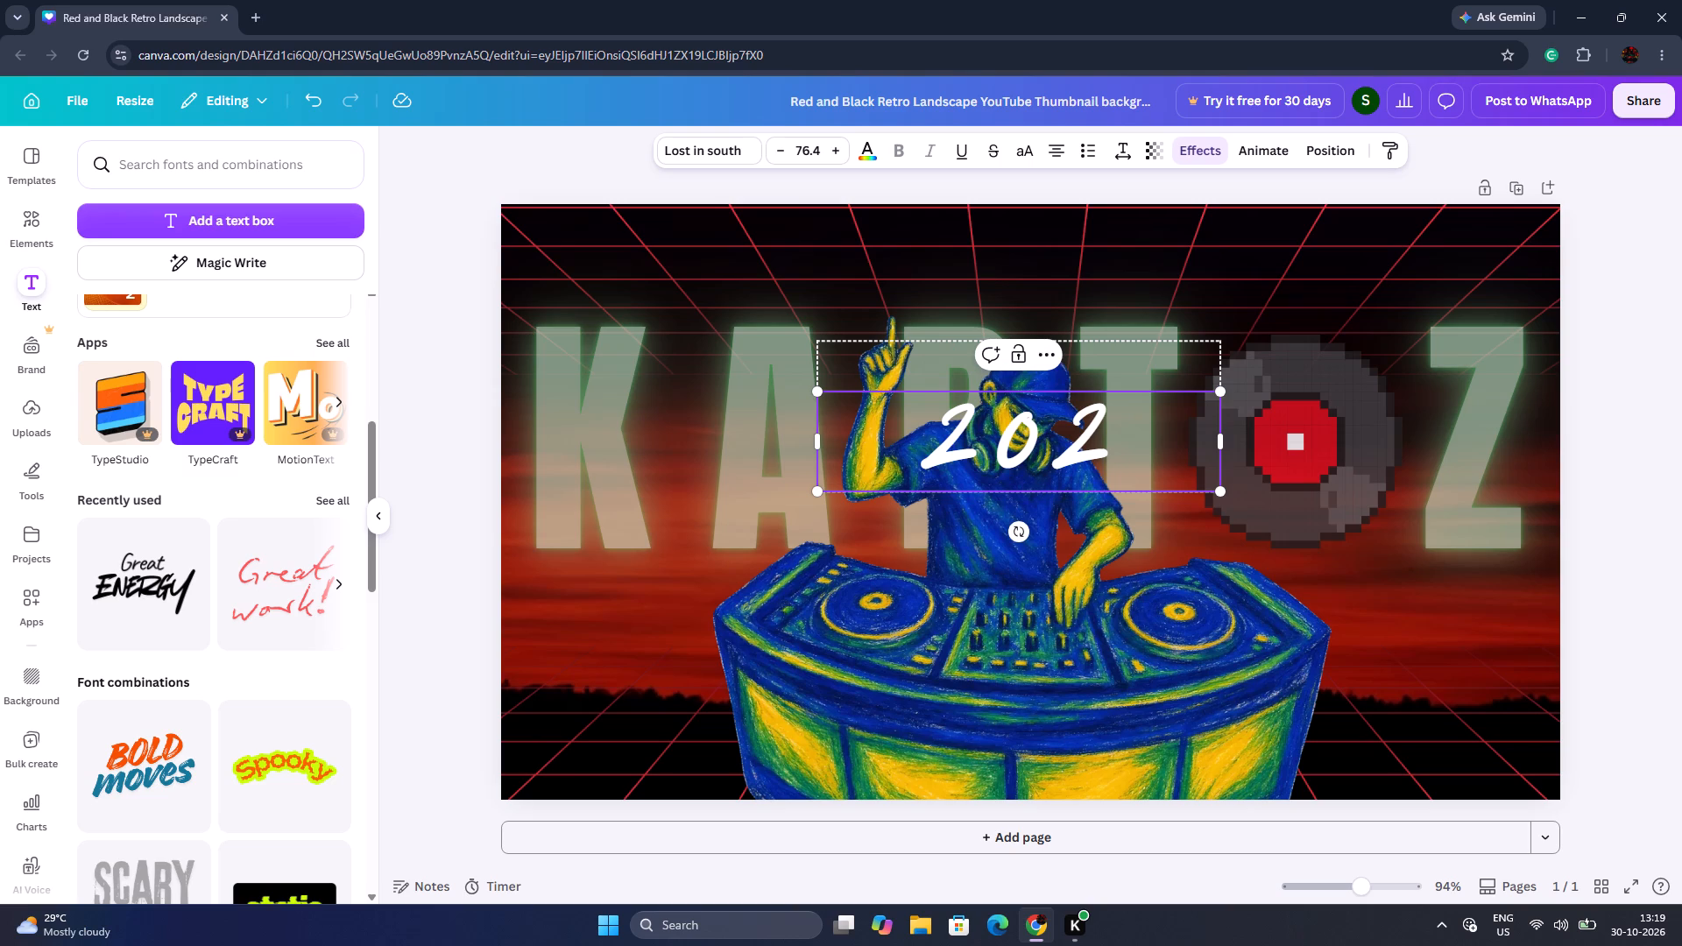
pyautogui.press('BackSpace')
pyautogui.press('BackSpace')
pyautogui.press('BackSpace')
pyautogui.press('BackSpace')
pyautogui.press('BackSpace')
pyautogui.write('2026')
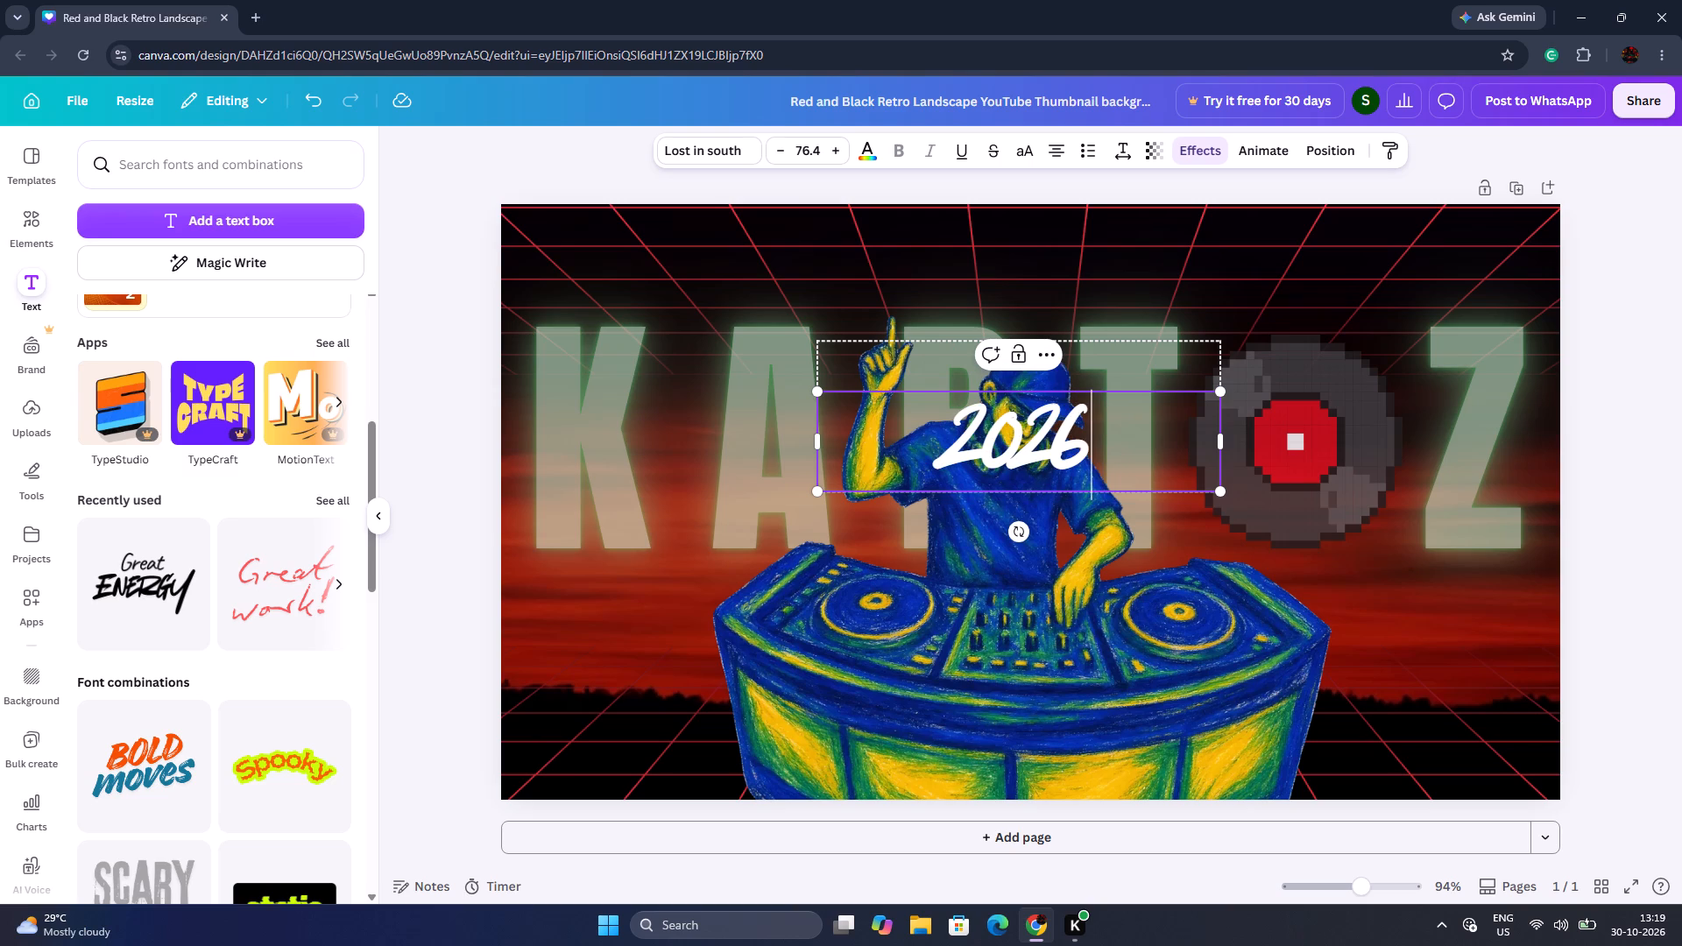
# Shrink the 2026 lettering to a font size of about 54.6.
pyautogui.moveTo(1224, 491); pyautogui.dragTo(1221, 491)
pyautogui.moveTo(1221, 491); pyautogui.dragTo(1111, 455)
pyautogui.click(1601, 547)
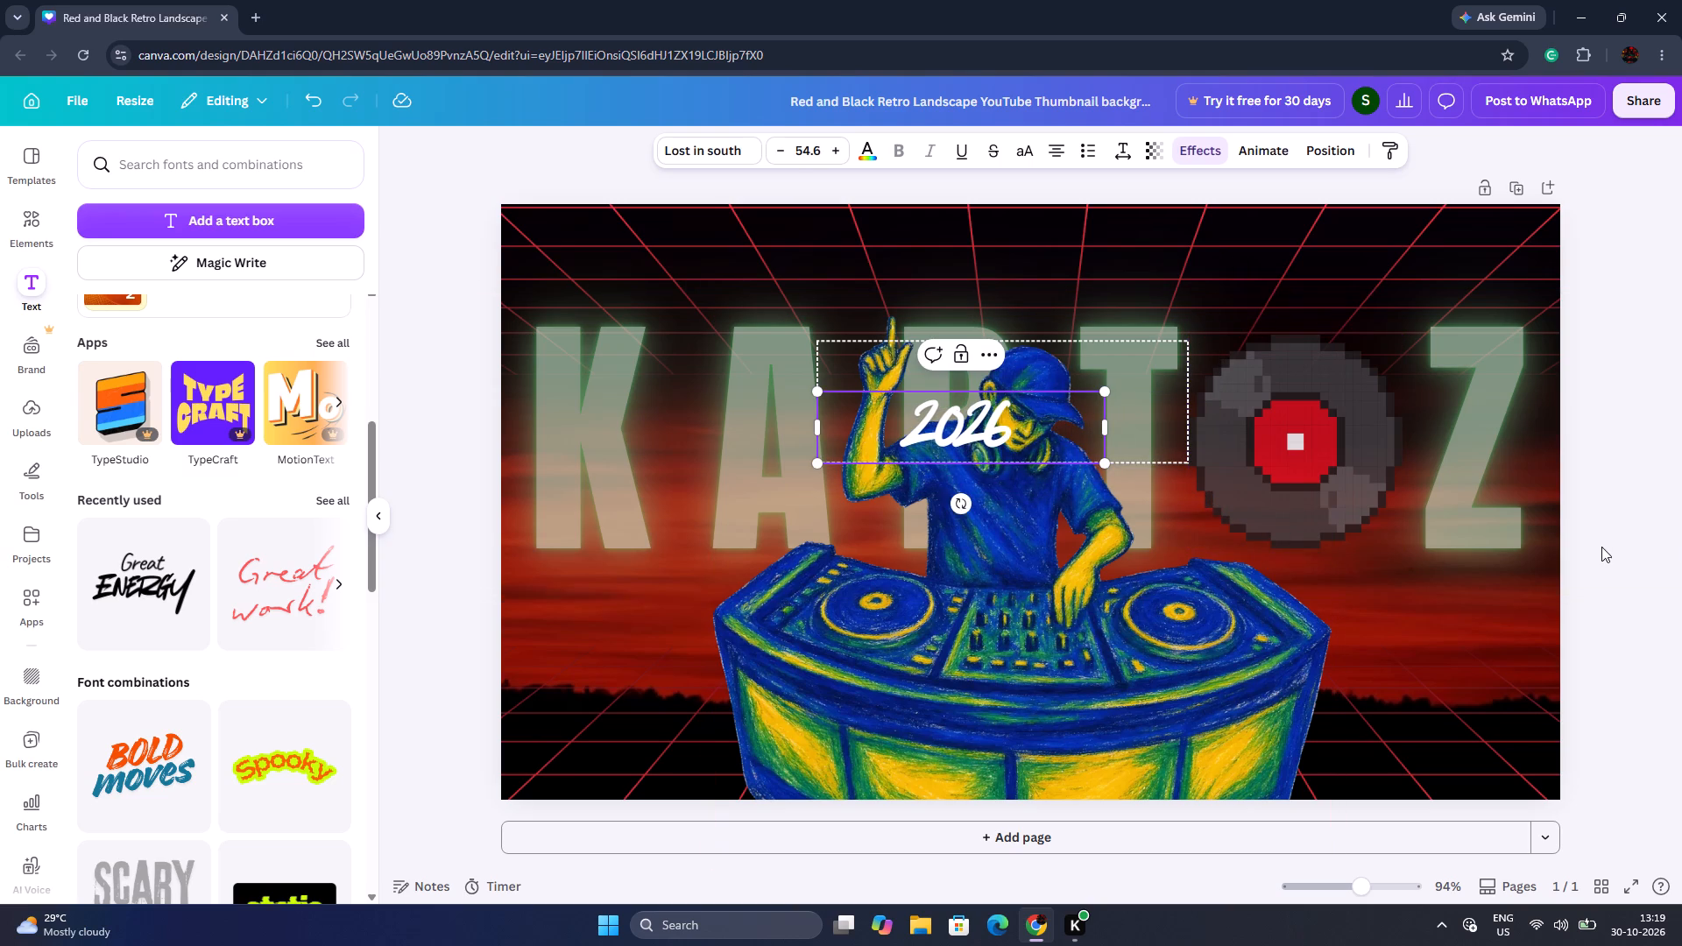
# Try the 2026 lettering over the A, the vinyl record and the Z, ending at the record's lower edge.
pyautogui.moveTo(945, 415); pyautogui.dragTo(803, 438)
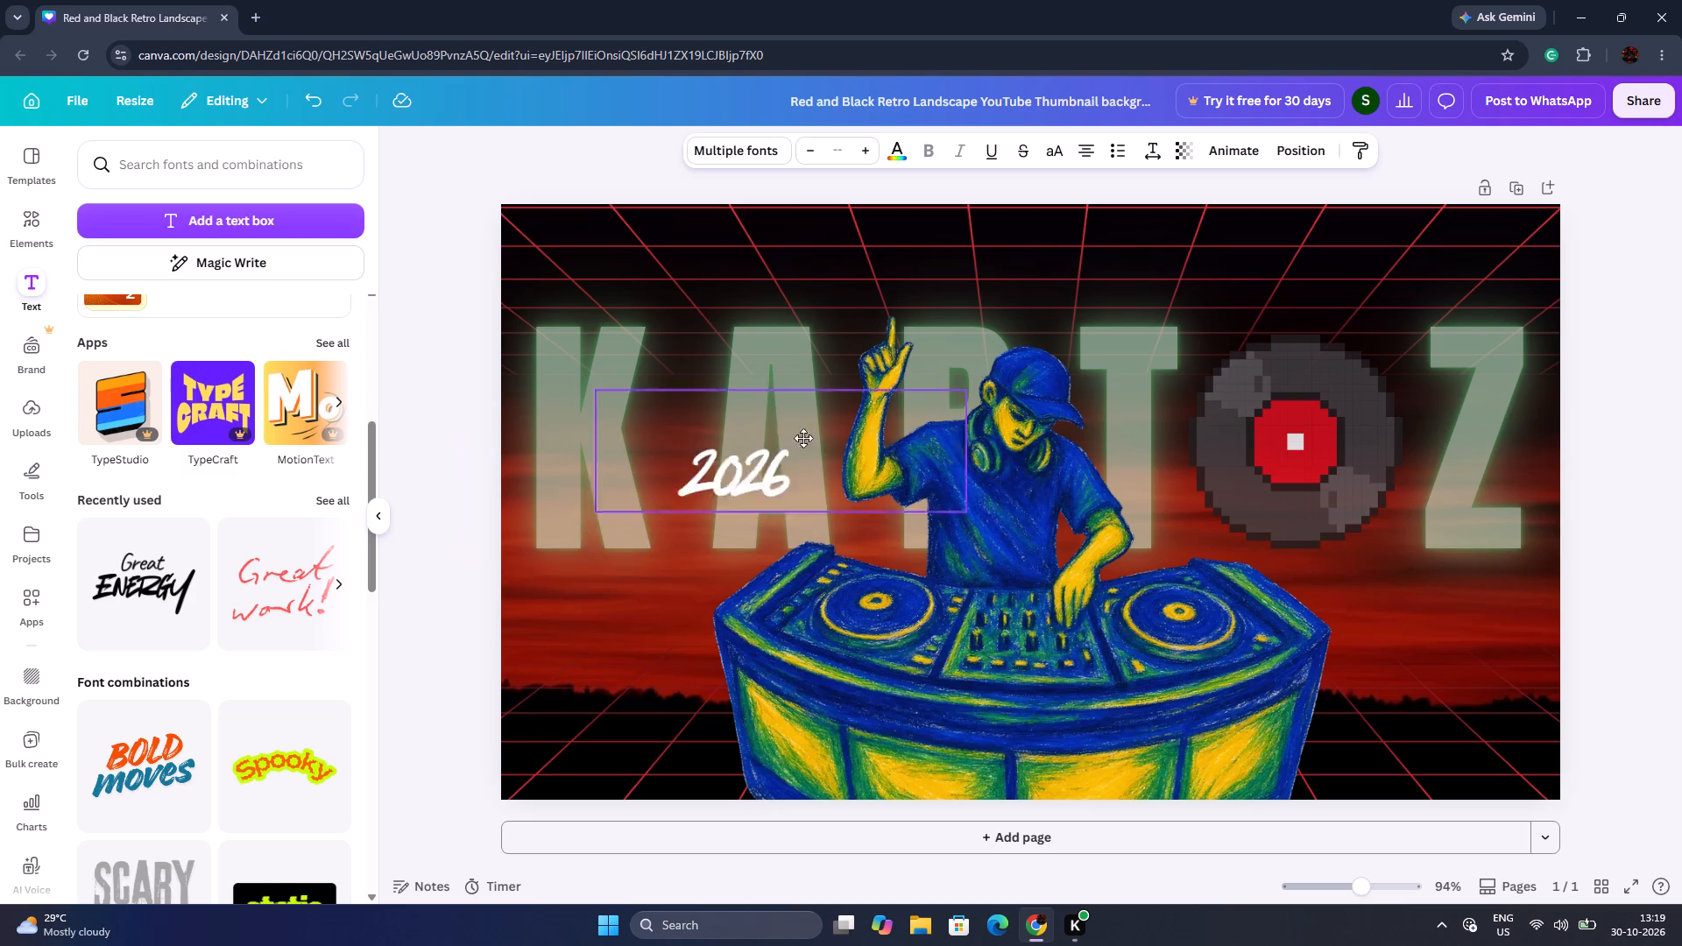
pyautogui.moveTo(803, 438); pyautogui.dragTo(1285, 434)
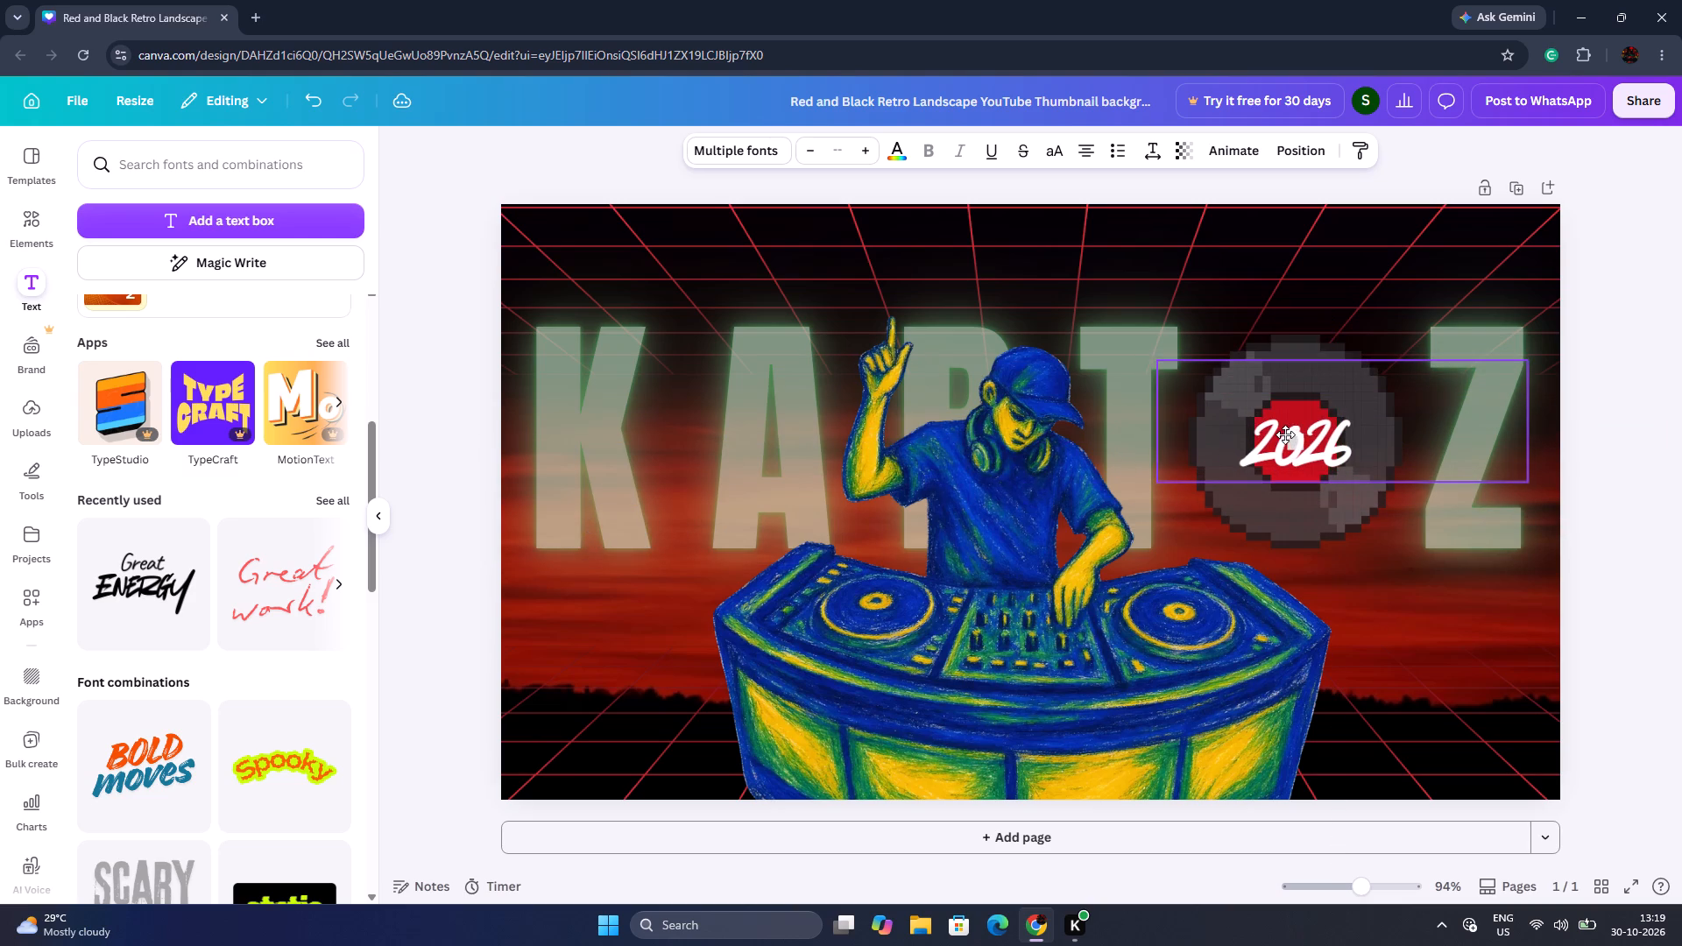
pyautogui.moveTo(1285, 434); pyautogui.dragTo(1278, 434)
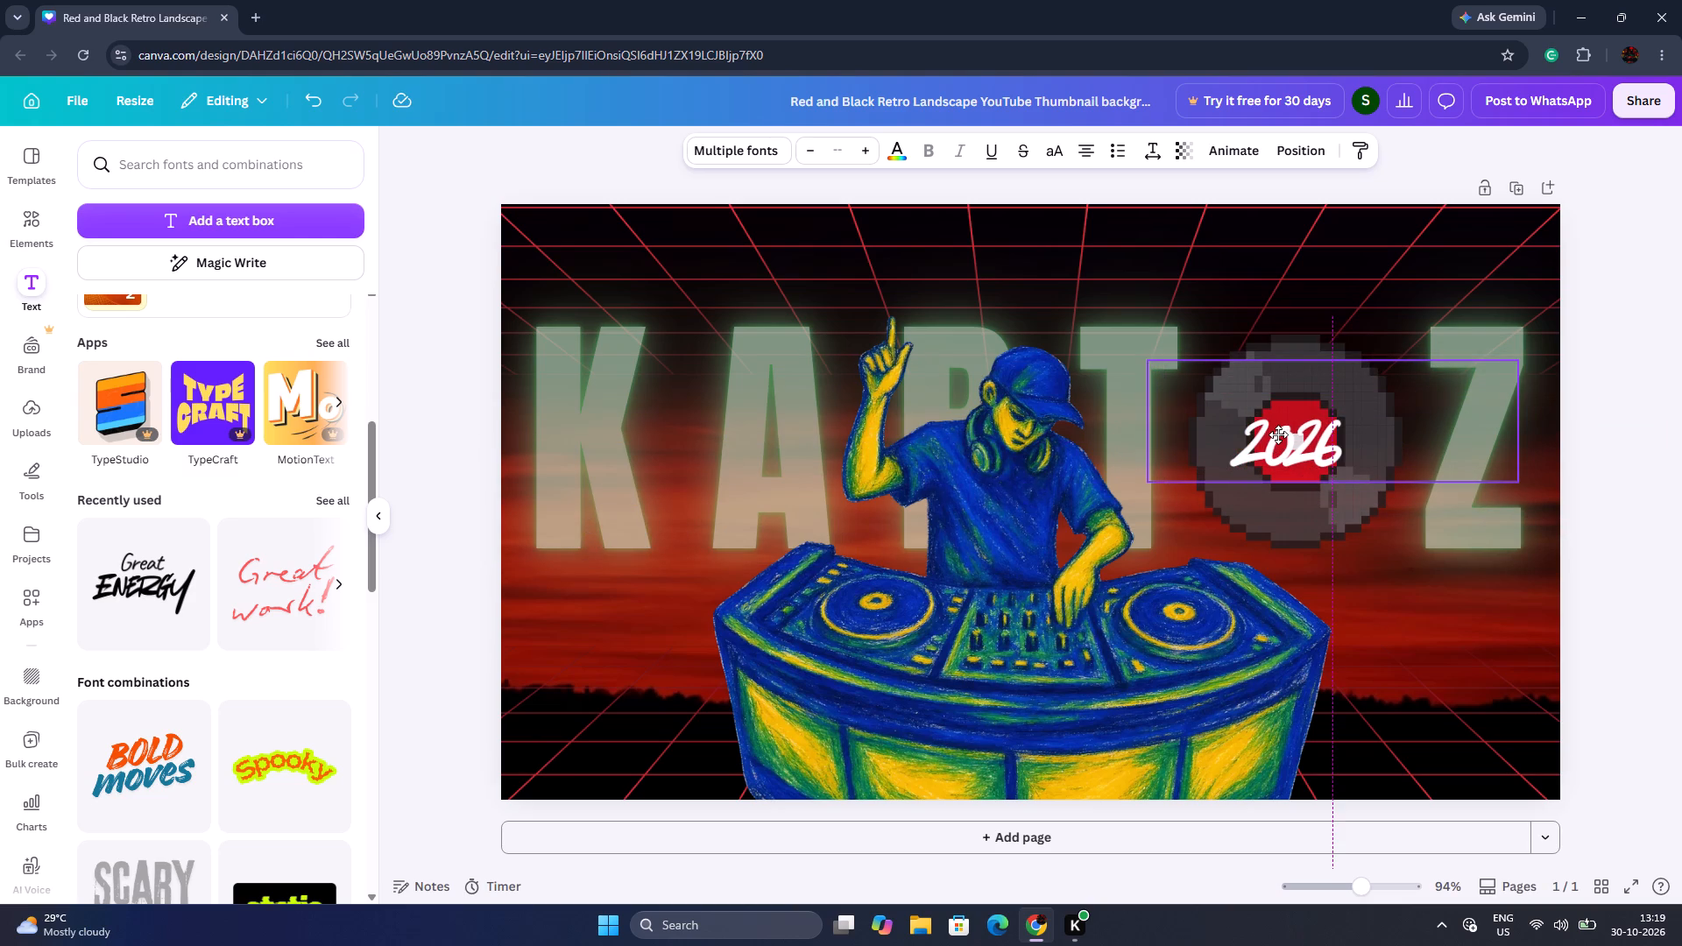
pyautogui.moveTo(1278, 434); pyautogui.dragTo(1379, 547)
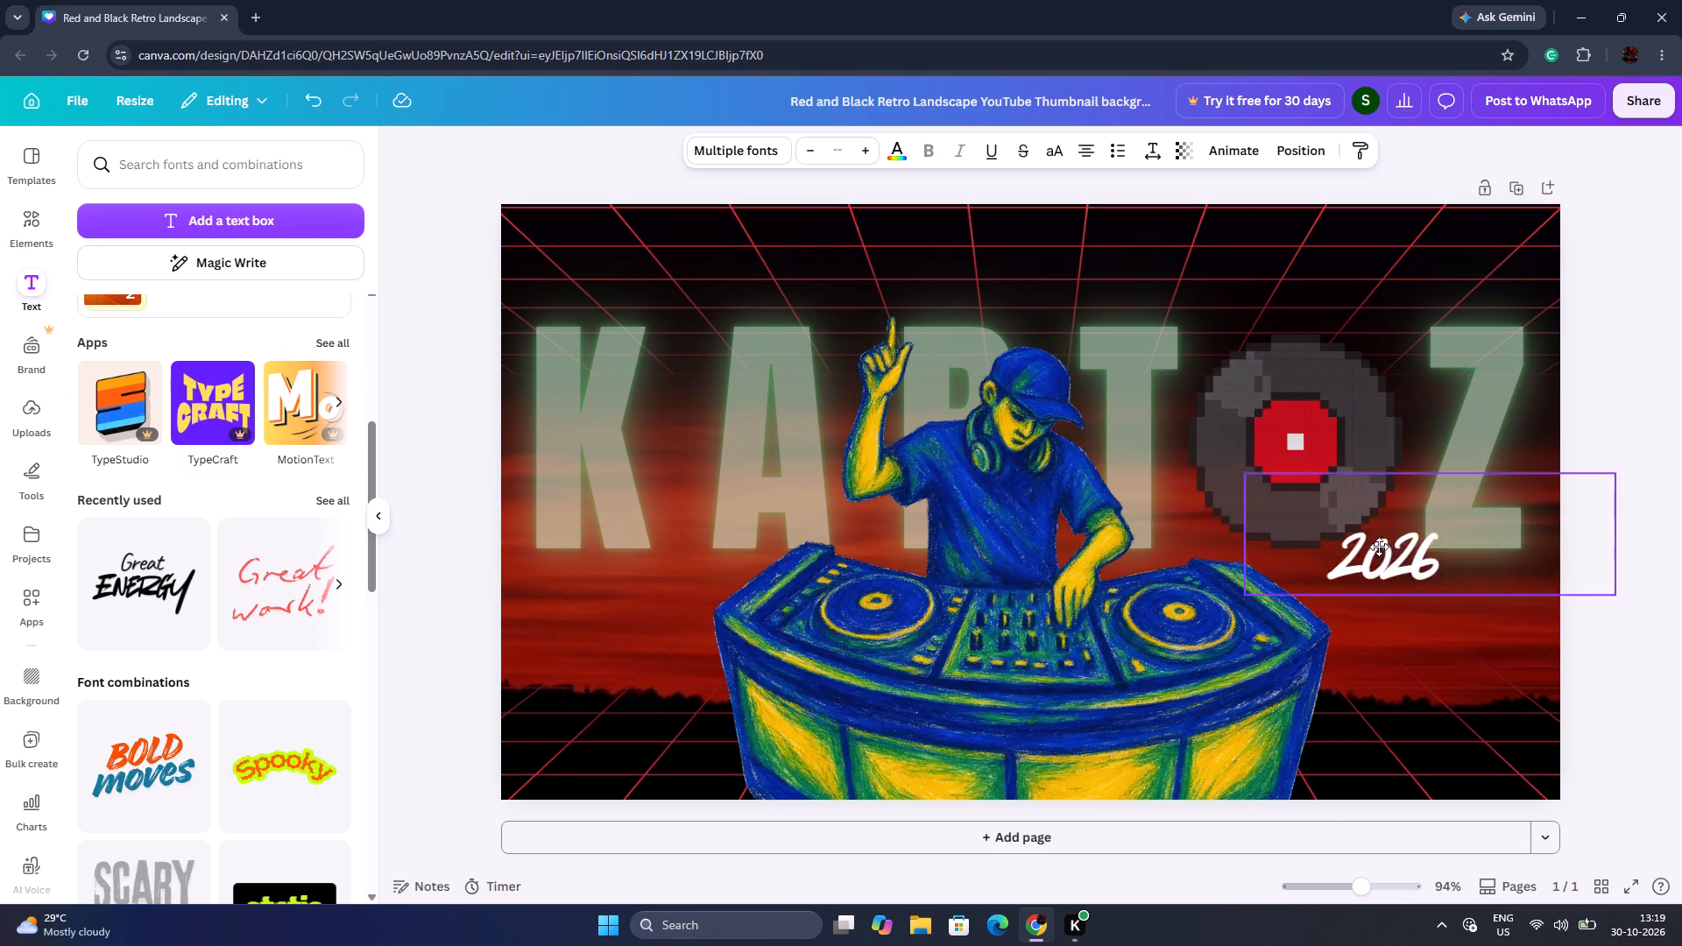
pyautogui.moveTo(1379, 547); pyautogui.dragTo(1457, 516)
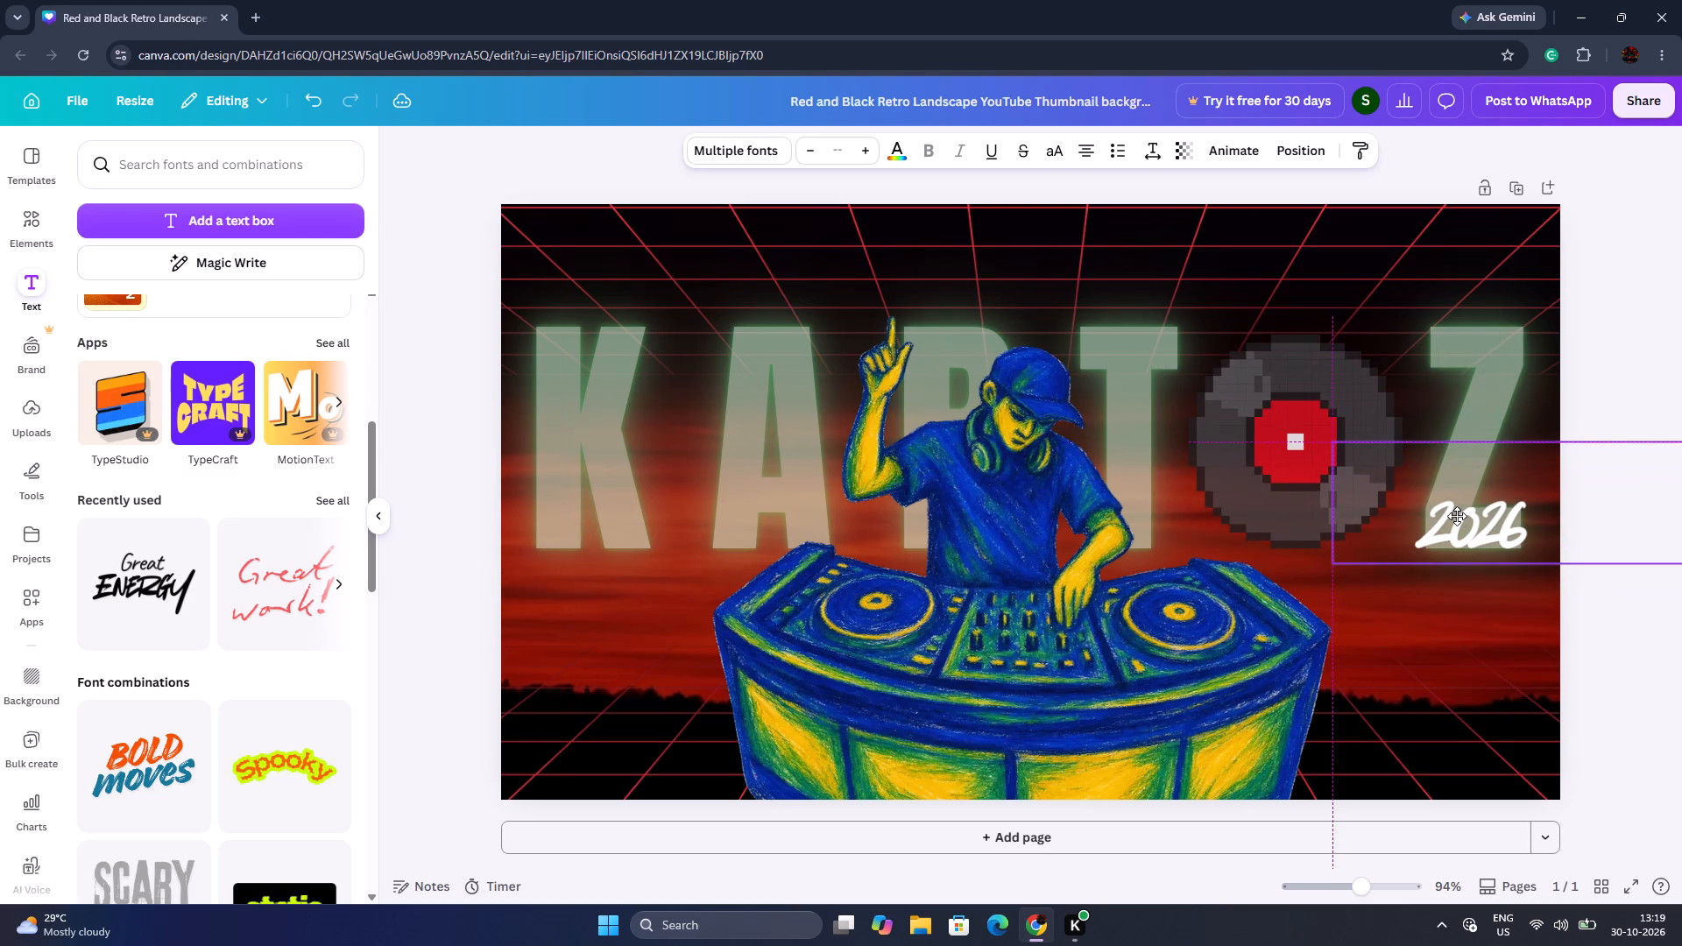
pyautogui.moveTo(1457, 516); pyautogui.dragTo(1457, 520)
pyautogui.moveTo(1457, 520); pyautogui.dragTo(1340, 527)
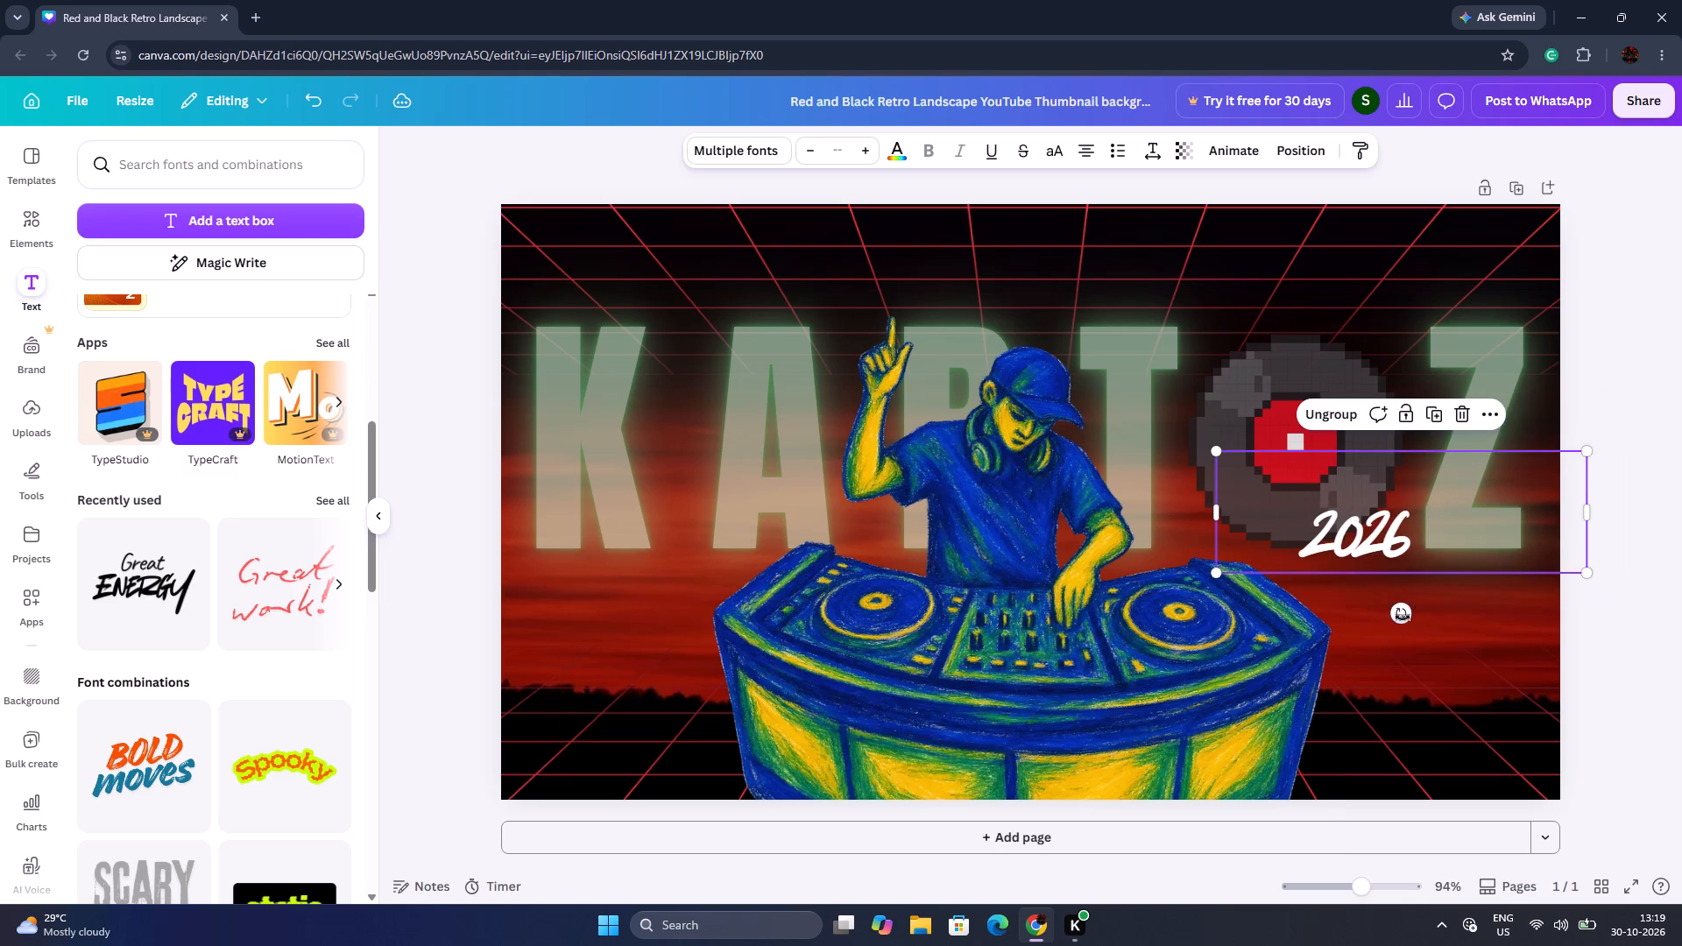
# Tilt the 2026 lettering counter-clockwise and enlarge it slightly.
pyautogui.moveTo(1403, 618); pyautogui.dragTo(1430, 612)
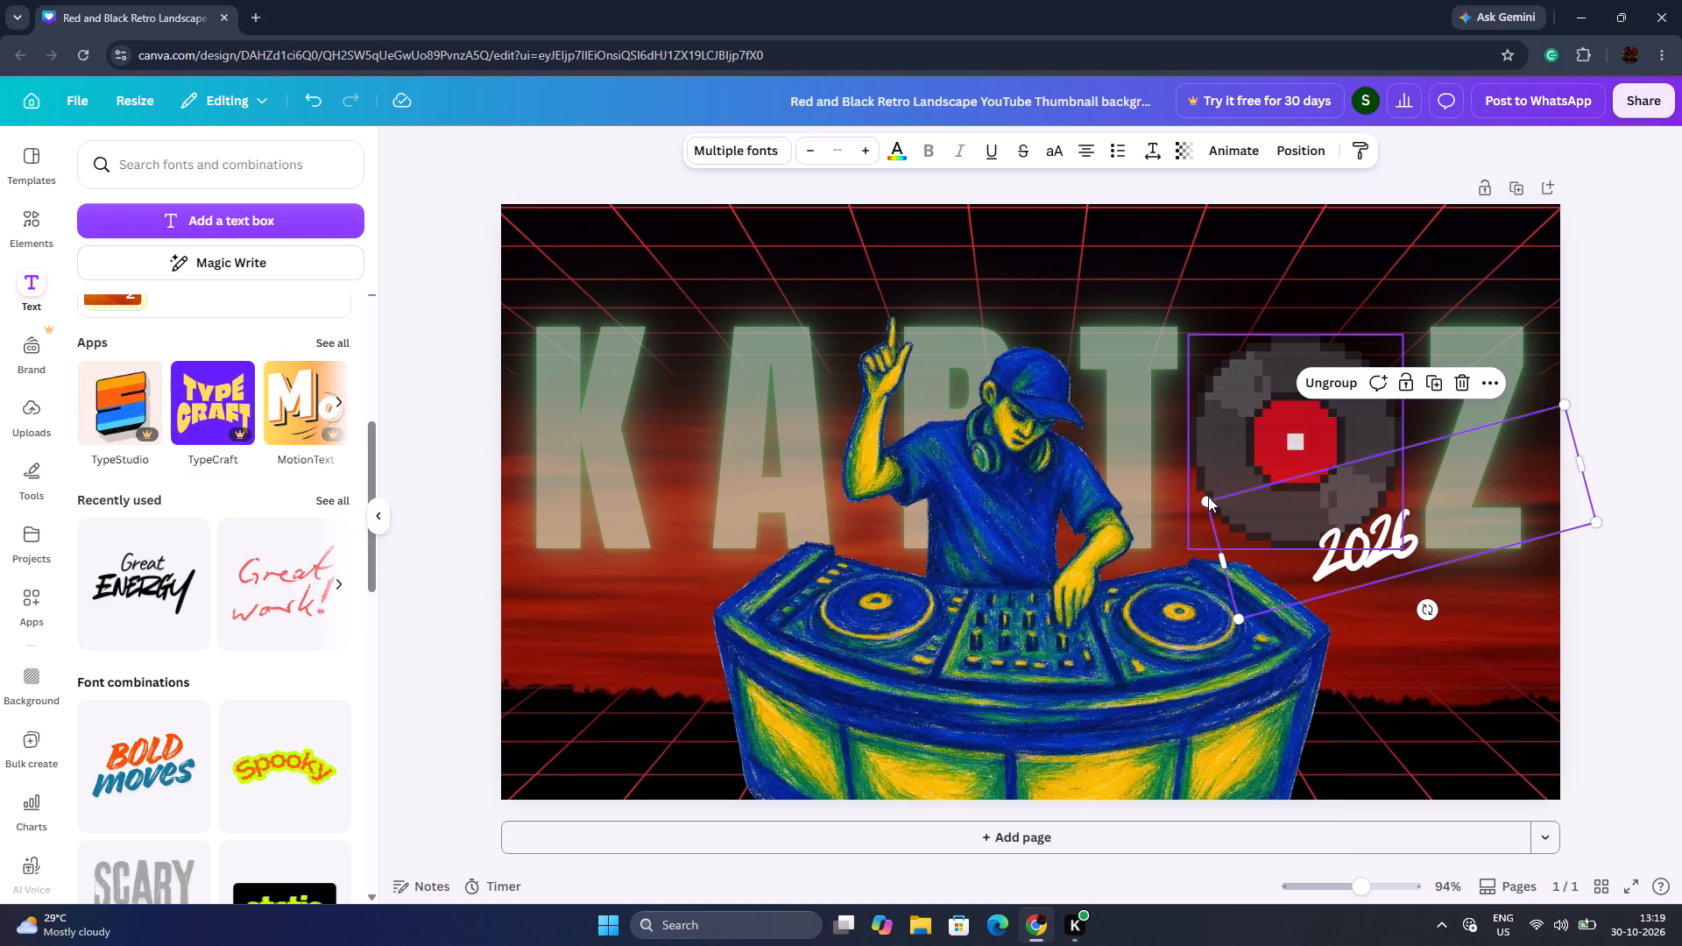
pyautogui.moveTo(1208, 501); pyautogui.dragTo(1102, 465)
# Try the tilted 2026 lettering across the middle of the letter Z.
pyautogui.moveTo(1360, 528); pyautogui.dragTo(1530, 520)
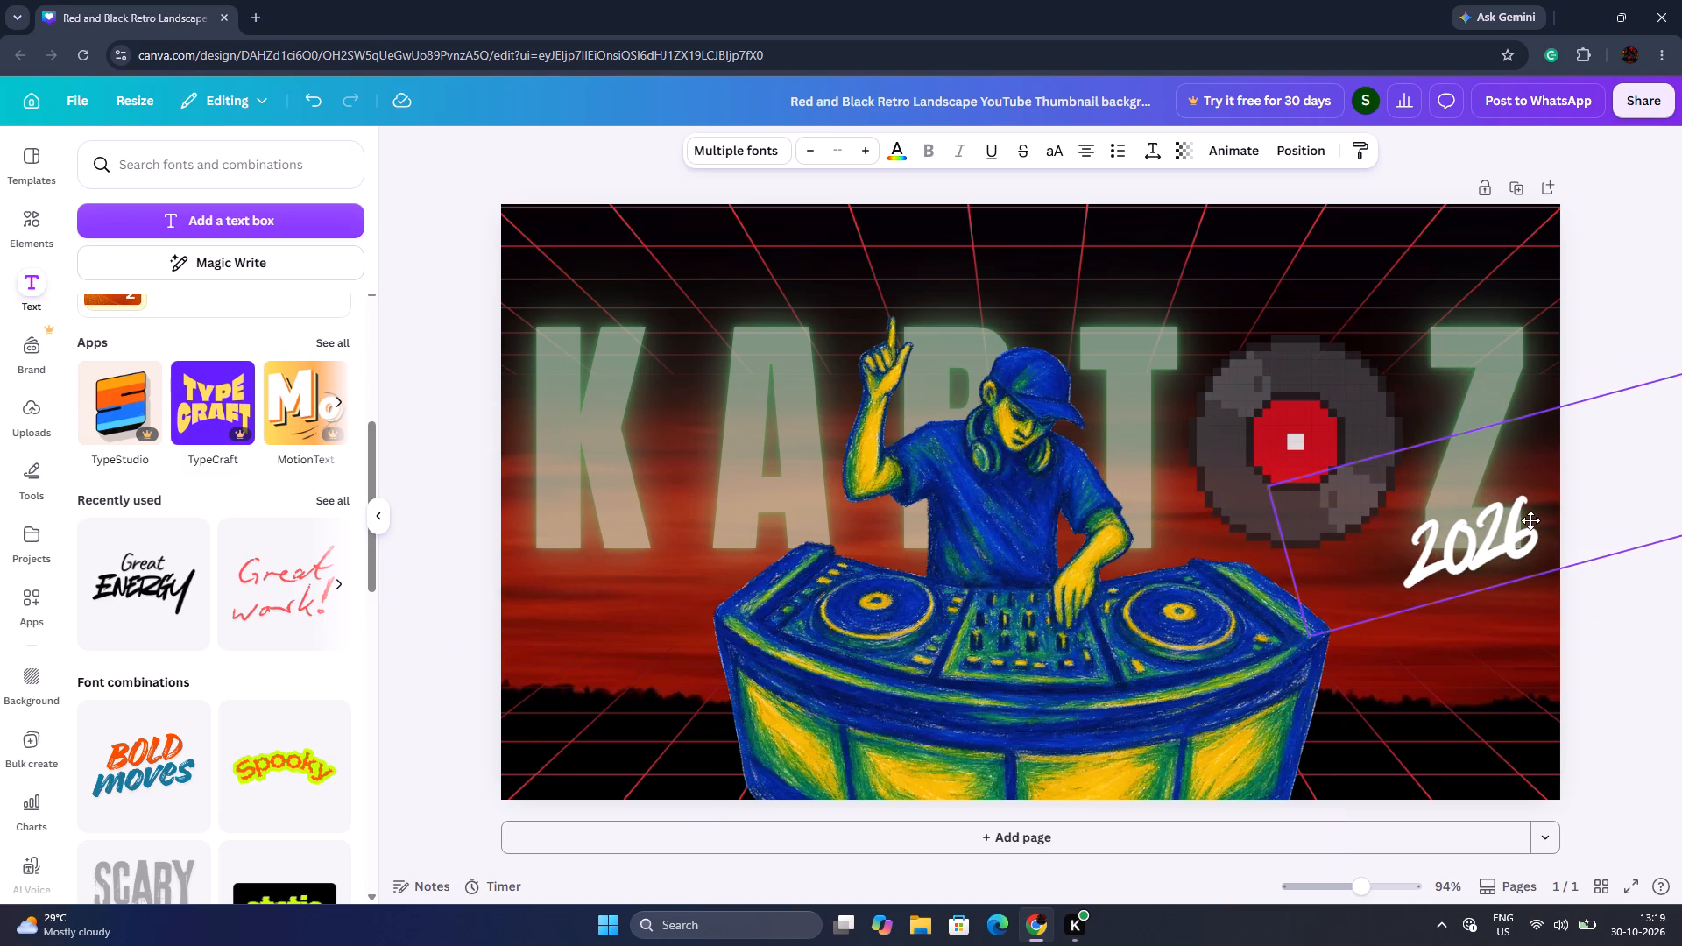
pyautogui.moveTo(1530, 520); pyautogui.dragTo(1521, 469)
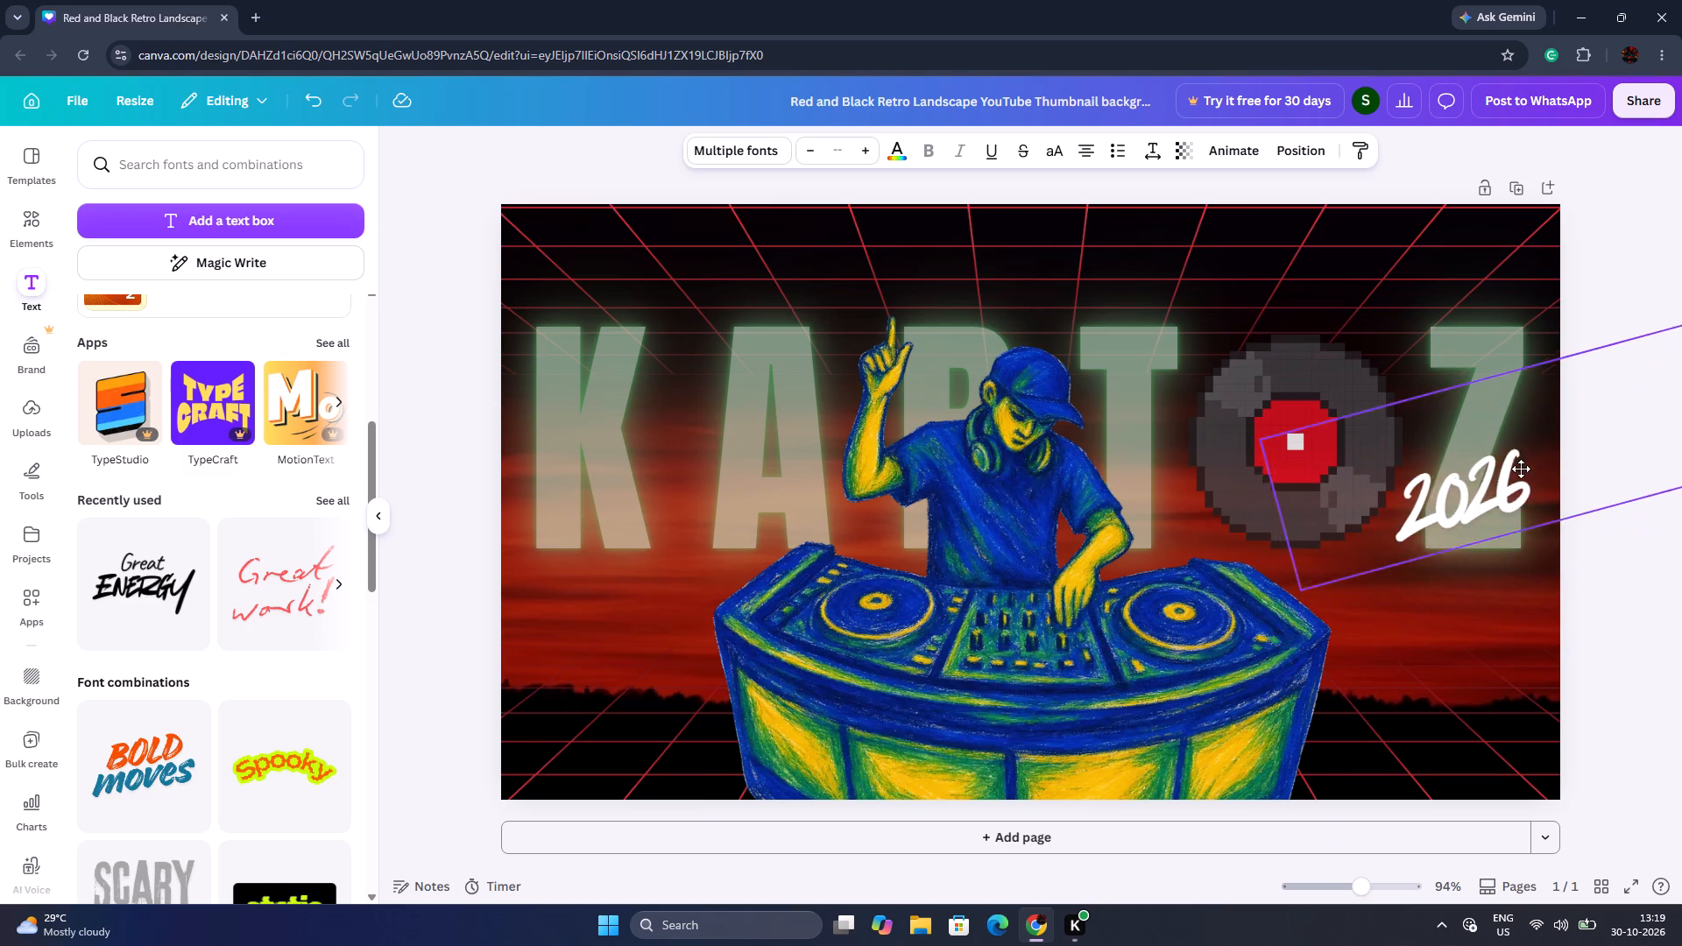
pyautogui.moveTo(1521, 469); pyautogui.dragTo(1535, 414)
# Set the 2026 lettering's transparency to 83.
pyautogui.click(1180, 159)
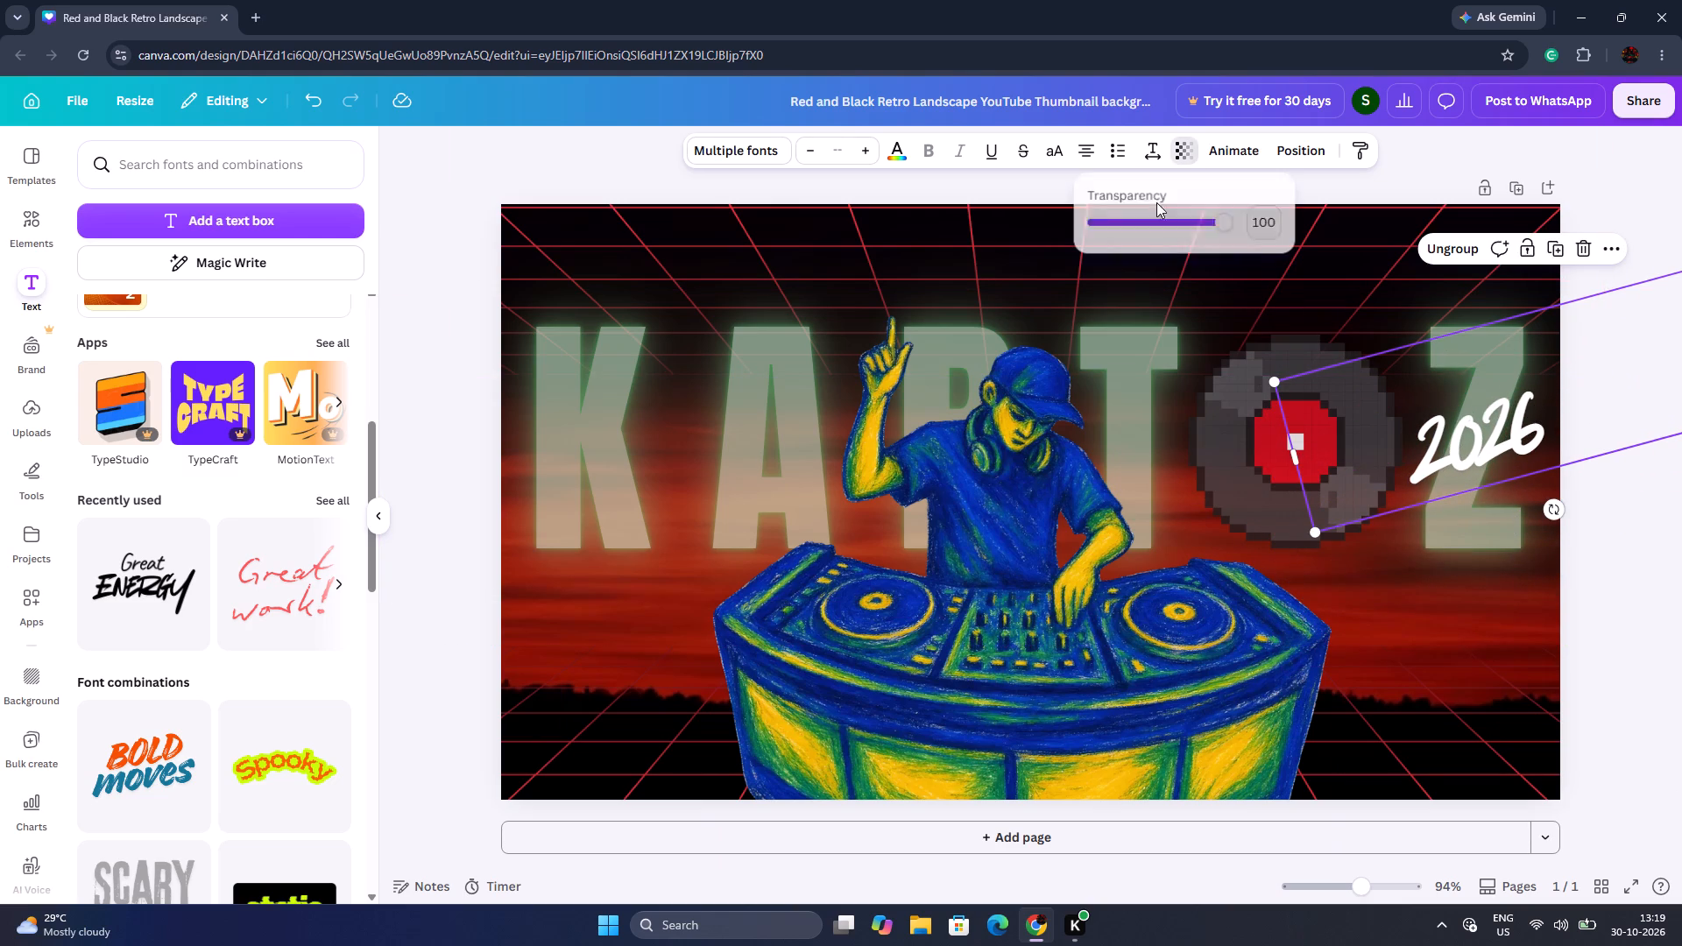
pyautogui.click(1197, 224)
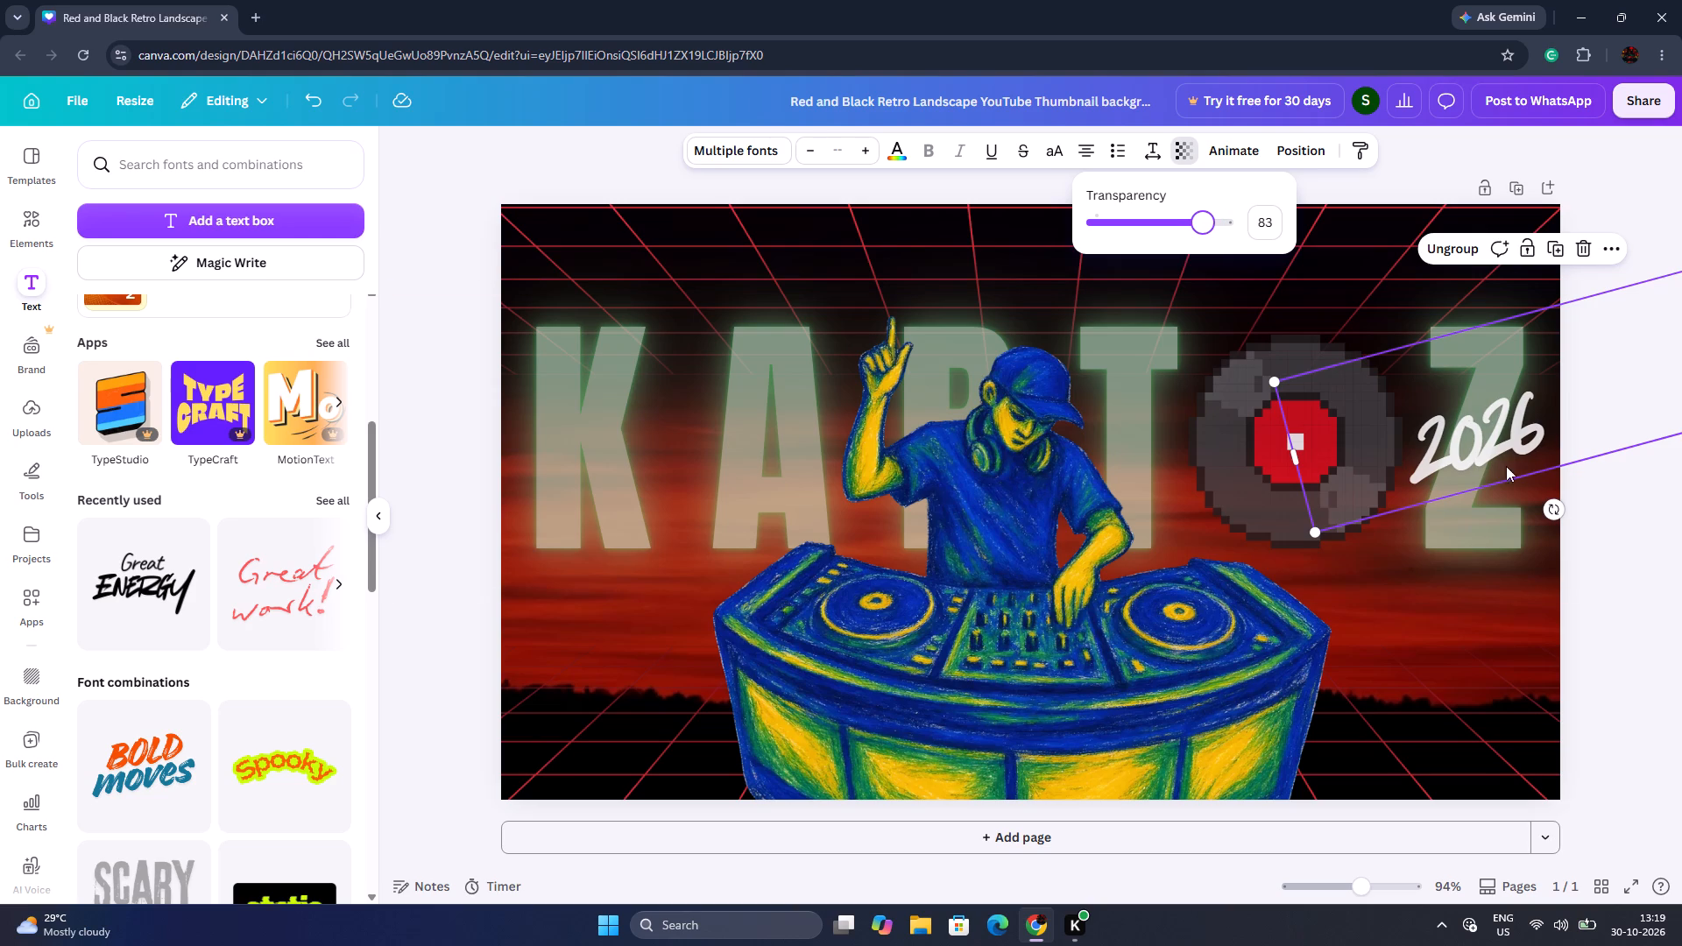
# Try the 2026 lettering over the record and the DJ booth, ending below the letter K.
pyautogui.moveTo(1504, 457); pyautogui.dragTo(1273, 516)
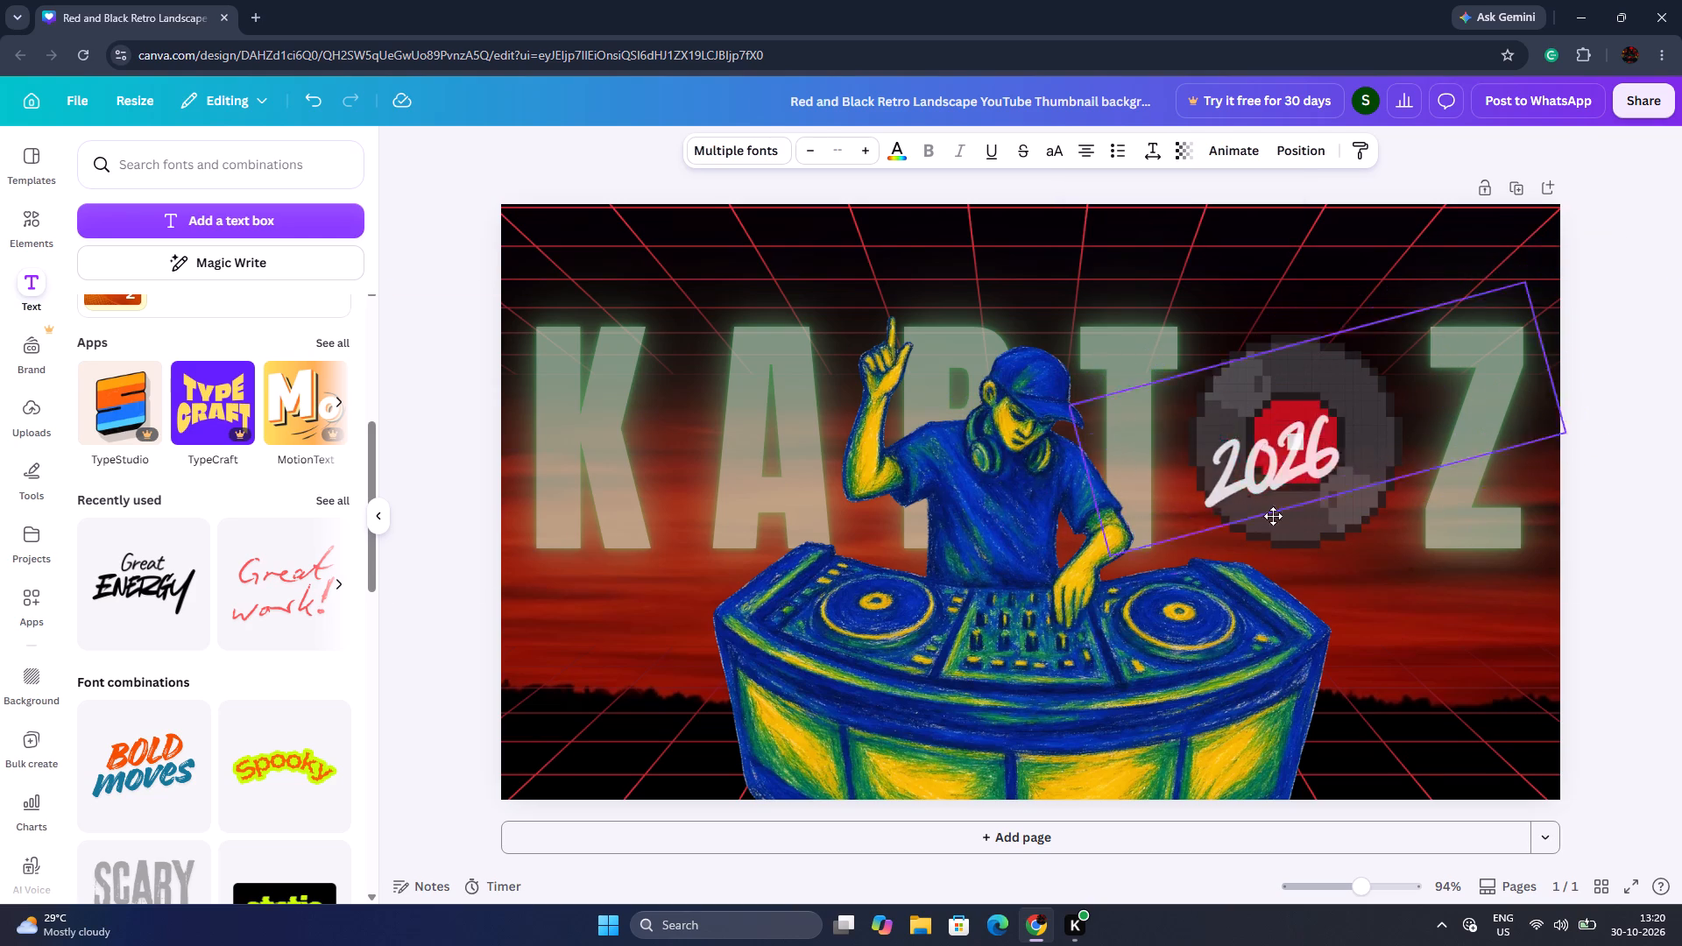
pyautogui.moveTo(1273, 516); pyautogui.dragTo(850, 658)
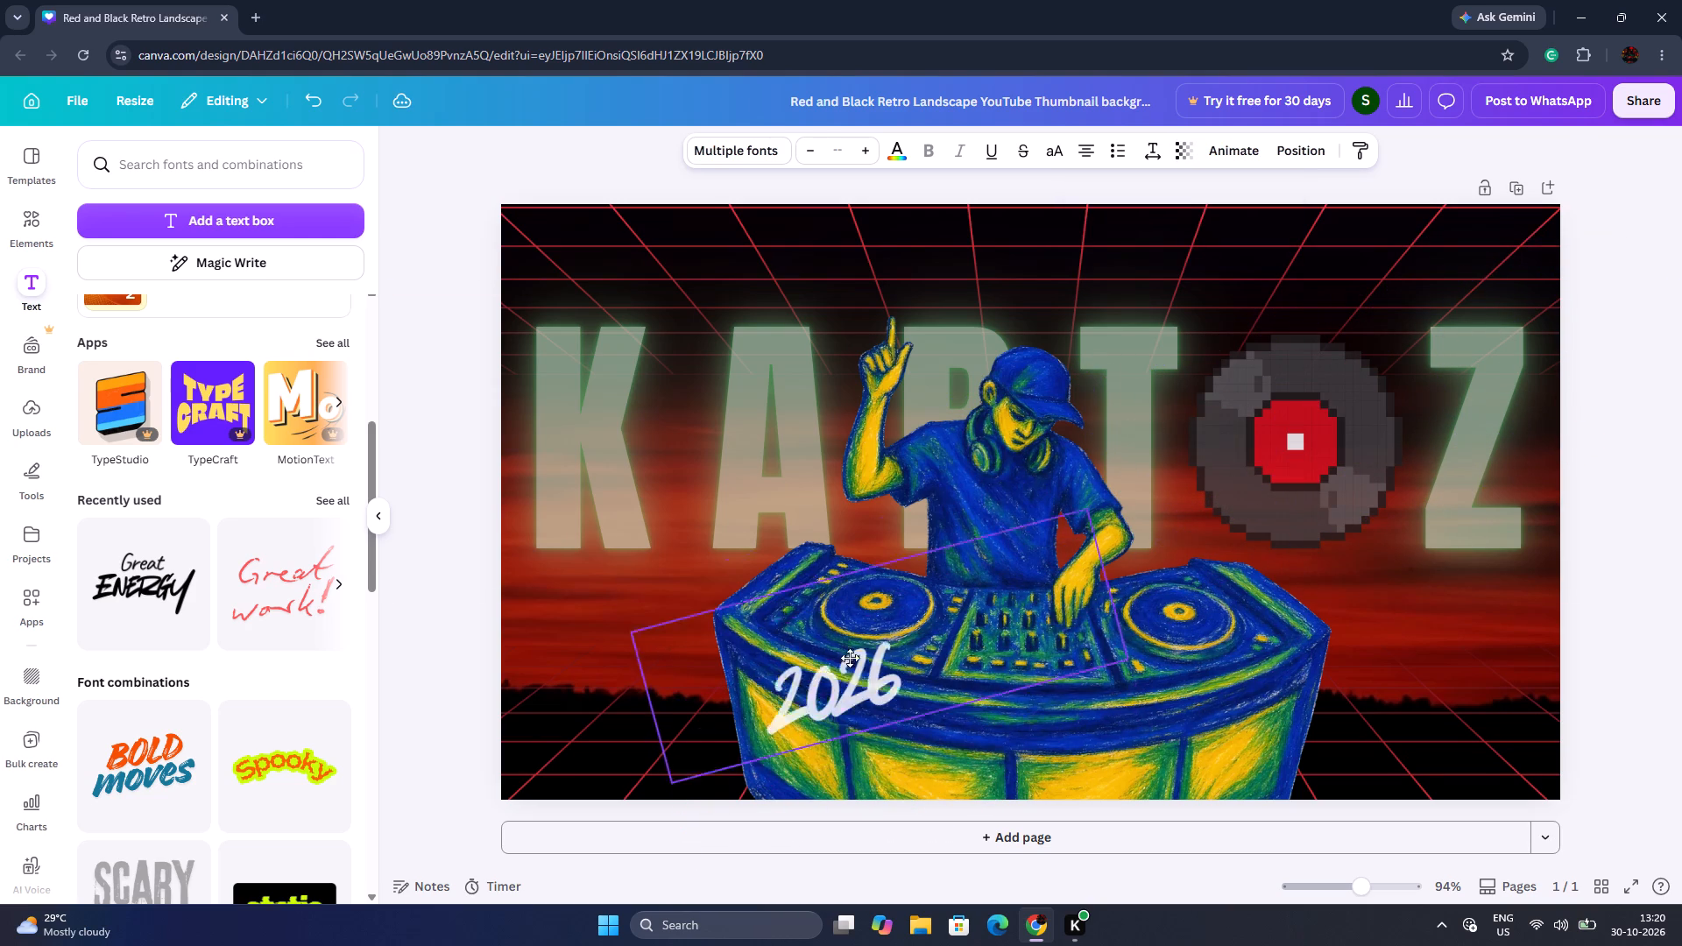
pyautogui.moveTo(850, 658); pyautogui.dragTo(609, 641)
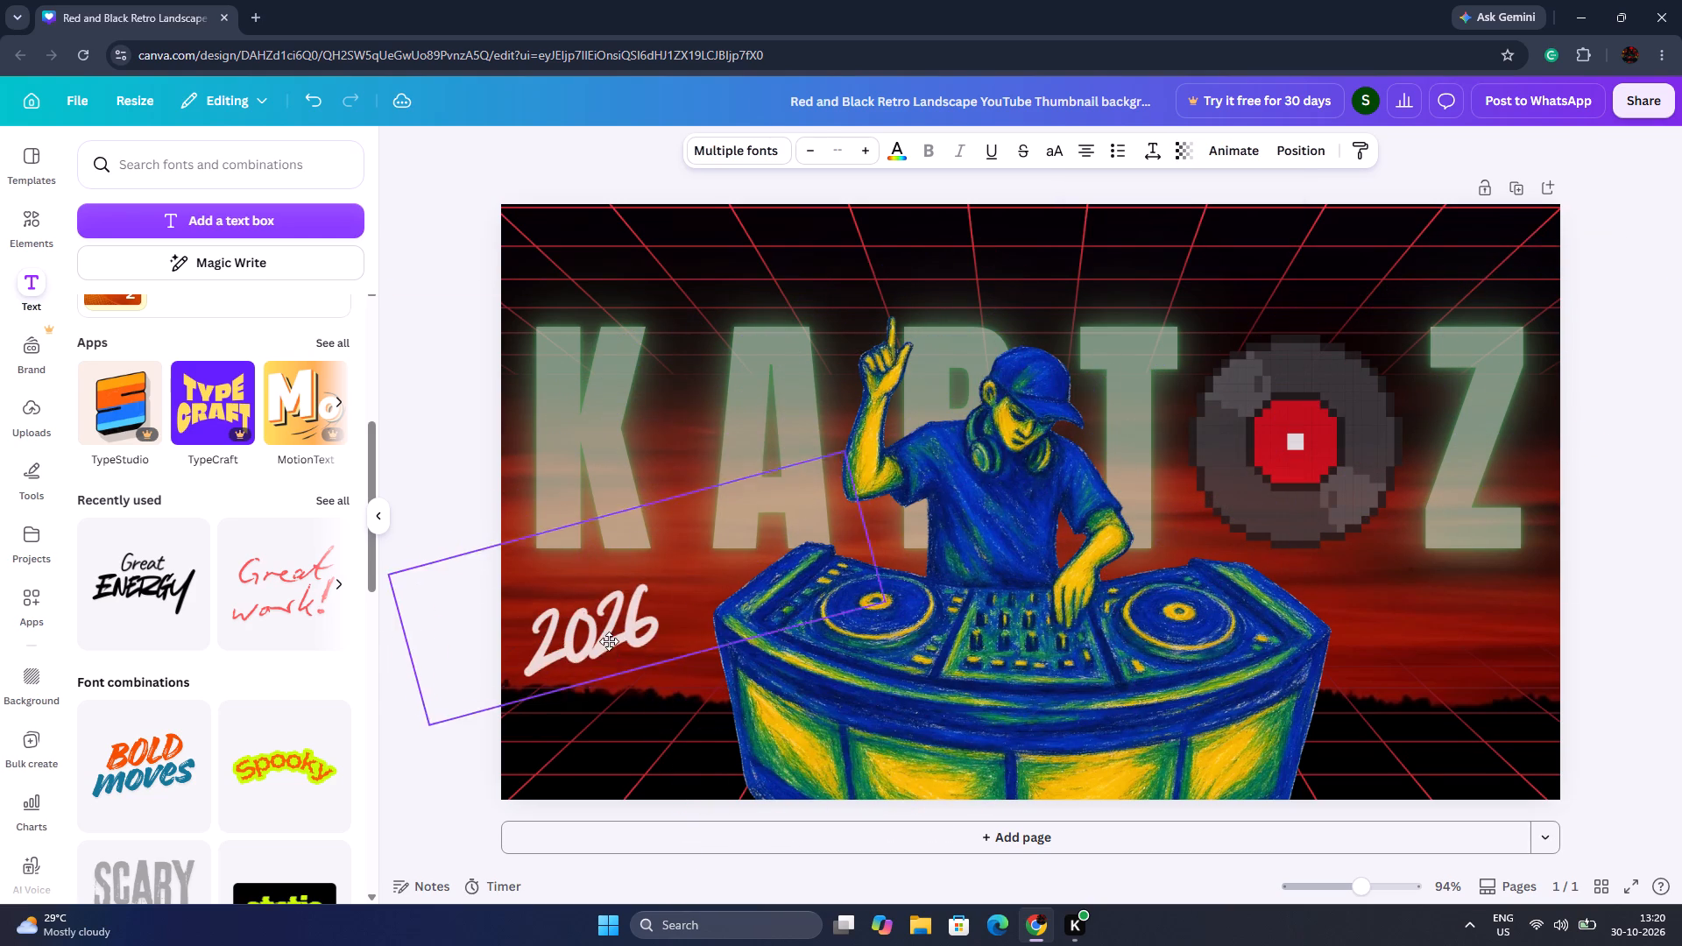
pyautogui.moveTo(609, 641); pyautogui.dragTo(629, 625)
# Rotate the 2026 lettering back to level.
pyautogui.moveTo(684, 676); pyautogui.dragTo(634, 680)
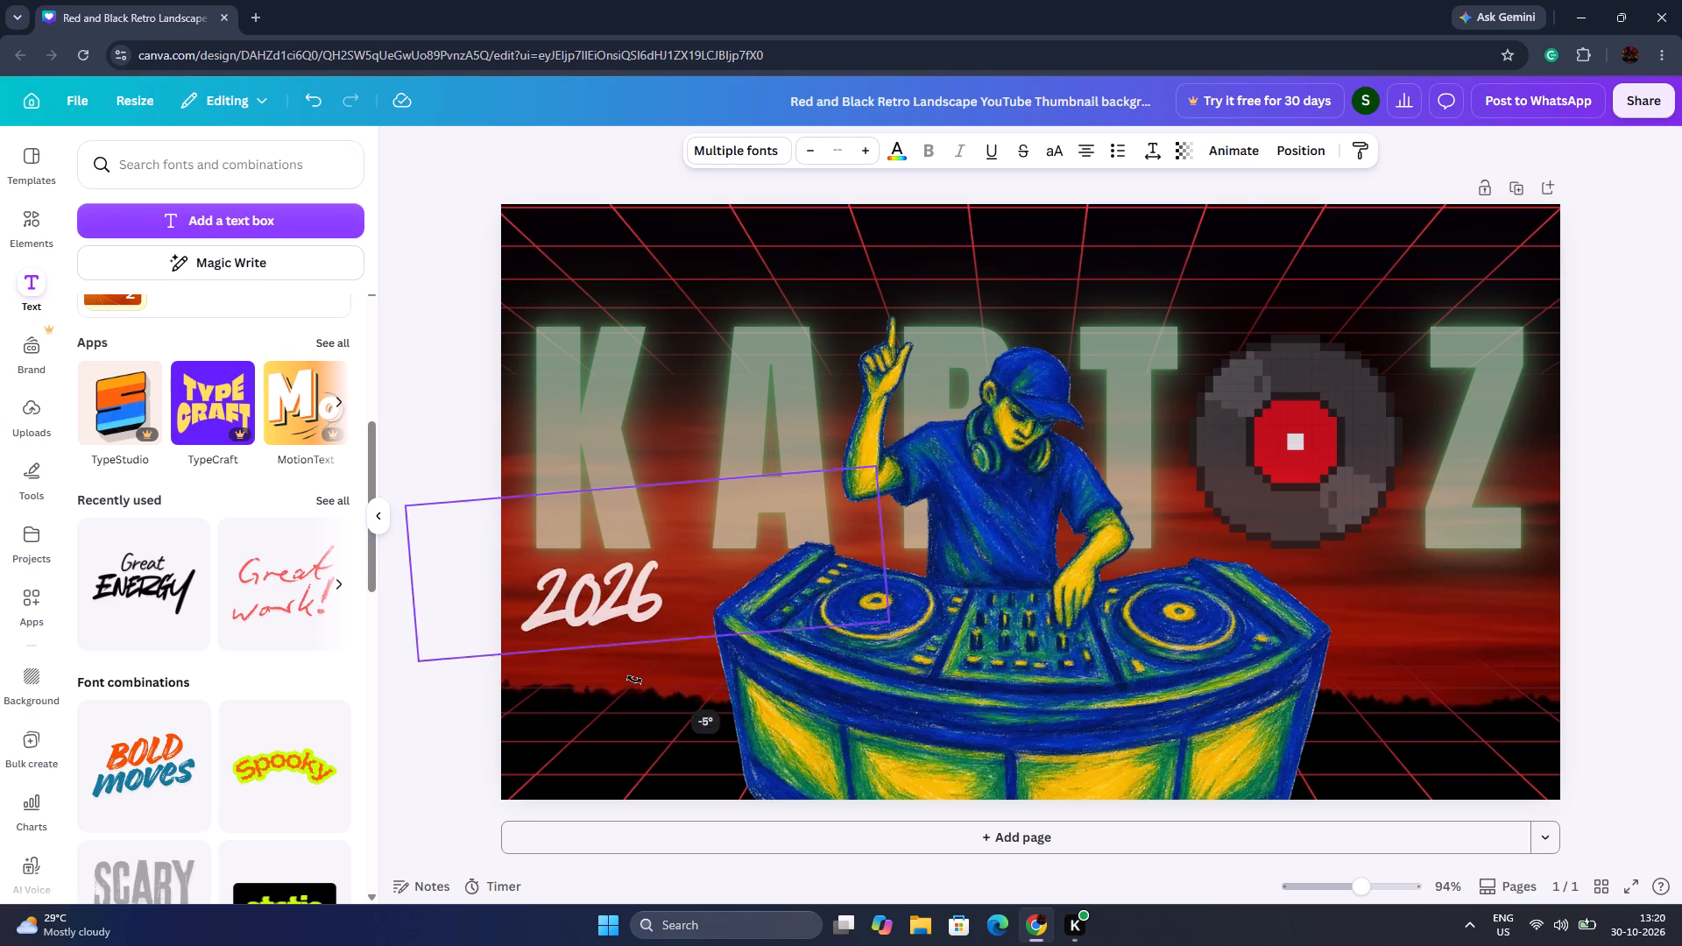
pyautogui.moveTo(634, 680); pyautogui.dragTo(654, 688)
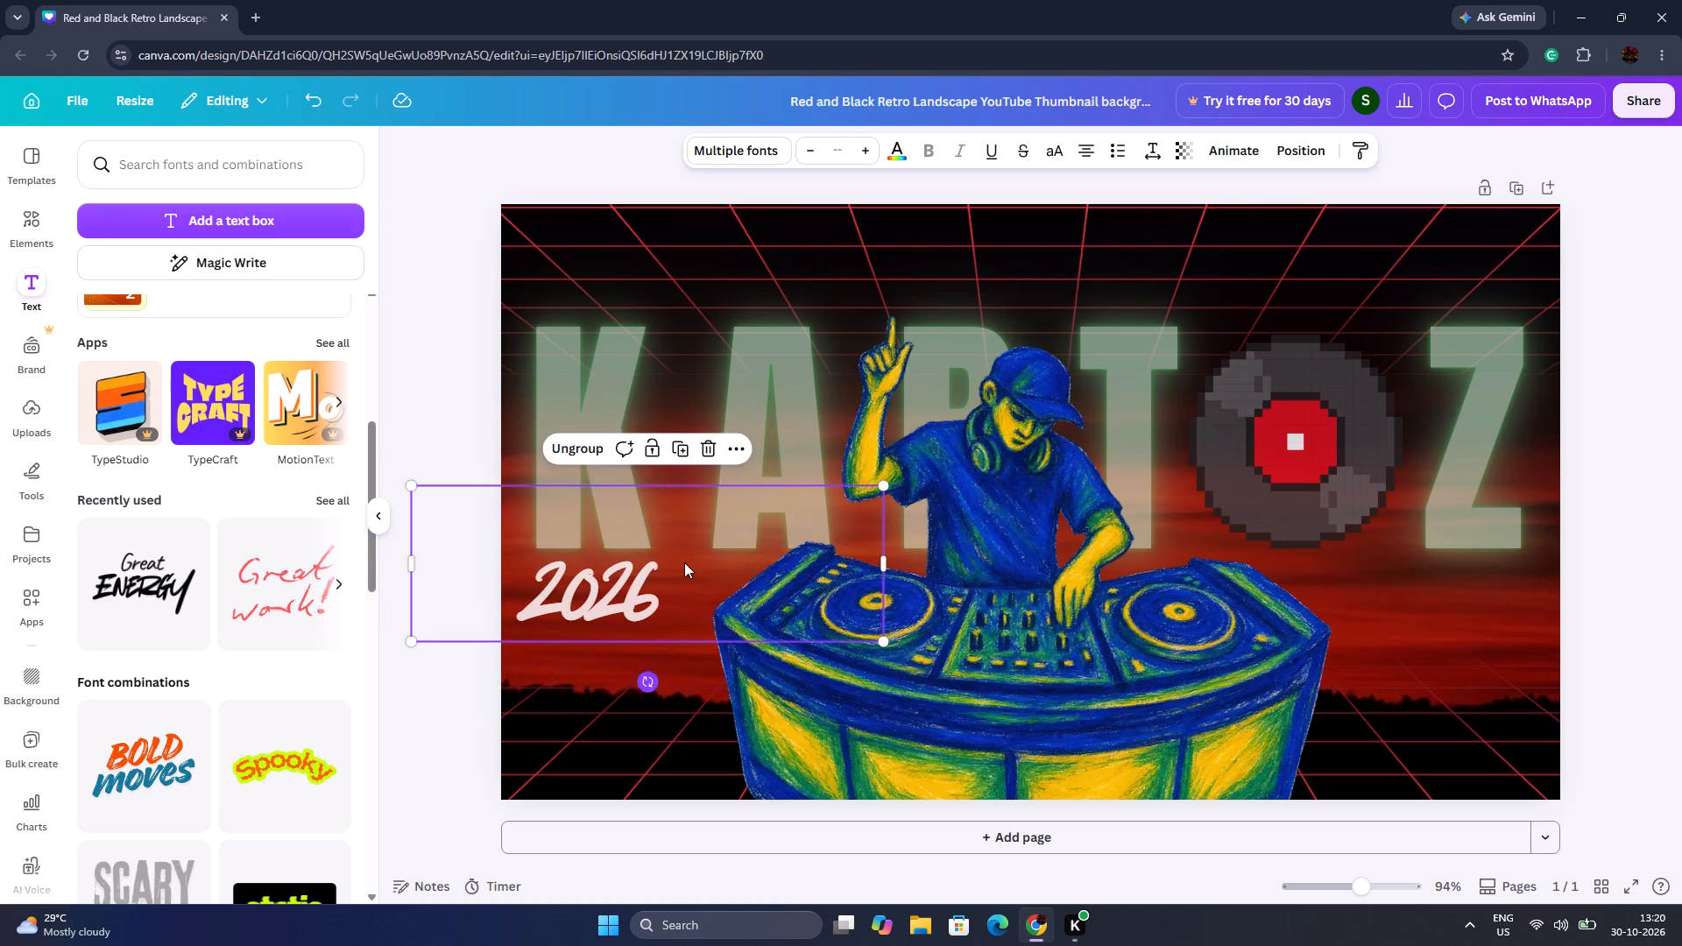
# Place the 2026 lettering on the chest of the DJ's T-shirt and shrink it to fit.
pyautogui.moveTo(684, 562); pyautogui.dragTo(789, 492)
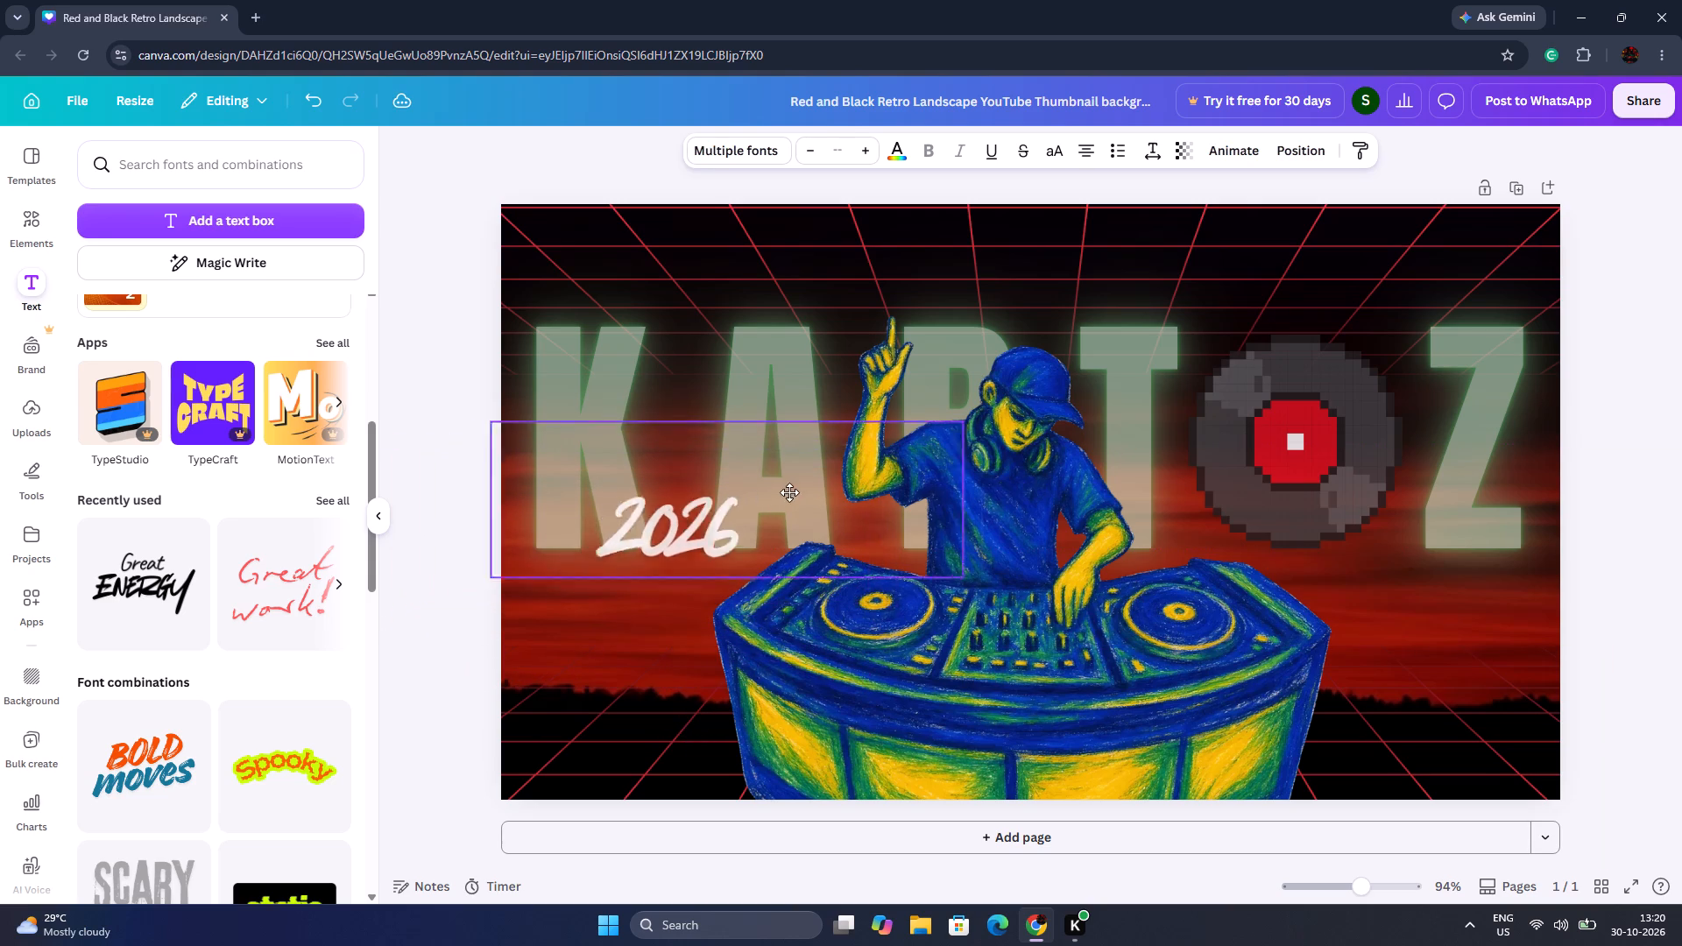
pyautogui.moveTo(789, 492); pyautogui.dragTo(873, 462)
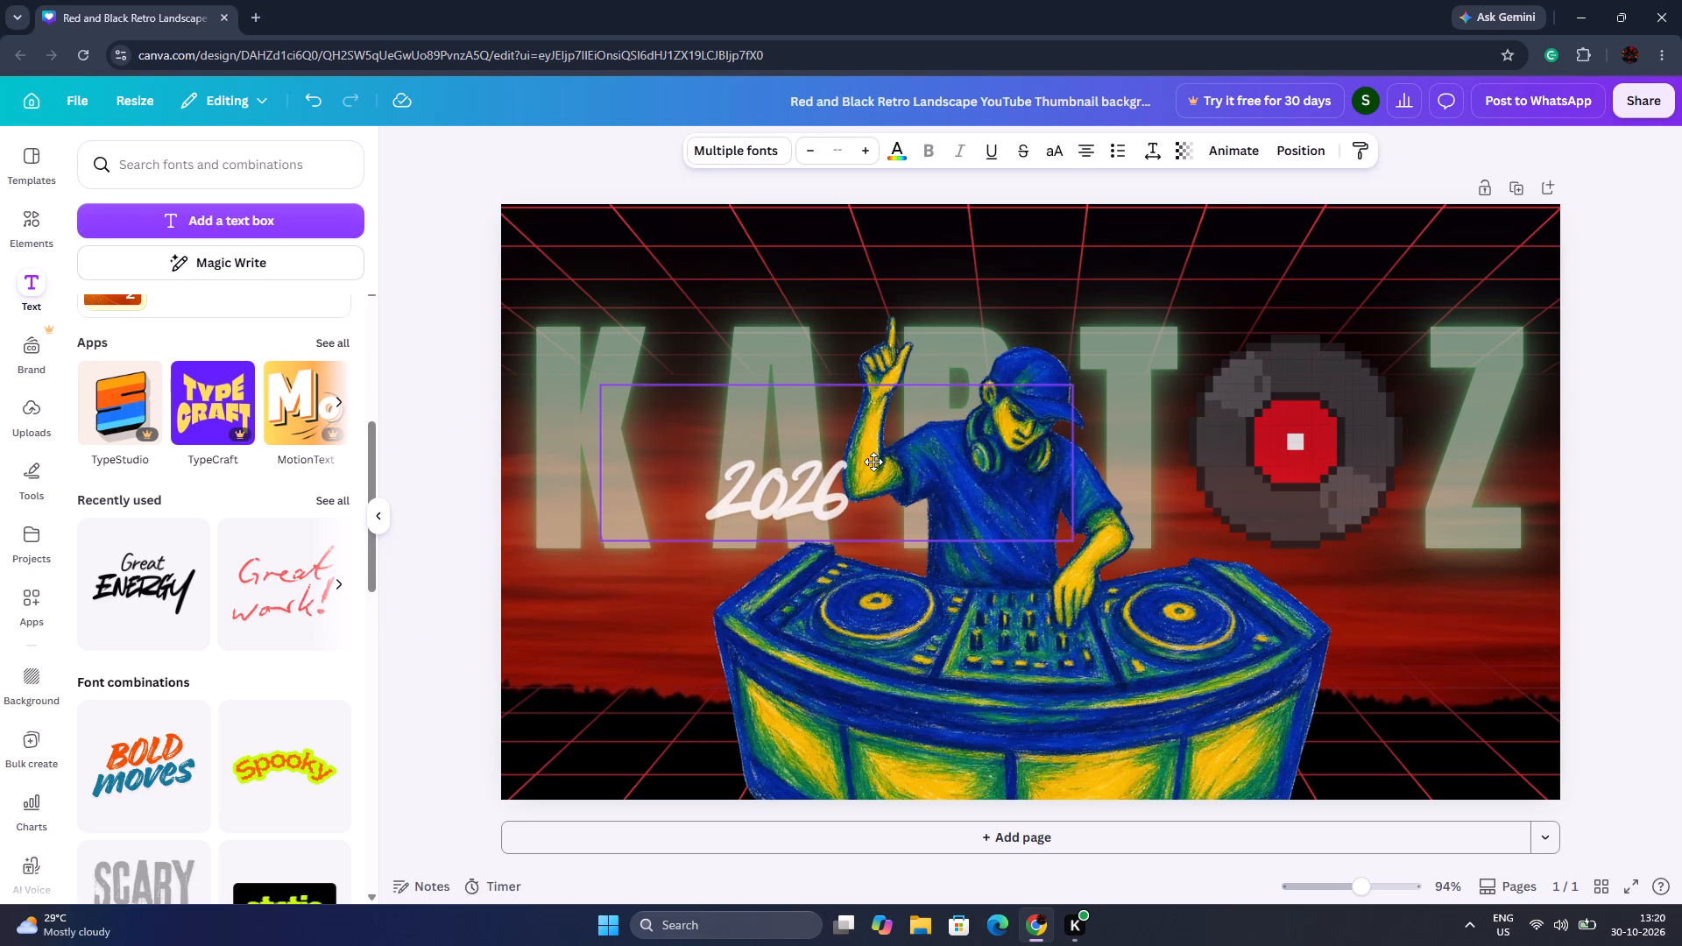
pyautogui.moveTo(873, 462); pyautogui.dragTo(1086, 493)
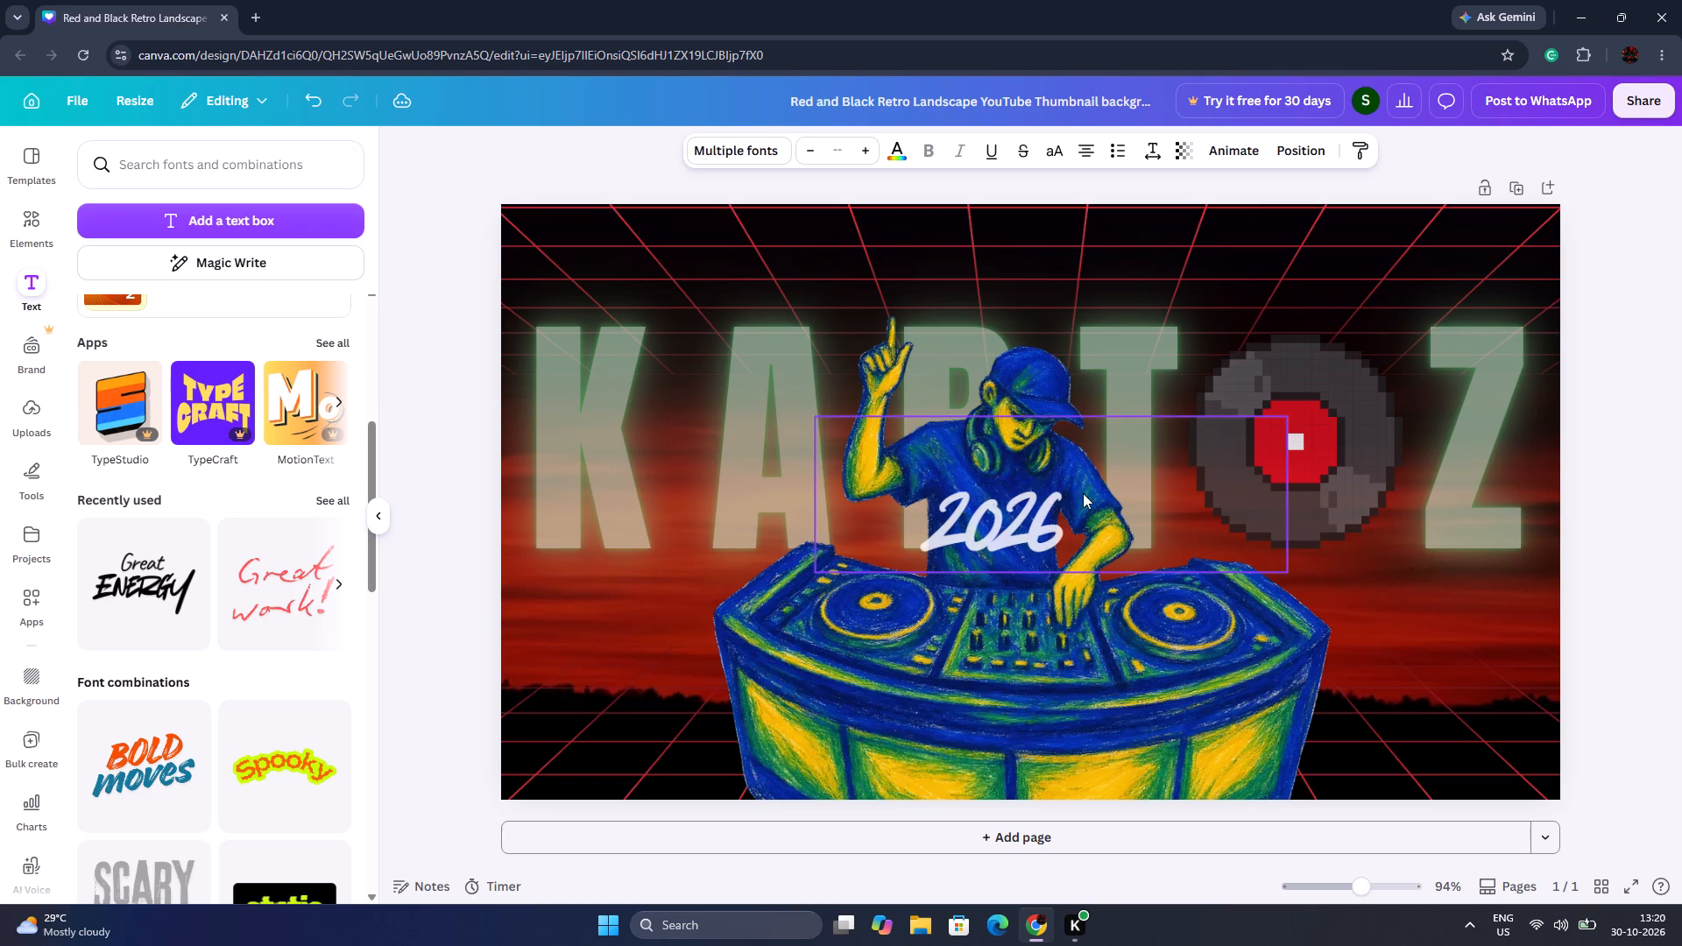
pyautogui.moveTo(1289, 572); pyautogui.dragTo(1193, 534)
pyautogui.moveTo(1144, 505); pyautogui.dragTo(1184, 527)
pyautogui.click(1632, 559)
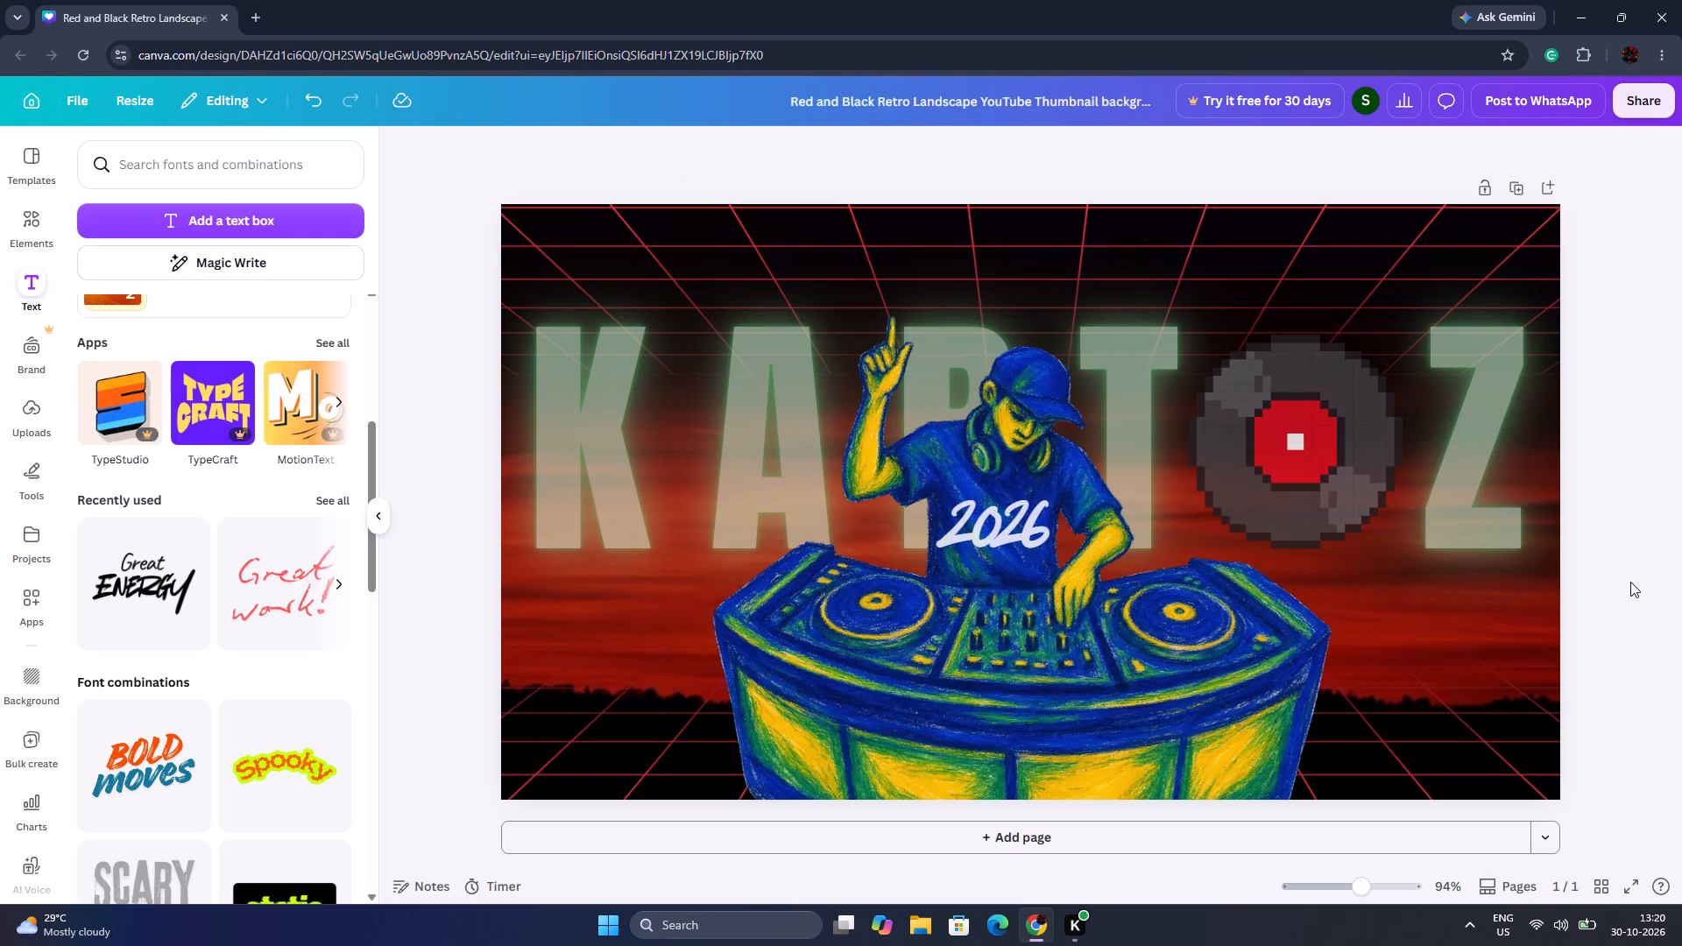
# Set the transparency of the 2026 lettering on the T-shirt to 43.
pyautogui.click(994, 521)
pyautogui.click(1188, 144)
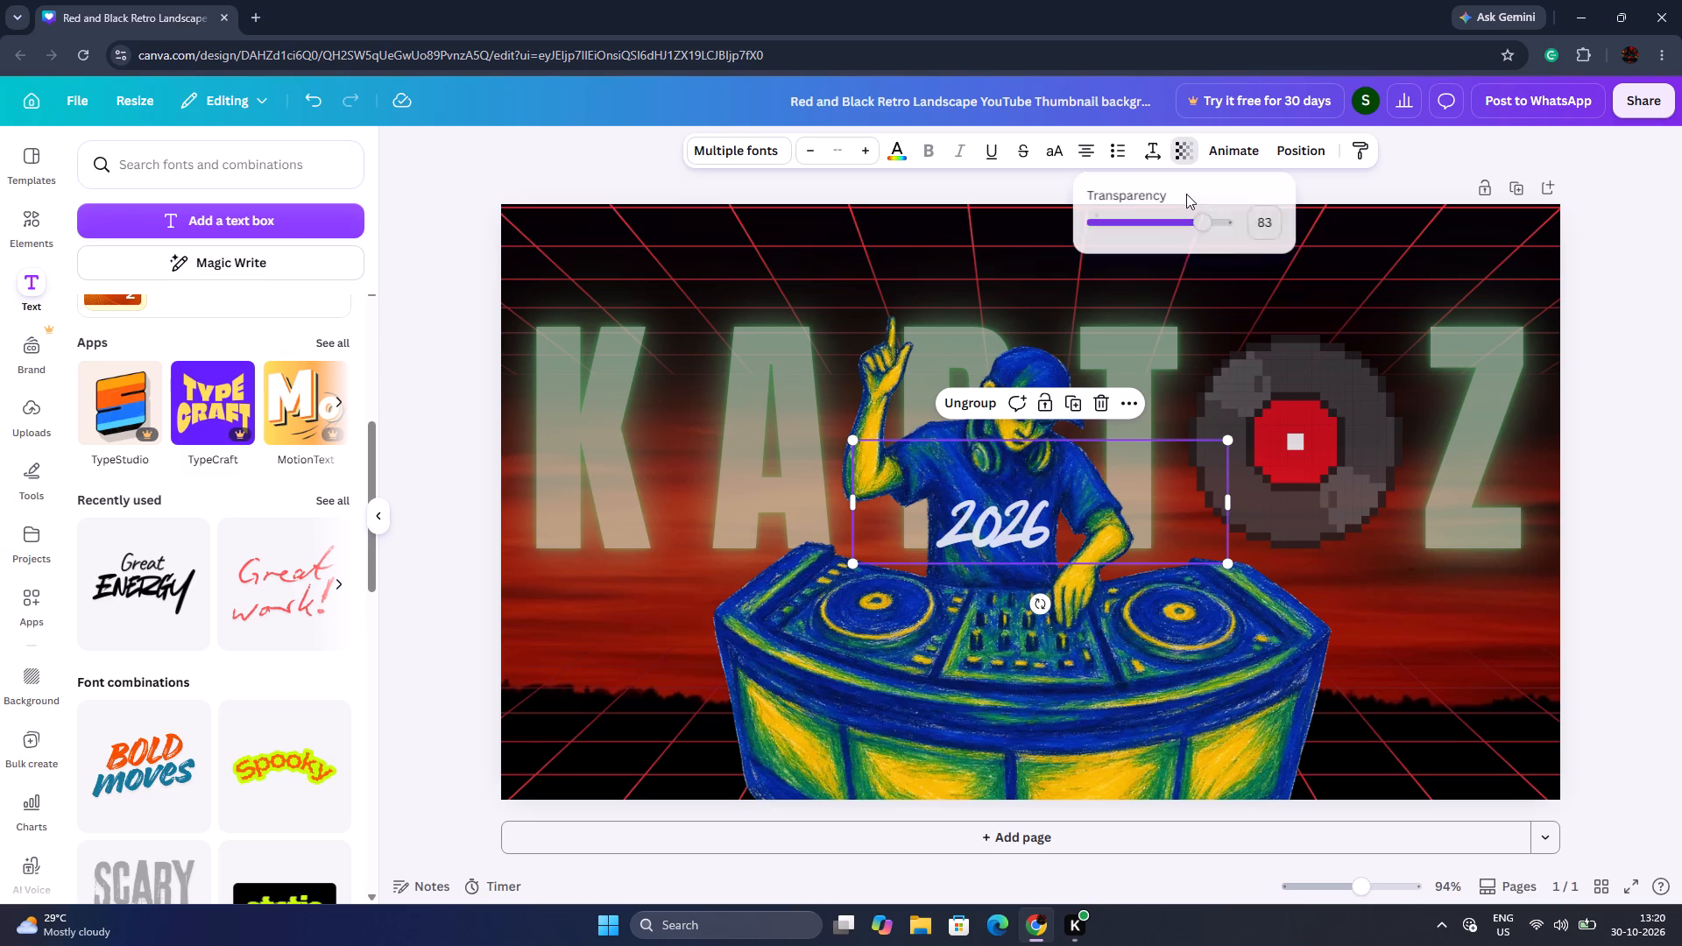
pyautogui.moveTo(1163, 221); pyautogui.dragTo(1137, 223)
pyautogui.moveTo(1141, 227); pyautogui.dragTo(1151, 227)
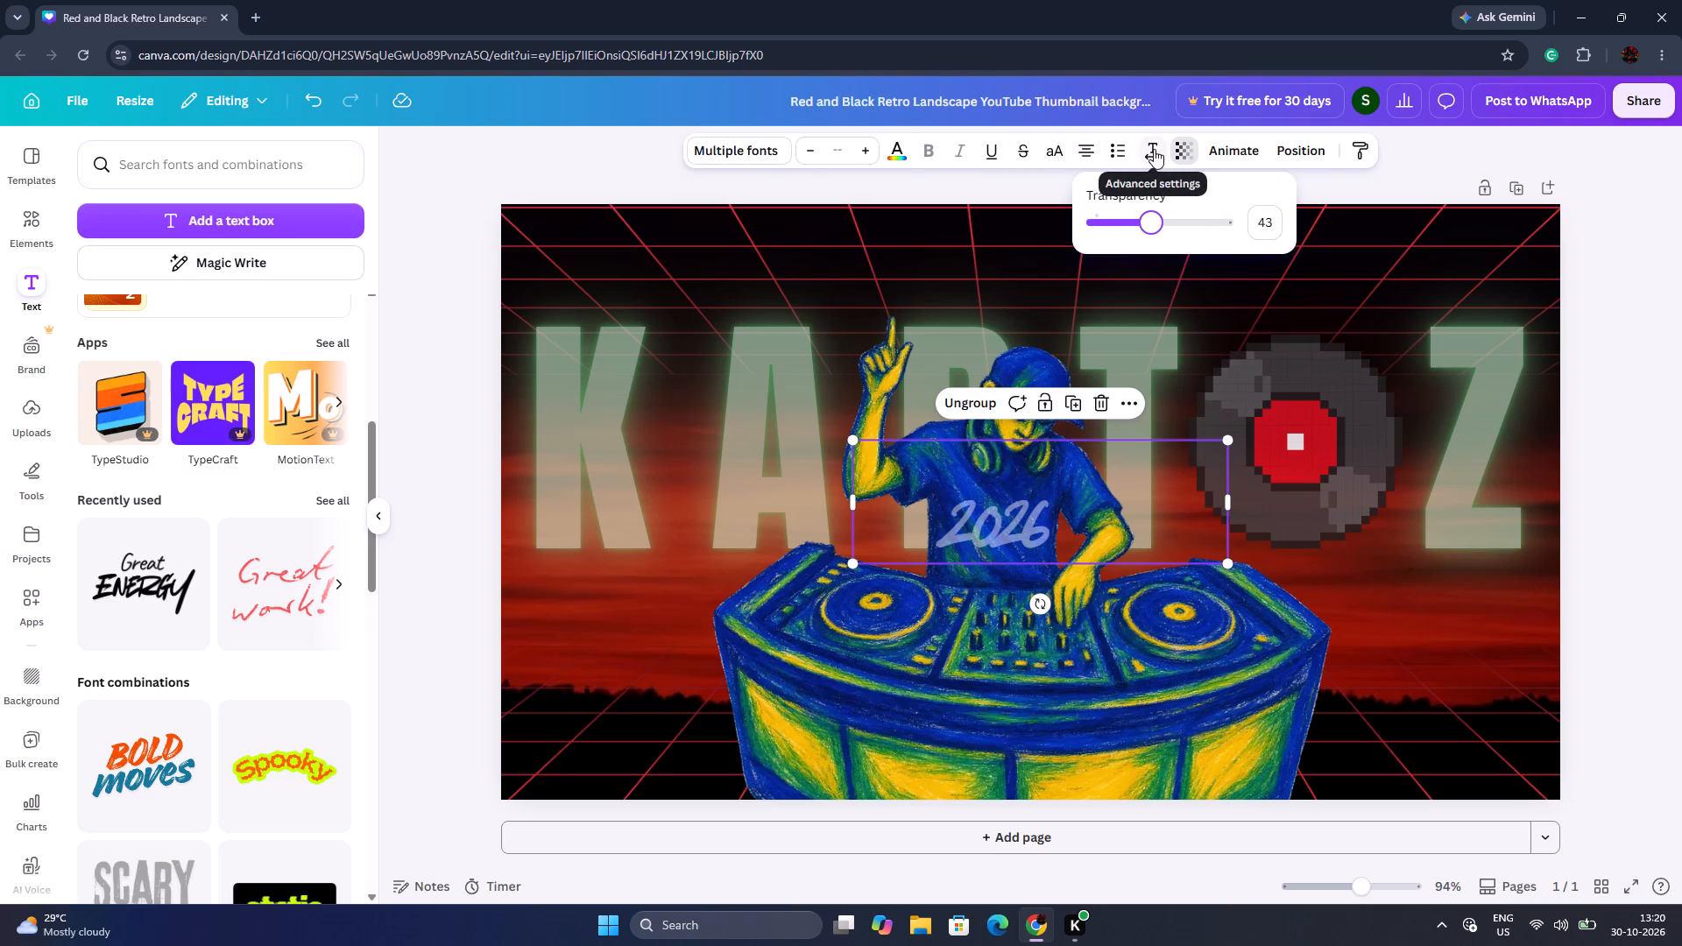
# Open the letter and line spacing settings for the 2026 lettering.
pyautogui.click(1154, 149)
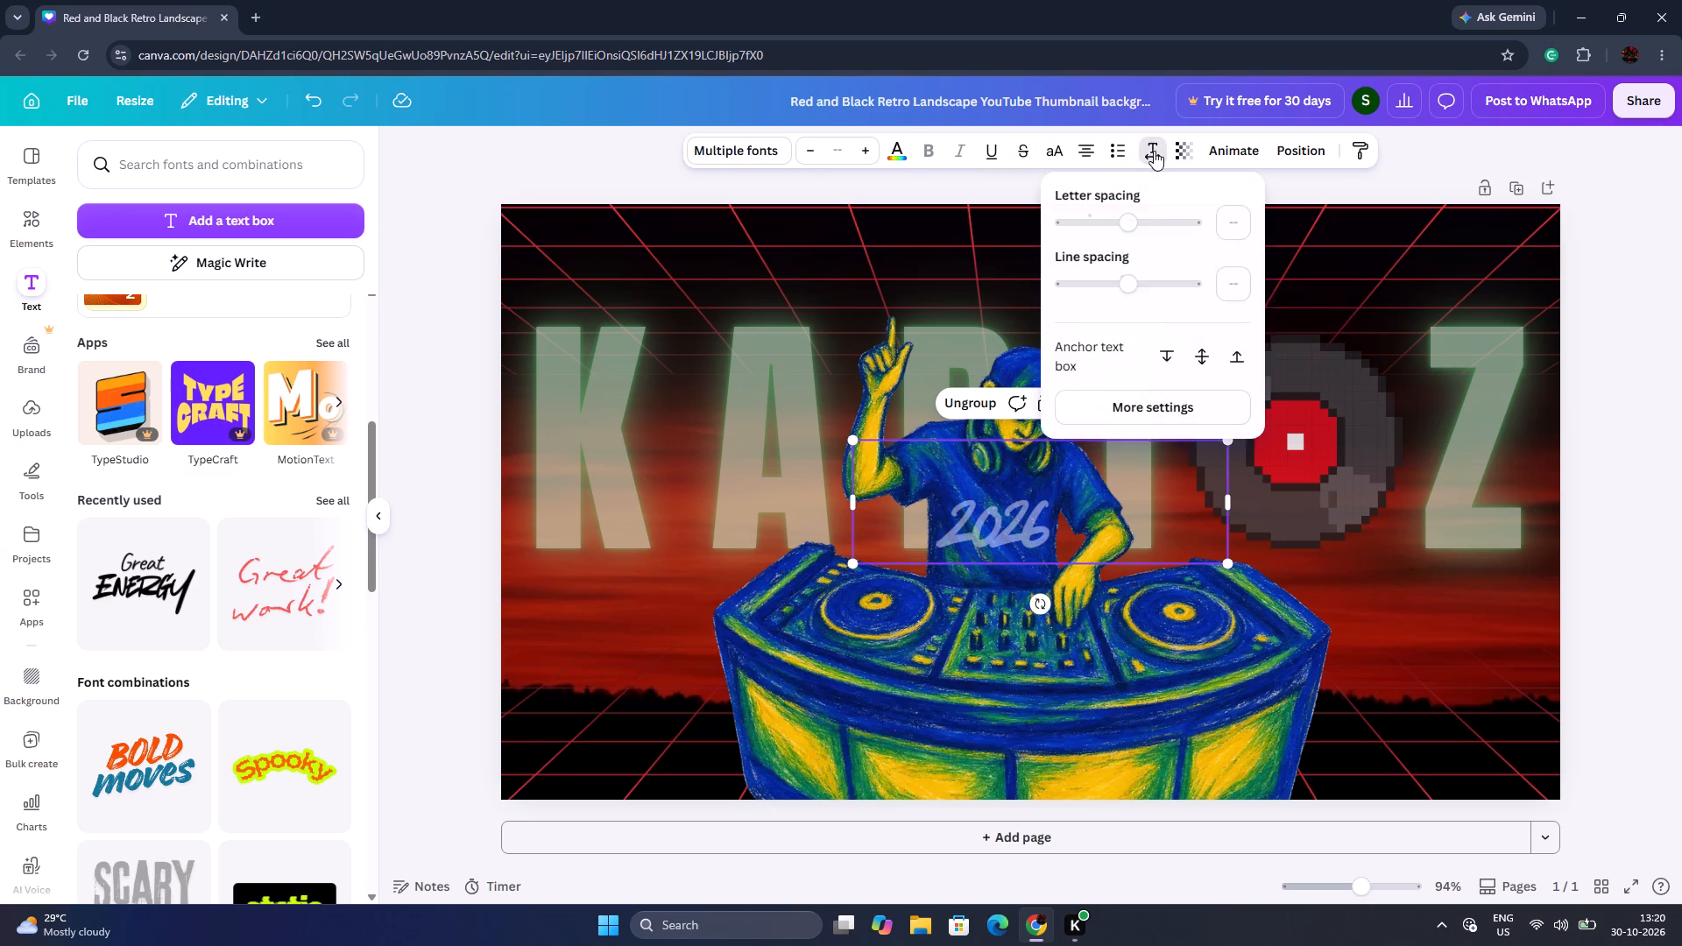
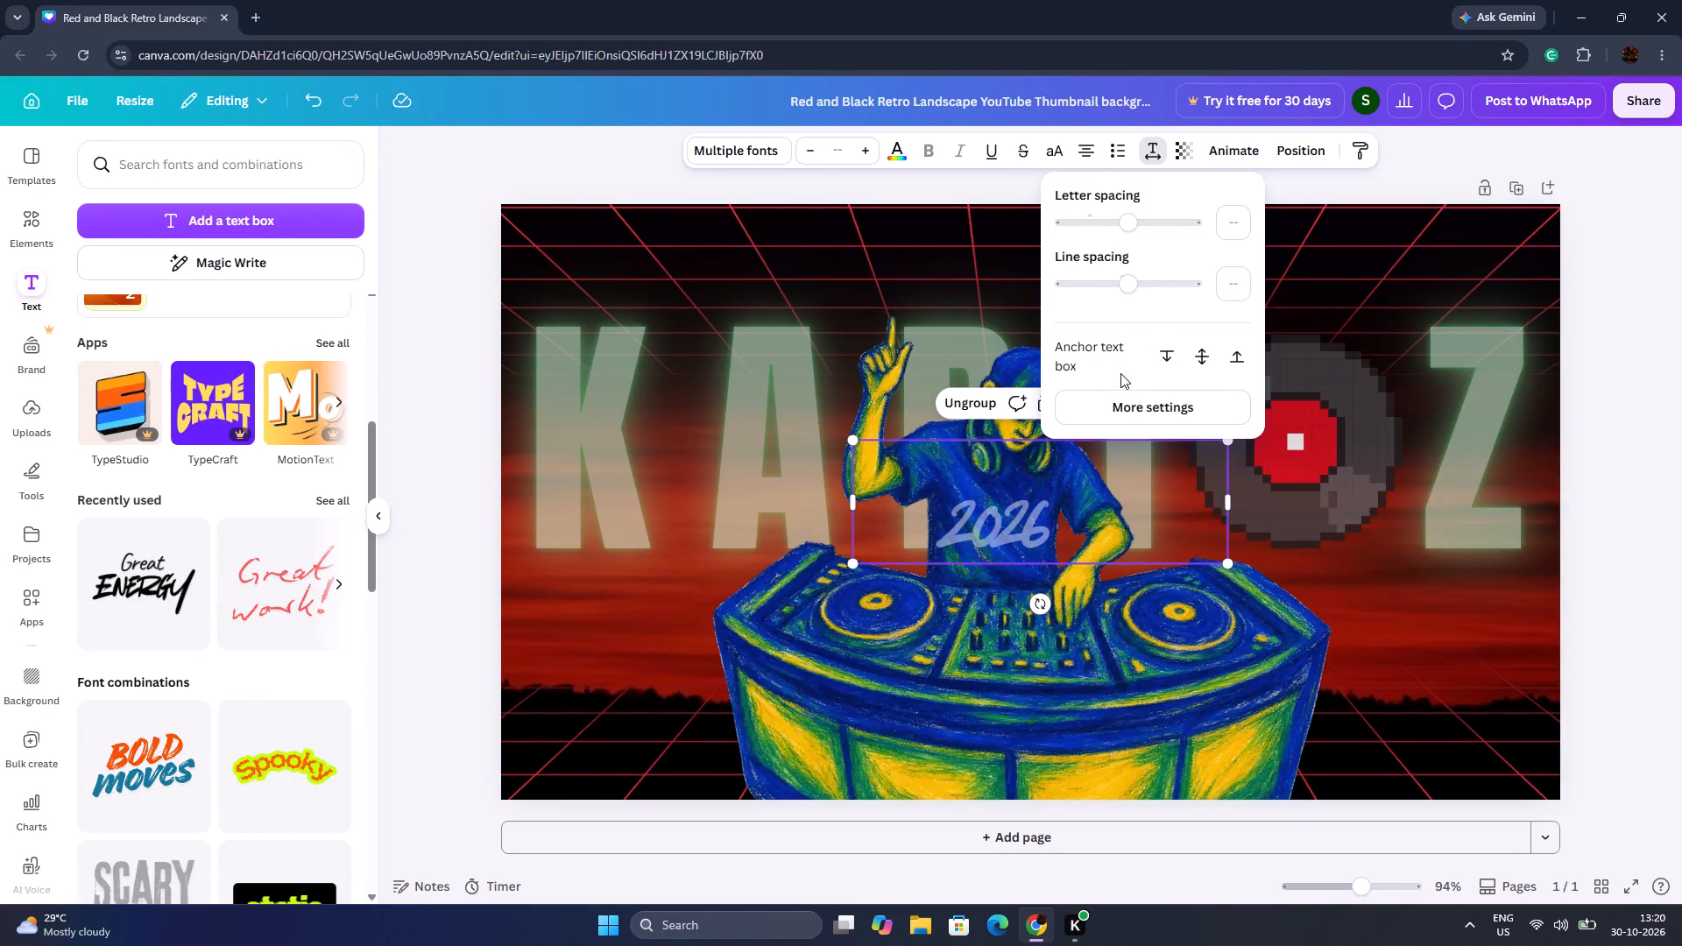
# Try the alternative ligature option on the 2026 lettering in the advanced text settings and set its text position to superscript.
pyautogui.click(1120, 399)
pyautogui.scroll(-2, 245, 560)
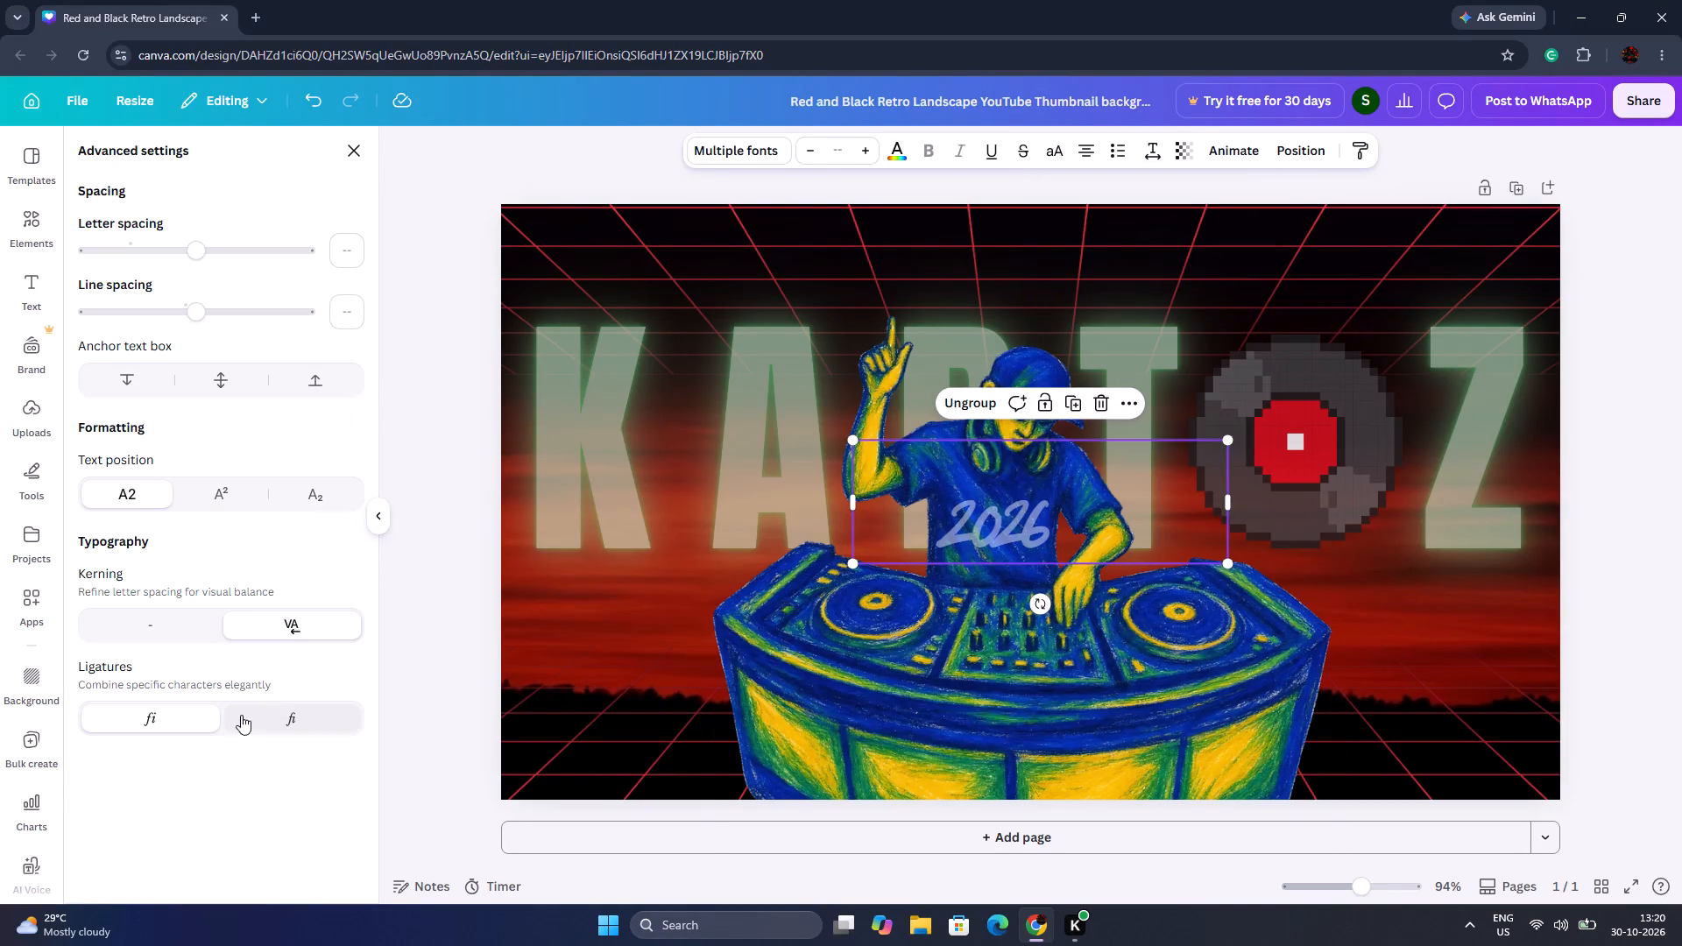
pyautogui.click(265, 718)
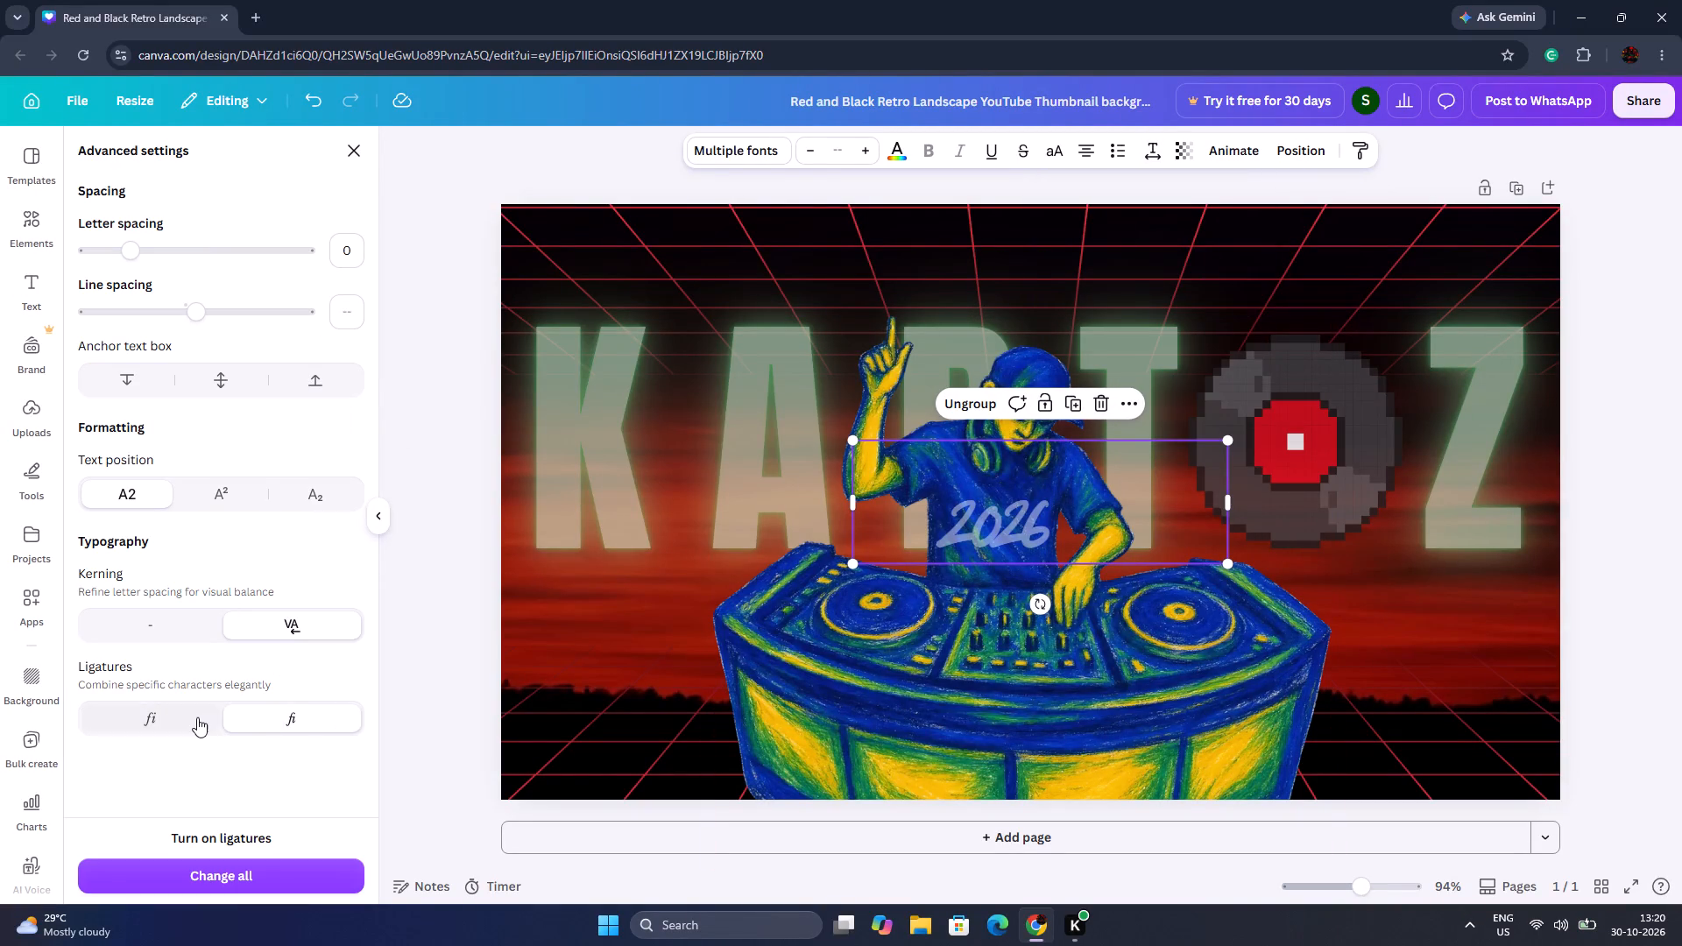
pyautogui.click(197, 717)
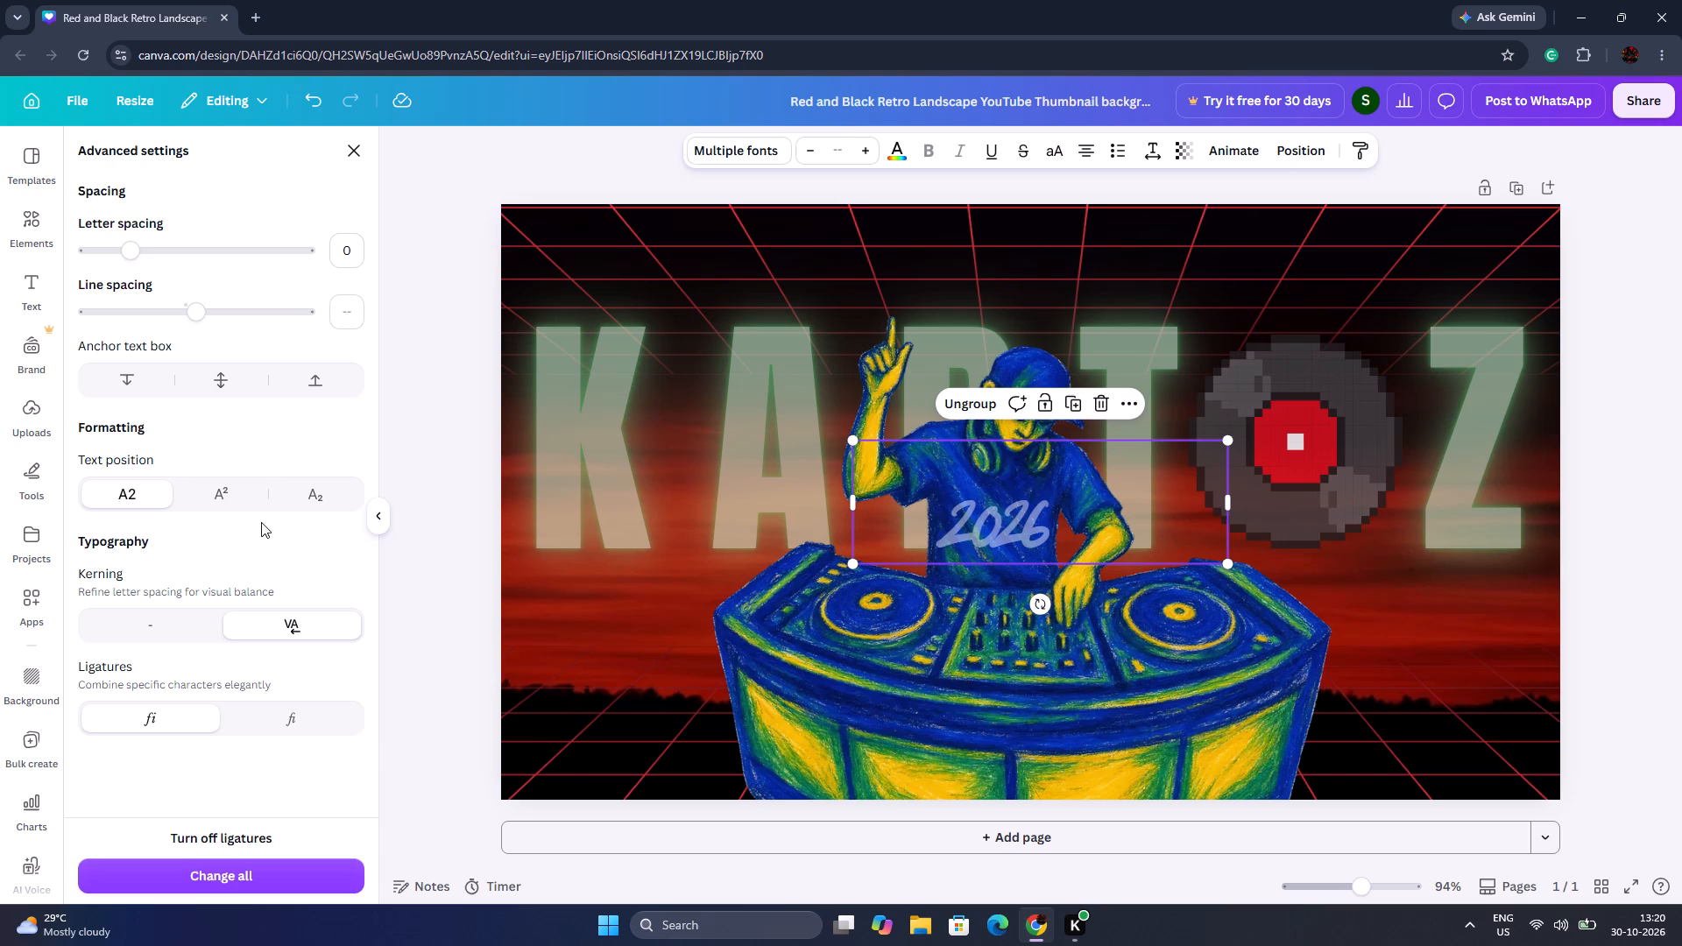
pyautogui.click(254, 500)
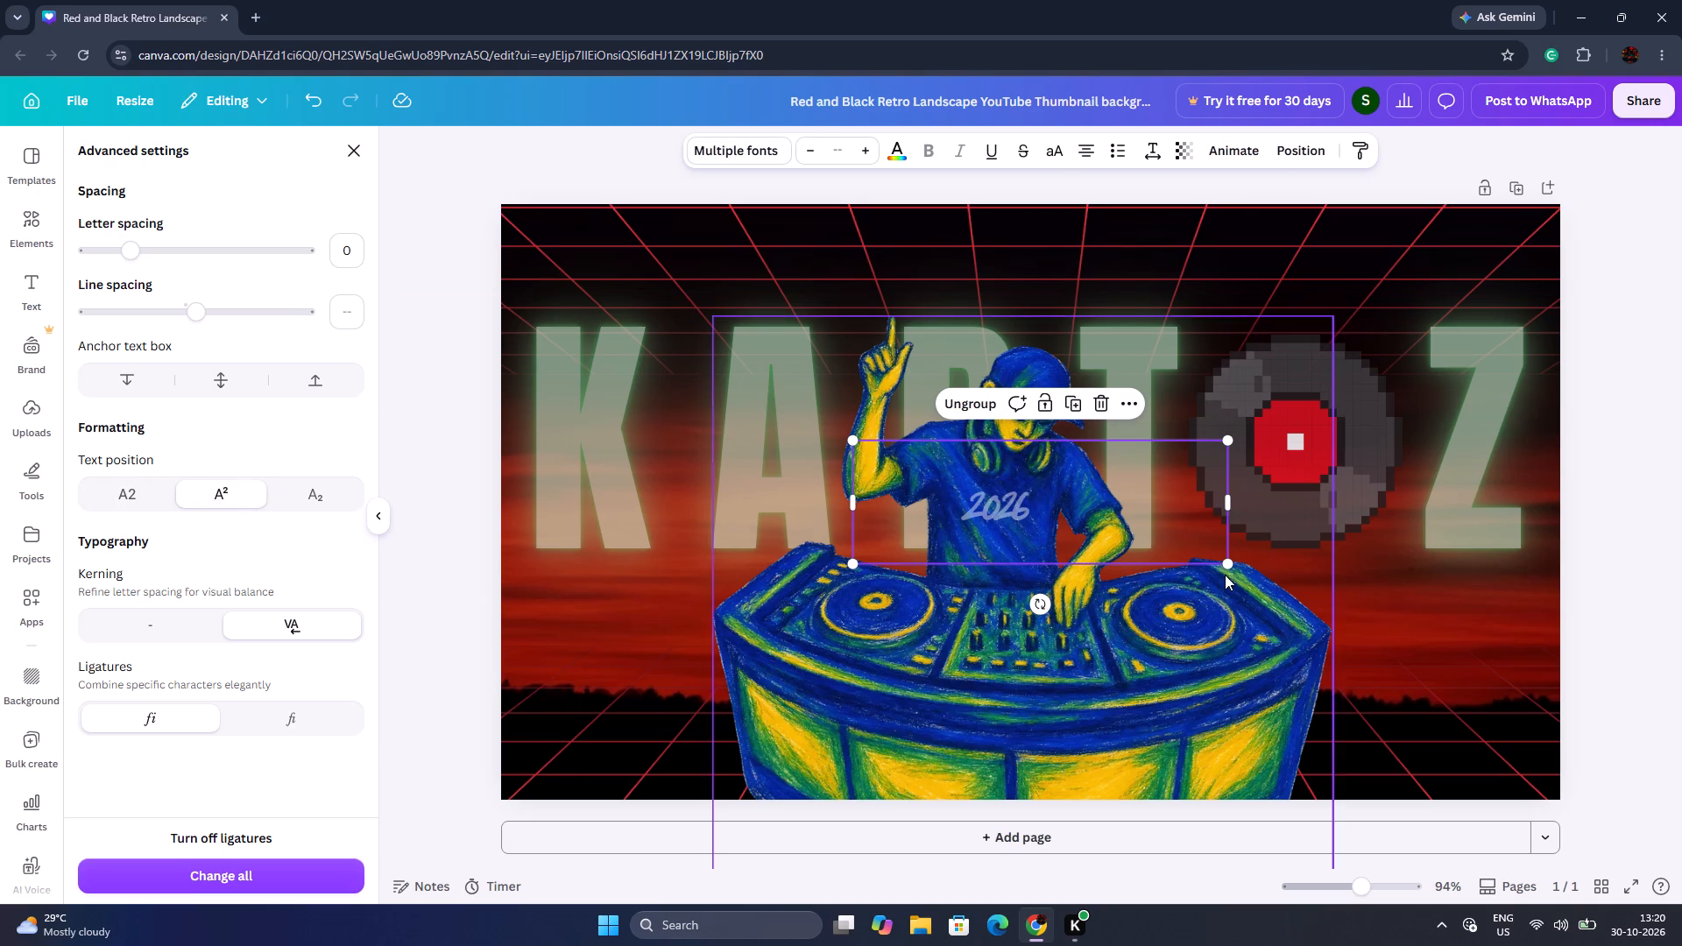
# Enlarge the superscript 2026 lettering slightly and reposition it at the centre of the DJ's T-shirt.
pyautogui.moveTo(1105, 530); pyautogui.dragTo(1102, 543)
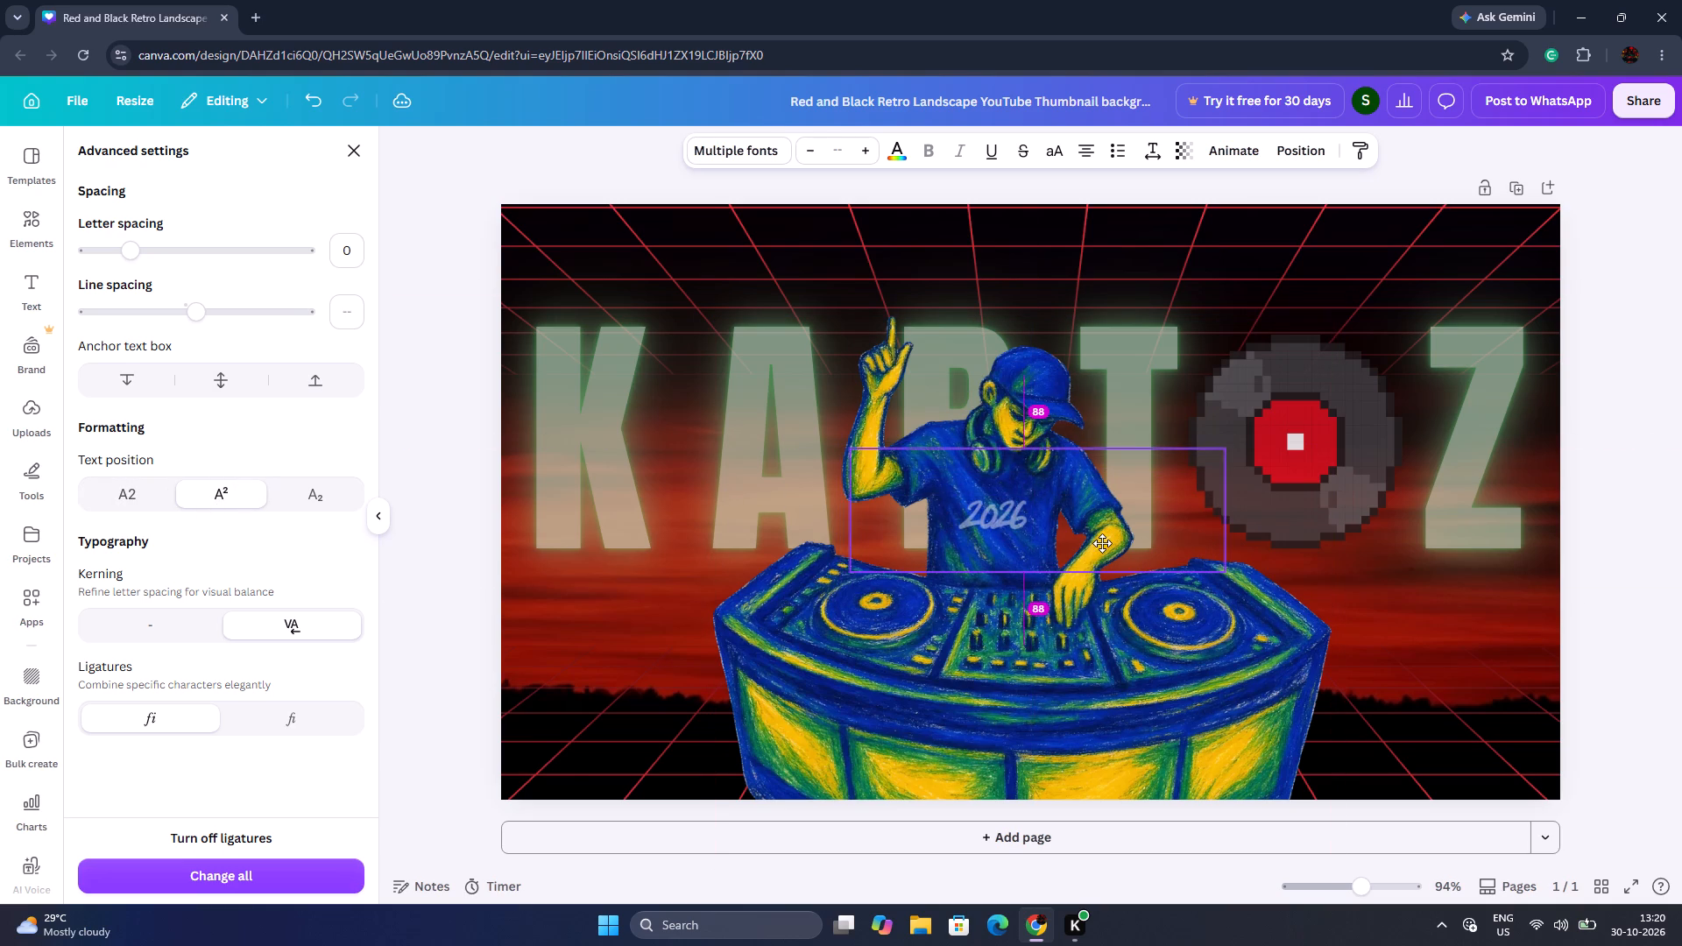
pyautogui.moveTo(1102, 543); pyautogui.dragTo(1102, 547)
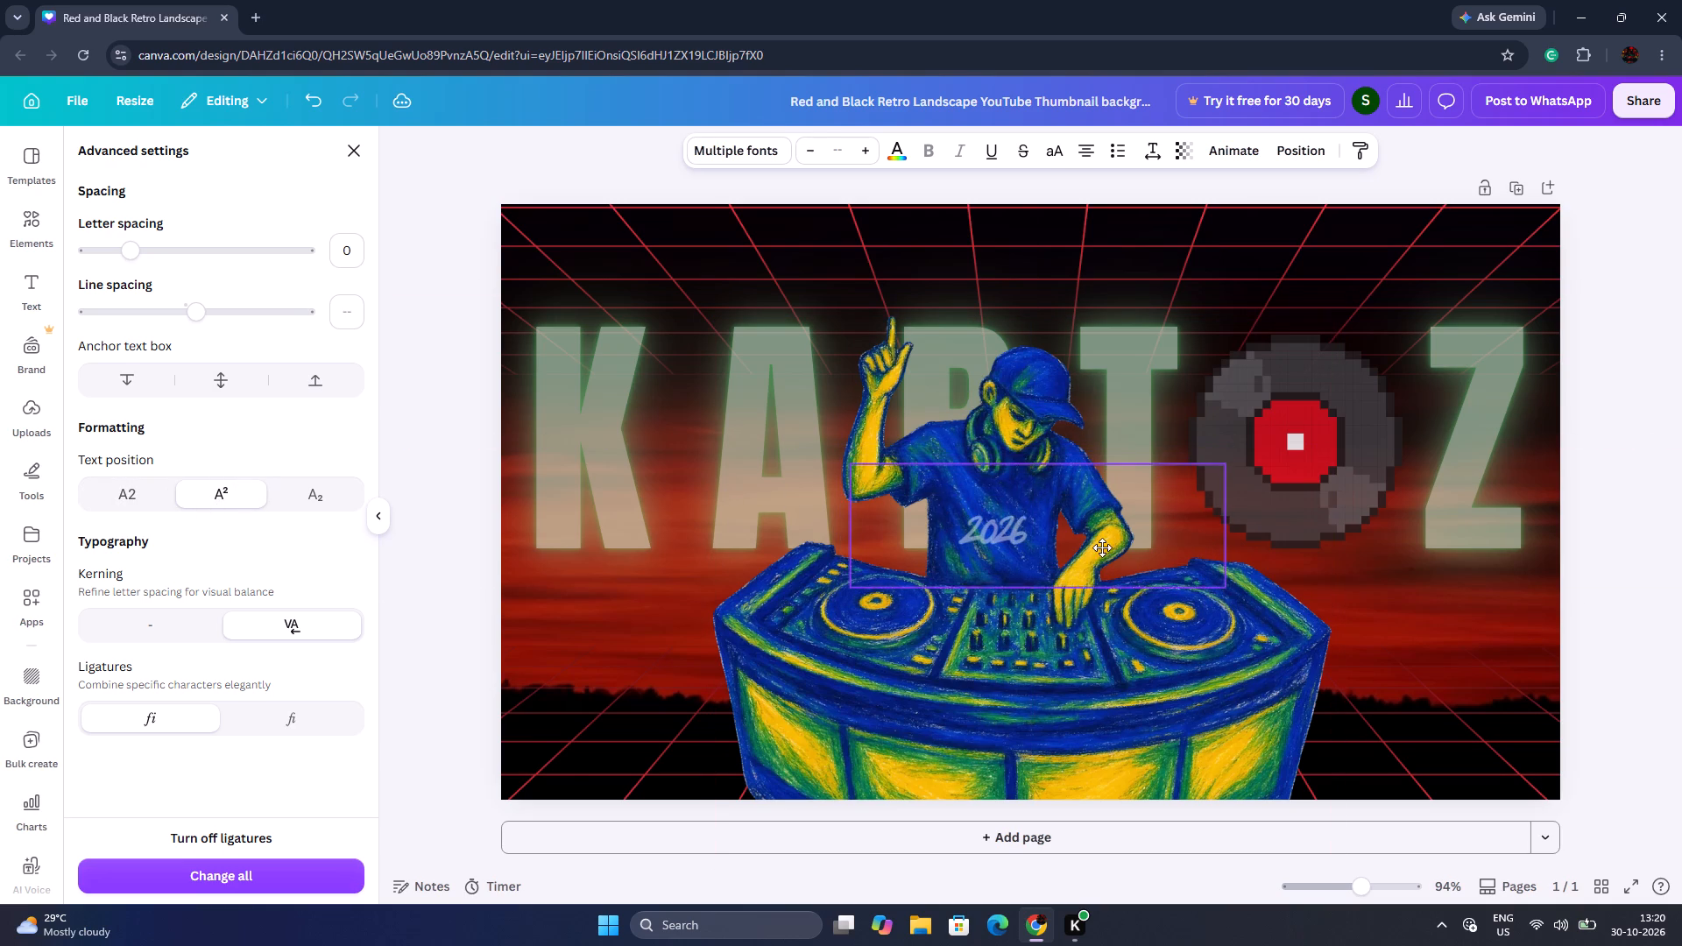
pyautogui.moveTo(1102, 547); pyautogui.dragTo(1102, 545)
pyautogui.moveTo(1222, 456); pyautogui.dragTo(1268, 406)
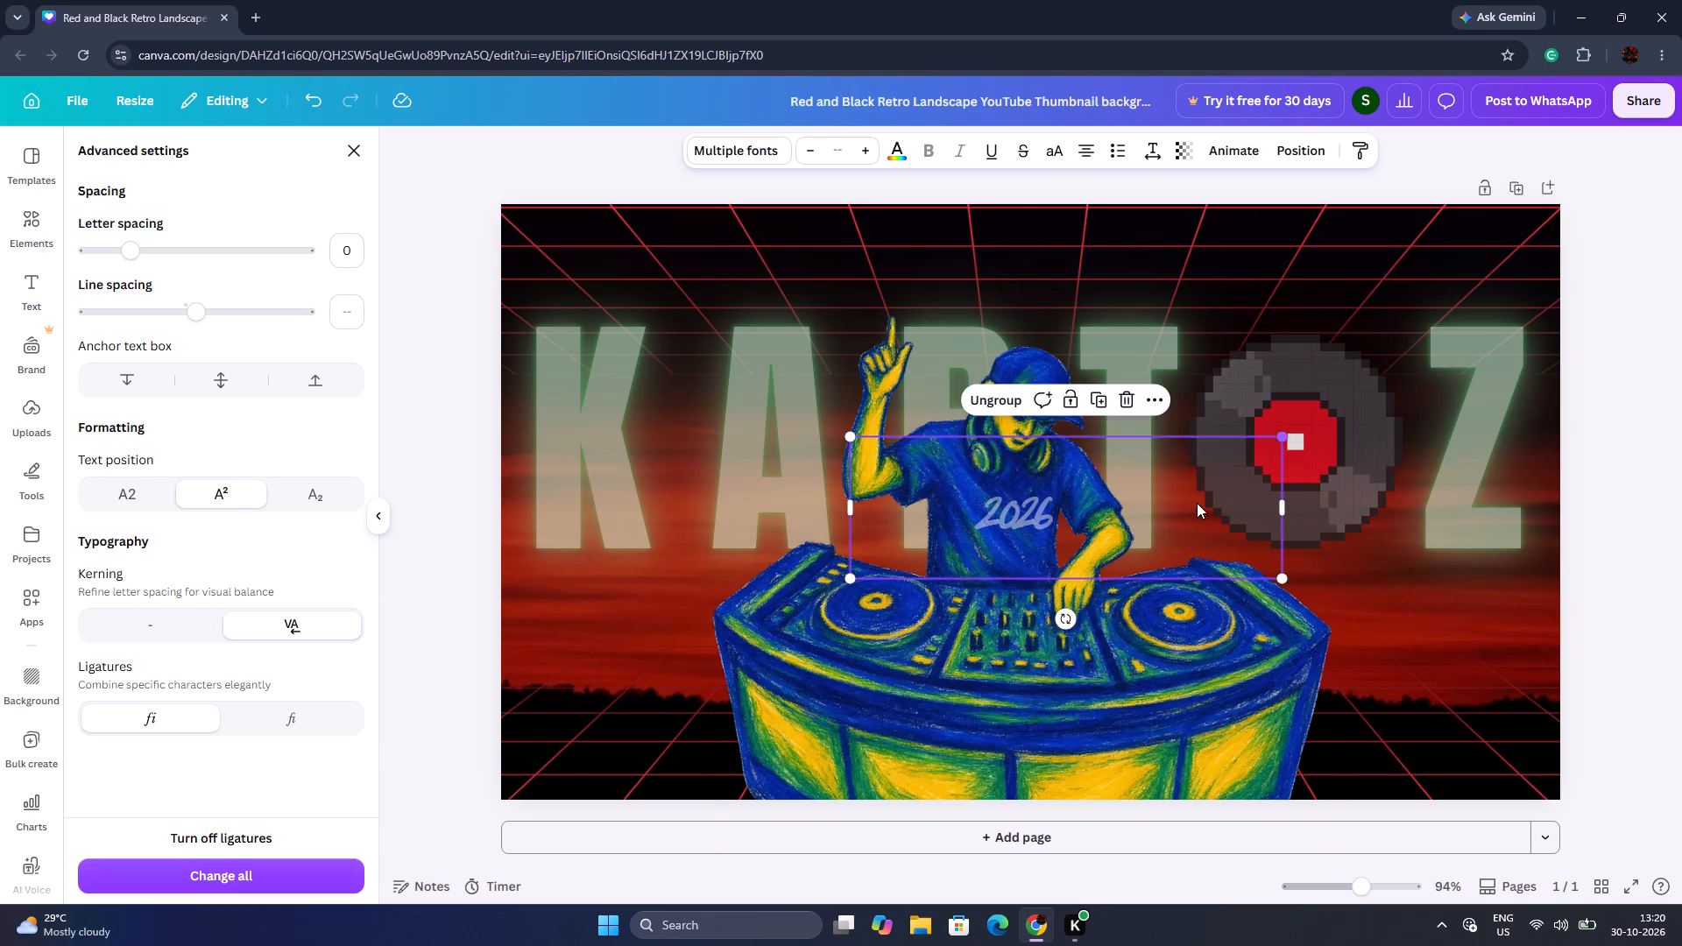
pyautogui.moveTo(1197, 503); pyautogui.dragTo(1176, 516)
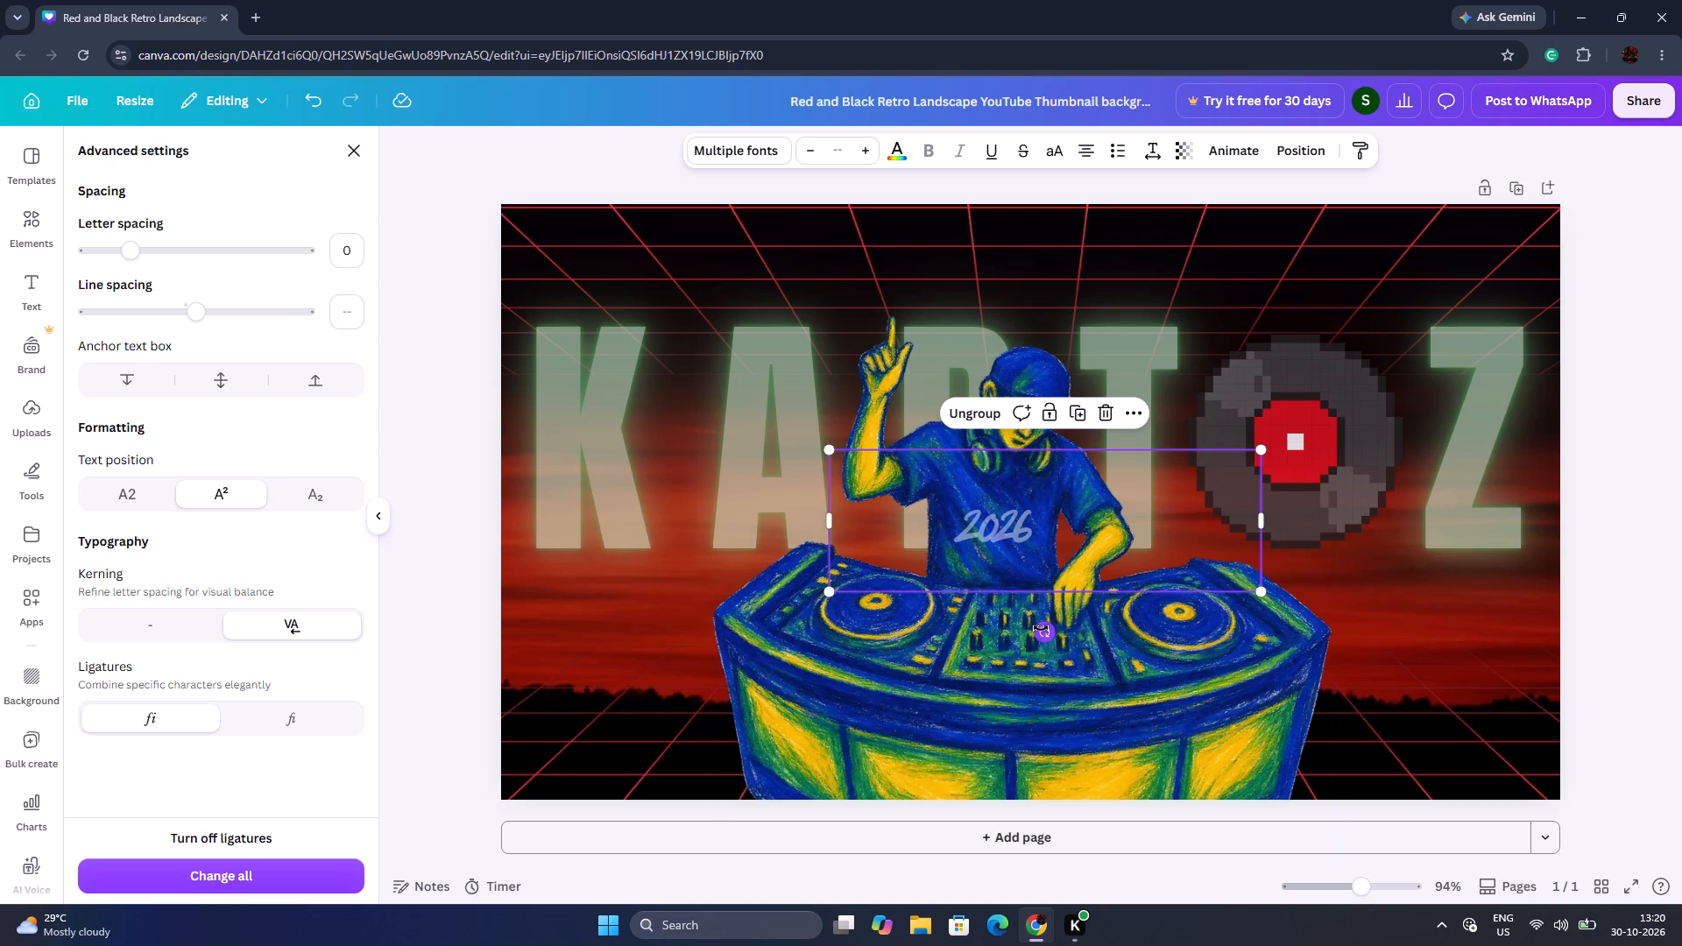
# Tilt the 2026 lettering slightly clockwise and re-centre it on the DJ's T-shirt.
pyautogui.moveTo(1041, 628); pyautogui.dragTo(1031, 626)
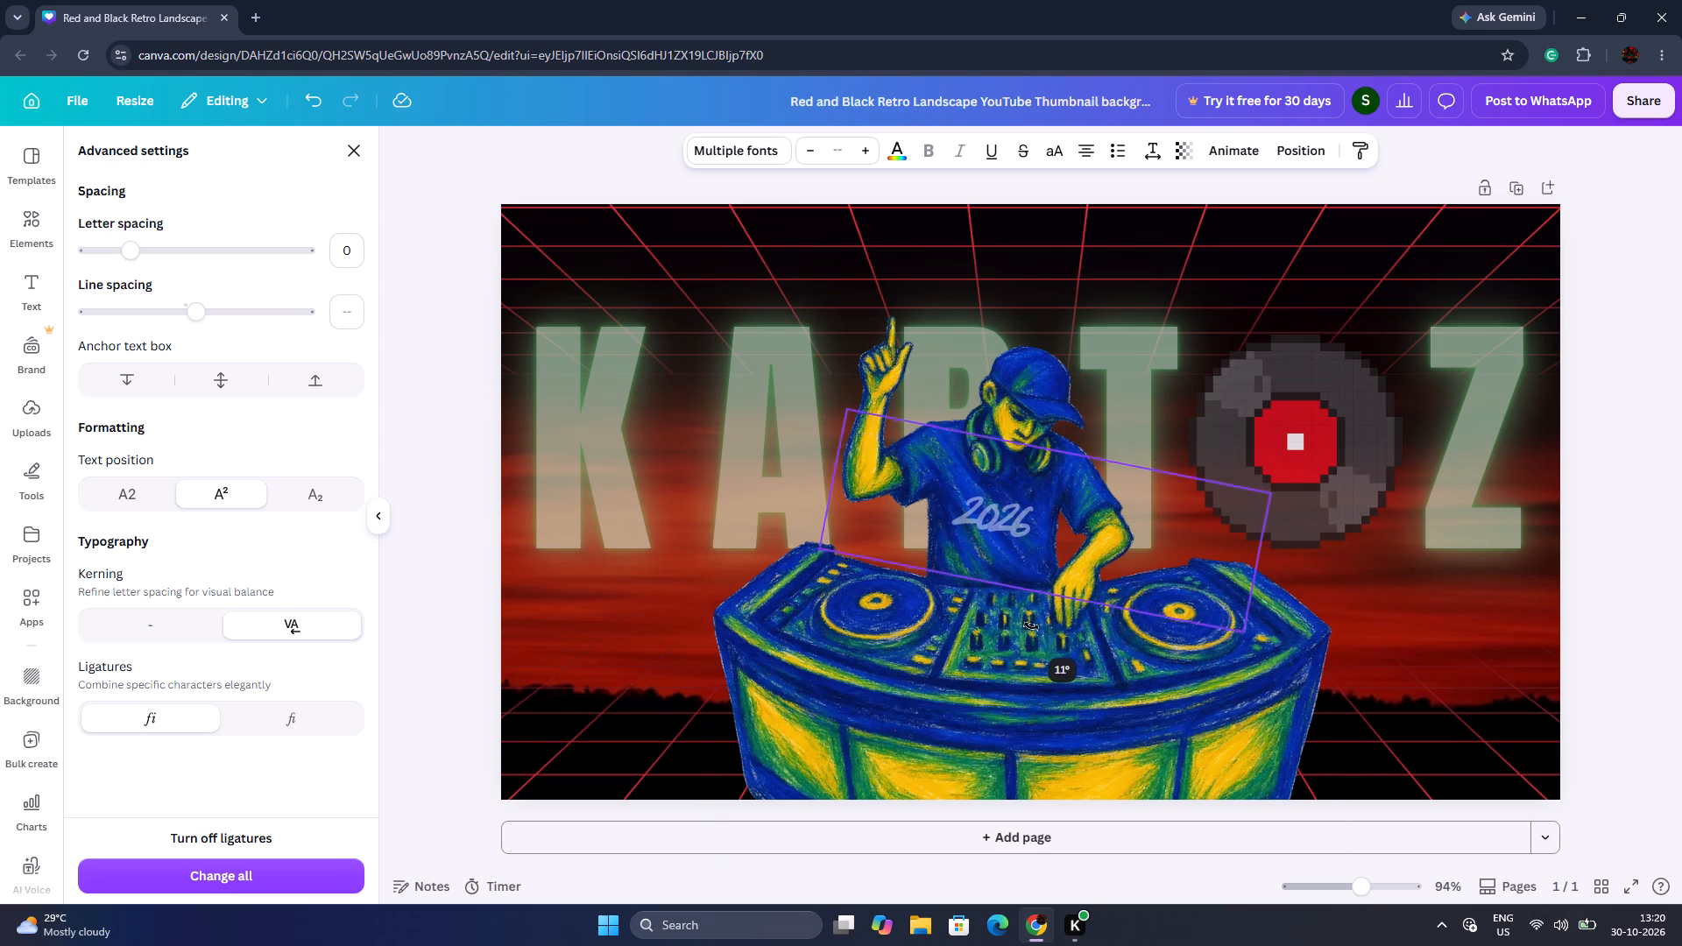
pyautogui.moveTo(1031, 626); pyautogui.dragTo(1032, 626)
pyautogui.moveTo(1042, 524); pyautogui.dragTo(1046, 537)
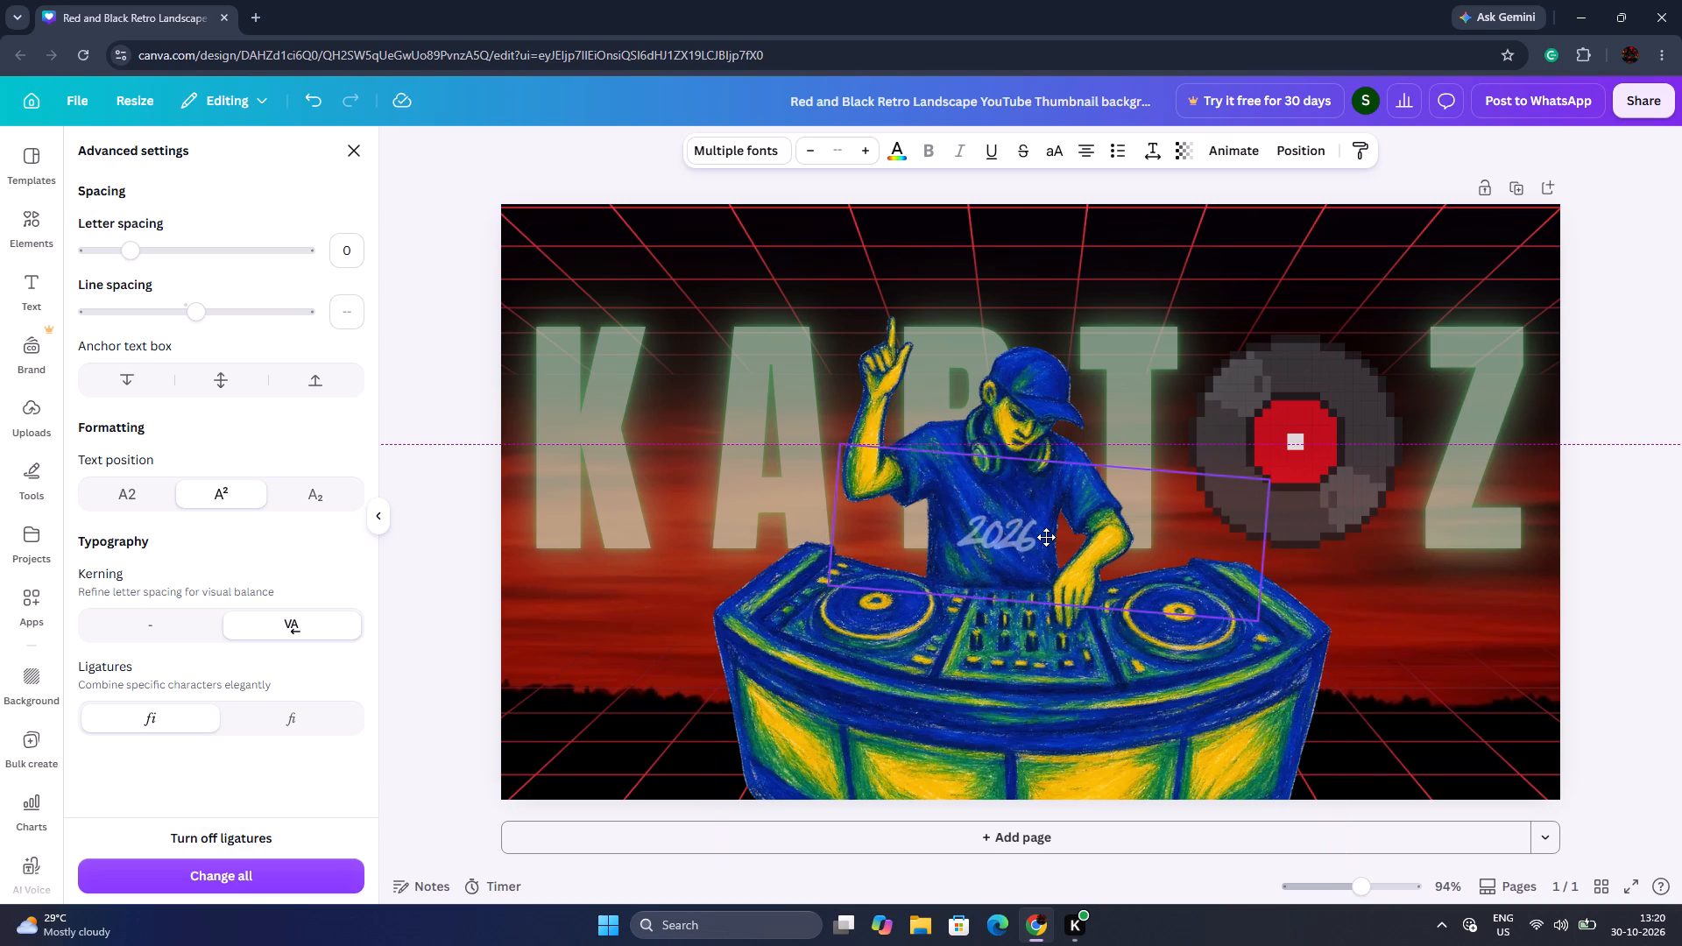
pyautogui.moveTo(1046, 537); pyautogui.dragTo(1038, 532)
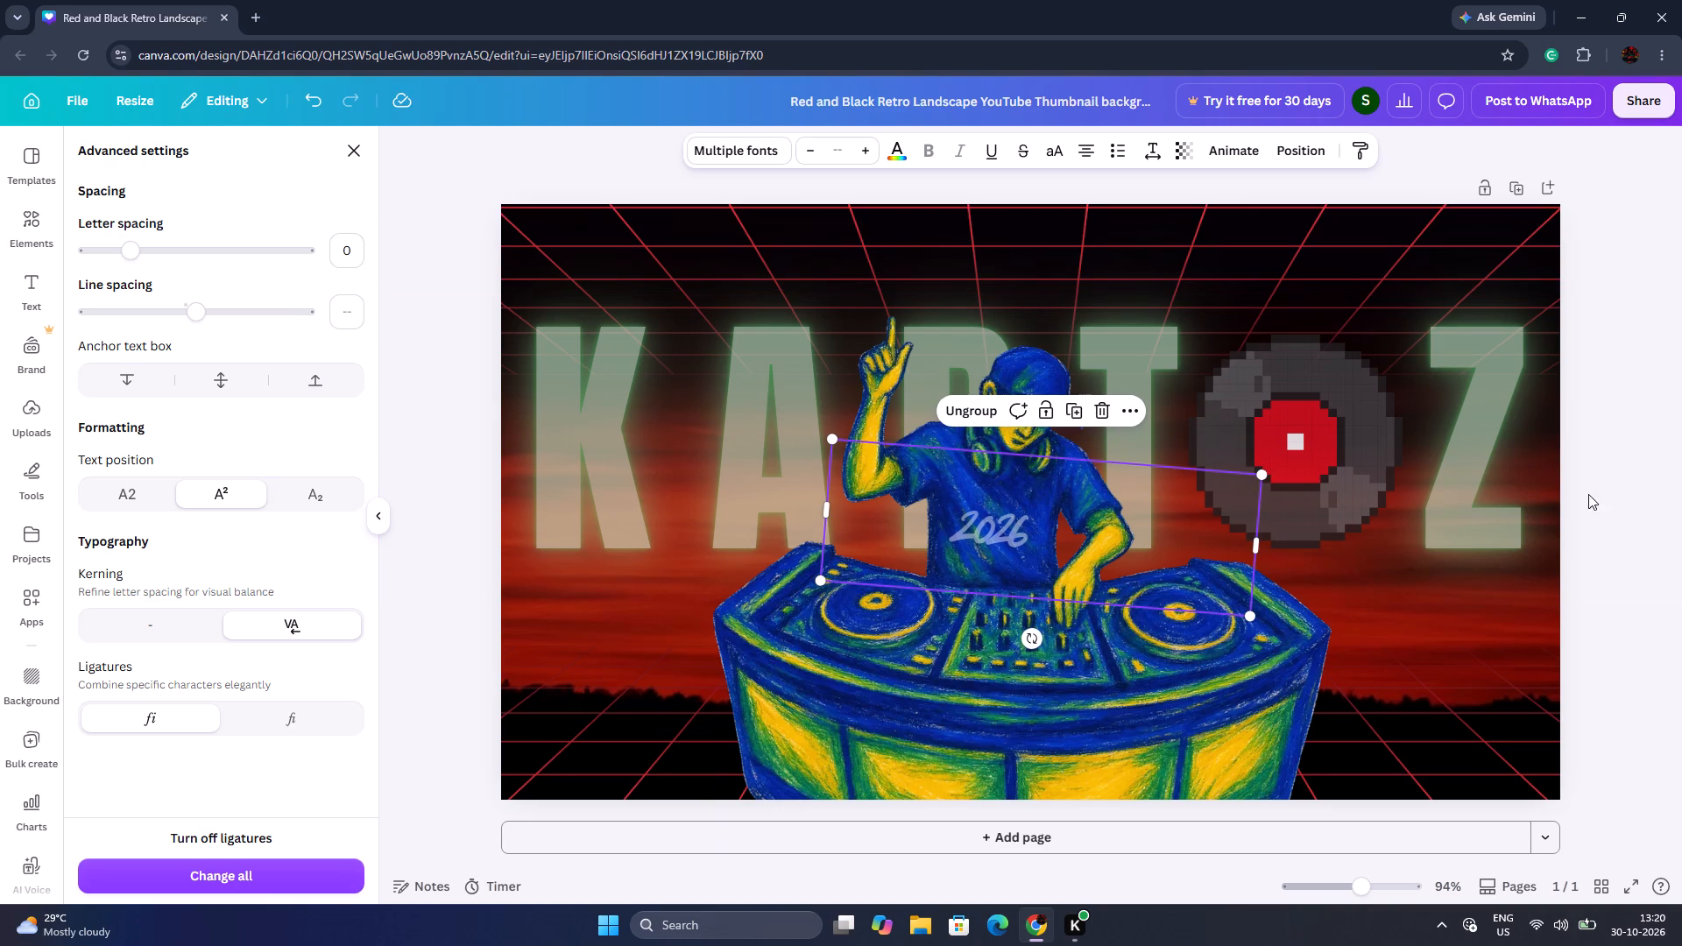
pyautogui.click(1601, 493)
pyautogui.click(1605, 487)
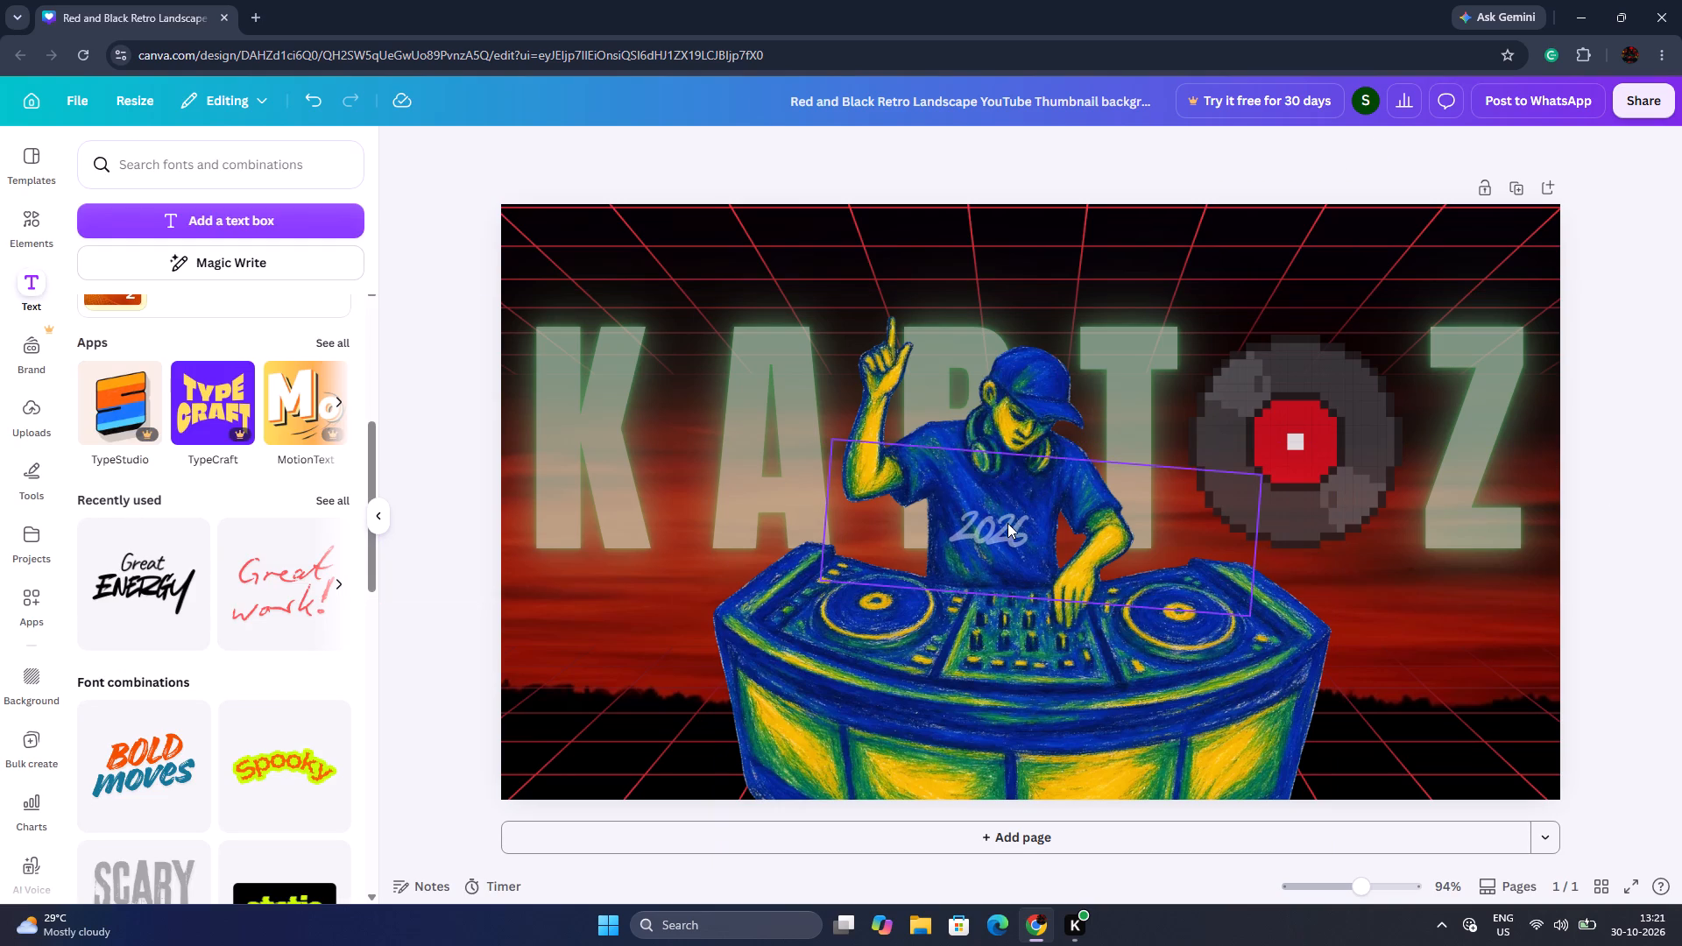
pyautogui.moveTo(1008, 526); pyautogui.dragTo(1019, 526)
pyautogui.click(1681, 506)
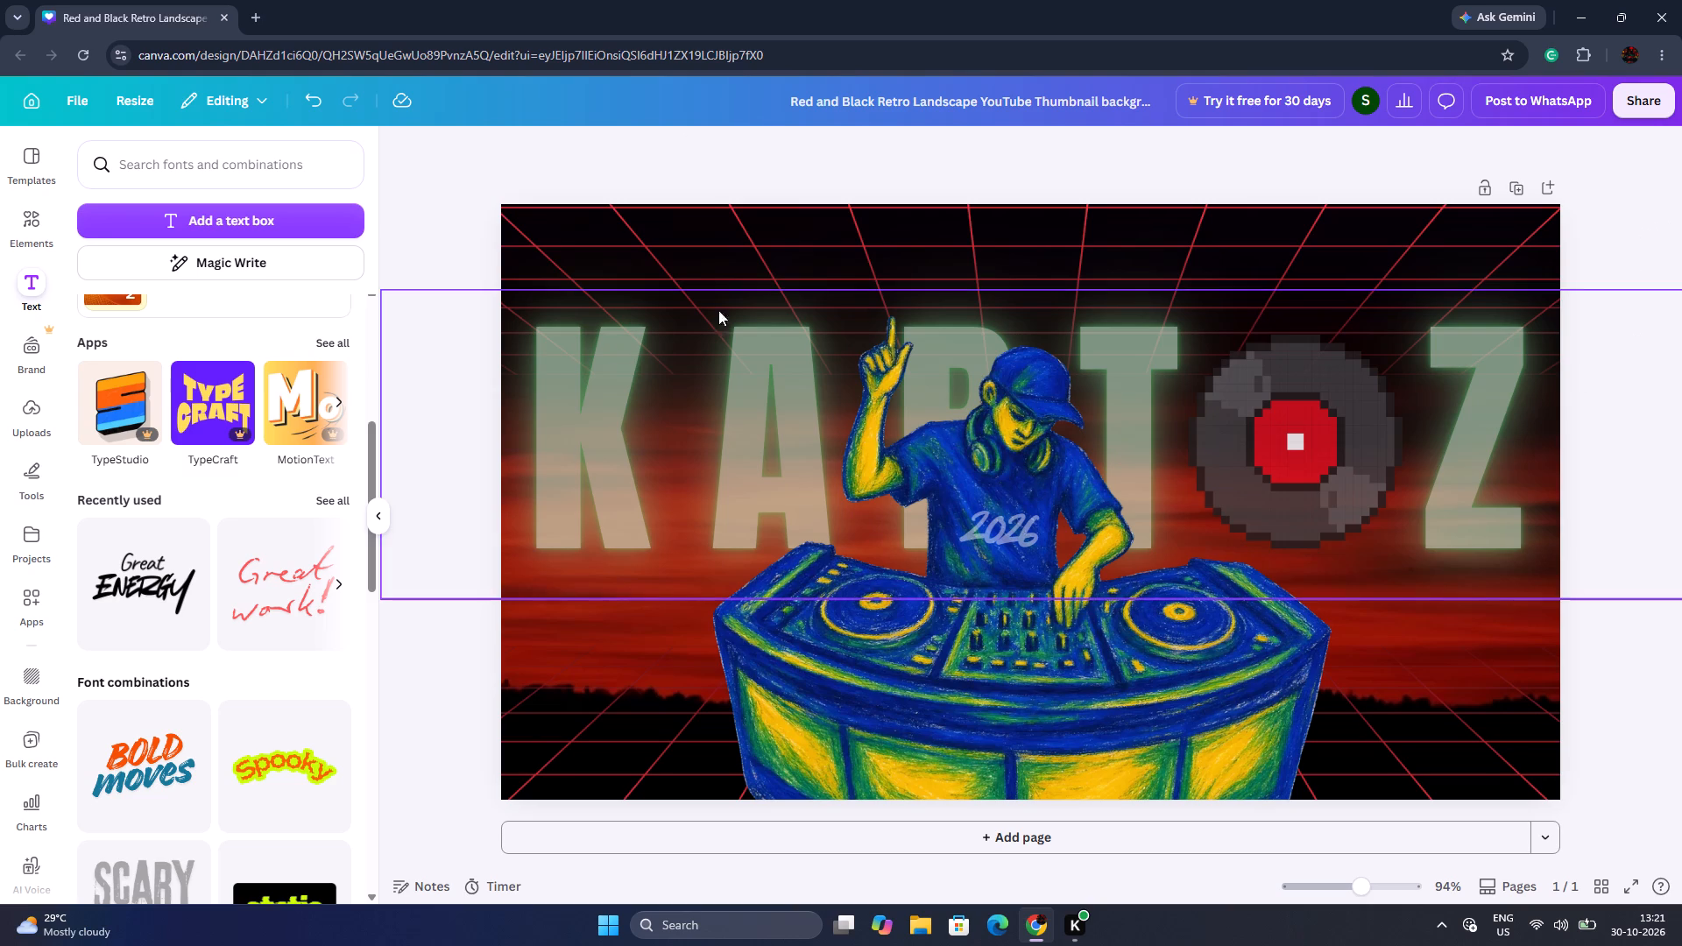
# Search the element graphics for "New year" in place of the 2026 search.
pyautogui.scroll(10, 192, 577)
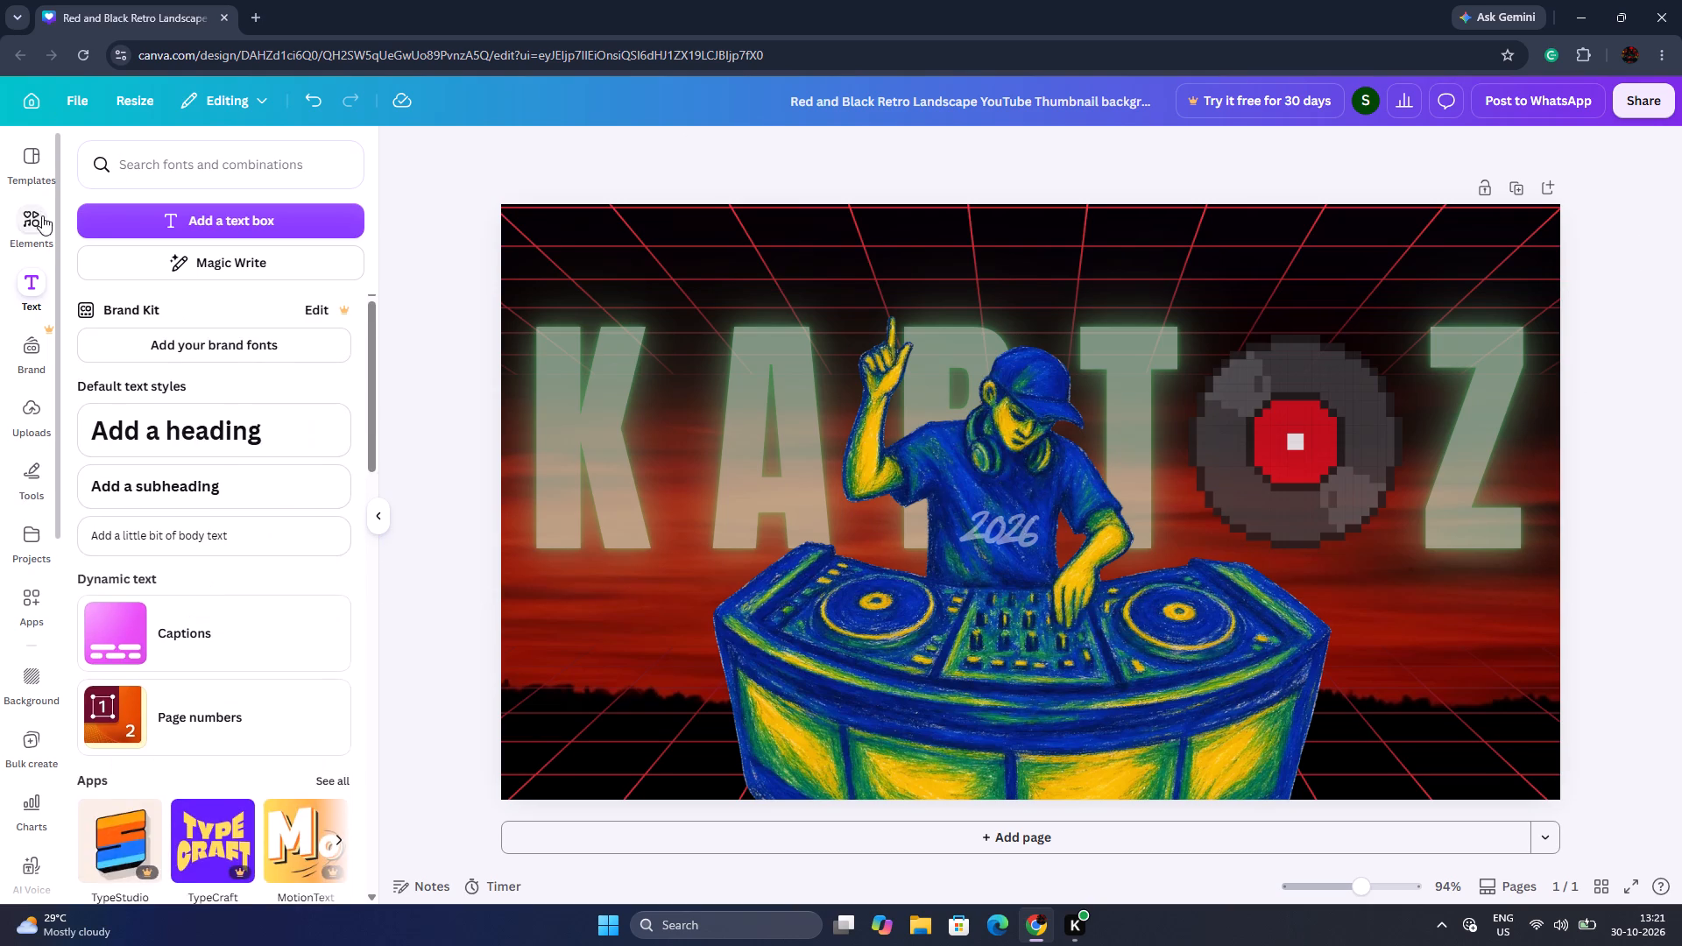
pyautogui.click(41, 223)
pyautogui.click(265, 193)
pyautogui.click(253, 171)
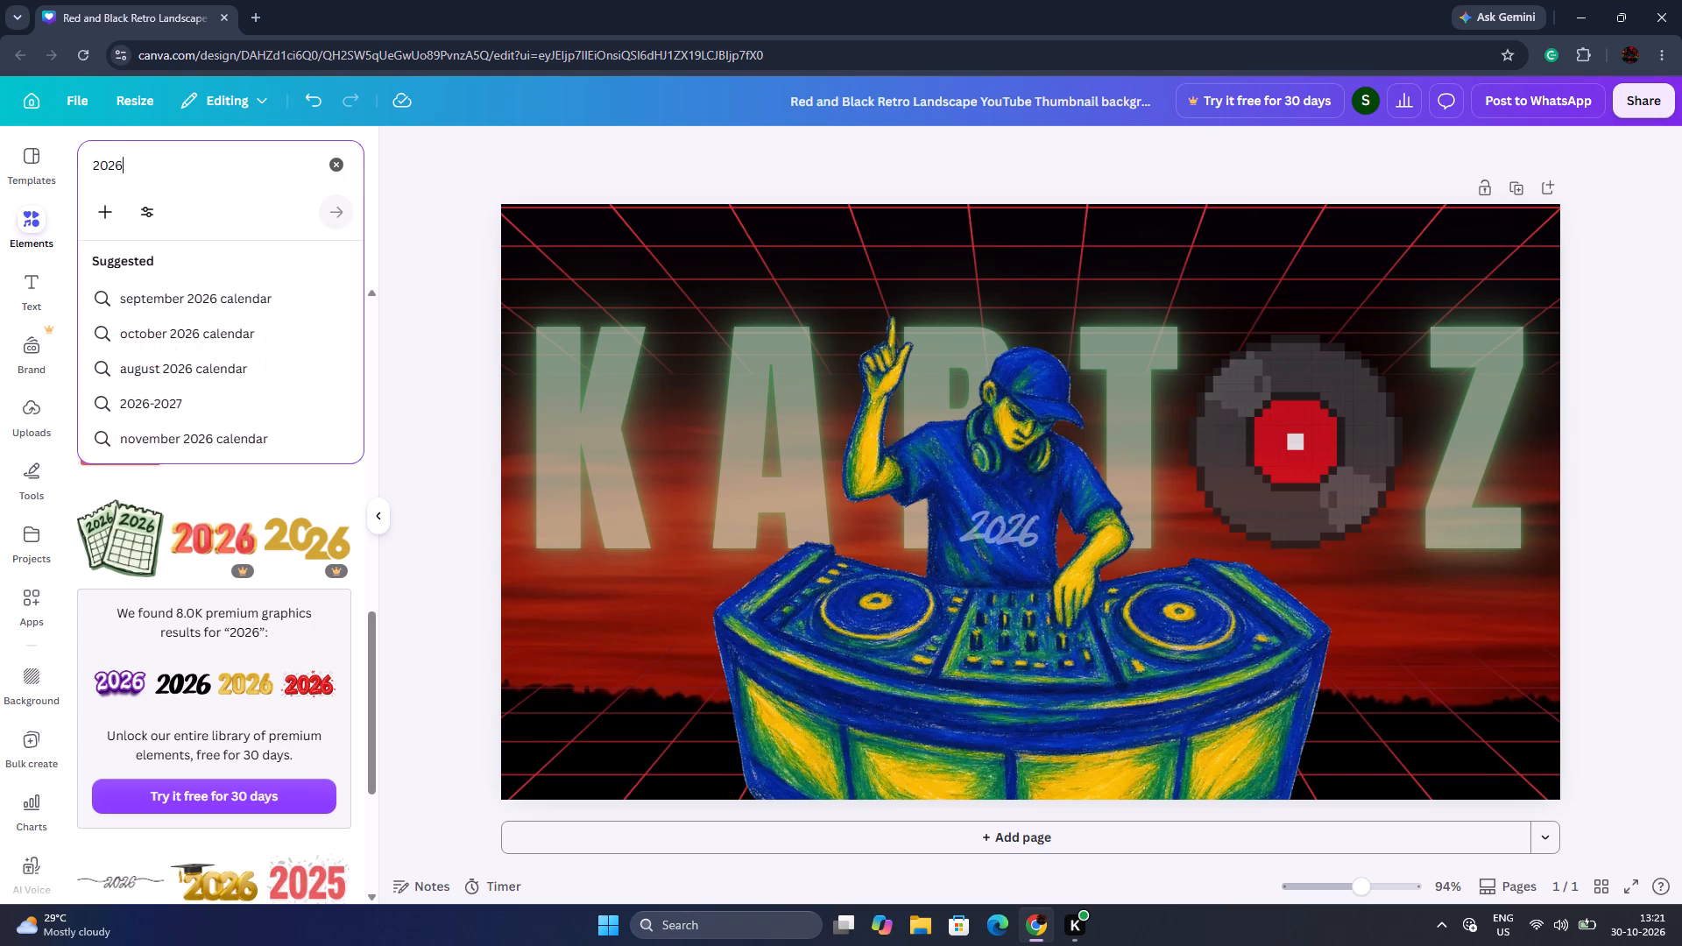
pyautogui.press('BackSpace')
pyautogui.press('BackSpace')
pyautogui.press('BackSpace')
pyautogui.press('BackSpace')
pyautogui.press('BackSpace')
pyautogui.press('BackSpace')
pyautogui.press('BackSpace')
pyautogui.press('BackSpace')
pyautogui.press('BackSpace')
pyautogui.press('BackSpace')
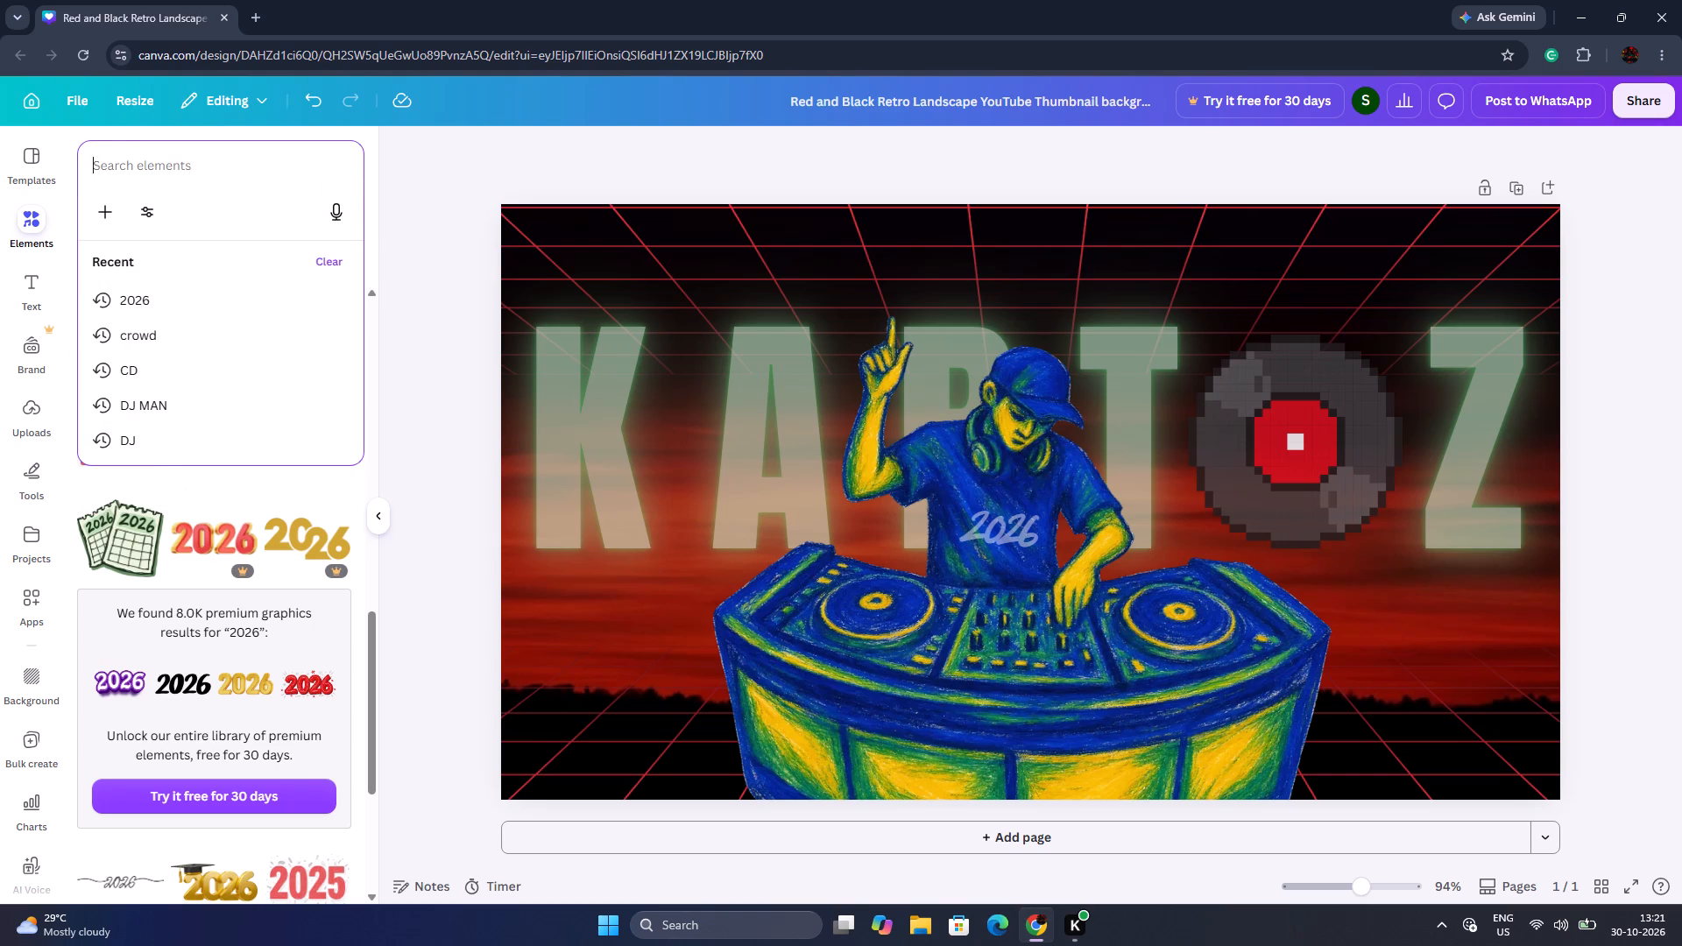
pyautogui.write('ew year')
pyautogui.press('space')
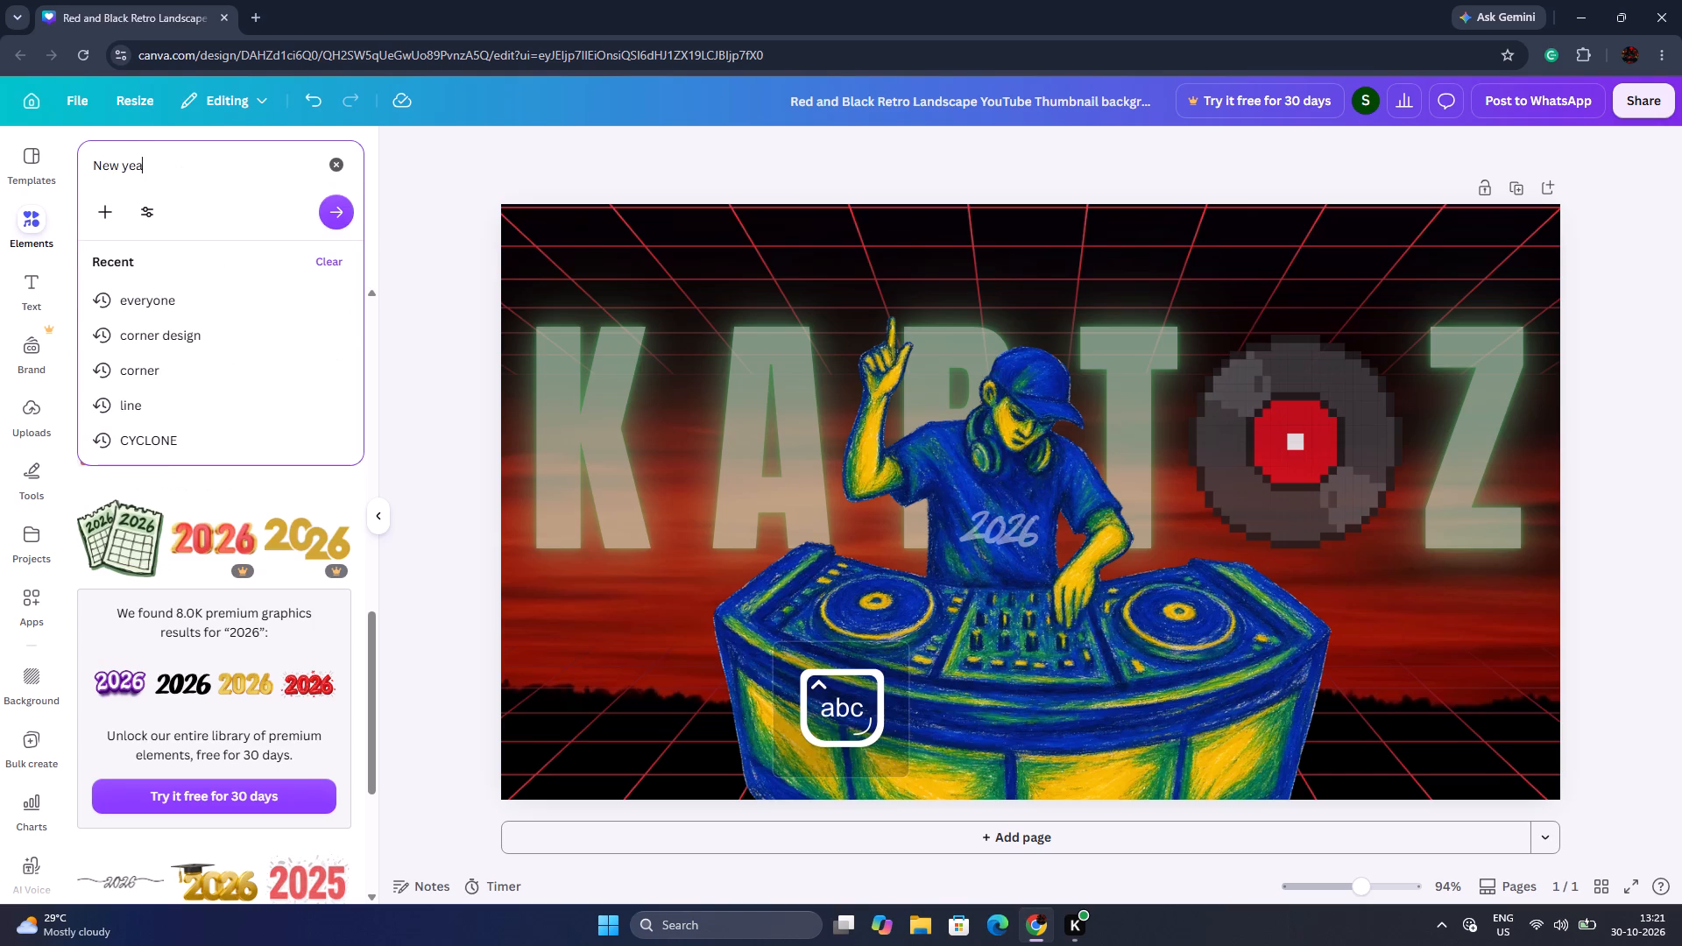
pyautogui.press('Return')
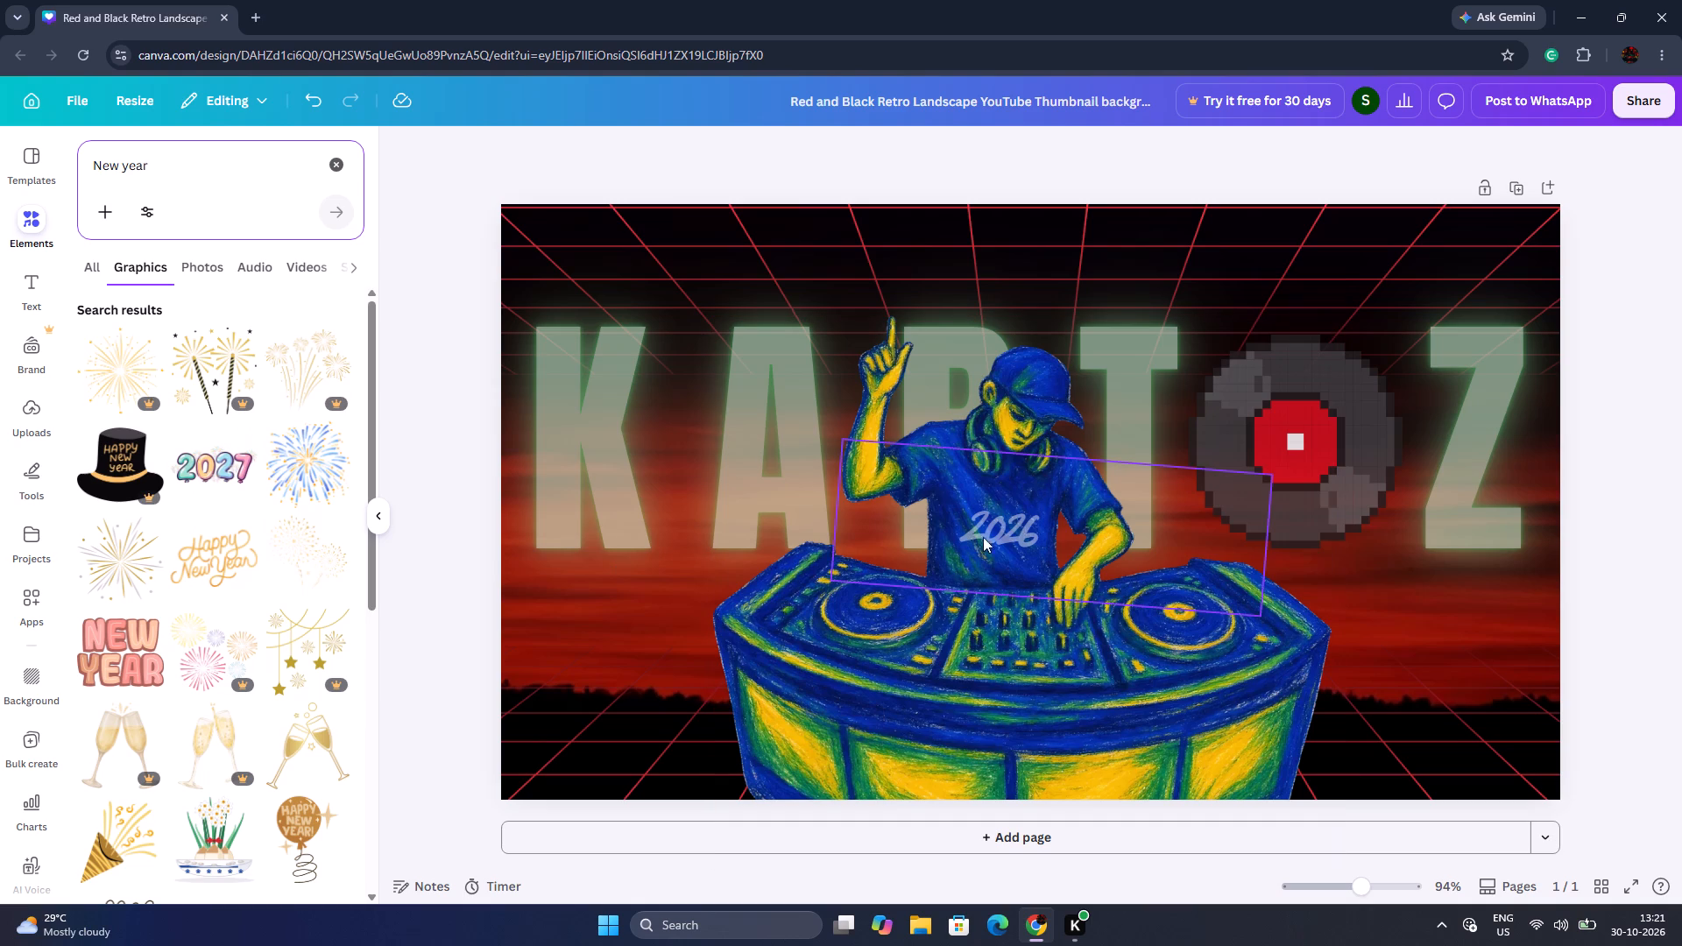
# Move the 2026 lettering off the DJ's T-shirt, try it elsewhere on the thumbnail, and rotate it back to level.
pyautogui.moveTo(1014, 524); pyautogui.dragTo(629, 267)
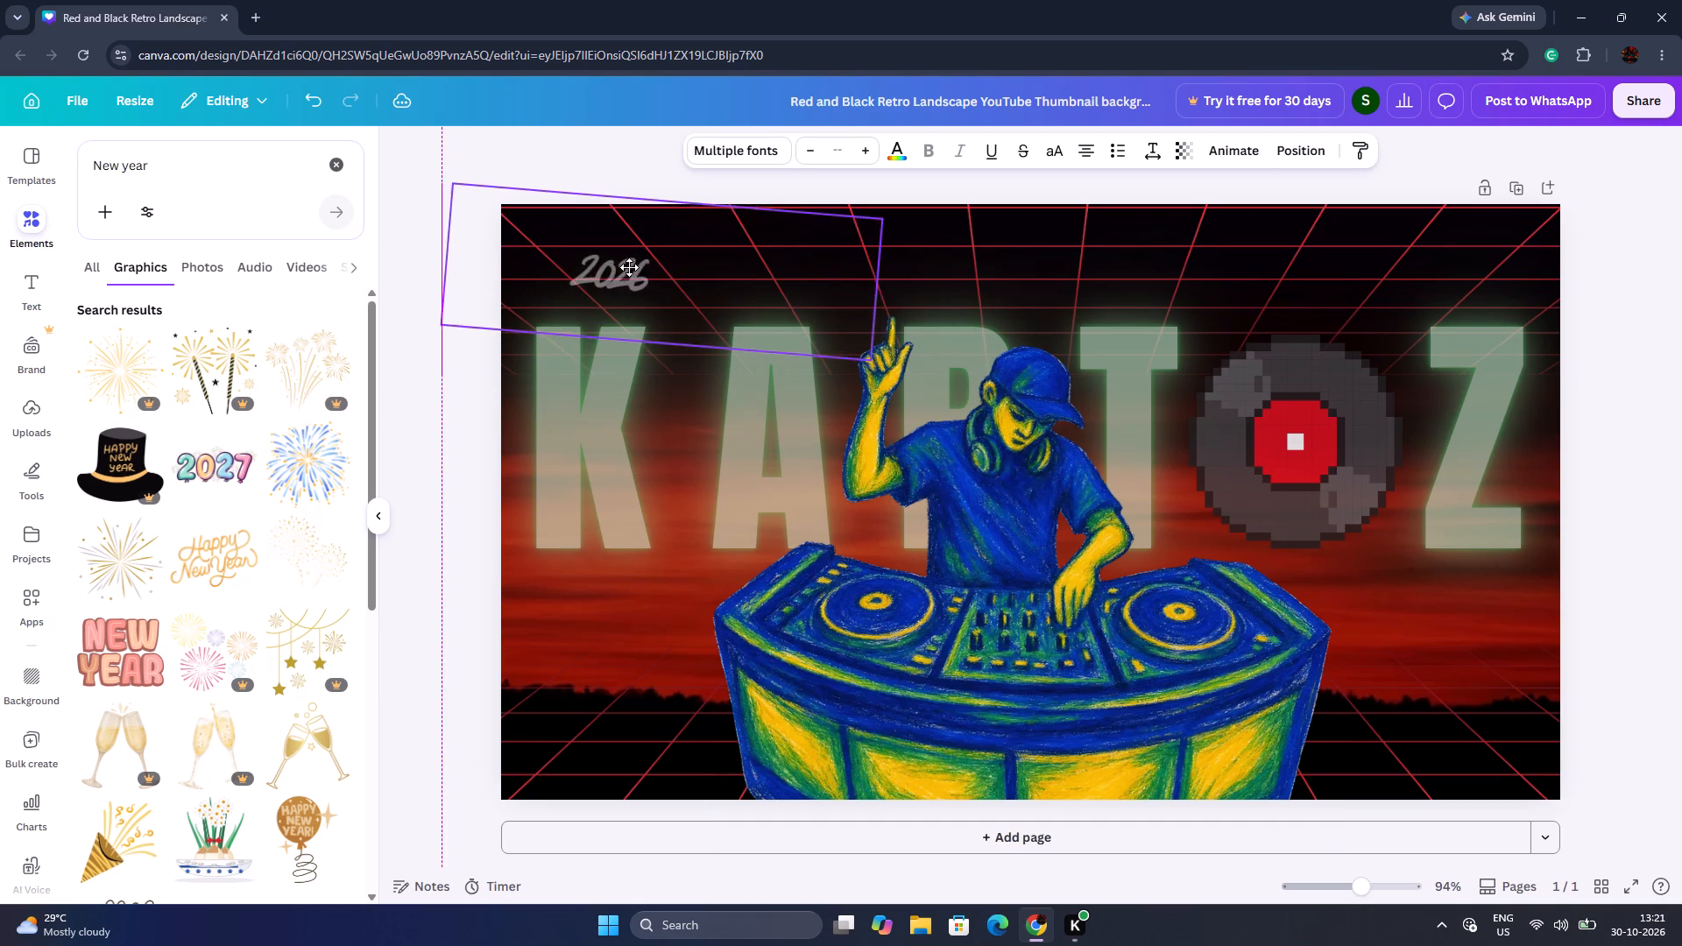
pyautogui.moveTo(629, 267); pyautogui.dragTo(1001, 711)
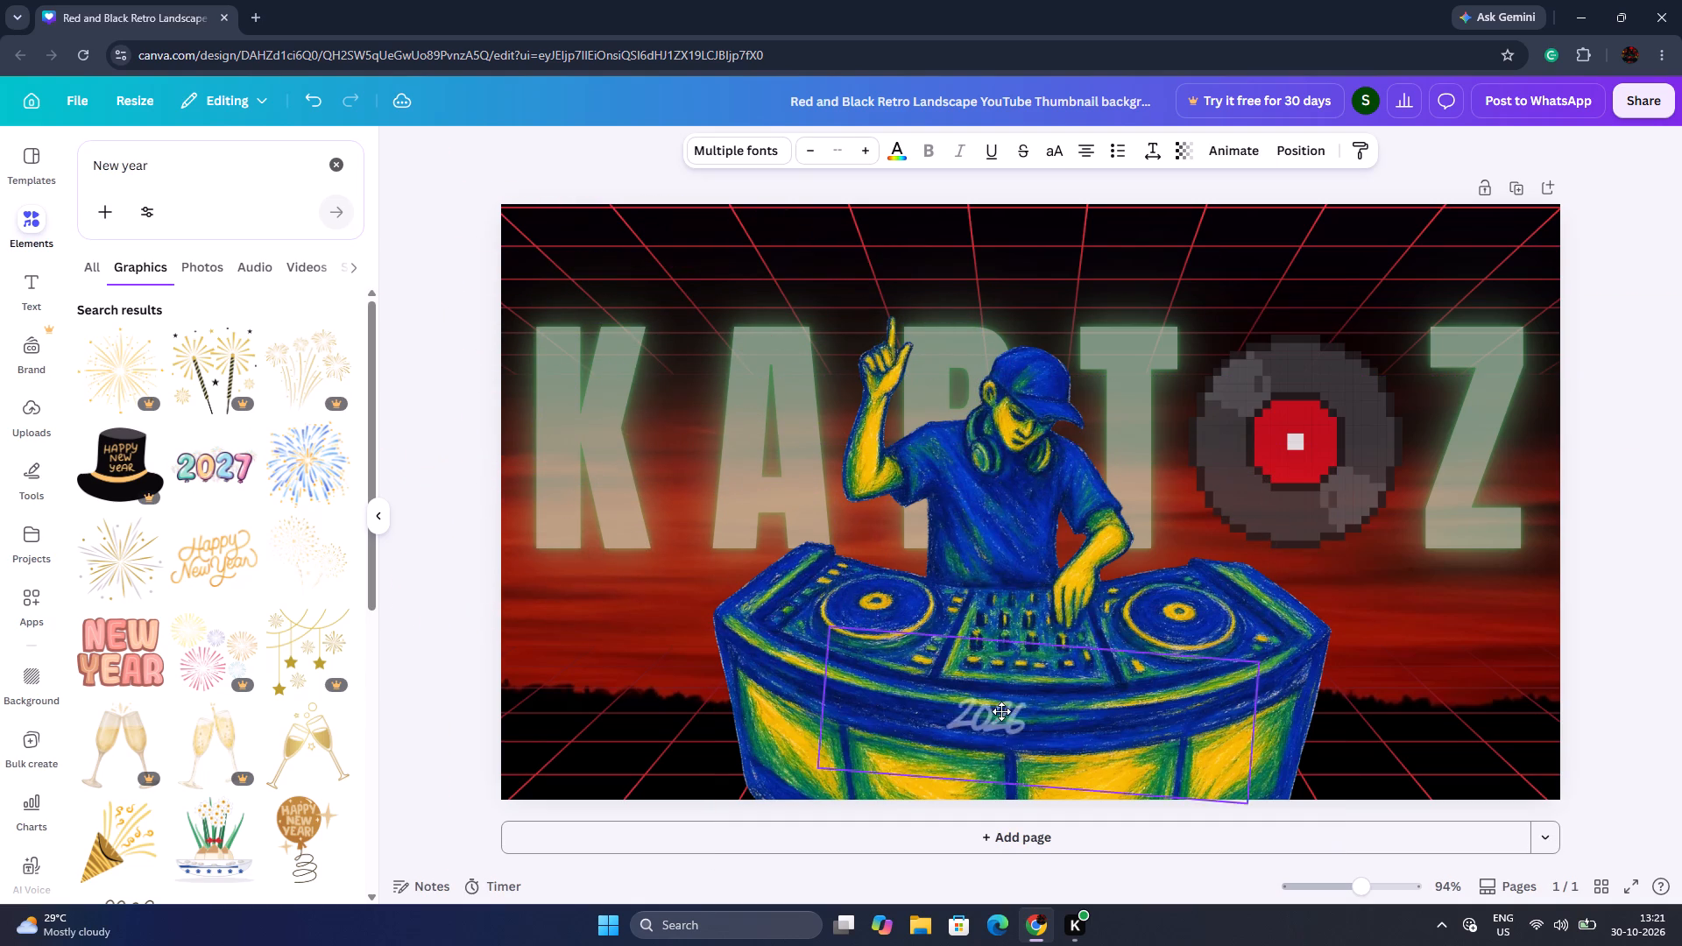
pyautogui.moveTo(1001, 711); pyautogui.dragTo(1477, 568)
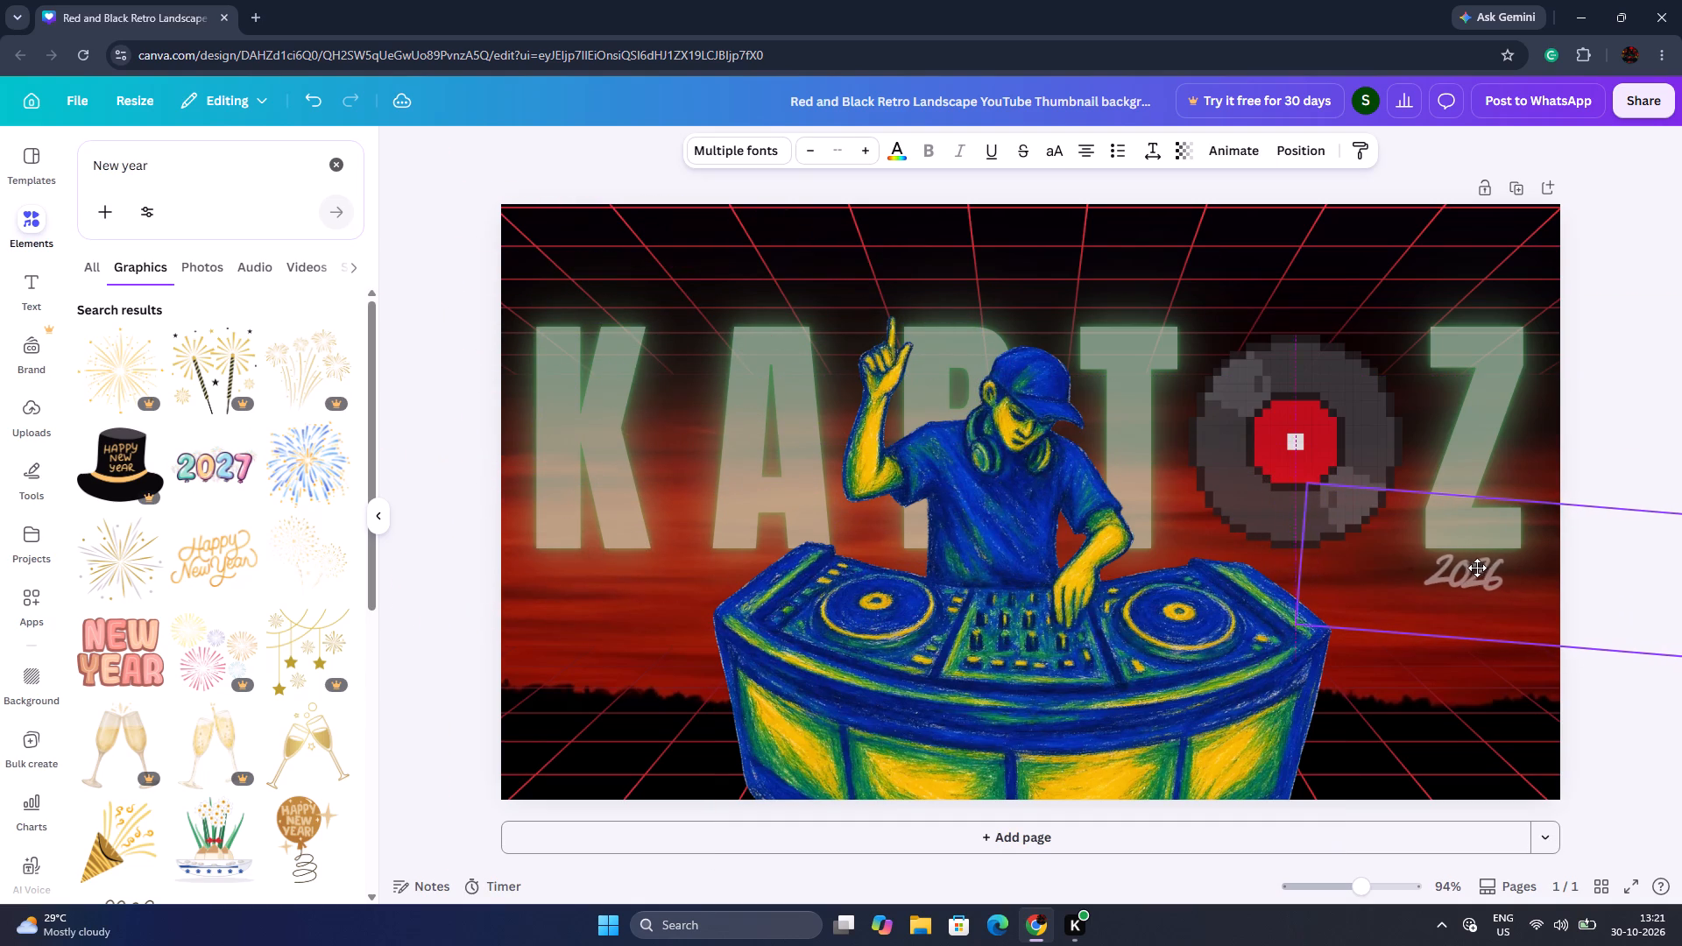
pyautogui.moveTo(1477, 568); pyautogui.dragTo(1466, 568)
pyautogui.moveTo(1544, 574); pyautogui.dragTo(1356, 578)
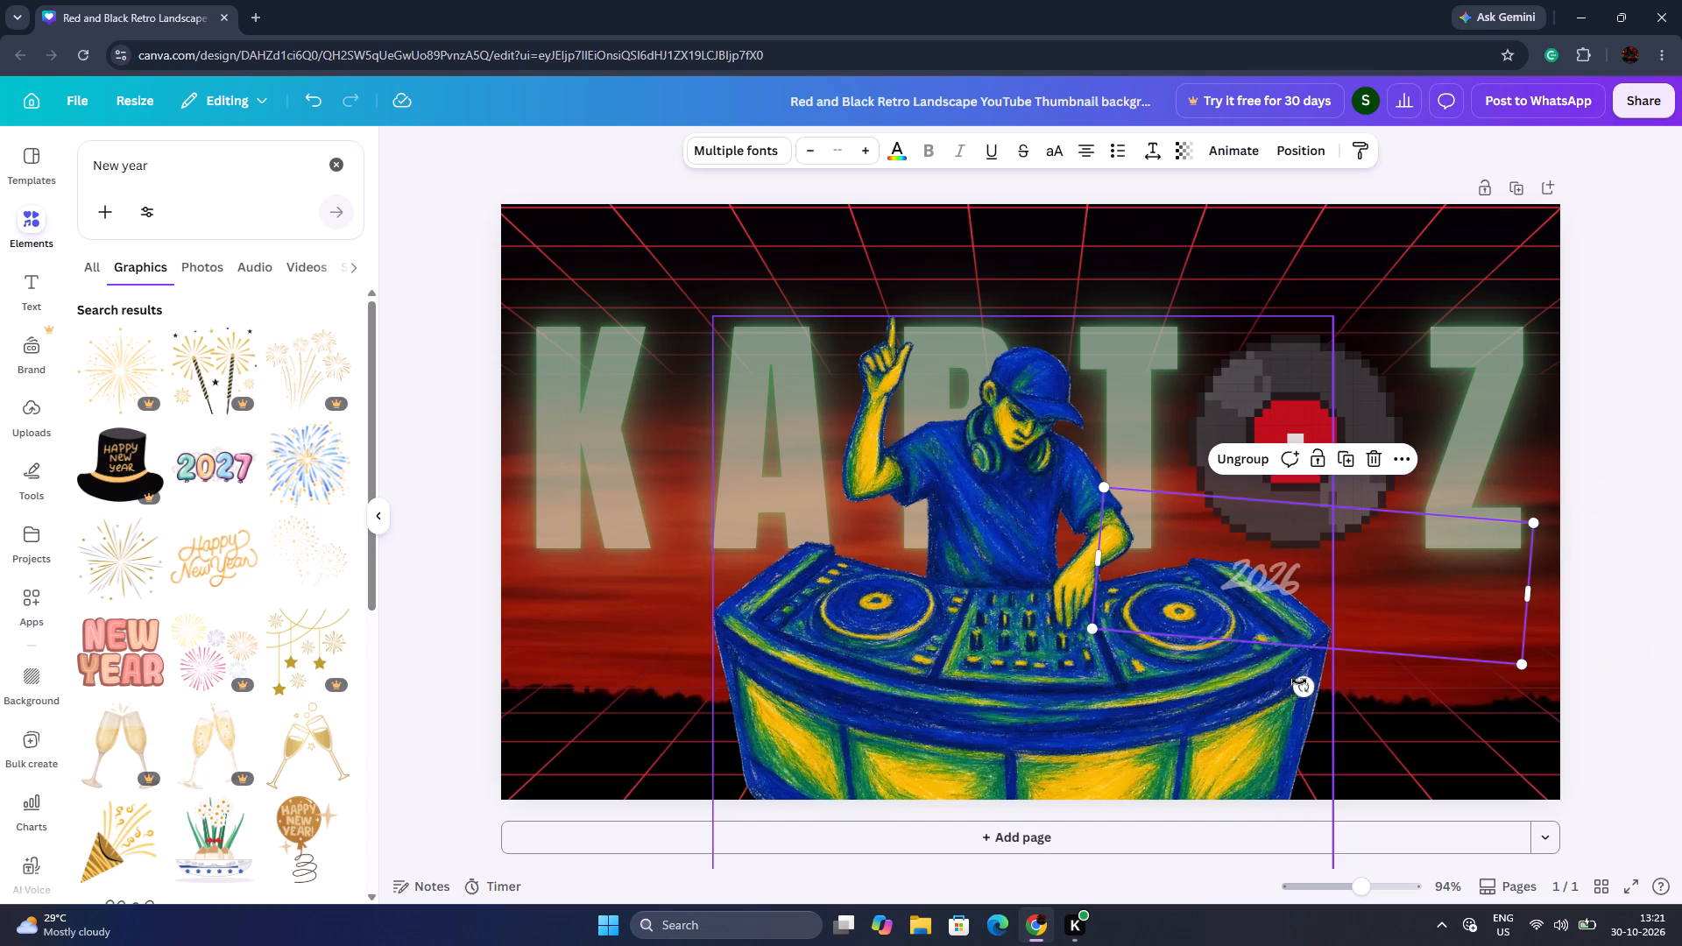
pyautogui.moveTo(1294, 682); pyautogui.dragTo(1302, 682)
# Place the 2026 lettering below the K, beside the DJ desk, and enlarge it to fill the space there.
pyautogui.moveTo(1343, 597); pyautogui.dragTo(1584, 581)
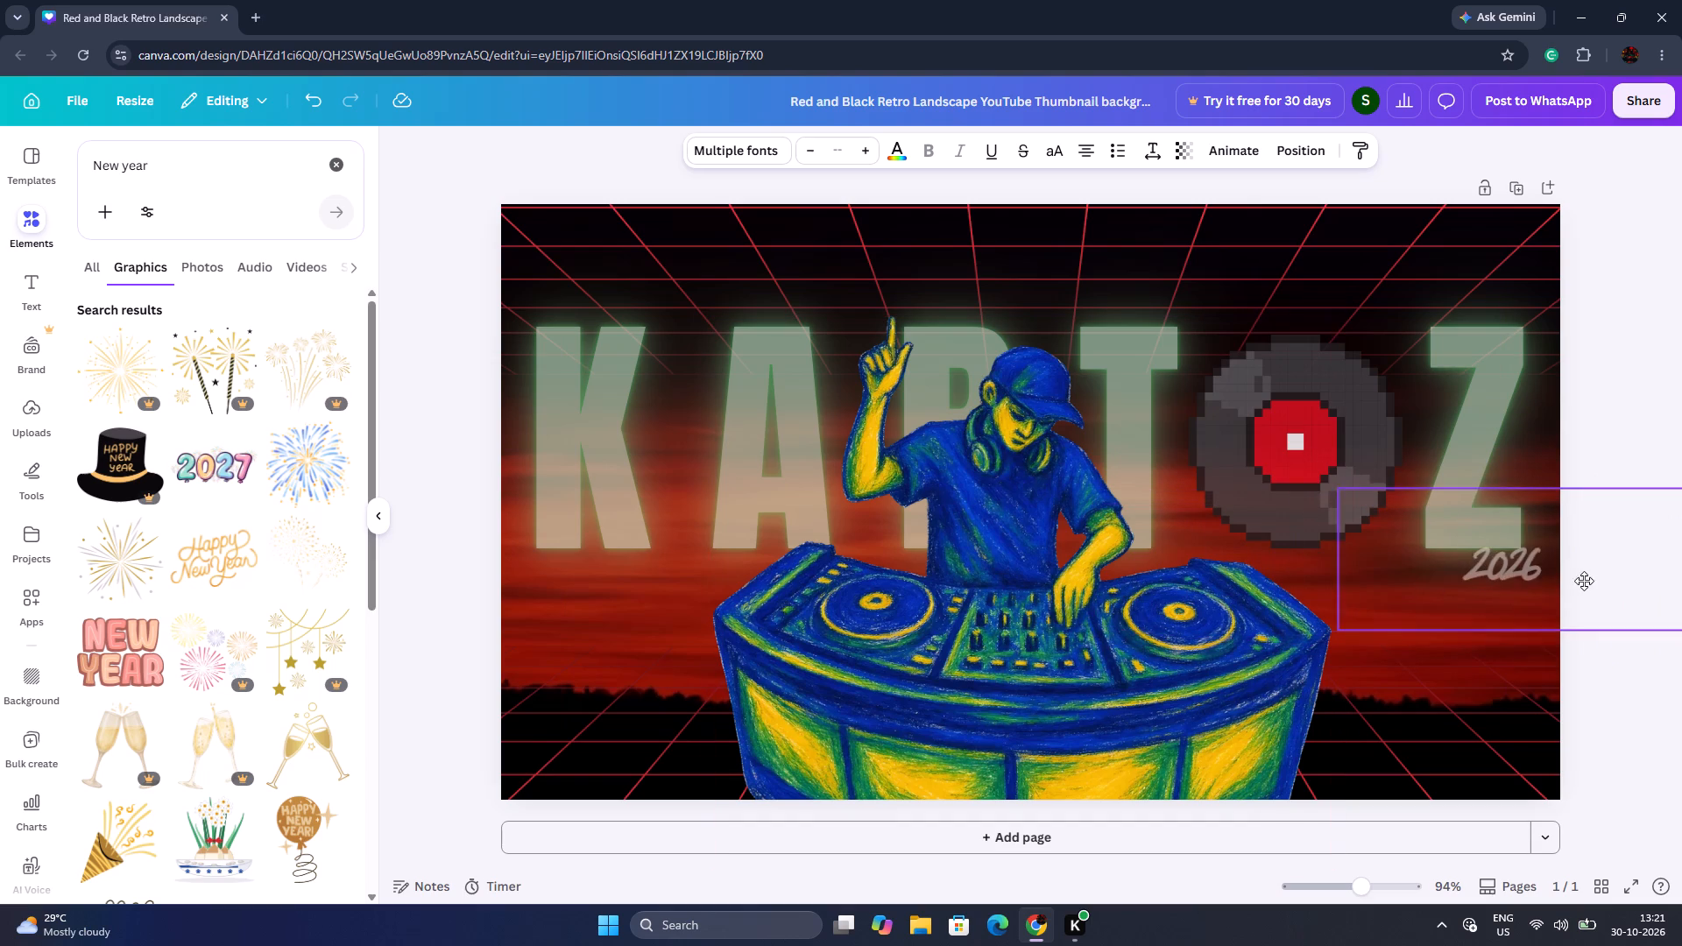
pyautogui.moveTo(1584, 581); pyautogui.dragTo(1545, 547)
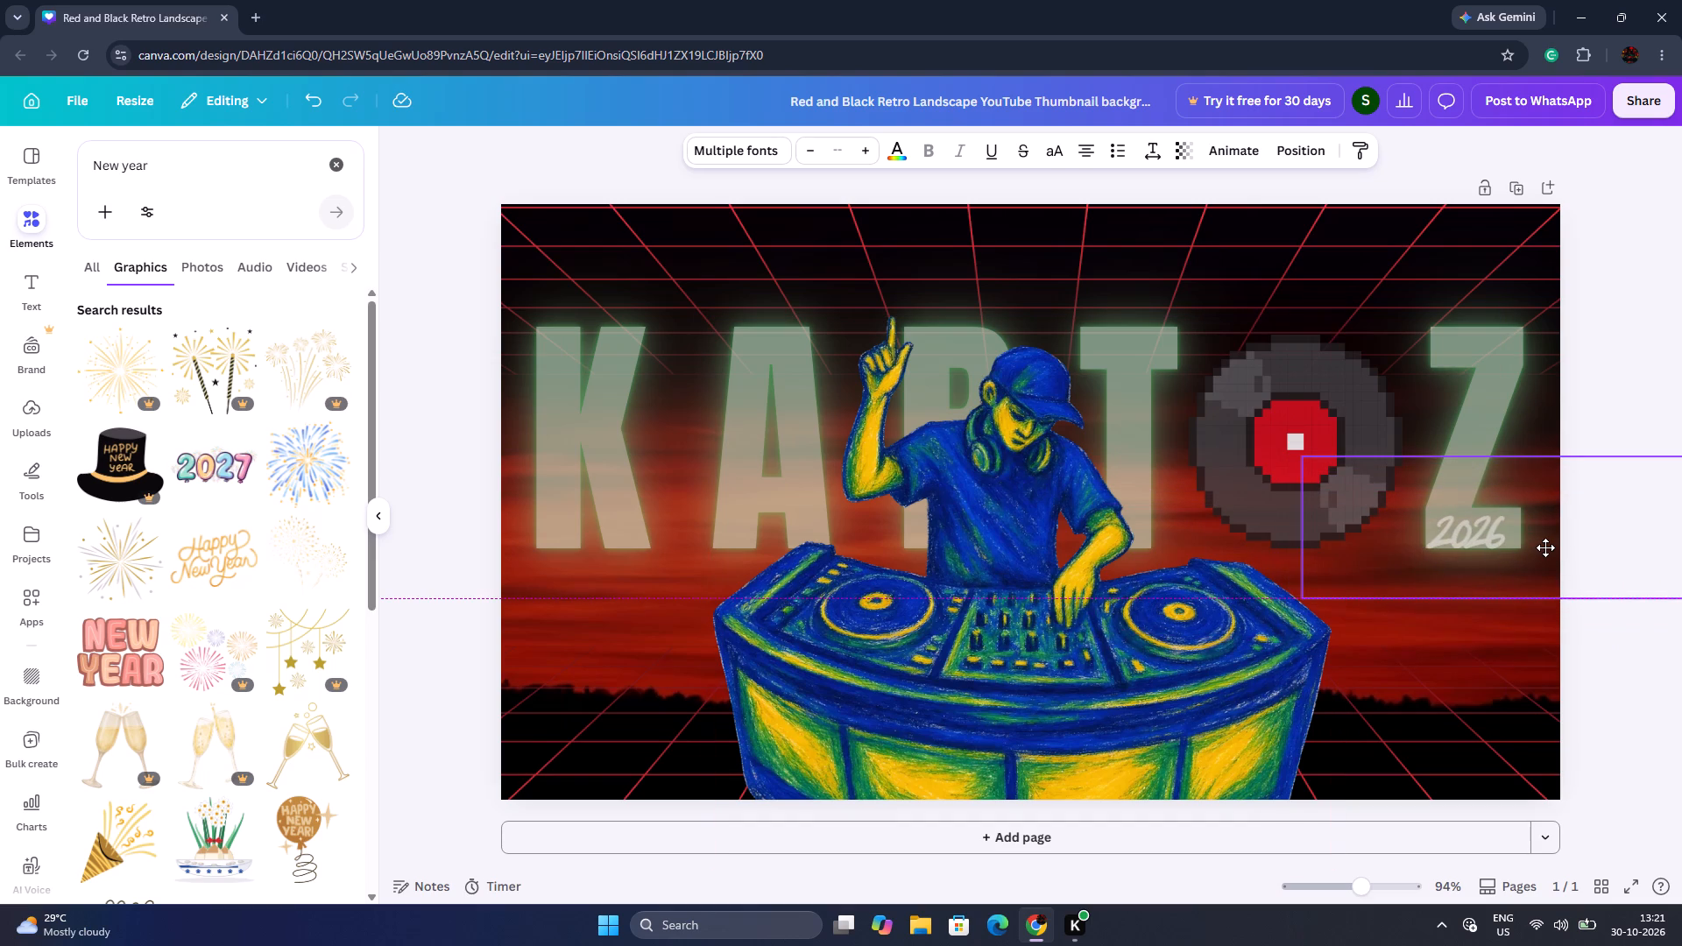
pyautogui.moveTo(1545, 547); pyautogui.dragTo(685, 648)
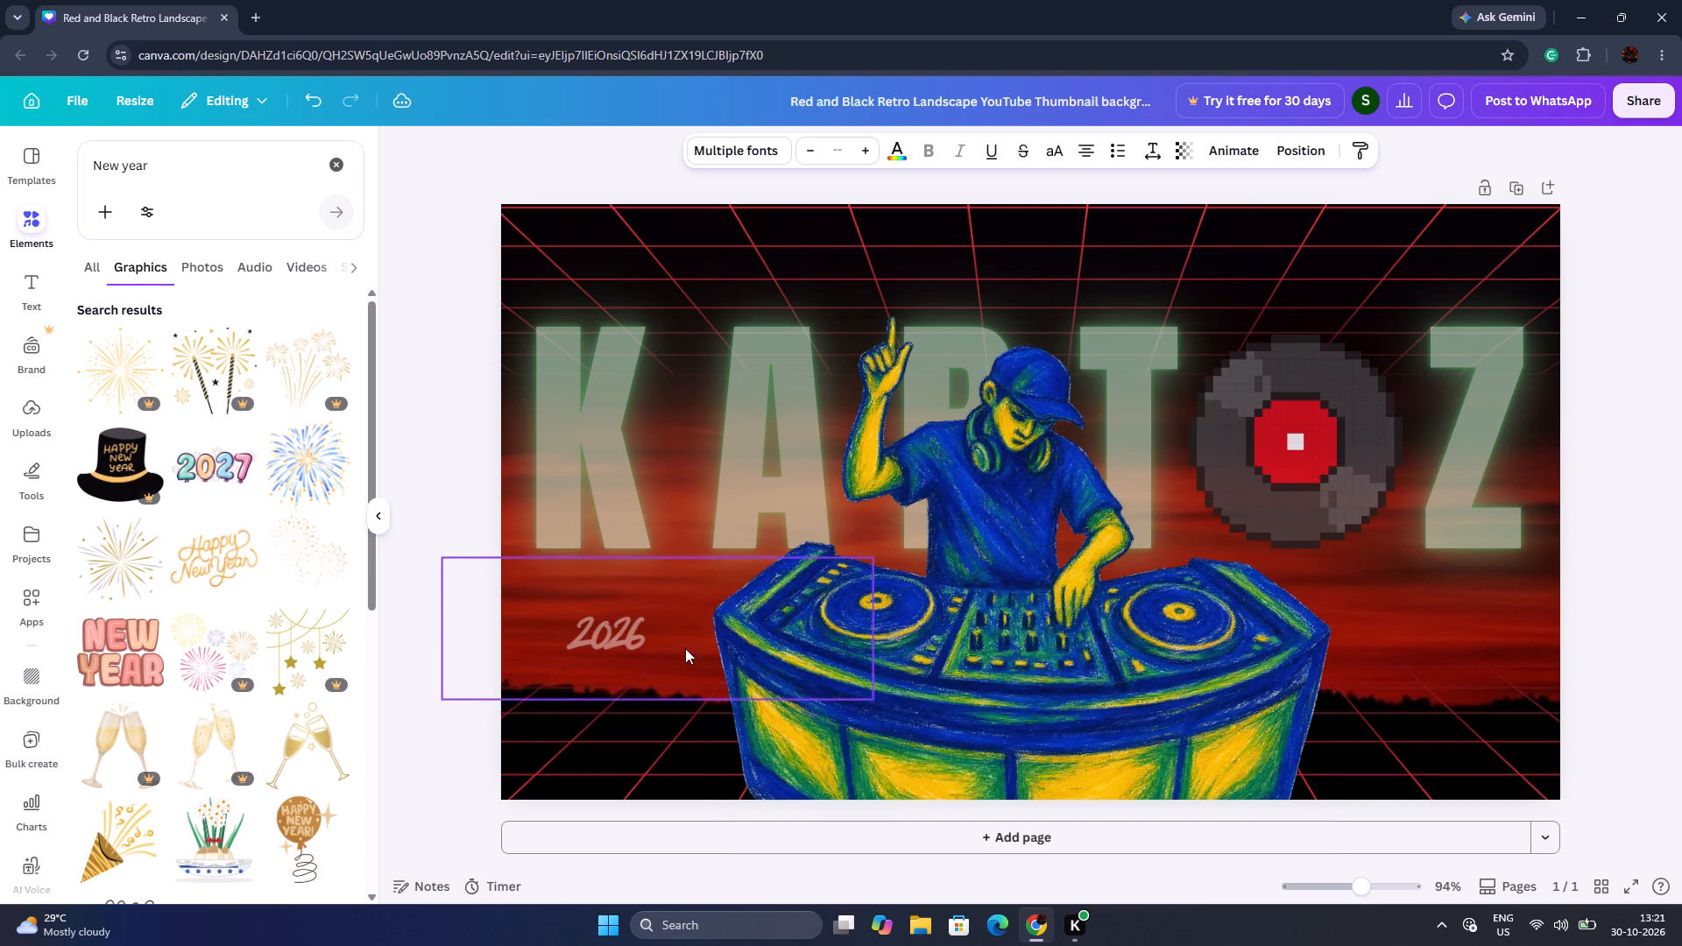
pyautogui.moveTo(873, 695); pyautogui.dragTo(1387, 897)
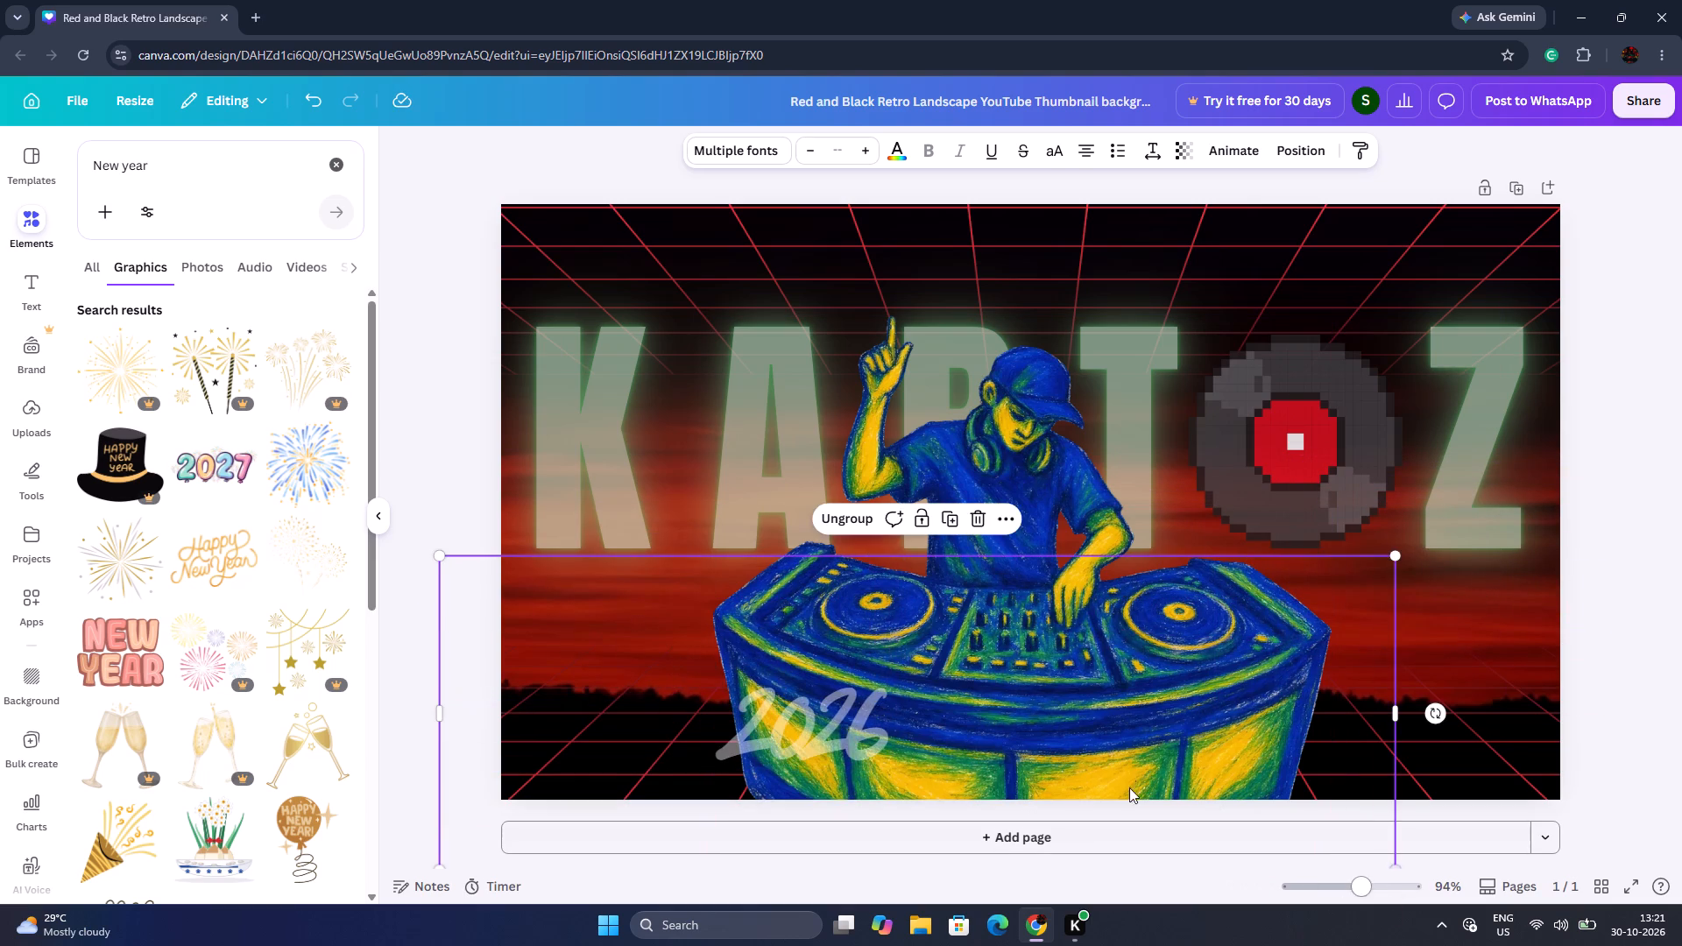
pyautogui.moveTo(1125, 752); pyautogui.dragTo(934, 650)
pyautogui.click(420, 251)
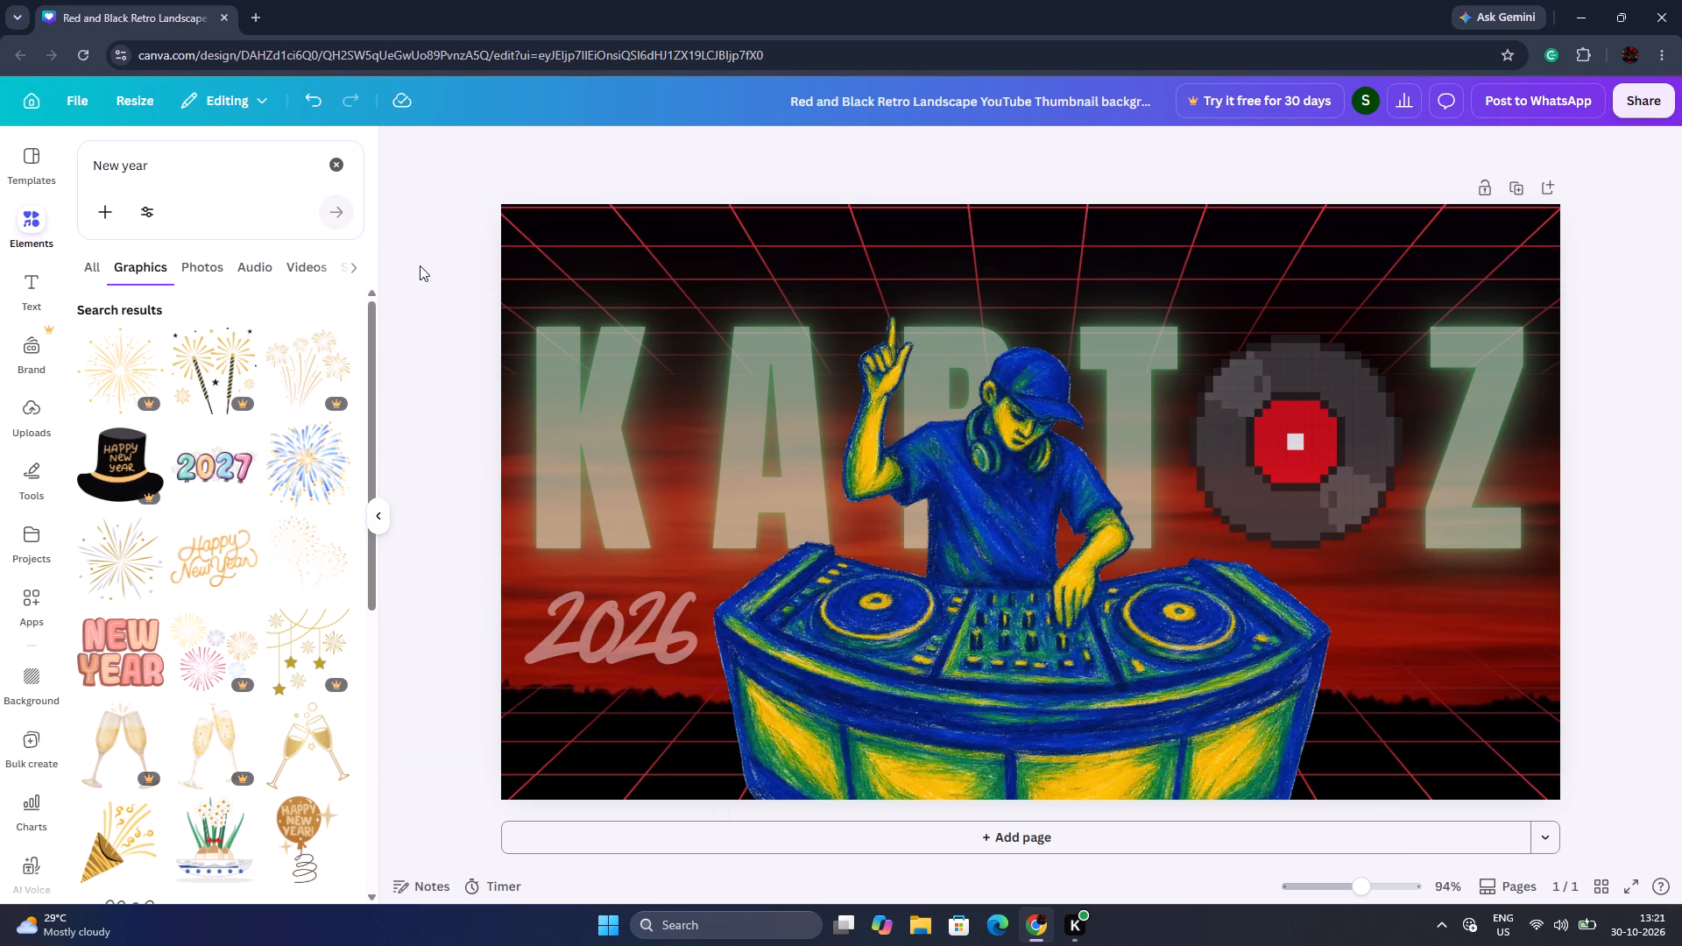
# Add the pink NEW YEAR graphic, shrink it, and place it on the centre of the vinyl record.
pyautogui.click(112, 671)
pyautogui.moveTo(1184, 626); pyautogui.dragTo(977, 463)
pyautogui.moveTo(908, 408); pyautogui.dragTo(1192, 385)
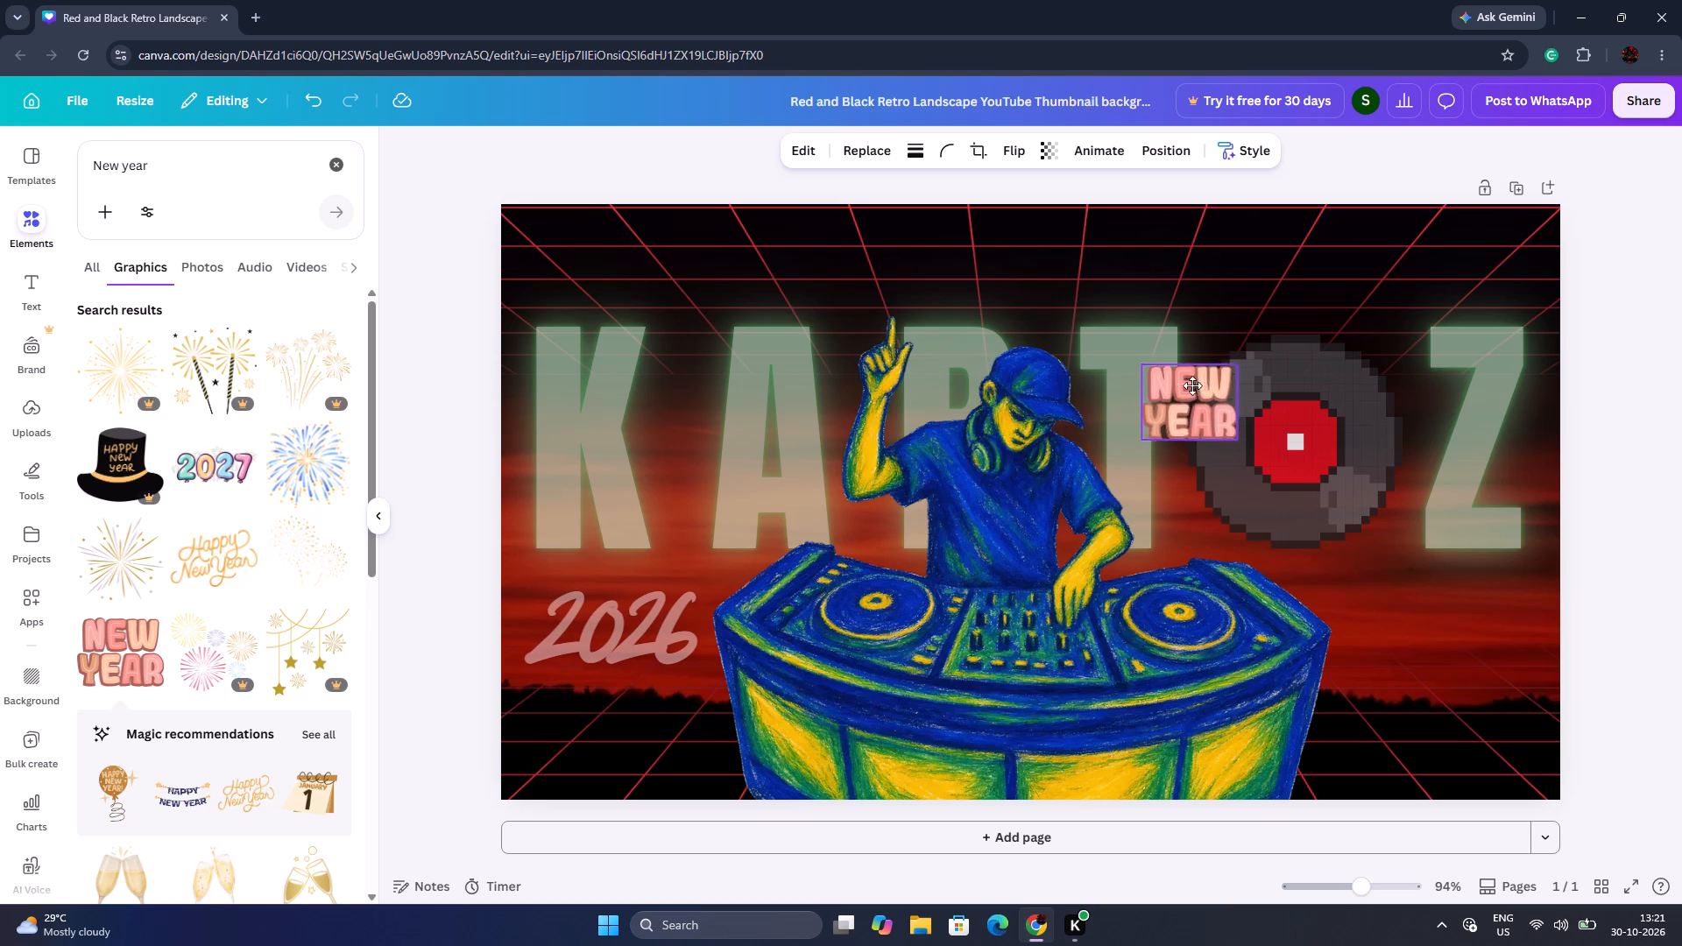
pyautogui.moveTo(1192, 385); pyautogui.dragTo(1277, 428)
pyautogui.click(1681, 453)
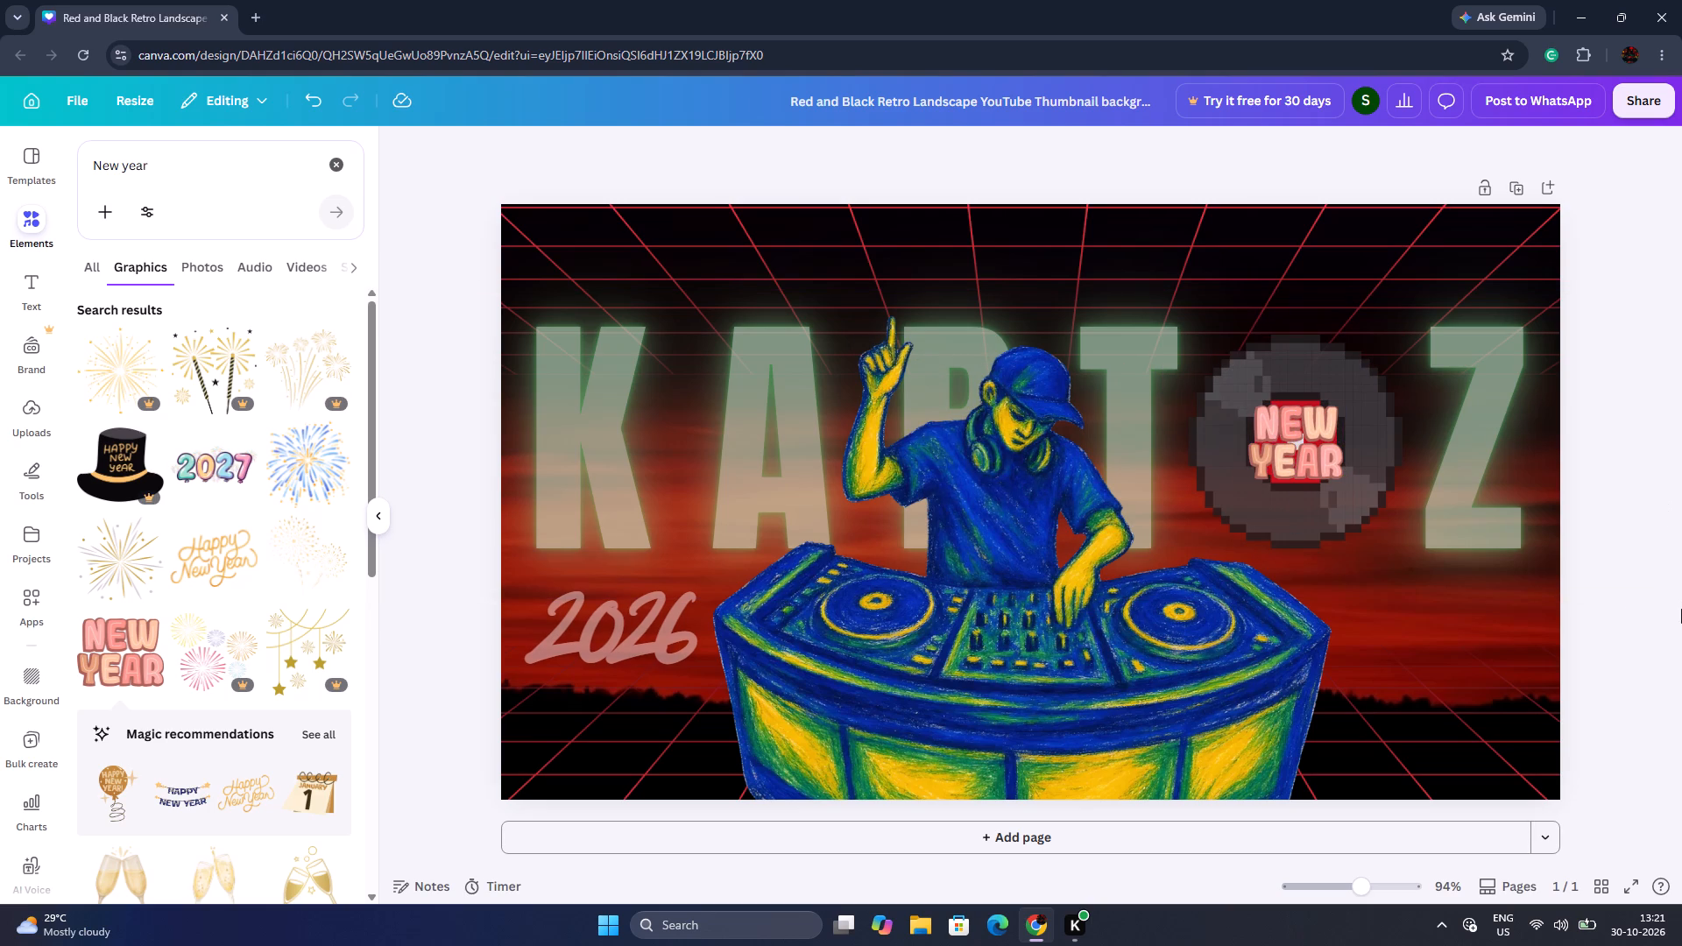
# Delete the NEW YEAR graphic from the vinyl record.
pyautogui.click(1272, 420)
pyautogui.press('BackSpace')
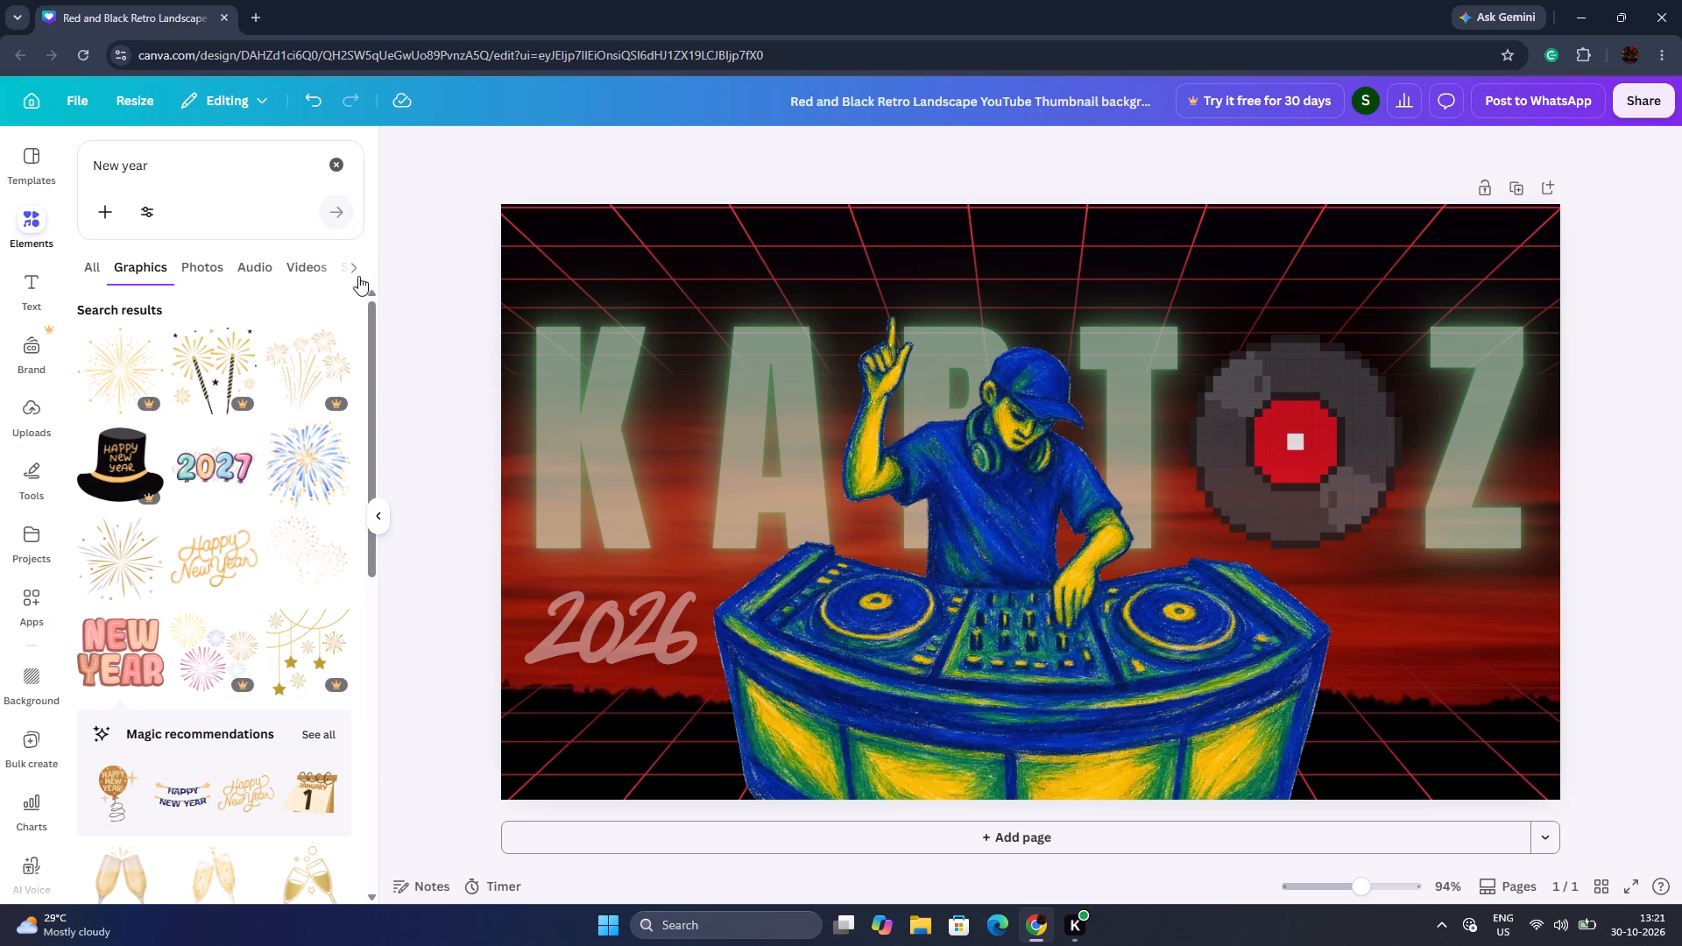
# Search the element graphics for "DJ" and look through them for another decorative element.
pyautogui.scroll(4, 353, 288)
pyautogui.click(266, 166)
pyautogui.press('BackSpace')
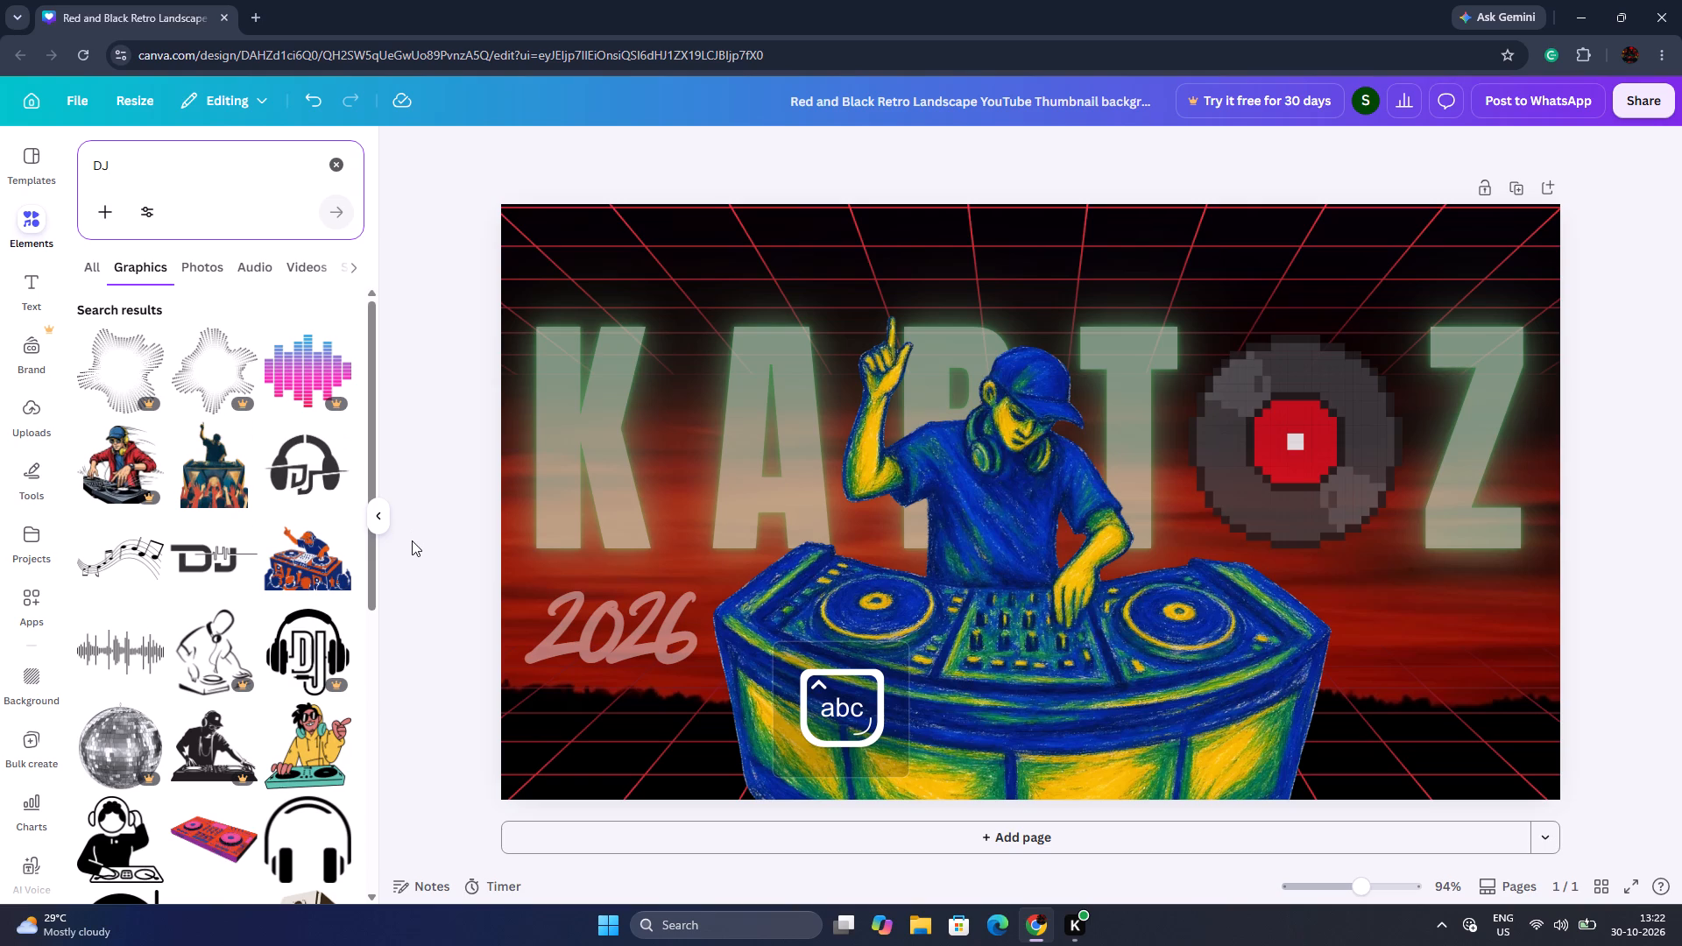
pyautogui.scroll(-2, 309, 555)
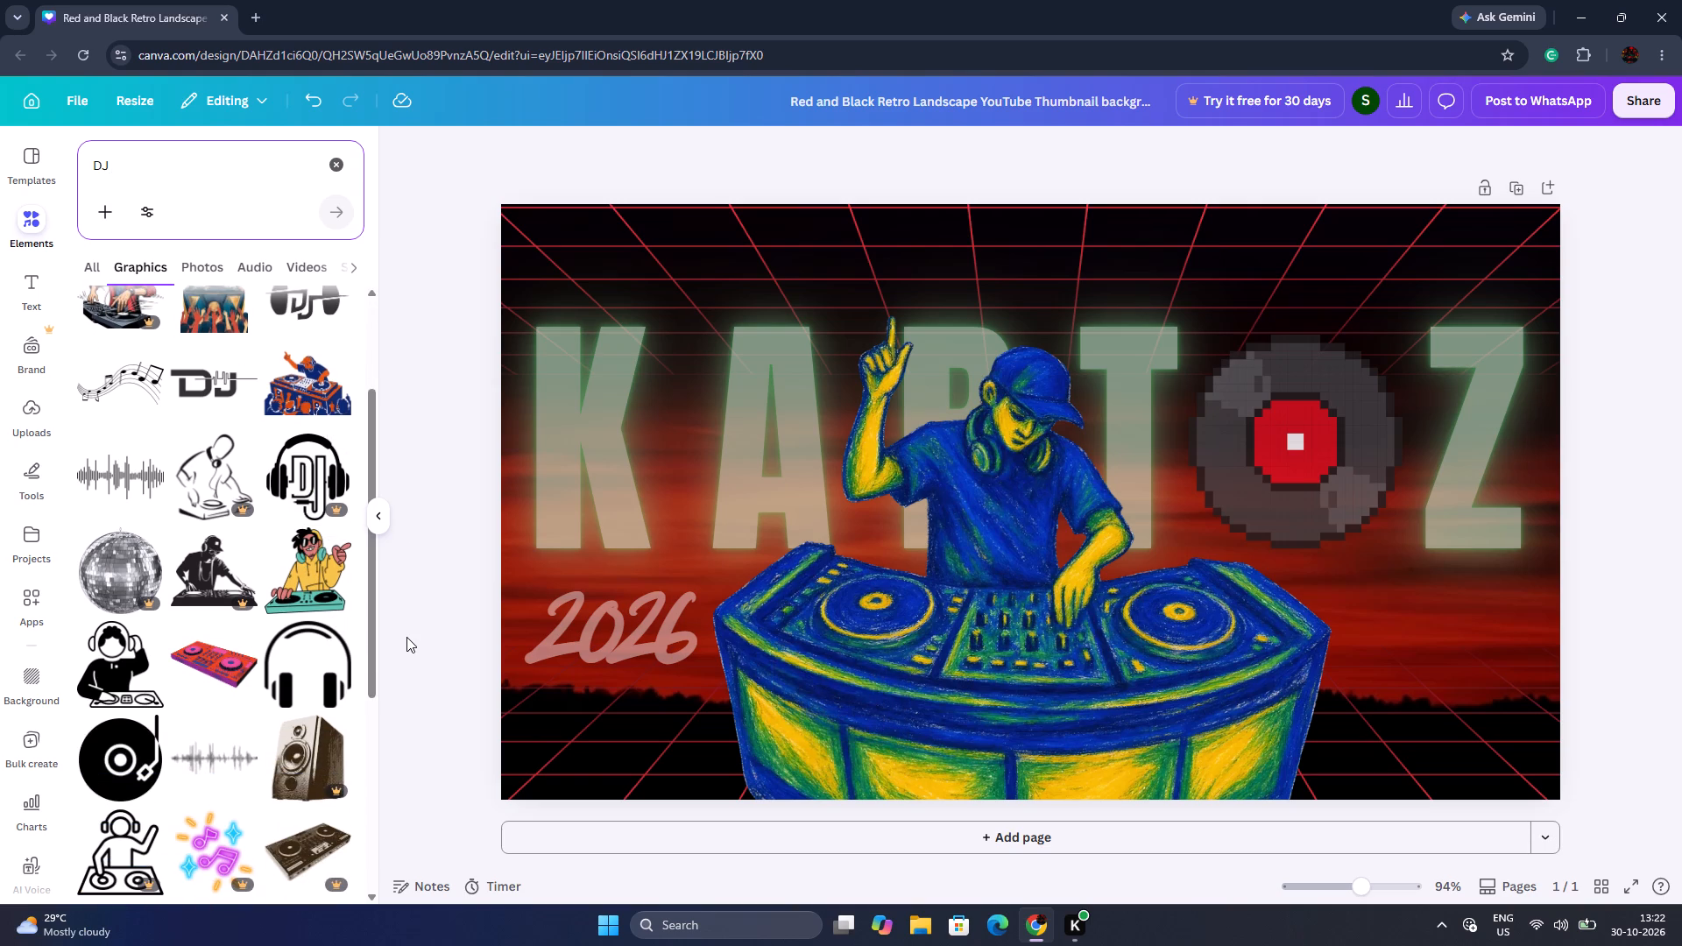
pyautogui.scroll(-5, 315, 653)
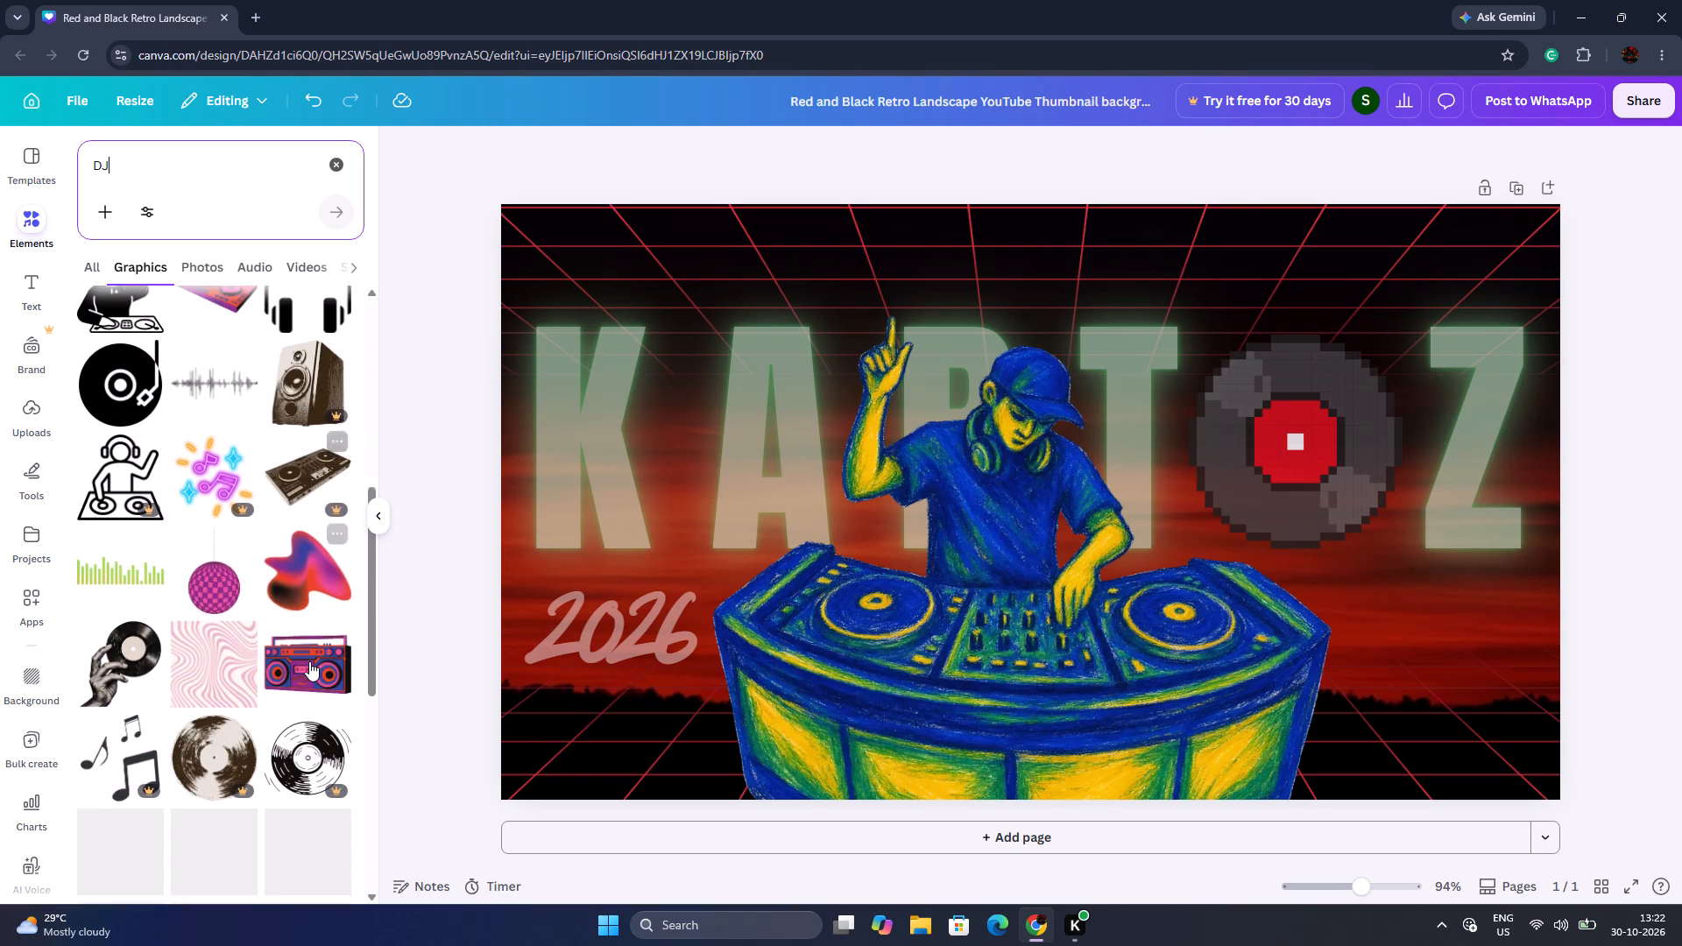
# Add the red, pink and blue gradient blob graphic, shrink it, and place it over the K, partly off the page's left edge.
pyautogui.click(300, 569)
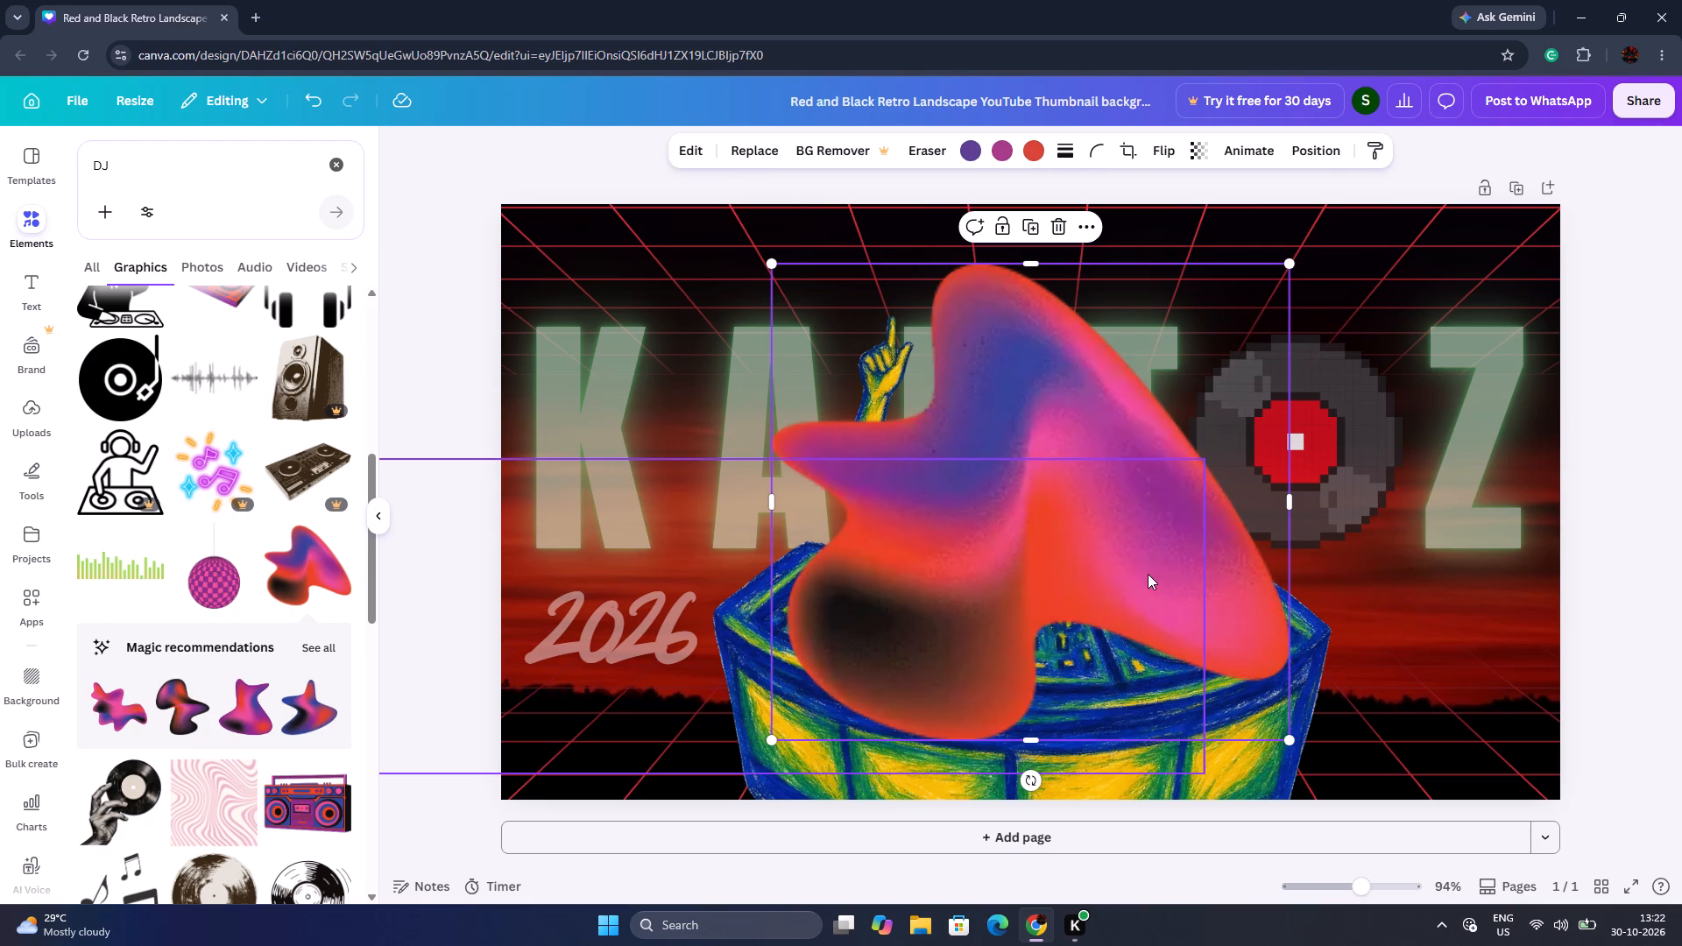
pyautogui.moveTo(1166, 566); pyautogui.dragTo(578, 702)
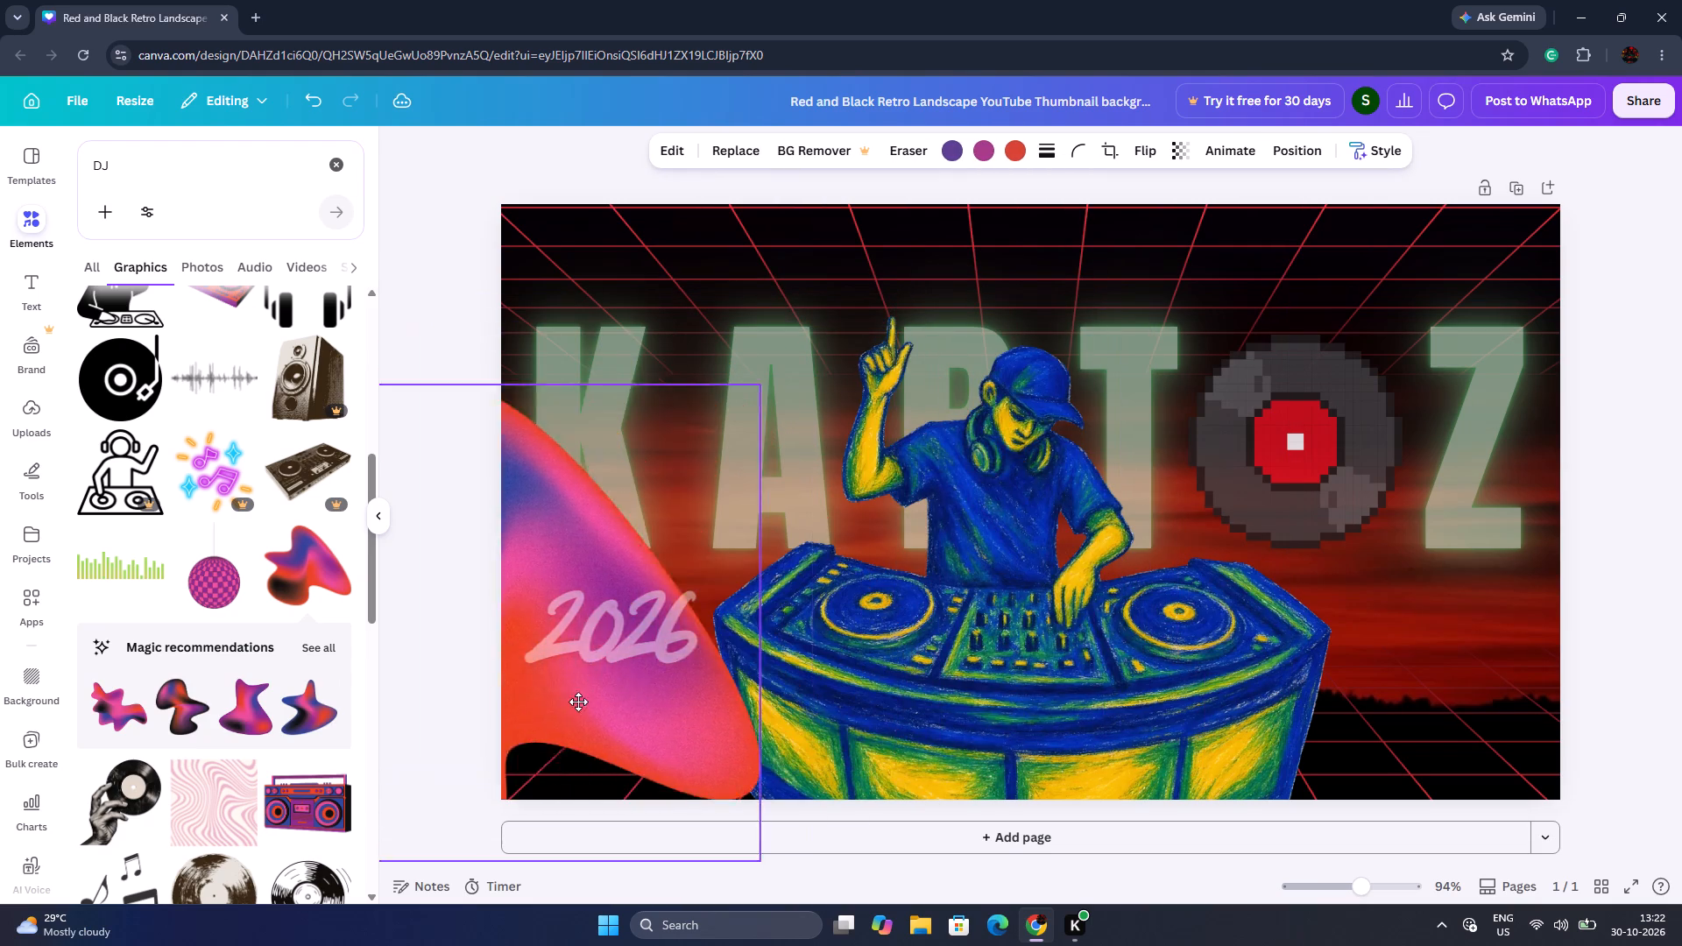
pyautogui.moveTo(578, 702); pyautogui.dragTo(774, 448)
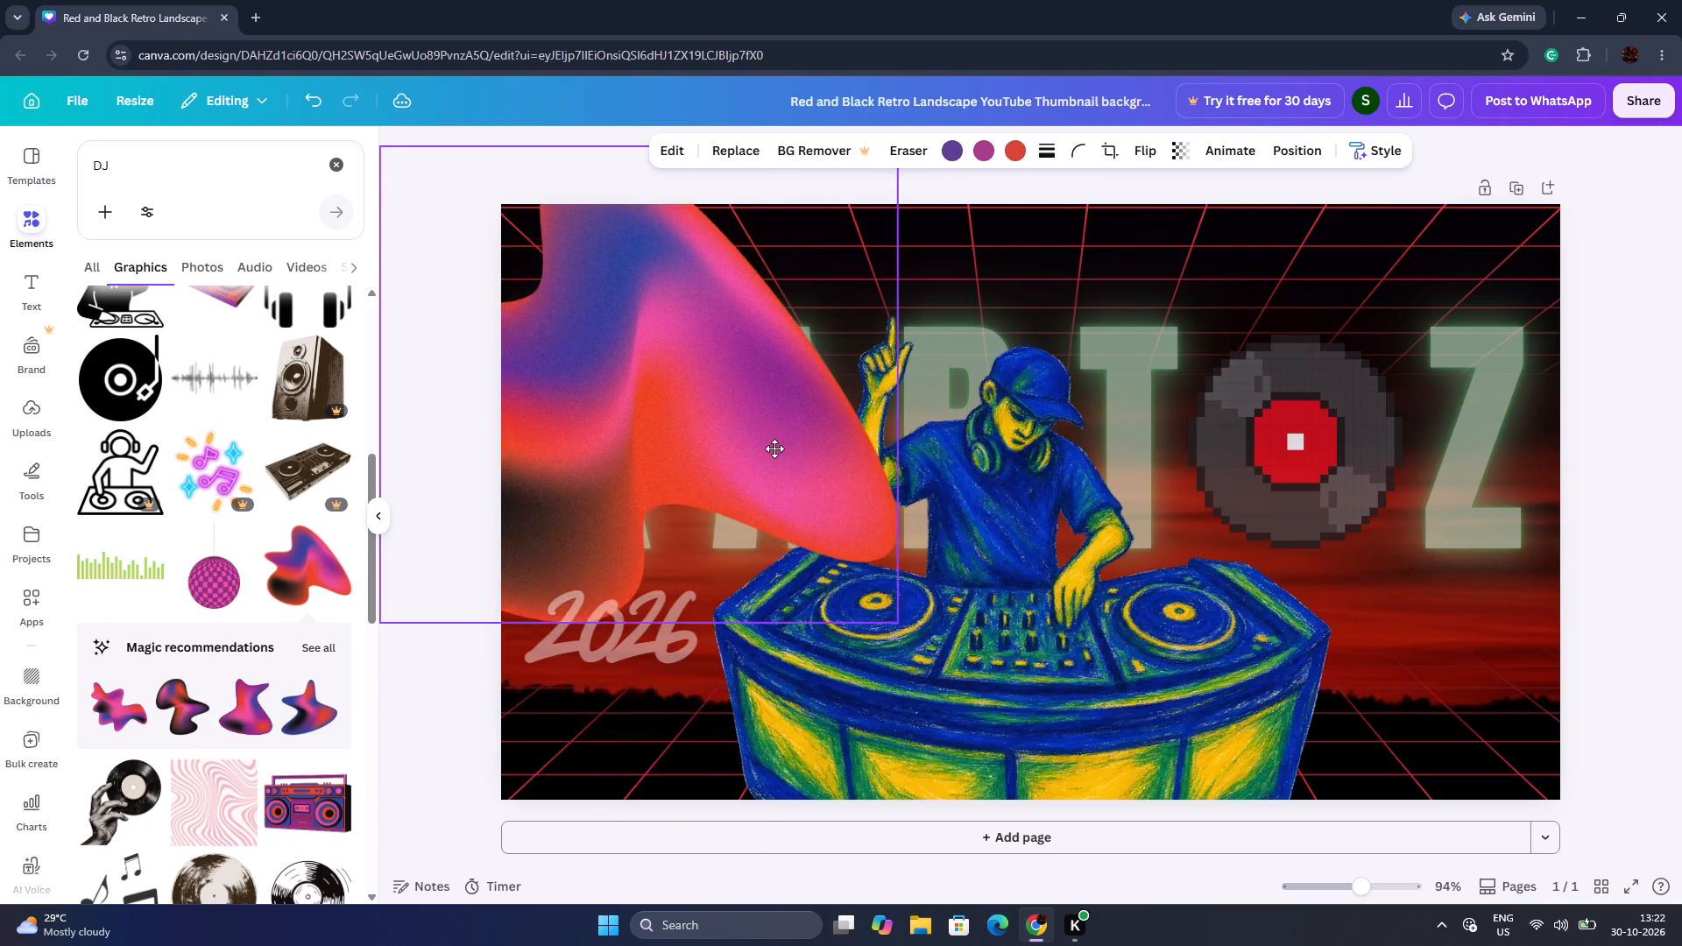
pyautogui.moveTo(774, 448); pyautogui.dragTo(781, 509)
pyautogui.moveTo(908, 681); pyautogui.dragTo(731, 476)
pyautogui.moveTo(512, 393); pyautogui.dragTo(685, 410)
pyautogui.moveTo(677, 409); pyautogui.dragTo(753, 419)
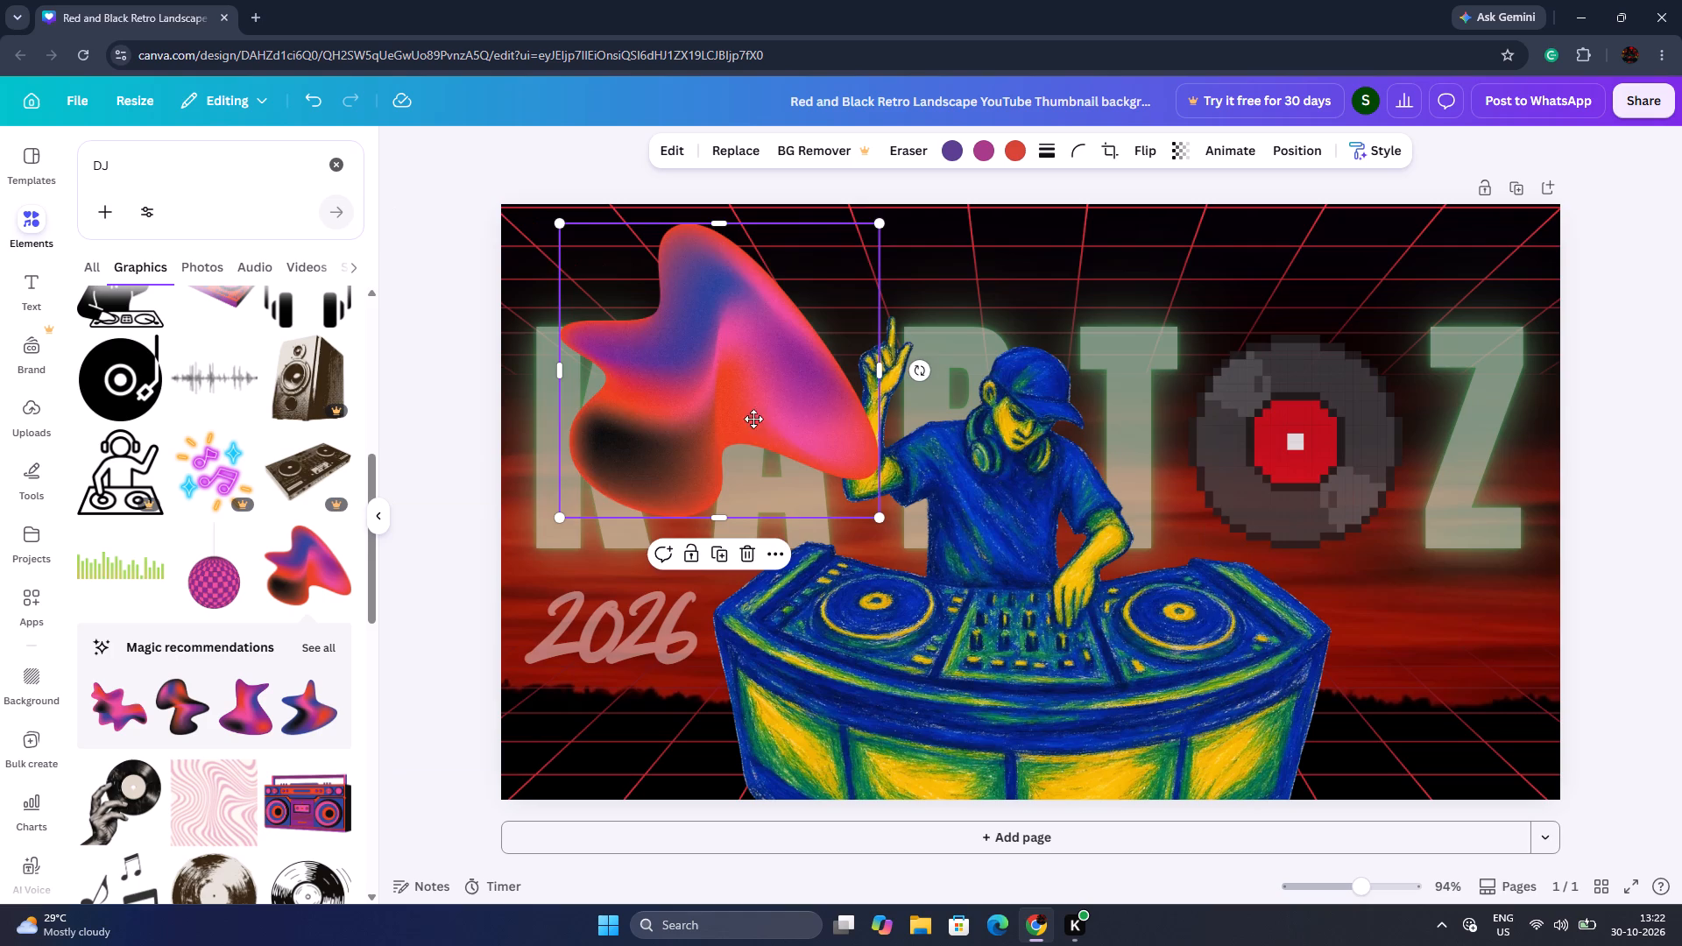
pyautogui.moveTo(753, 419); pyautogui.dragTo(1269, 663)
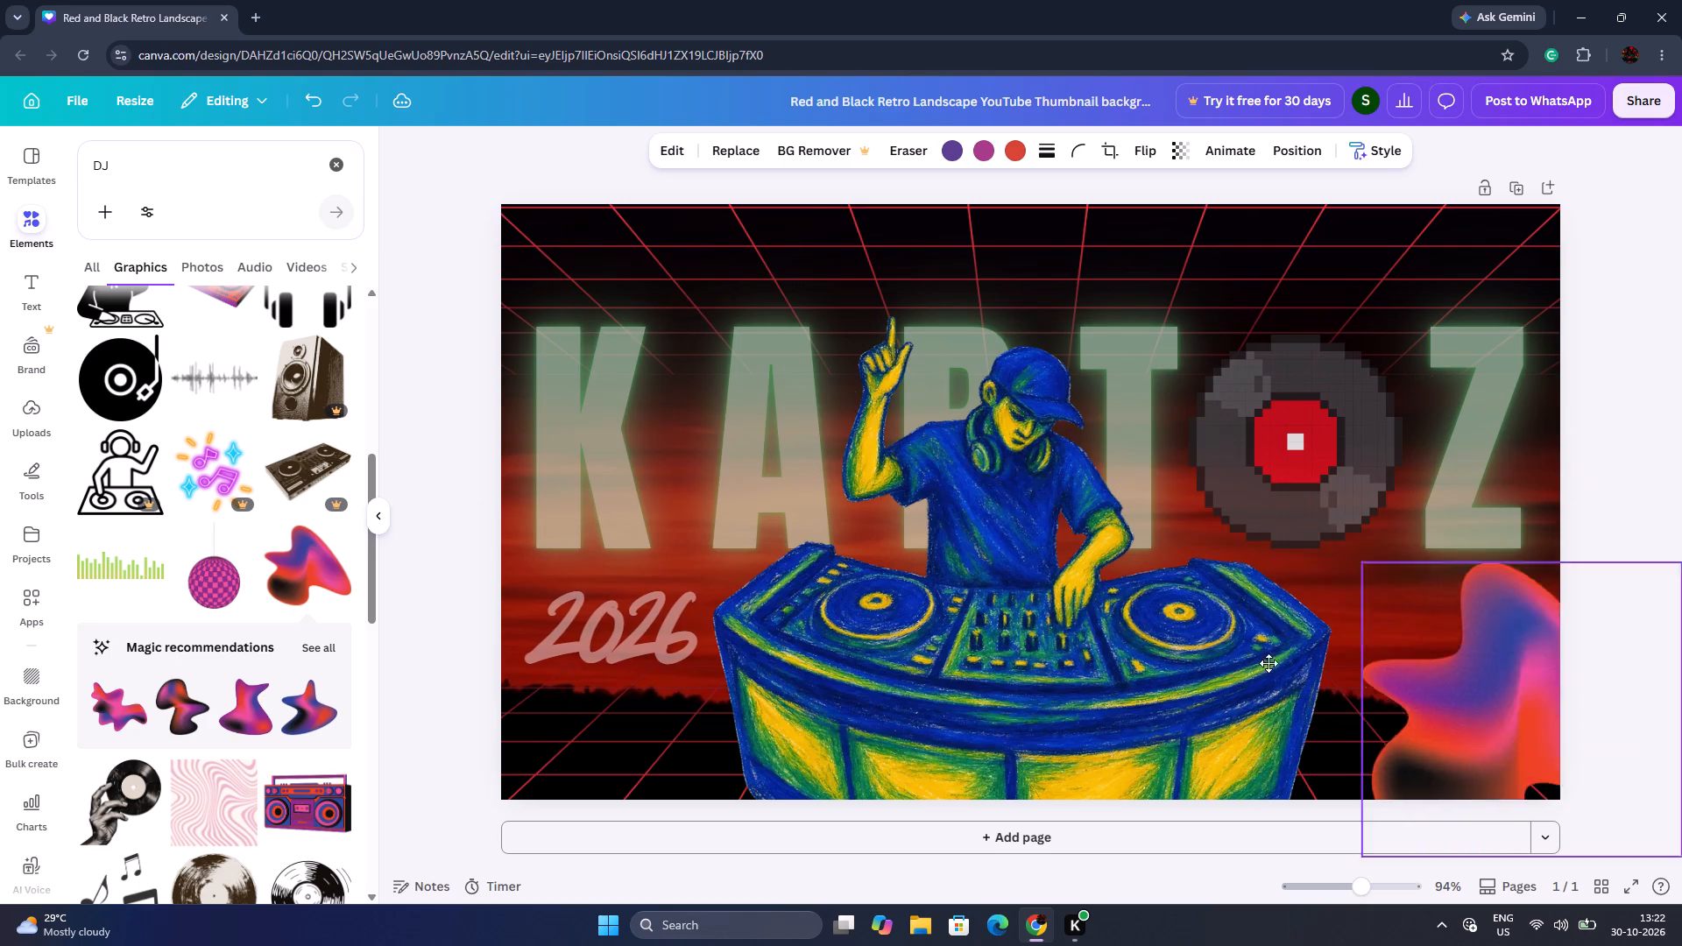
pyautogui.moveTo(1269, 663); pyautogui.dragTo(510, 350)
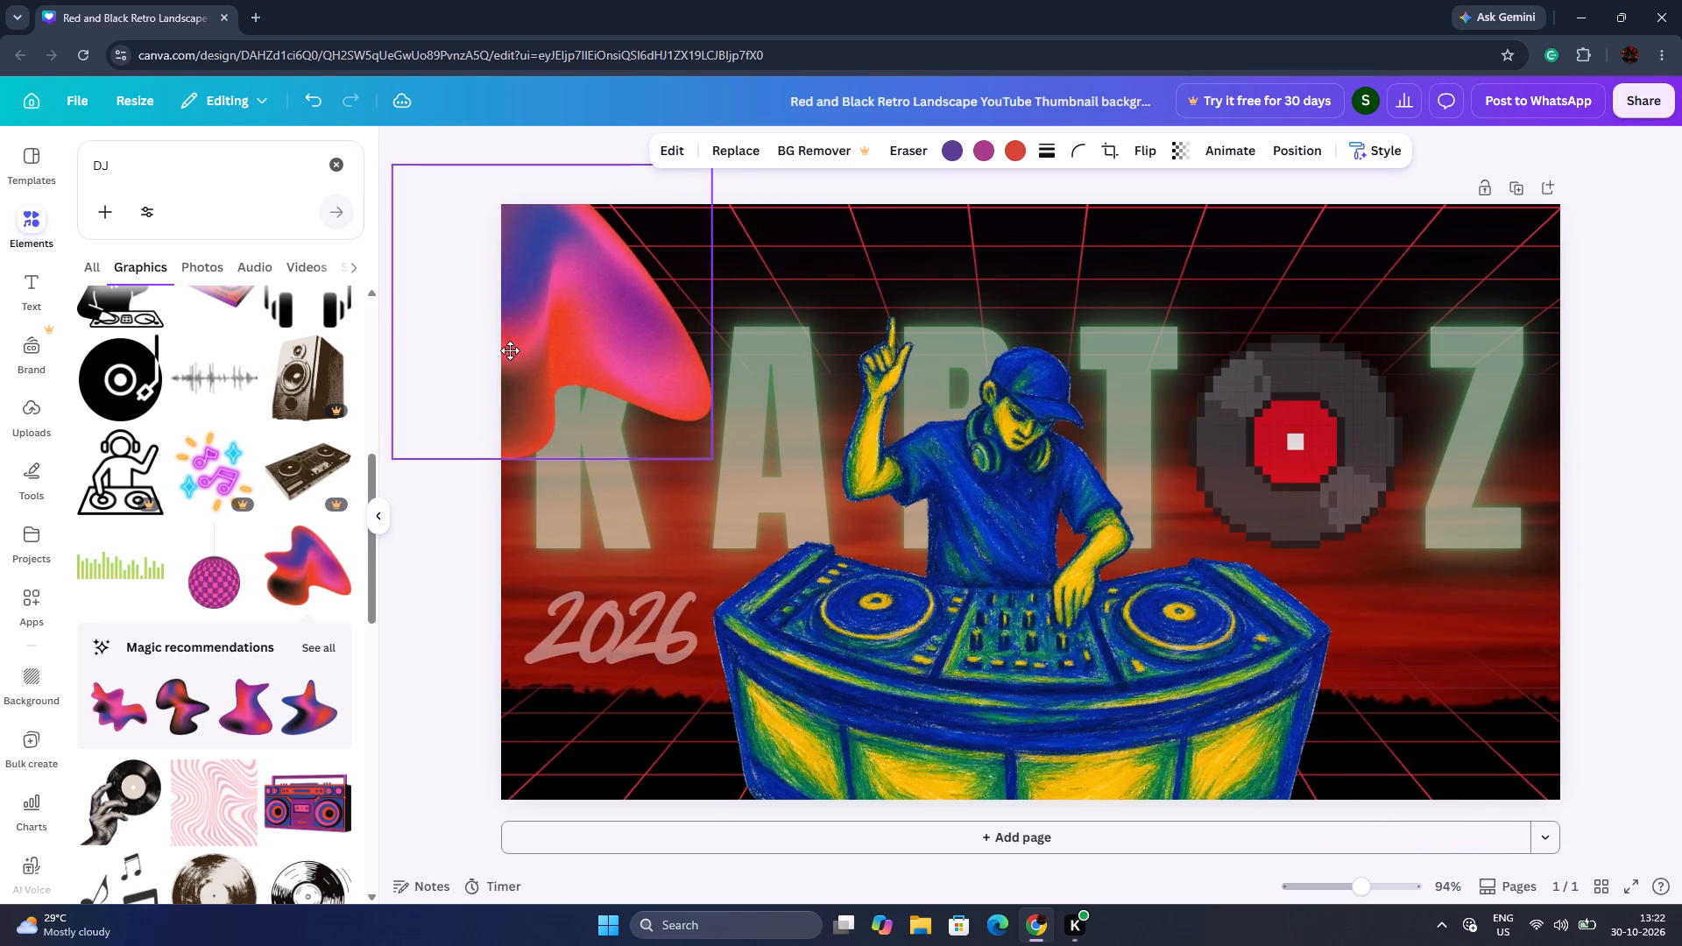
pyautogui.moveTo(510, 350); pyautogui.dragTo(625, 457)
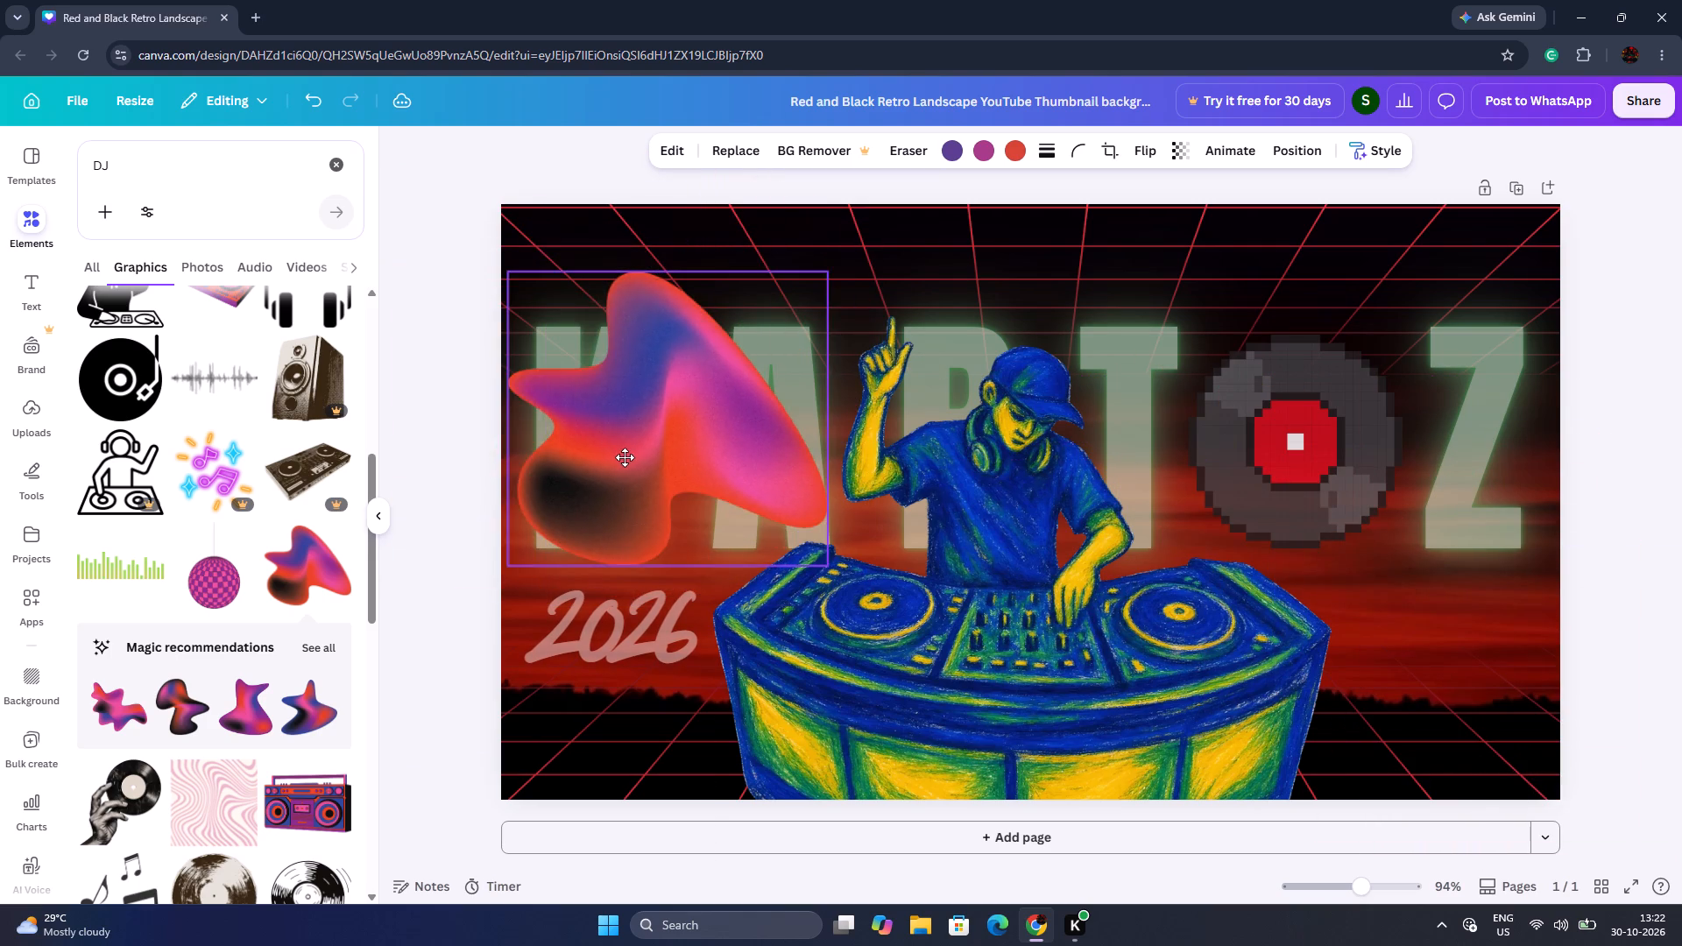
pyautogui.moveTo(625, 457); pyautogui.dragTo(536, 464)
# Send the gradient blob backward two levels, behind the K A R T O Z title.
pyautogui.rightClick(677, 373)
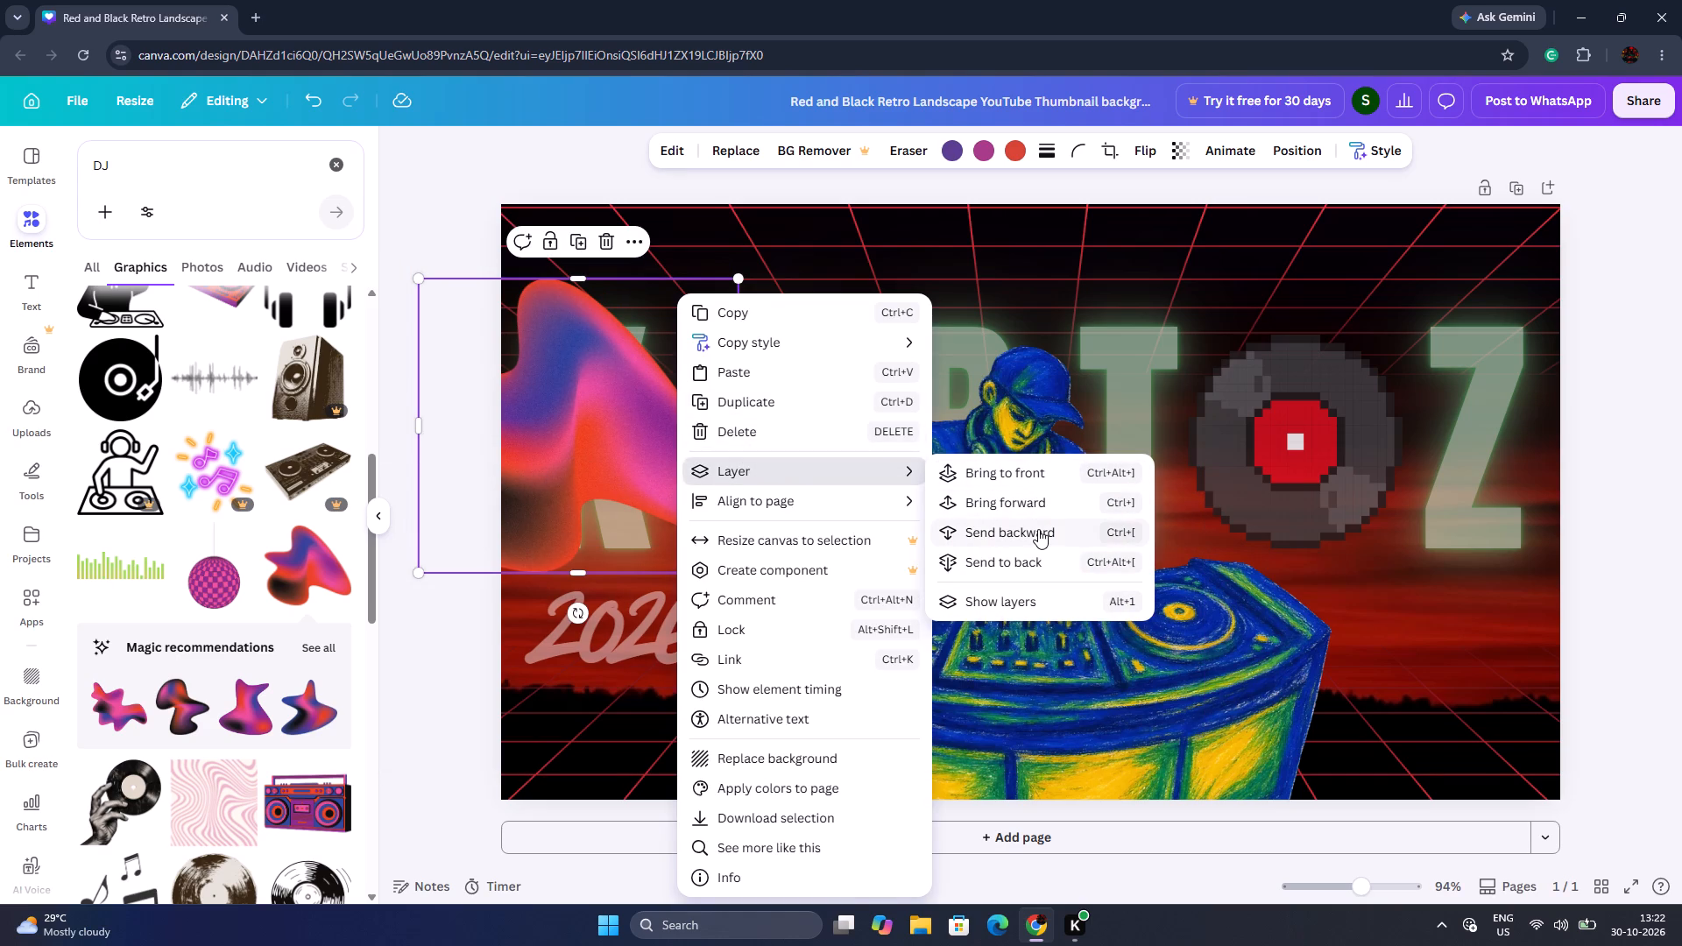
pyautogui.click(1038, 529)
pyautogui.click(1038, 529)
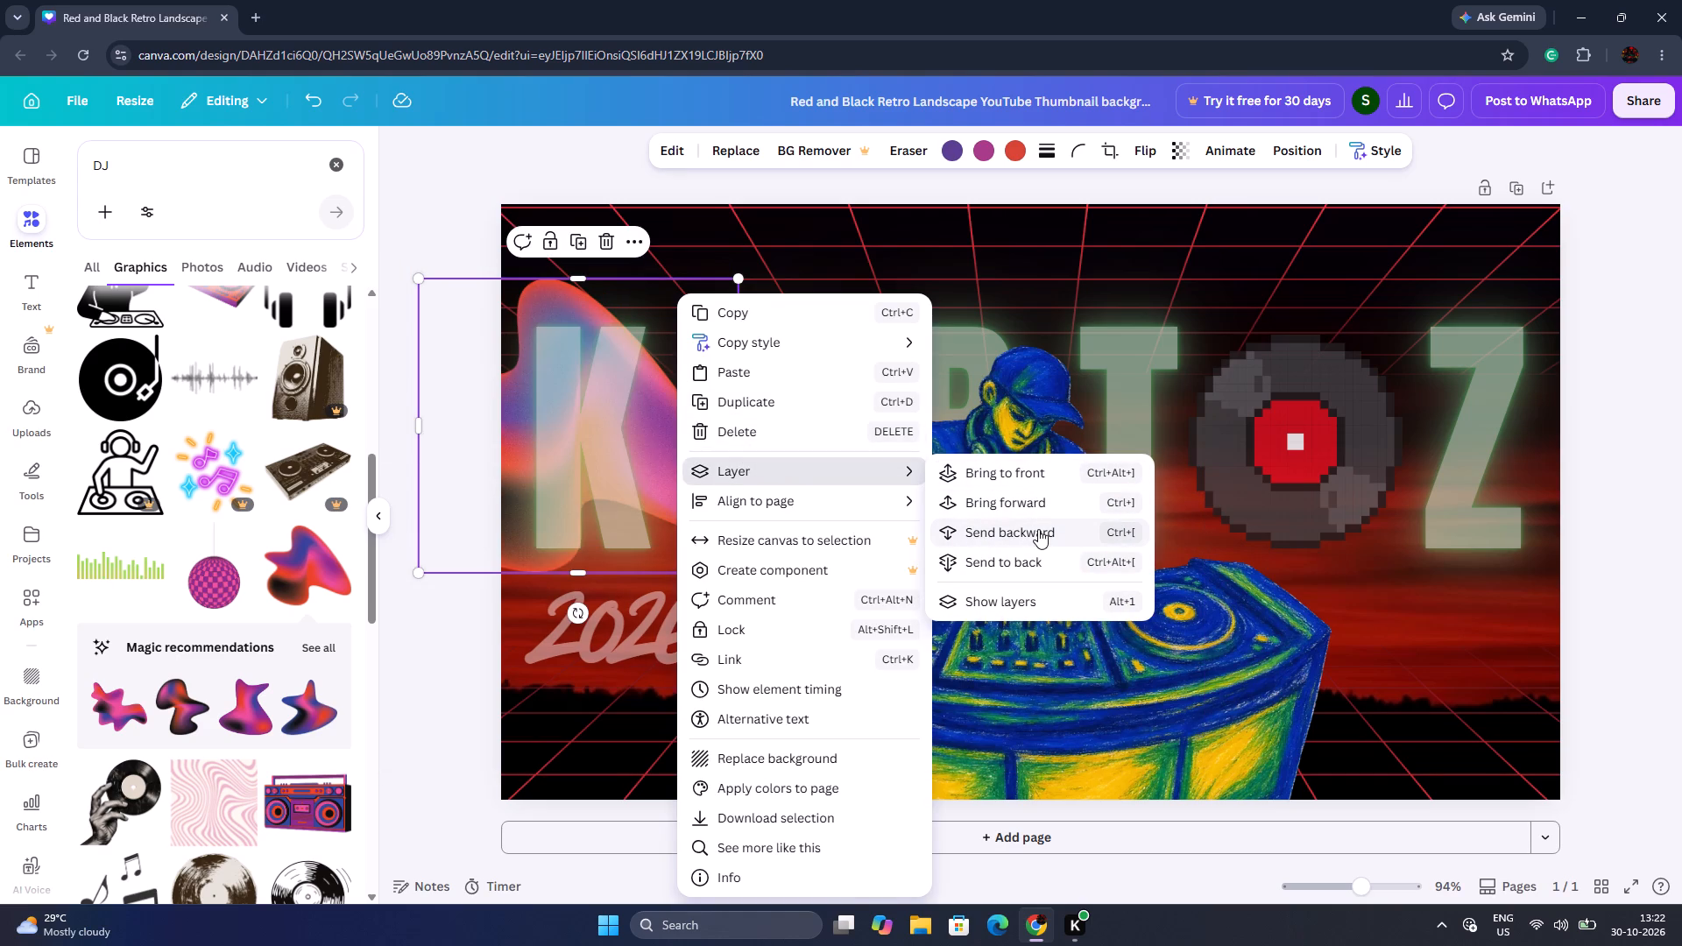
pyautogui.click(1183, 167)
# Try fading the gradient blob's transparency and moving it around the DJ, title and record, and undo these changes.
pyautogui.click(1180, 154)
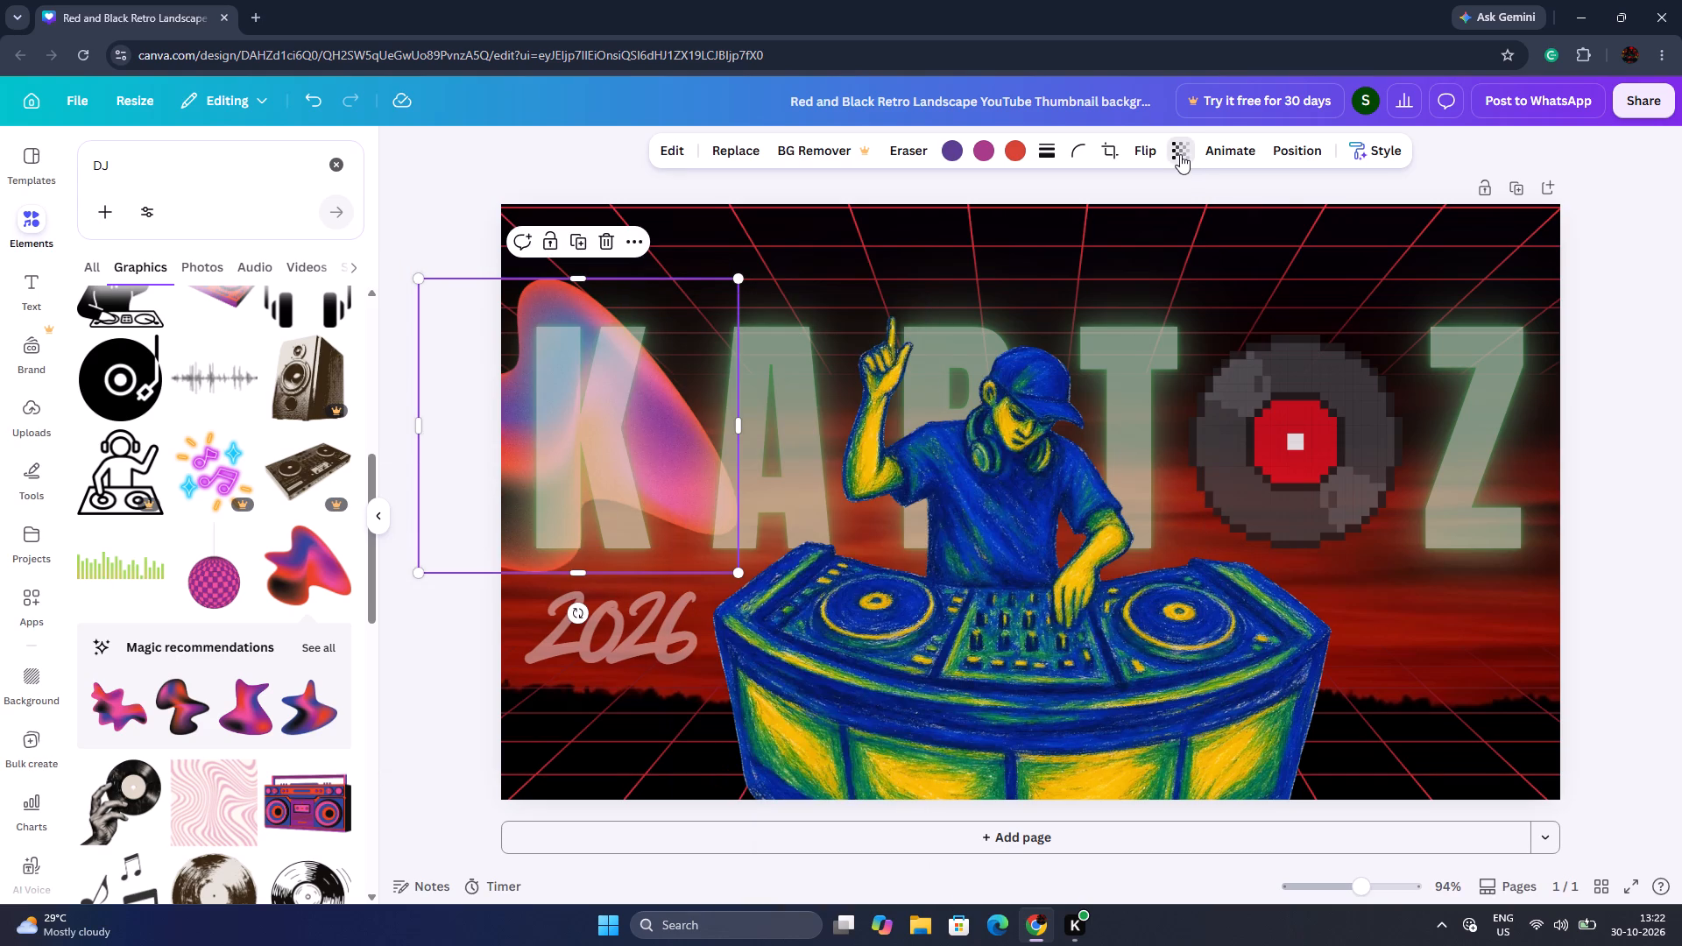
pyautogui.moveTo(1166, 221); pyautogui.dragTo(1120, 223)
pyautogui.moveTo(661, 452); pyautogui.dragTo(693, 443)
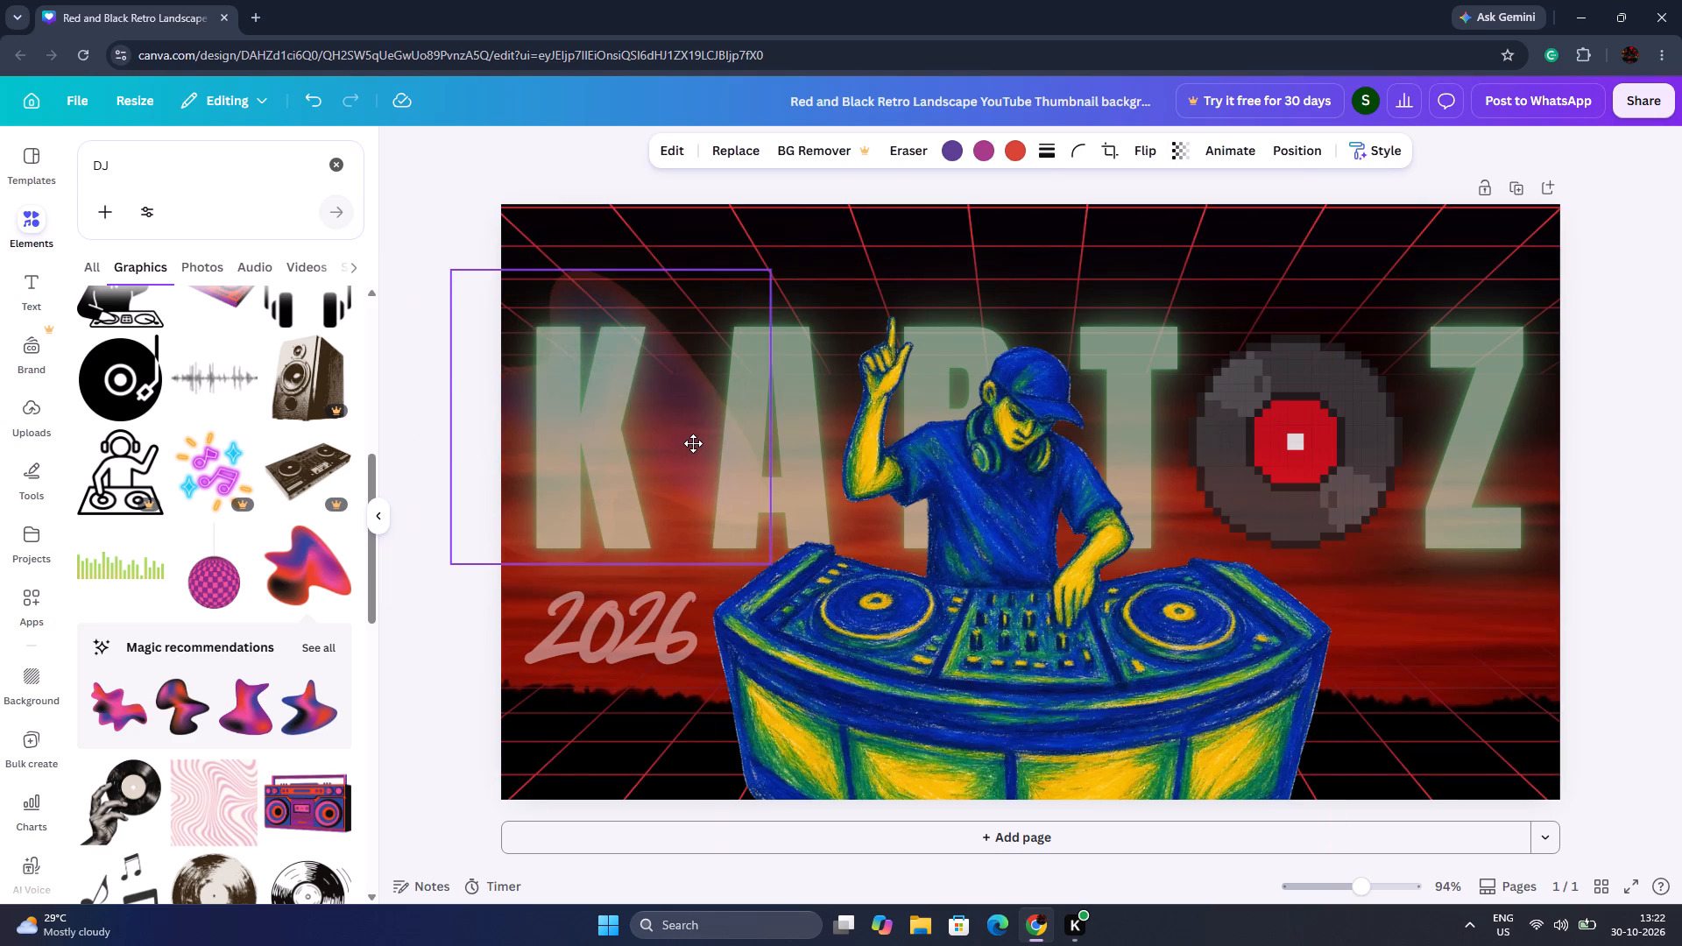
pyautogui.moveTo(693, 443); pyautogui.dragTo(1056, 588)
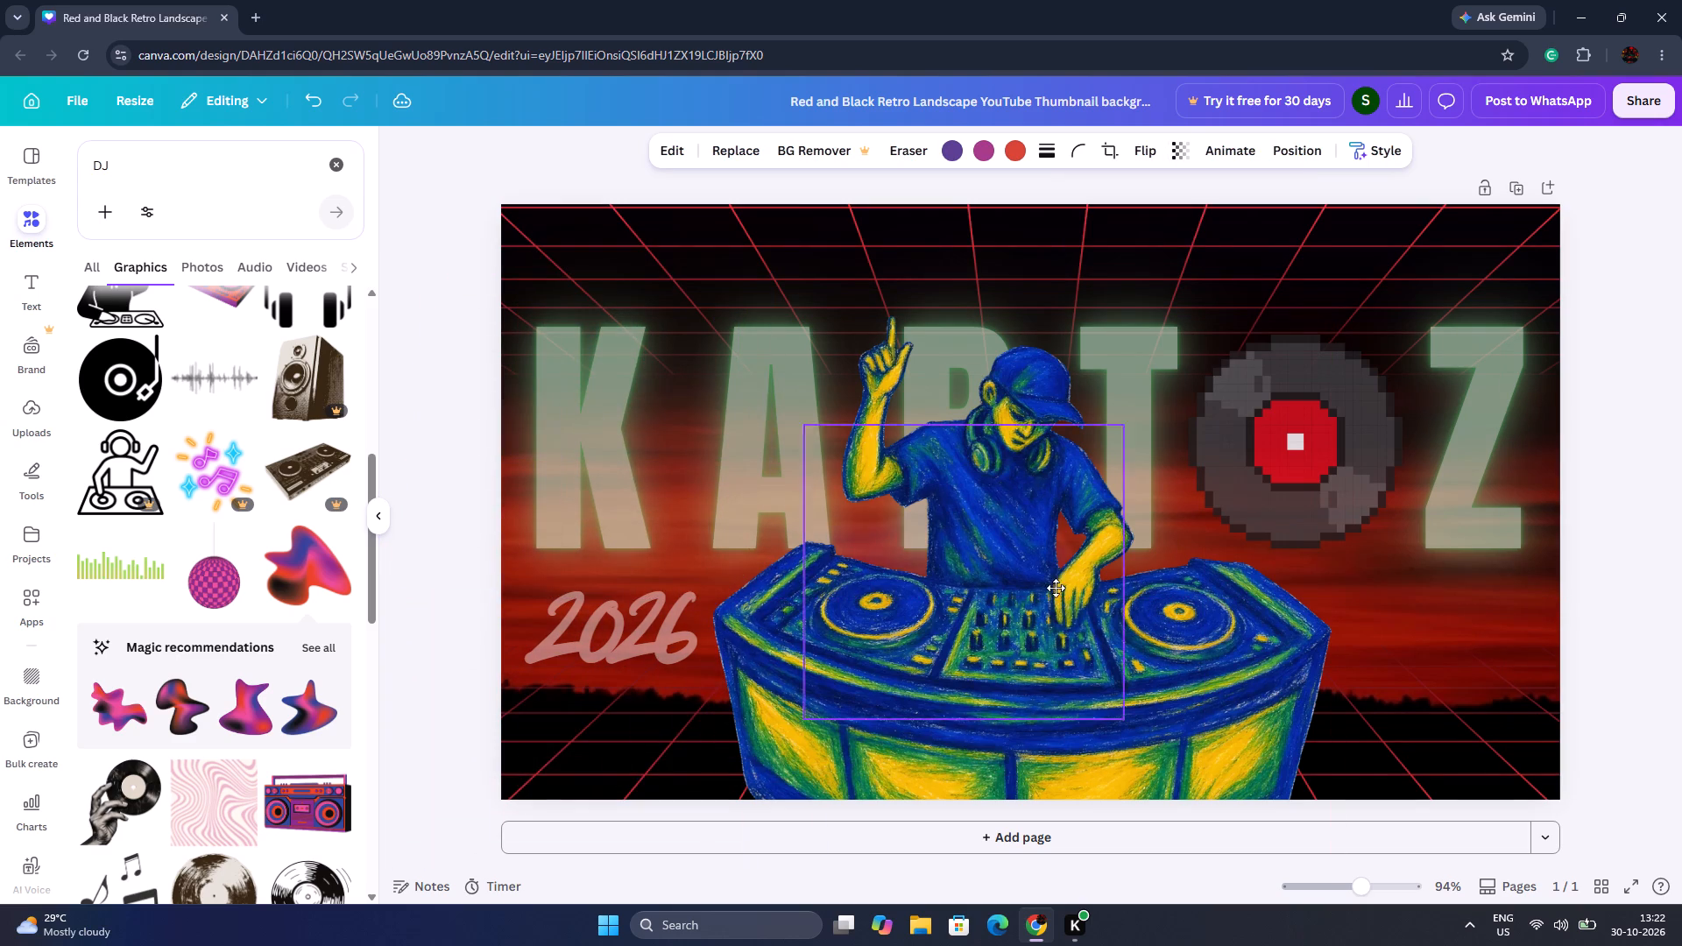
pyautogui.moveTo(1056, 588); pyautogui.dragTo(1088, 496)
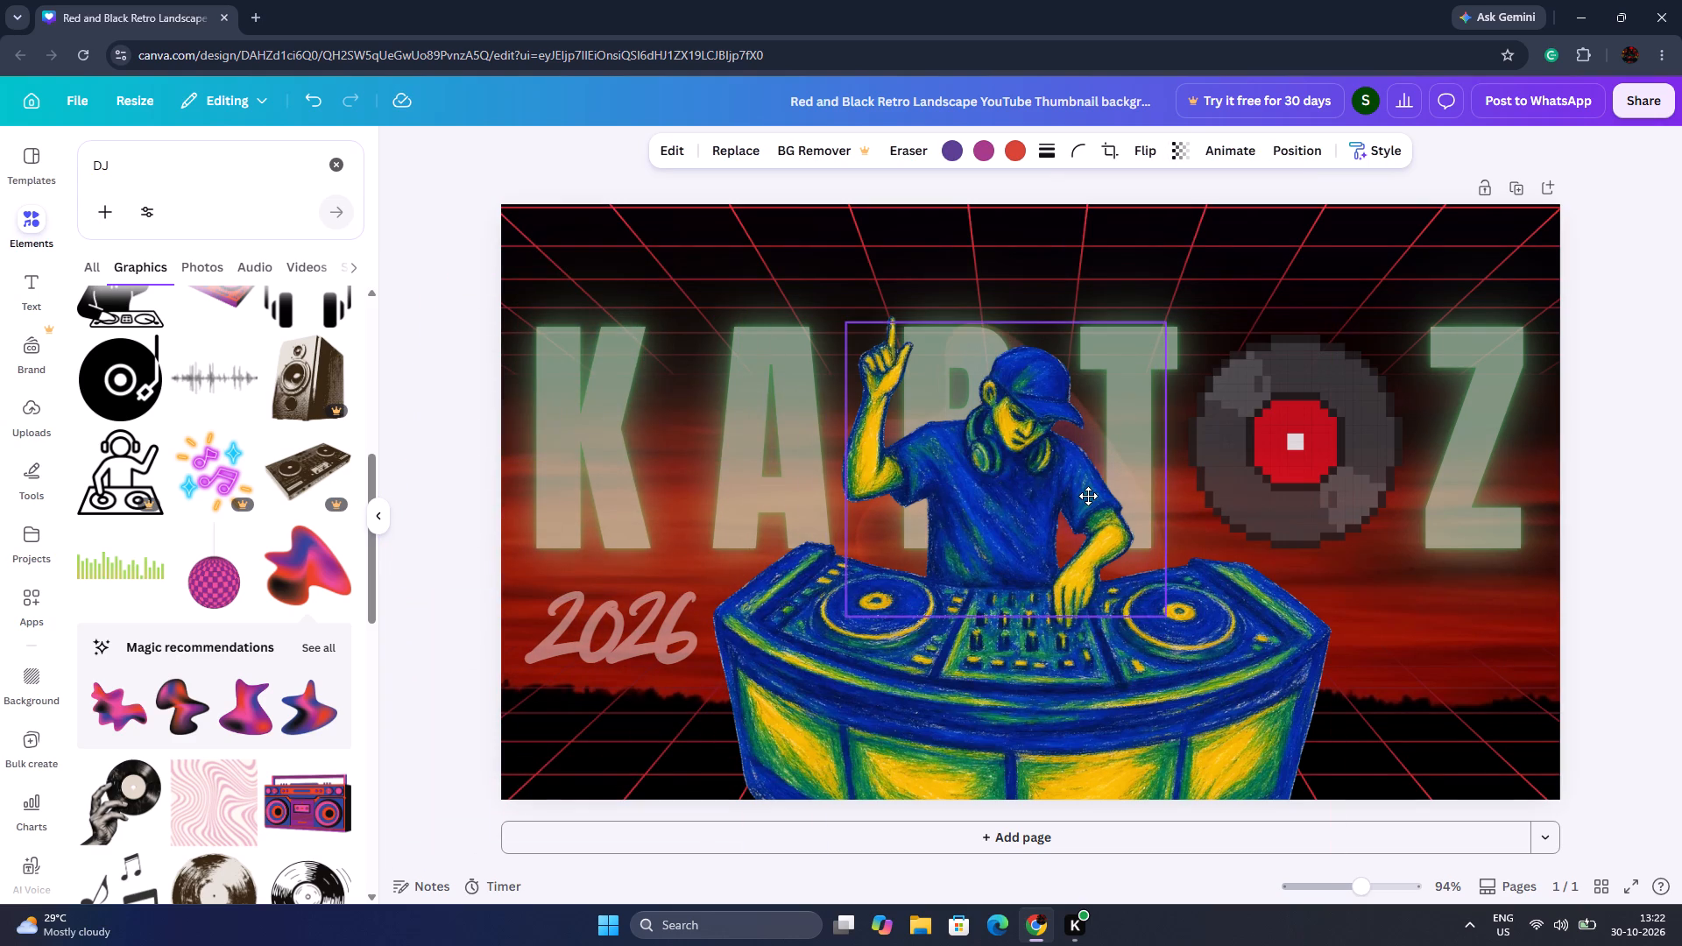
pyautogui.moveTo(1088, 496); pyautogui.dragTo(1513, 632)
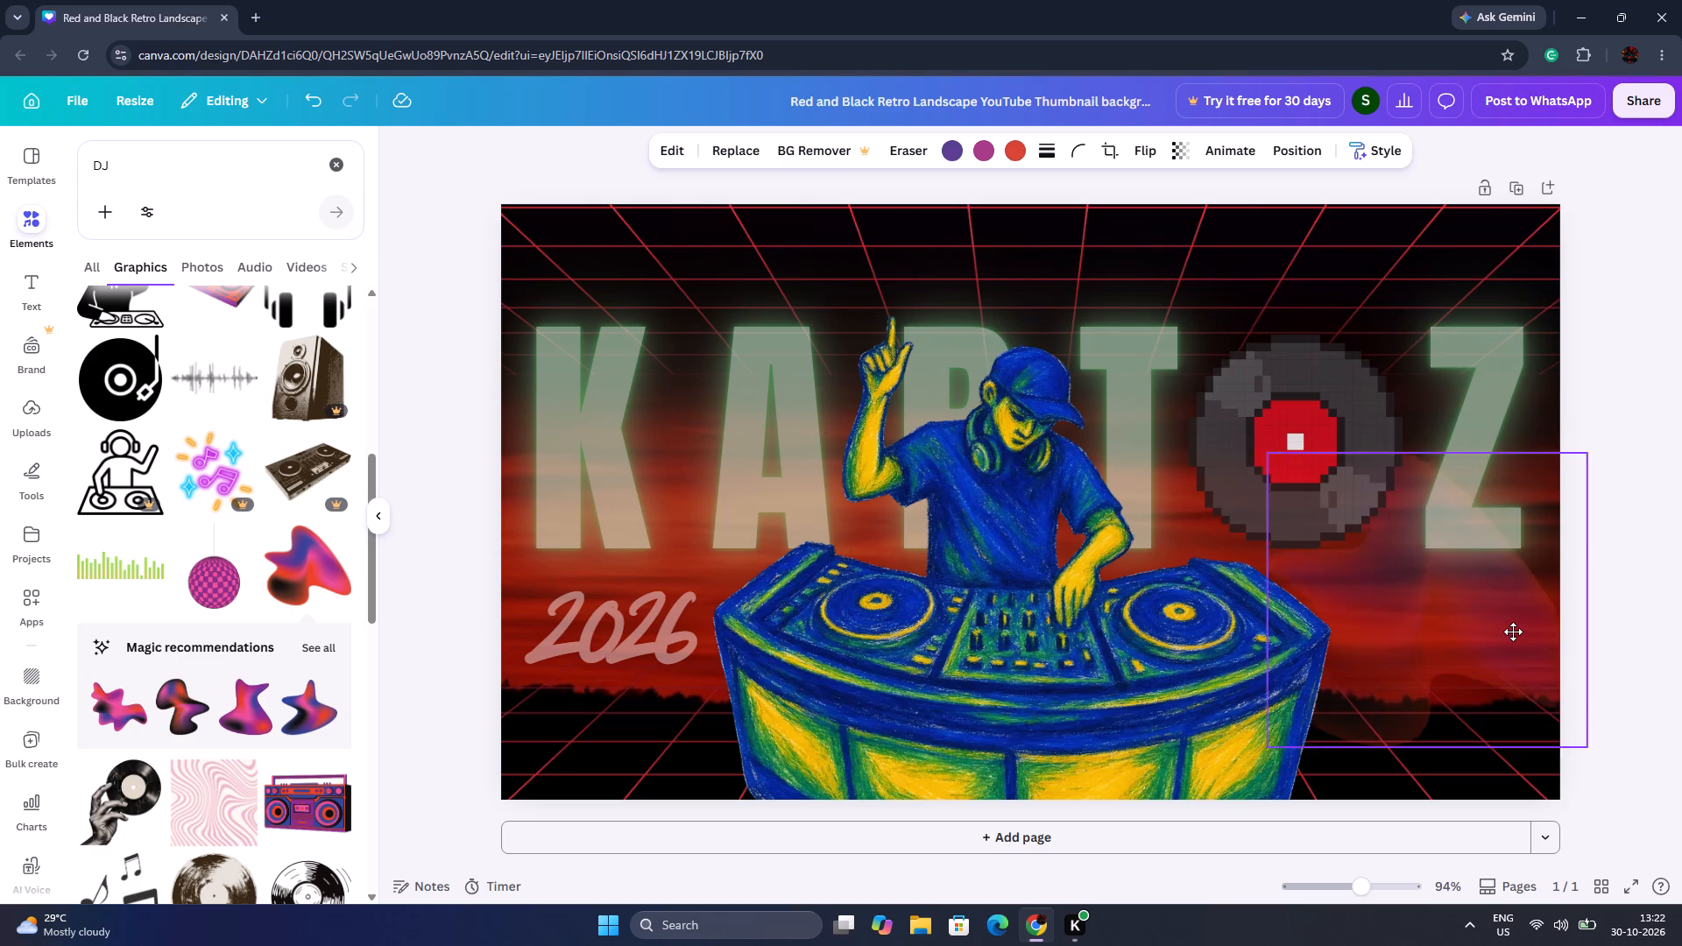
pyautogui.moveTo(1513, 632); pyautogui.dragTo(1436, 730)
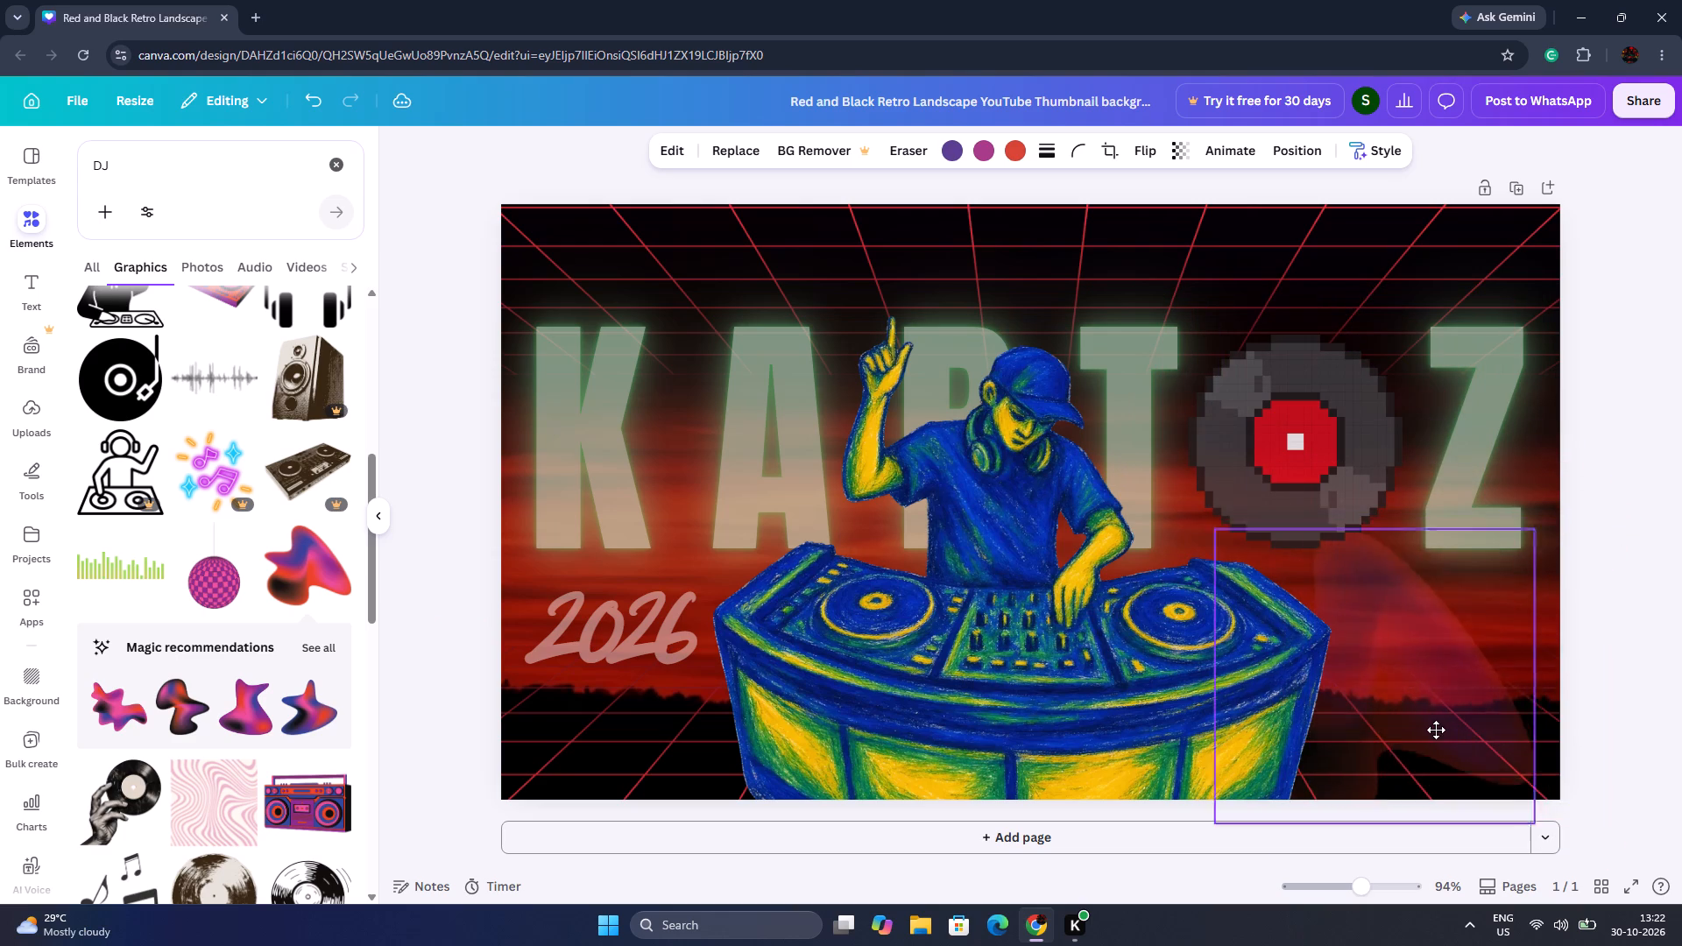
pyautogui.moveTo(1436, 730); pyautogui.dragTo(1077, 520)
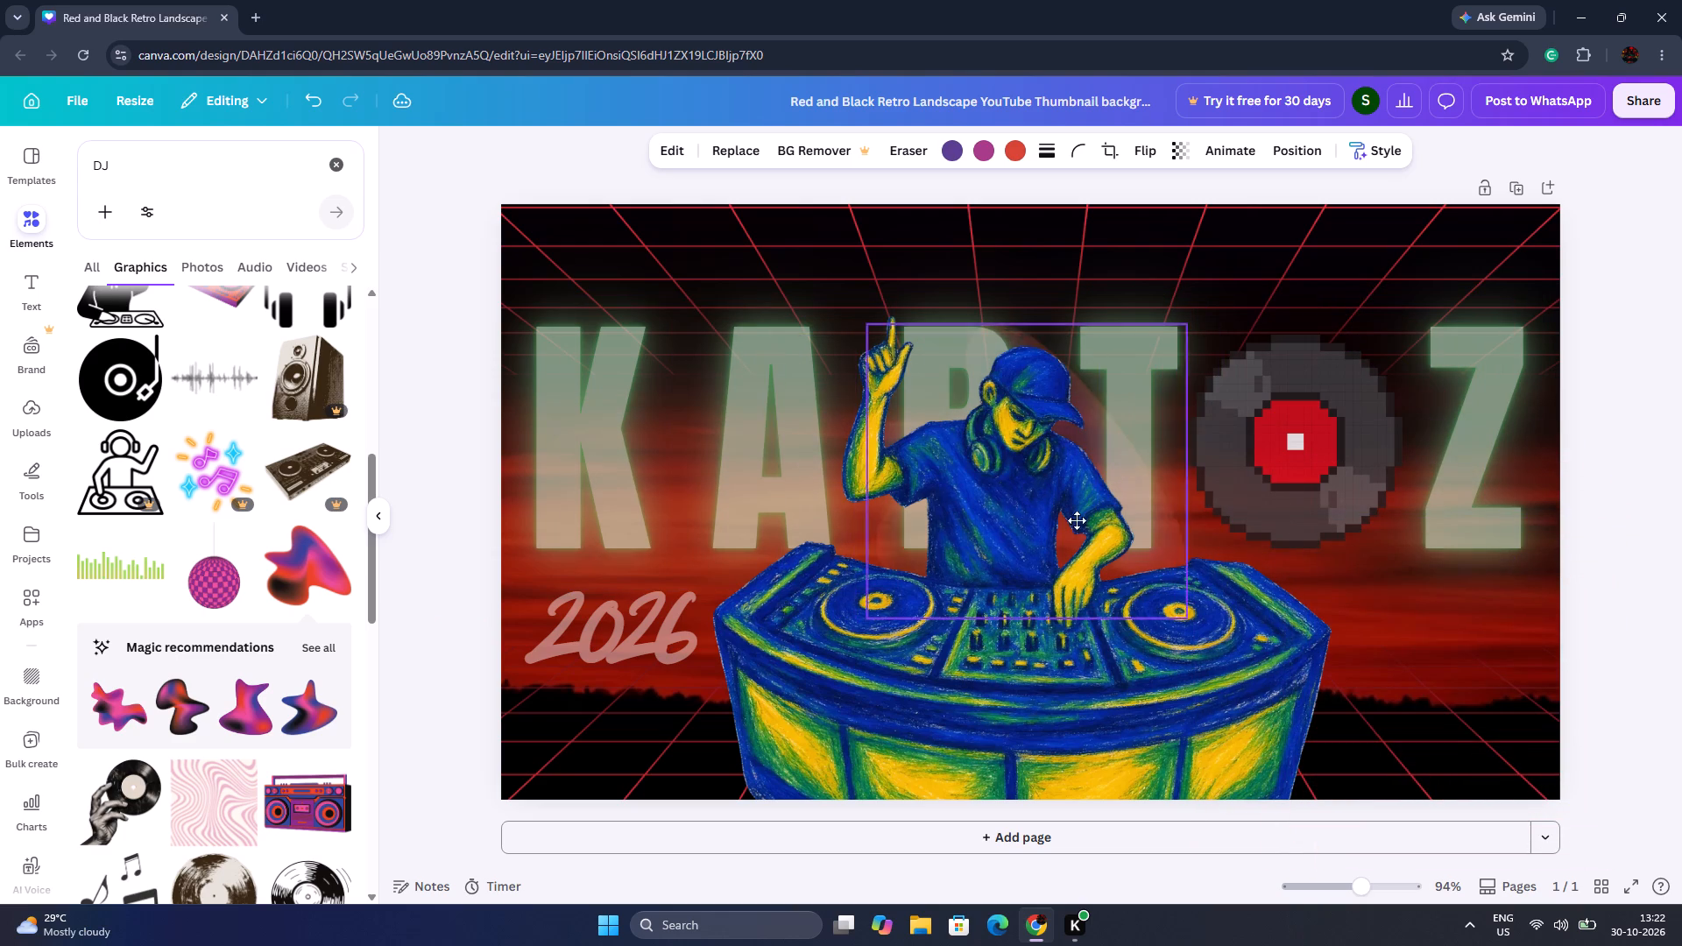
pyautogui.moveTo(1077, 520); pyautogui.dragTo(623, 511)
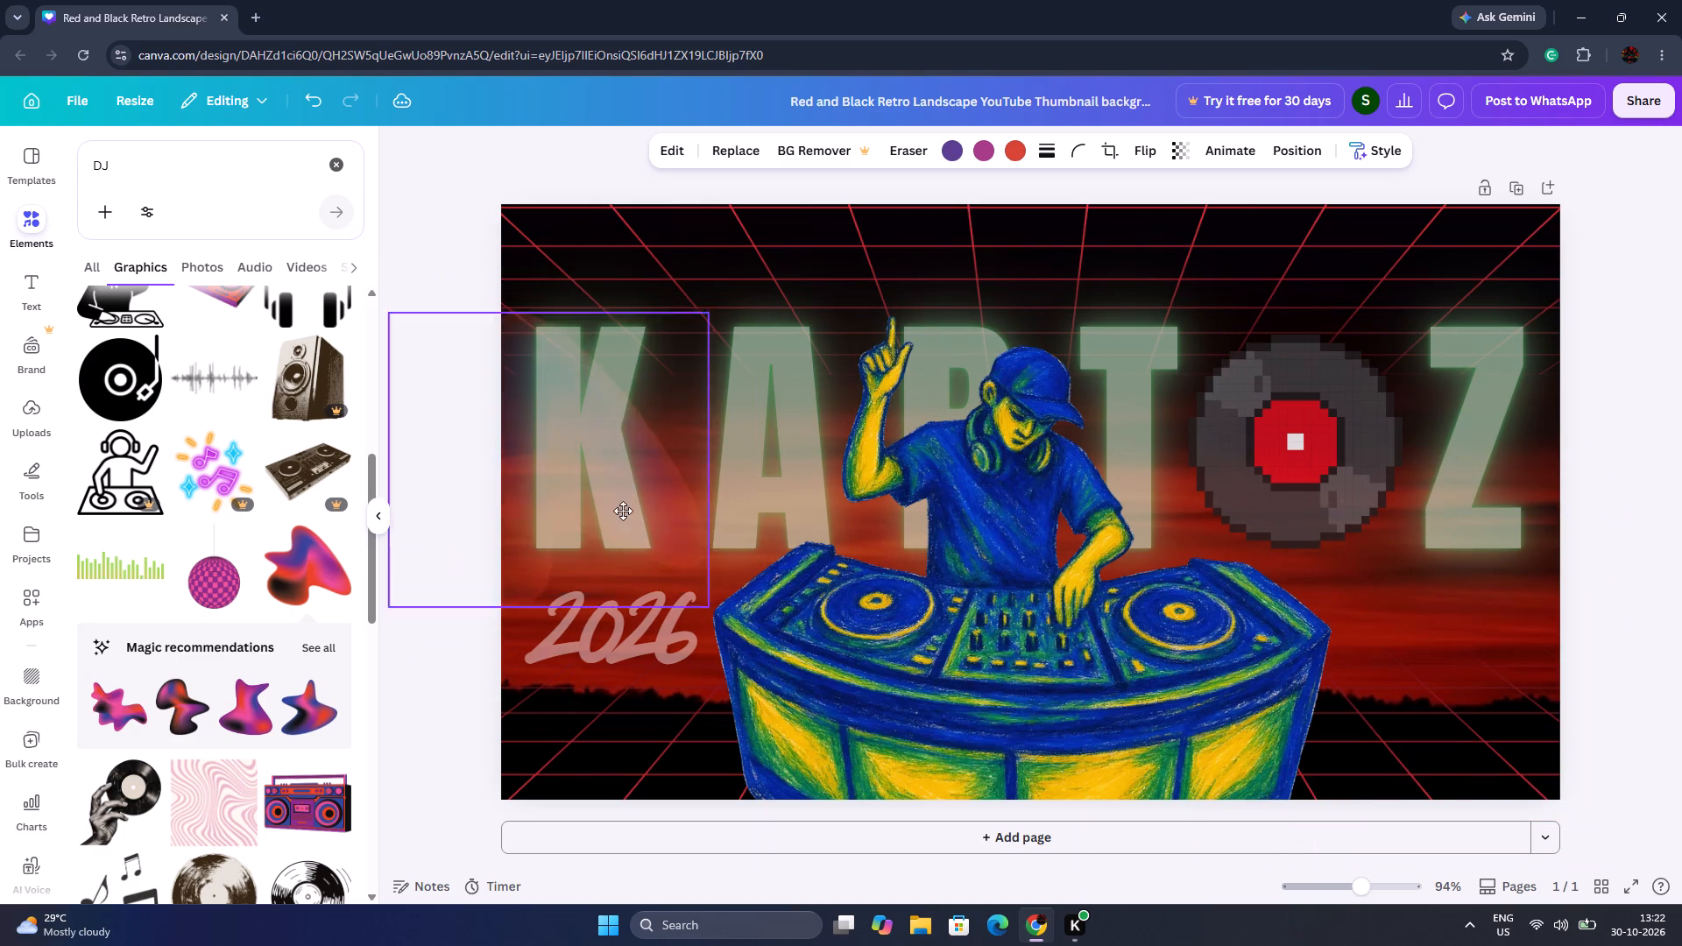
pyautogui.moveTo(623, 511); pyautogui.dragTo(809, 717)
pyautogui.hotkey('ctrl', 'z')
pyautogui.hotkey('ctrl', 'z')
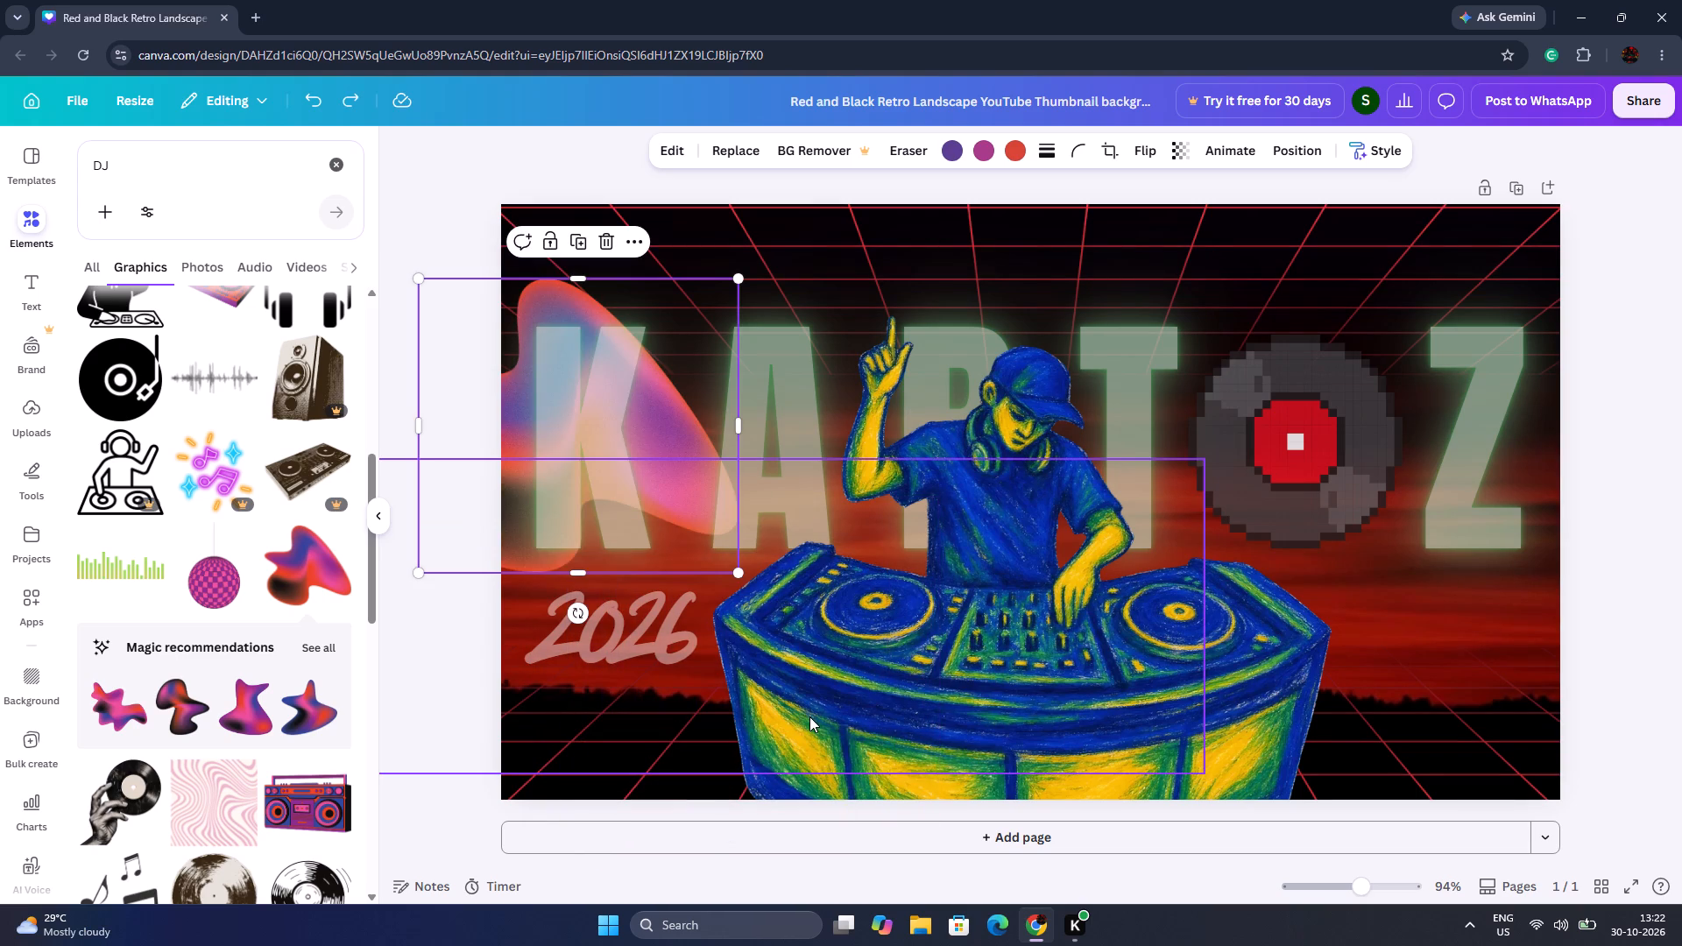
# Delete the red perspective grid graphics at the top and bottom of the page.
pyautogui.click(920, 236)
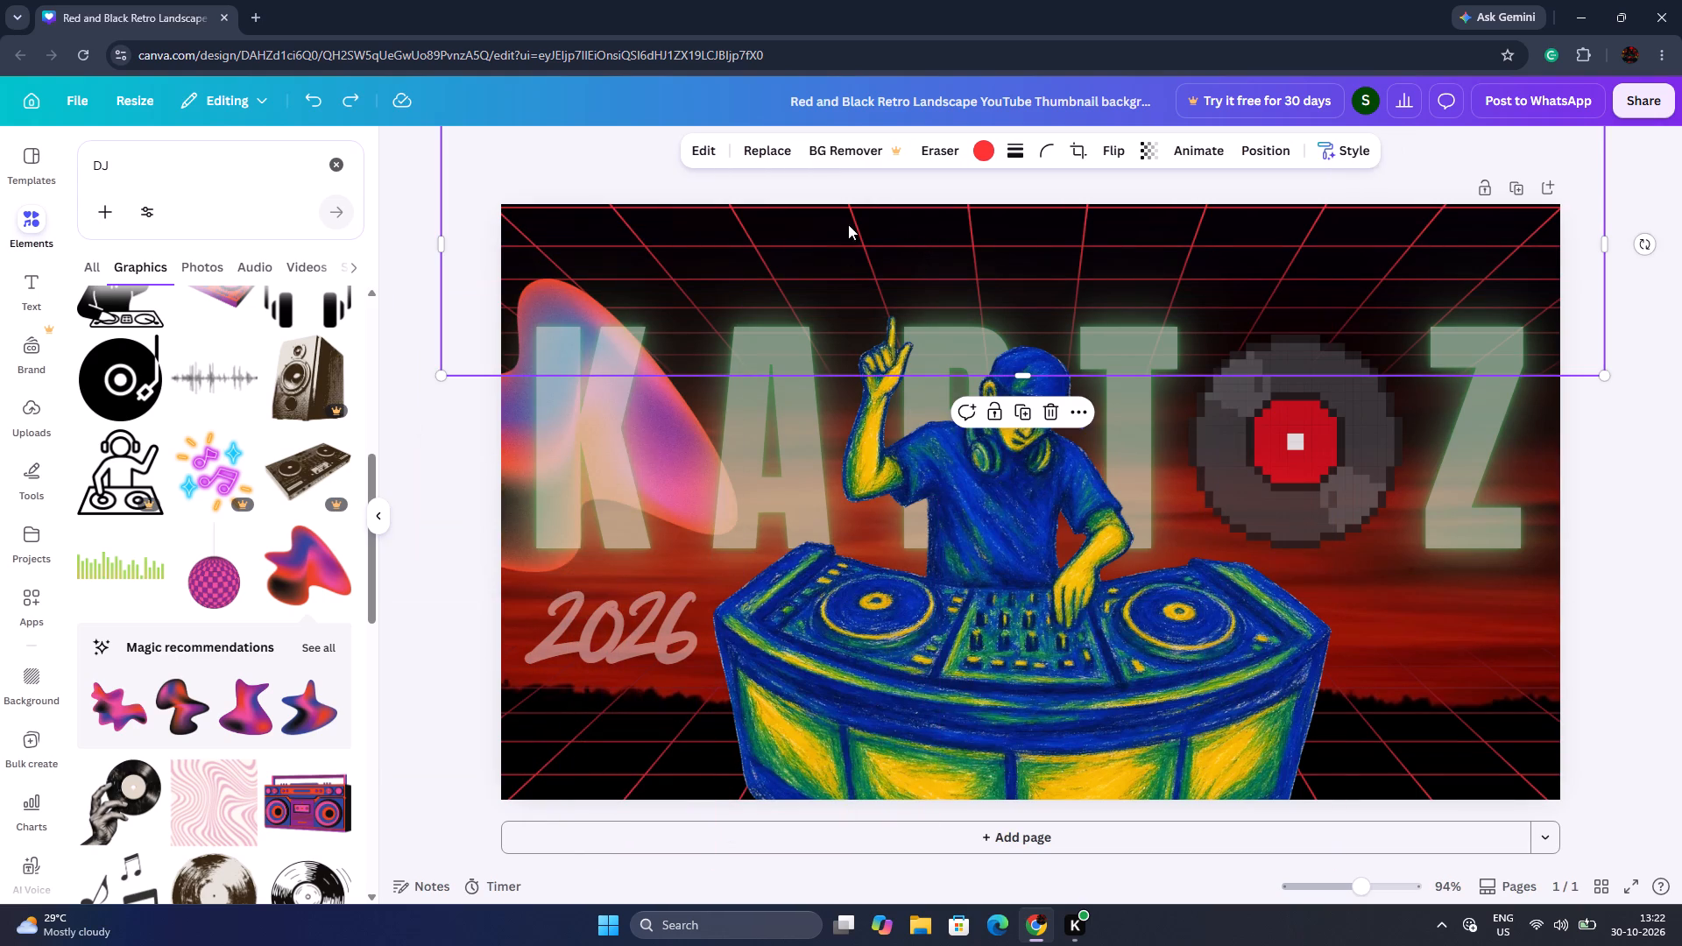
pyautogui.click(550, 793)
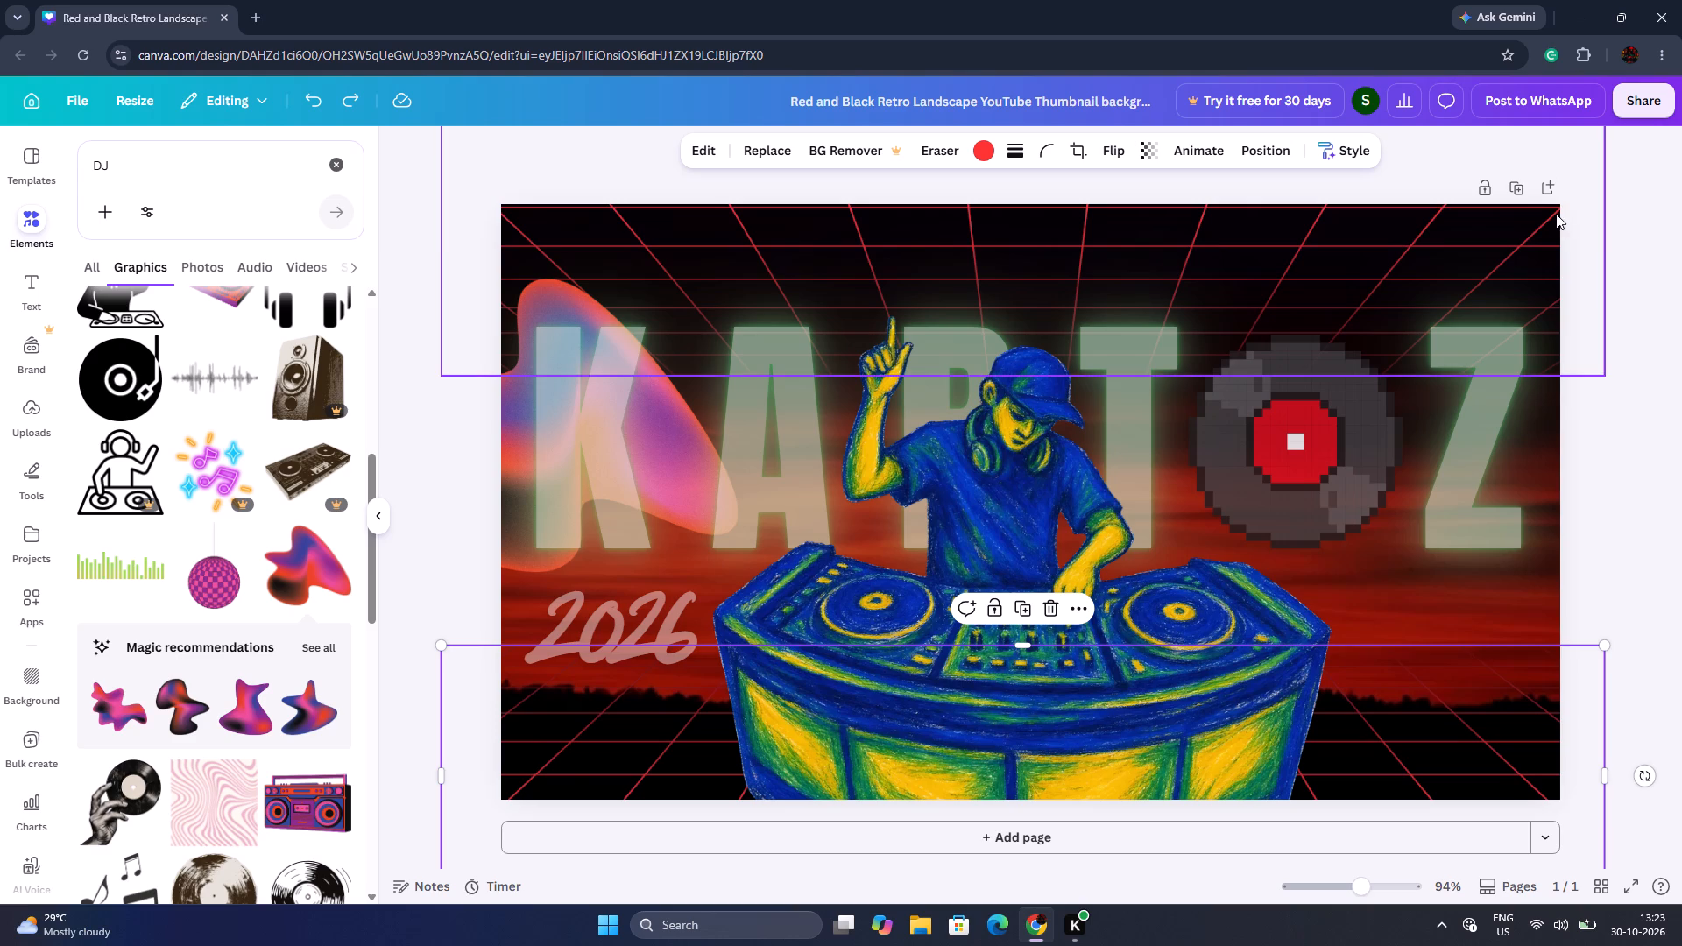
pyautogui.click(1524, 227)
pyautogui.moveTo(1524, 227); pyautogui.dragTo(1256, 647)
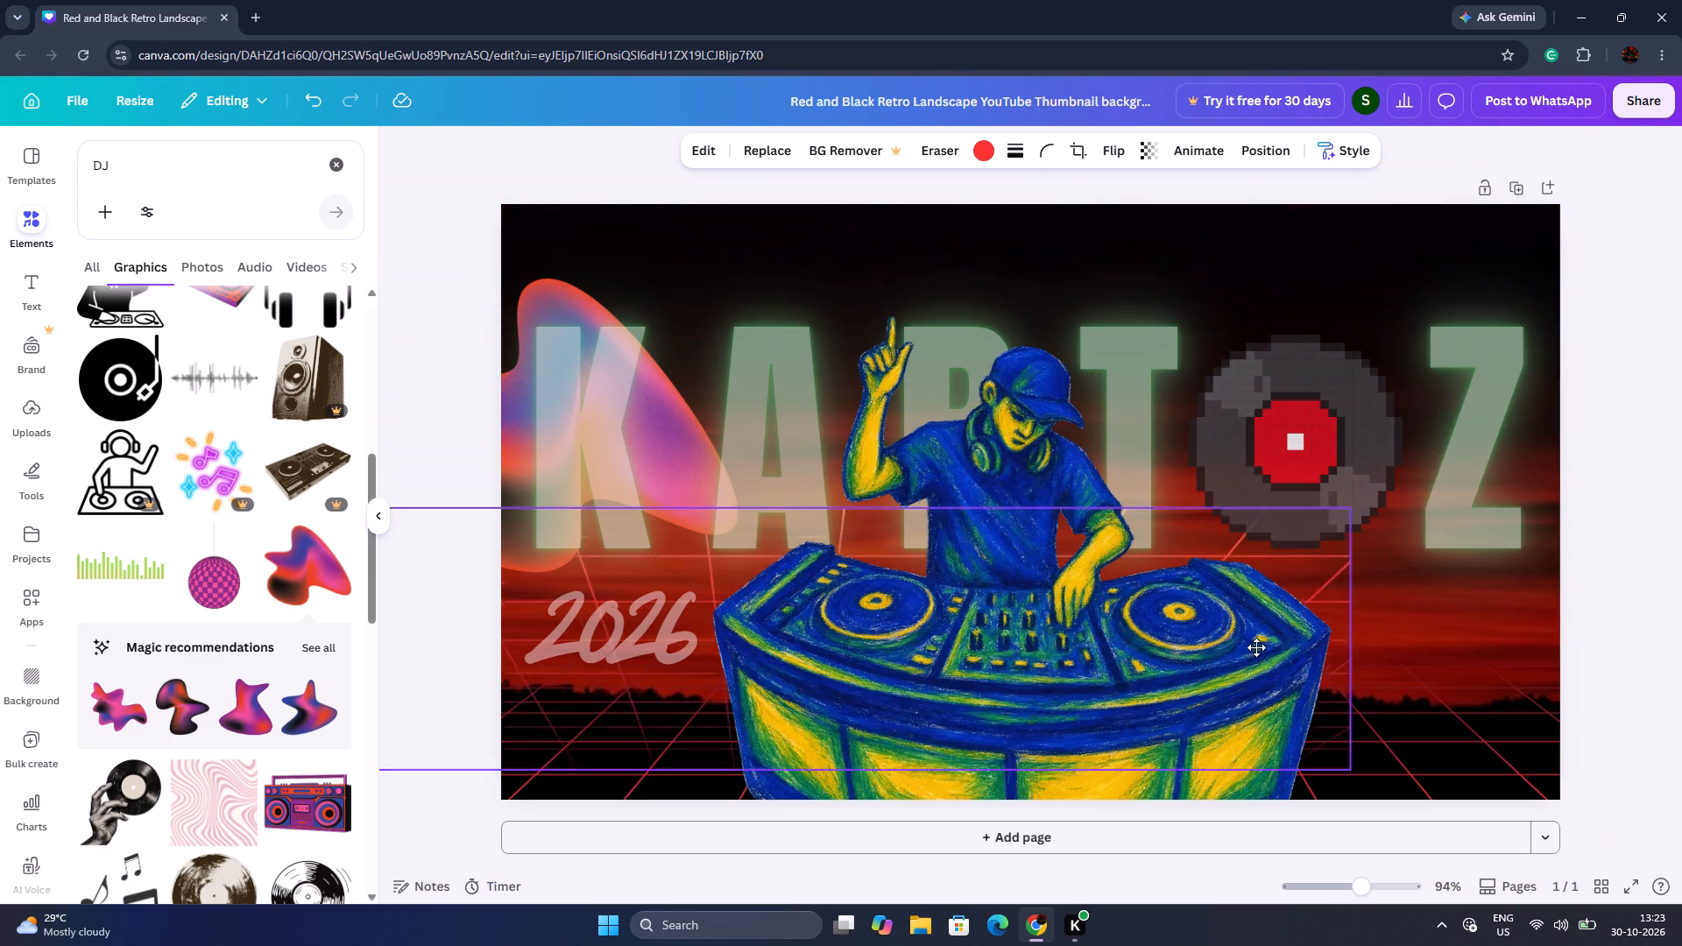
pyautogui.moveTo(1256, 647); pyautogui.dragTo(1085, 618)
pyautogui.press('BackSpace')
pyautogui.click(1453, 759)
pyautogui.press('BackSpace')
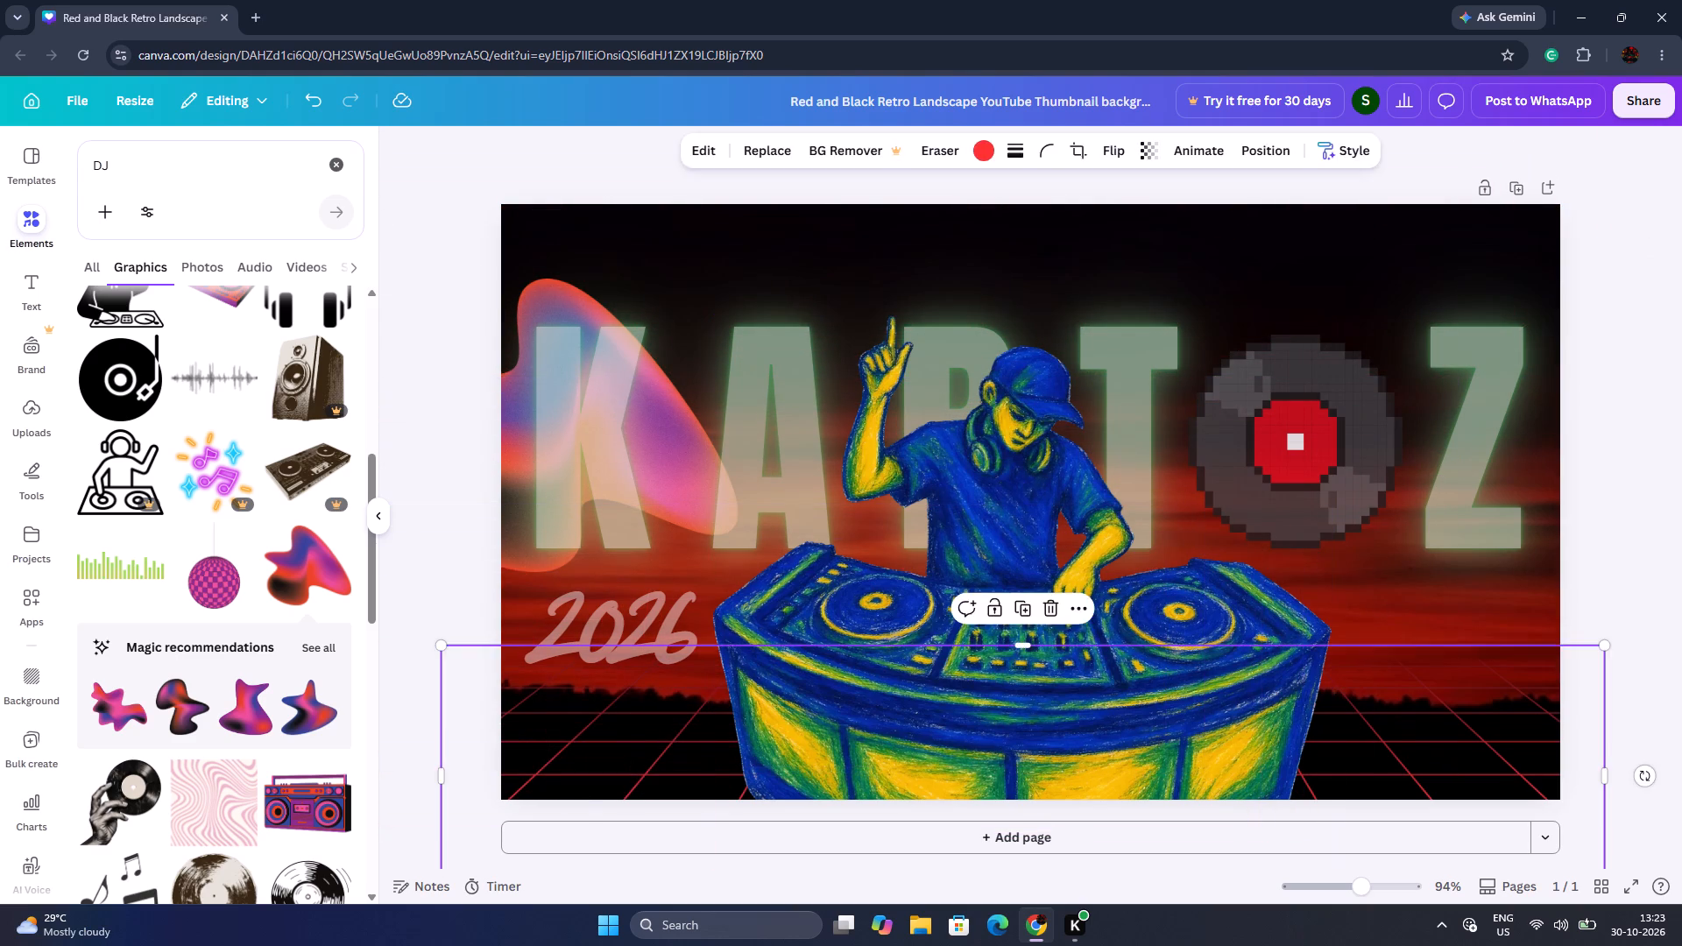
# Move the 2026 lettering down into the black area below the horizon, beside the DJ desk.
pyautogui.click(539, 588)
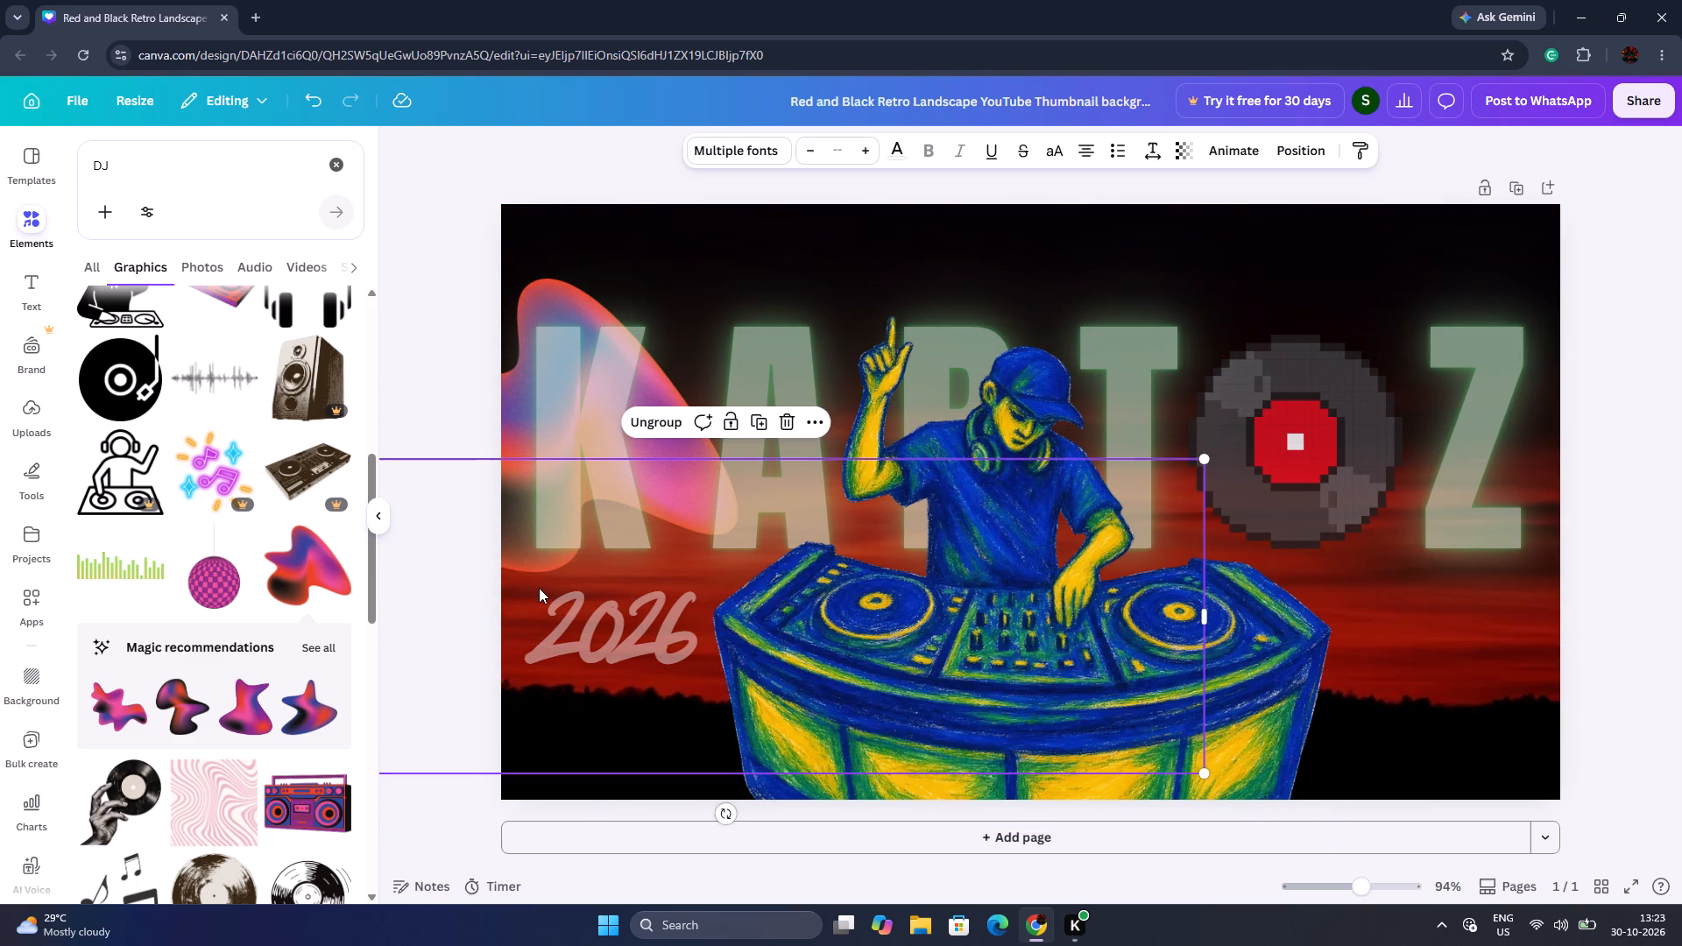
pyautogui.moveTo(539, 588); pyautogui.dragTo(534, 688)
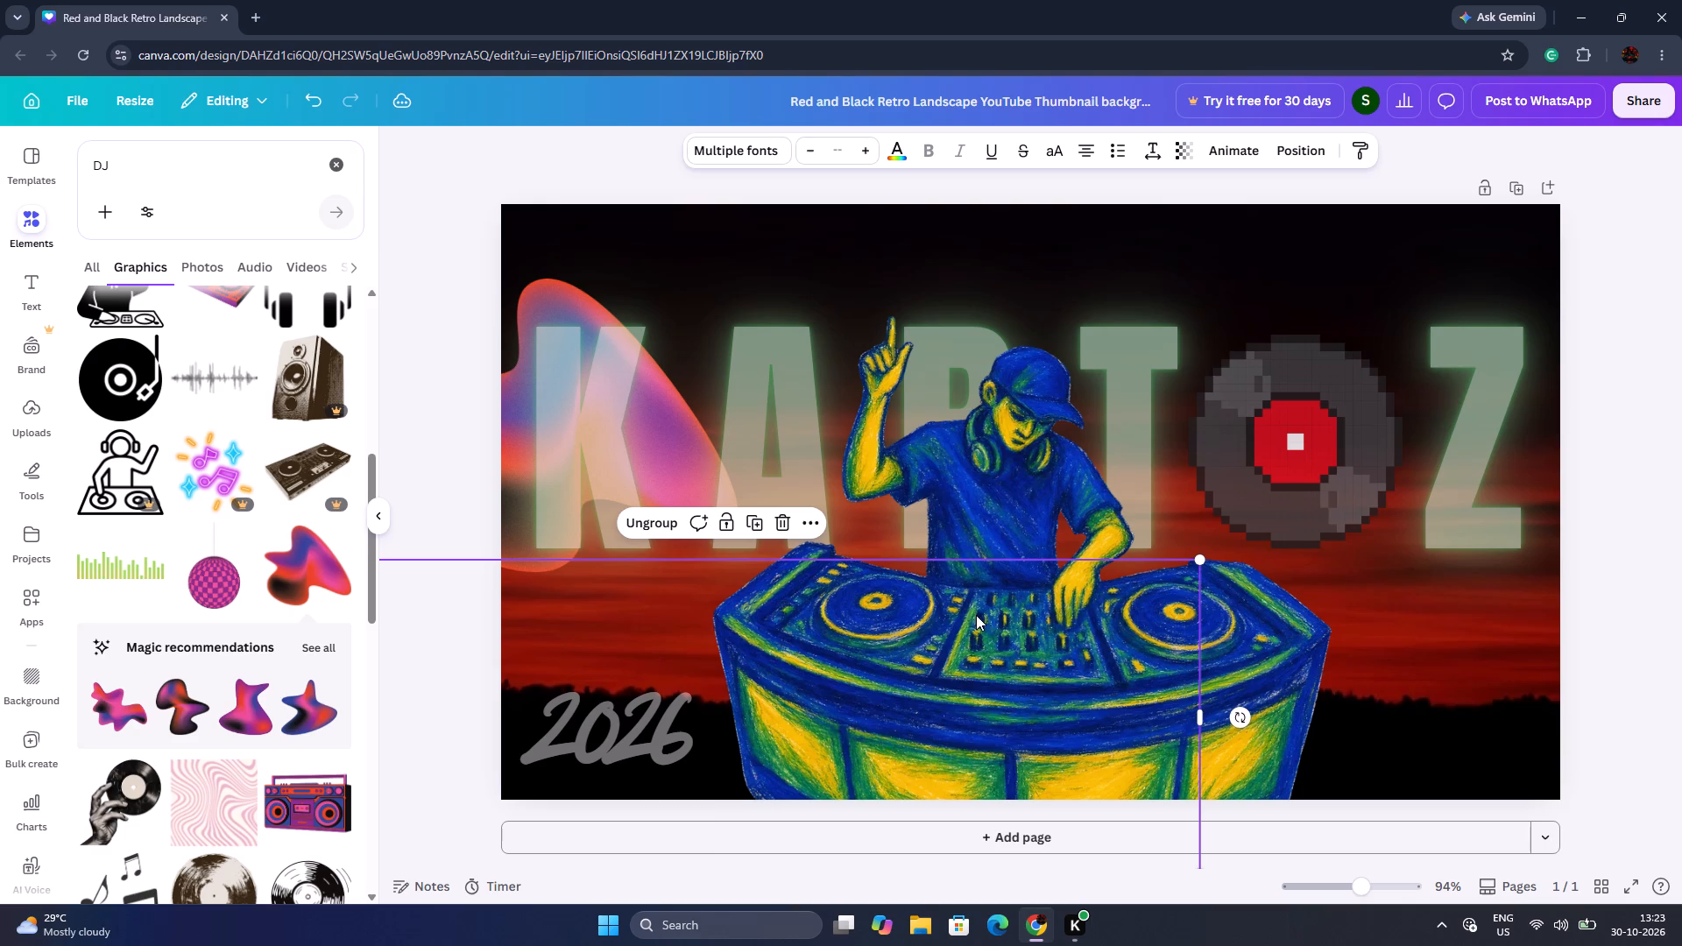
# Delete the red sky background image, leaving the page black.
pyautogui.click(1514, 643)
pyautogui.click(1537, 701)
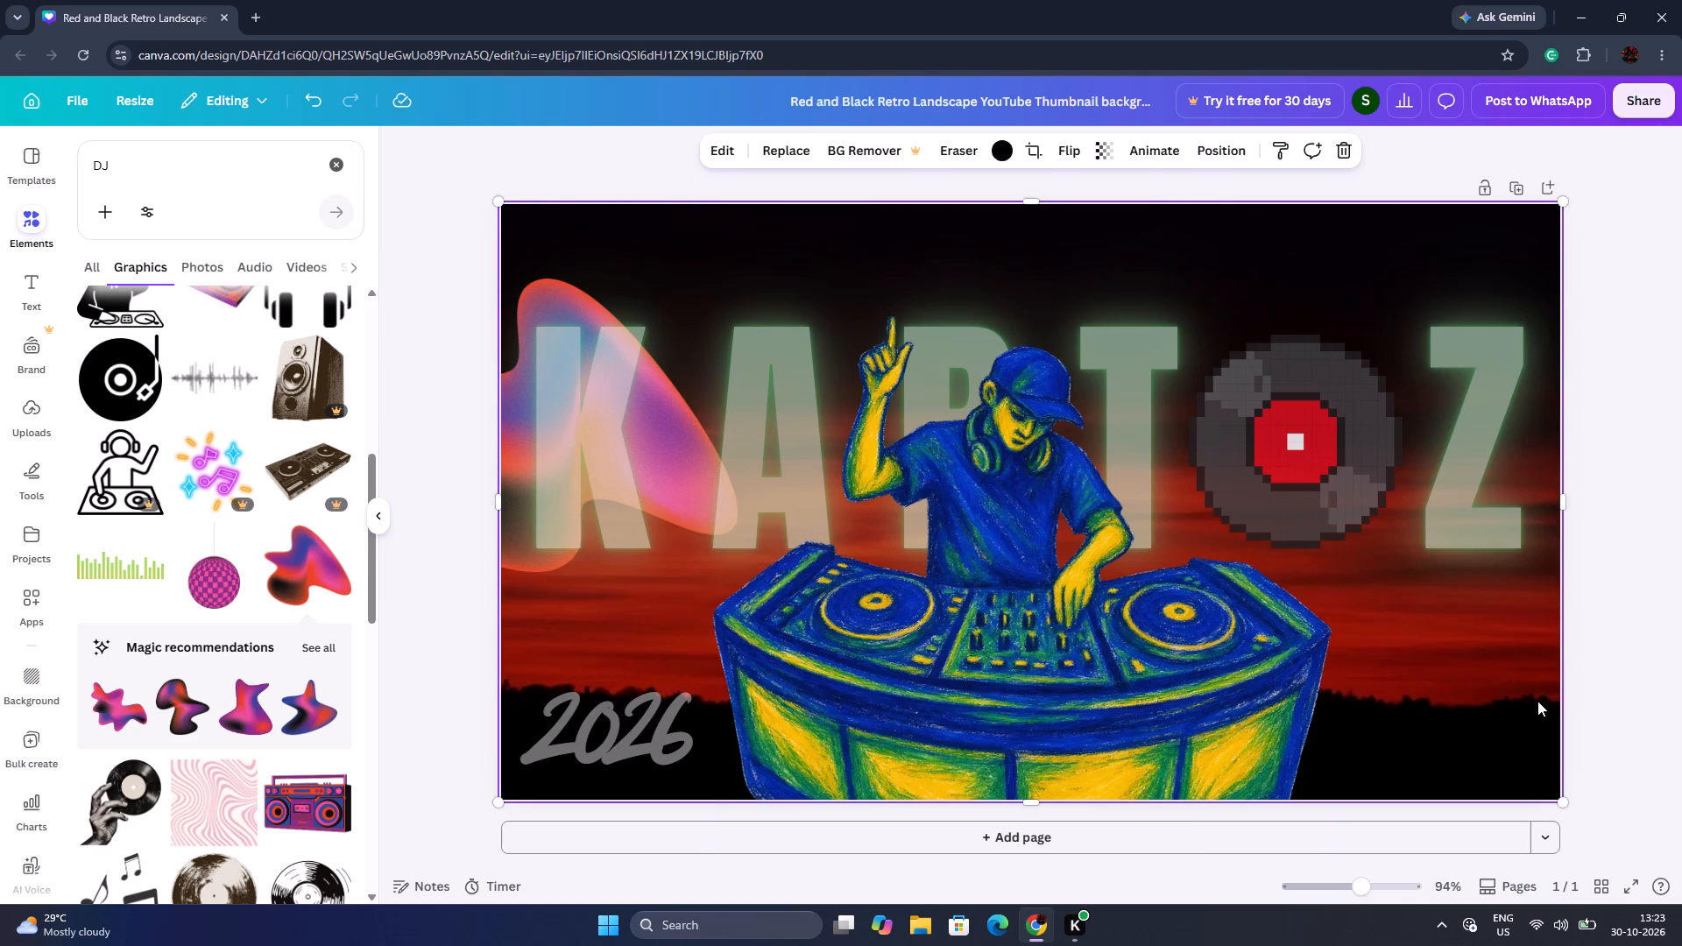
pyautogui.press('BackSpace')
# Shift the 2026 lettering left to the page's left edge, near the bottom.
pyautogui.moveTo(640, 730); pyautogui.dragTo(614, 712)
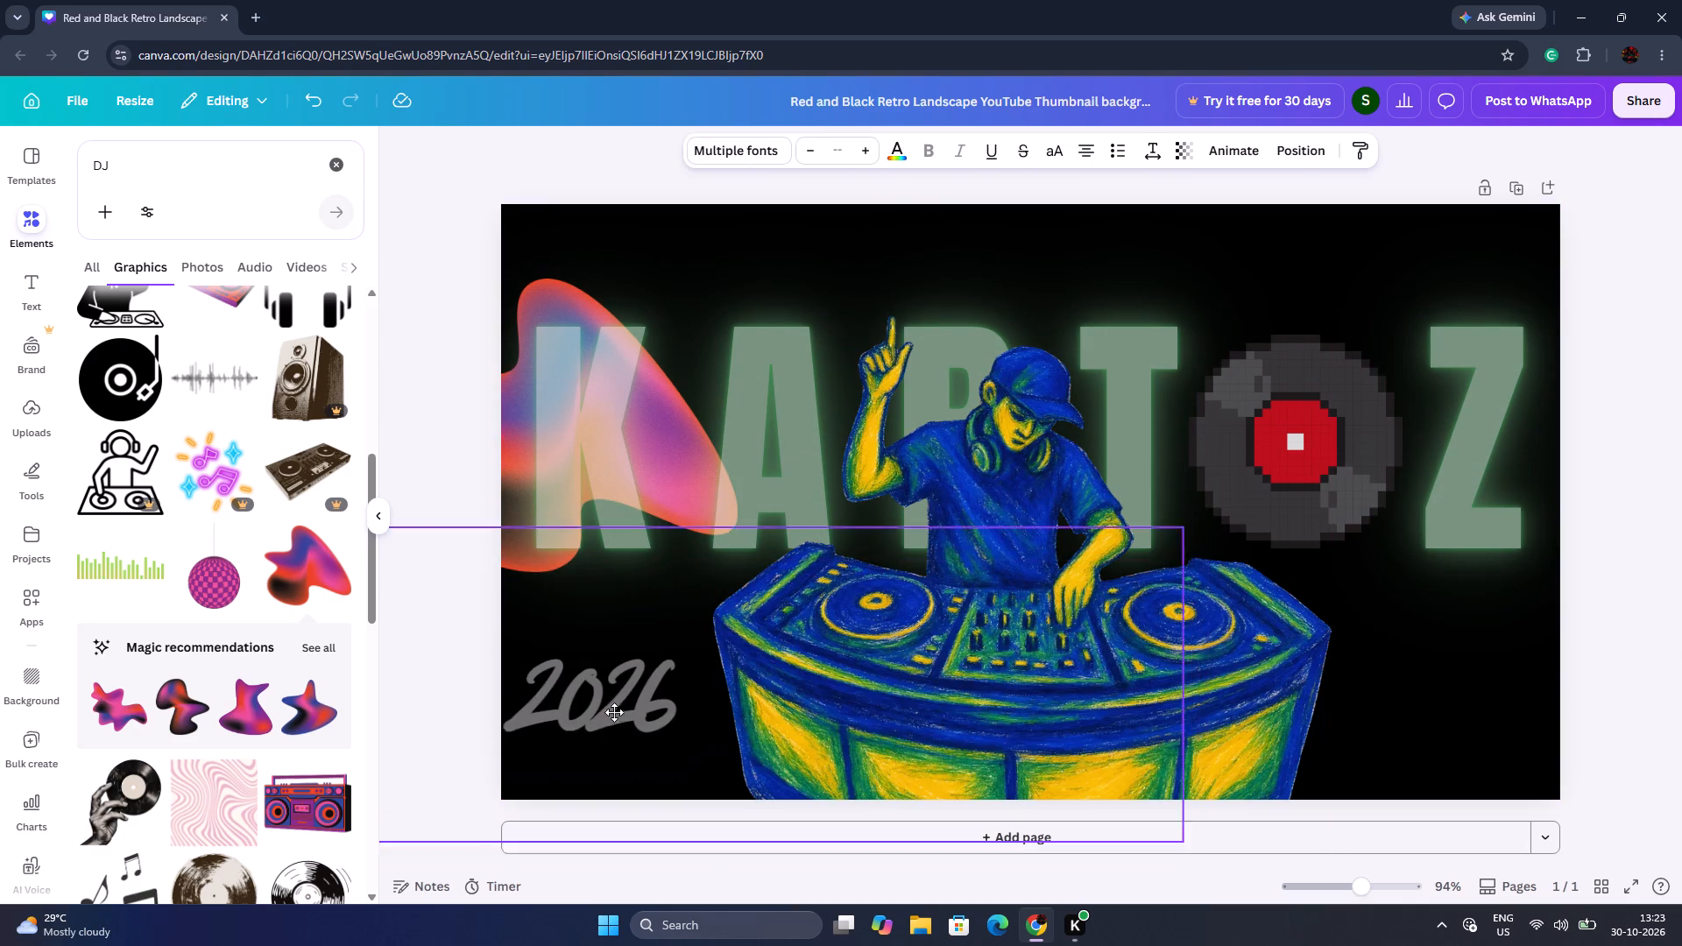
pyautogui.moveTo(614, 712); pyautogui.dragTo(611, 722)
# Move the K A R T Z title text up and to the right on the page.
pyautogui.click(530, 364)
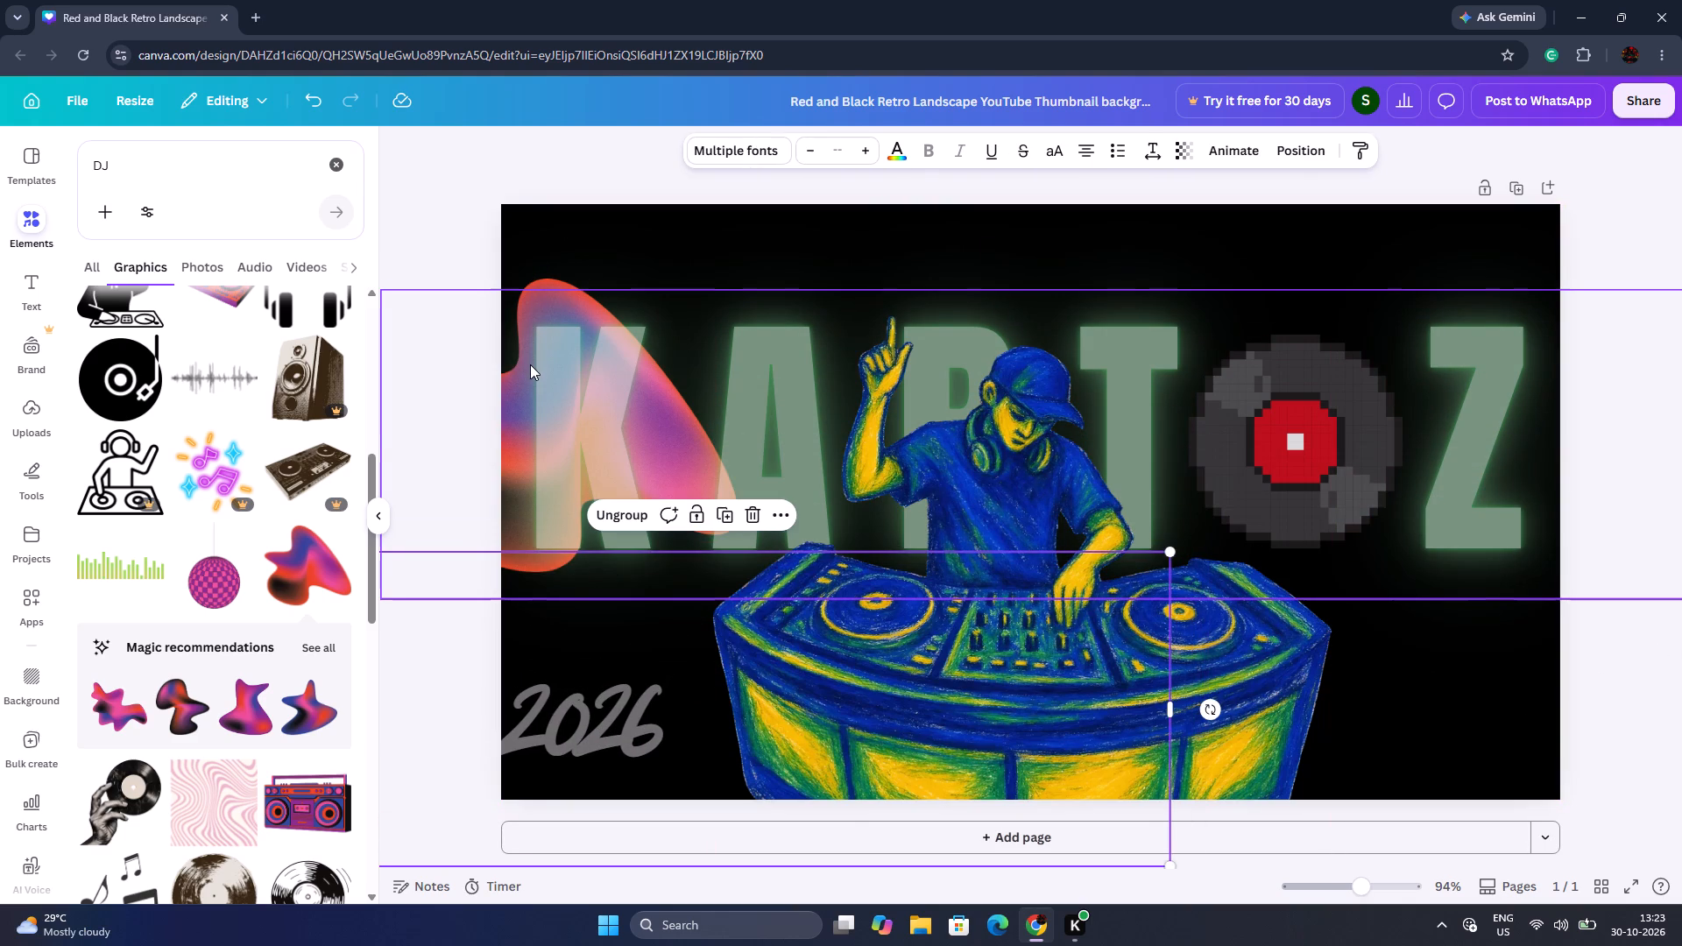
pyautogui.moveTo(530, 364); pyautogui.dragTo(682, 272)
# Centre the gradient blob behind the DJ and enlarge it to extend from the page's top past its bottom edge.
pyautogui.moveTo(527, 541); pyautogui.dragTo(823, 659)
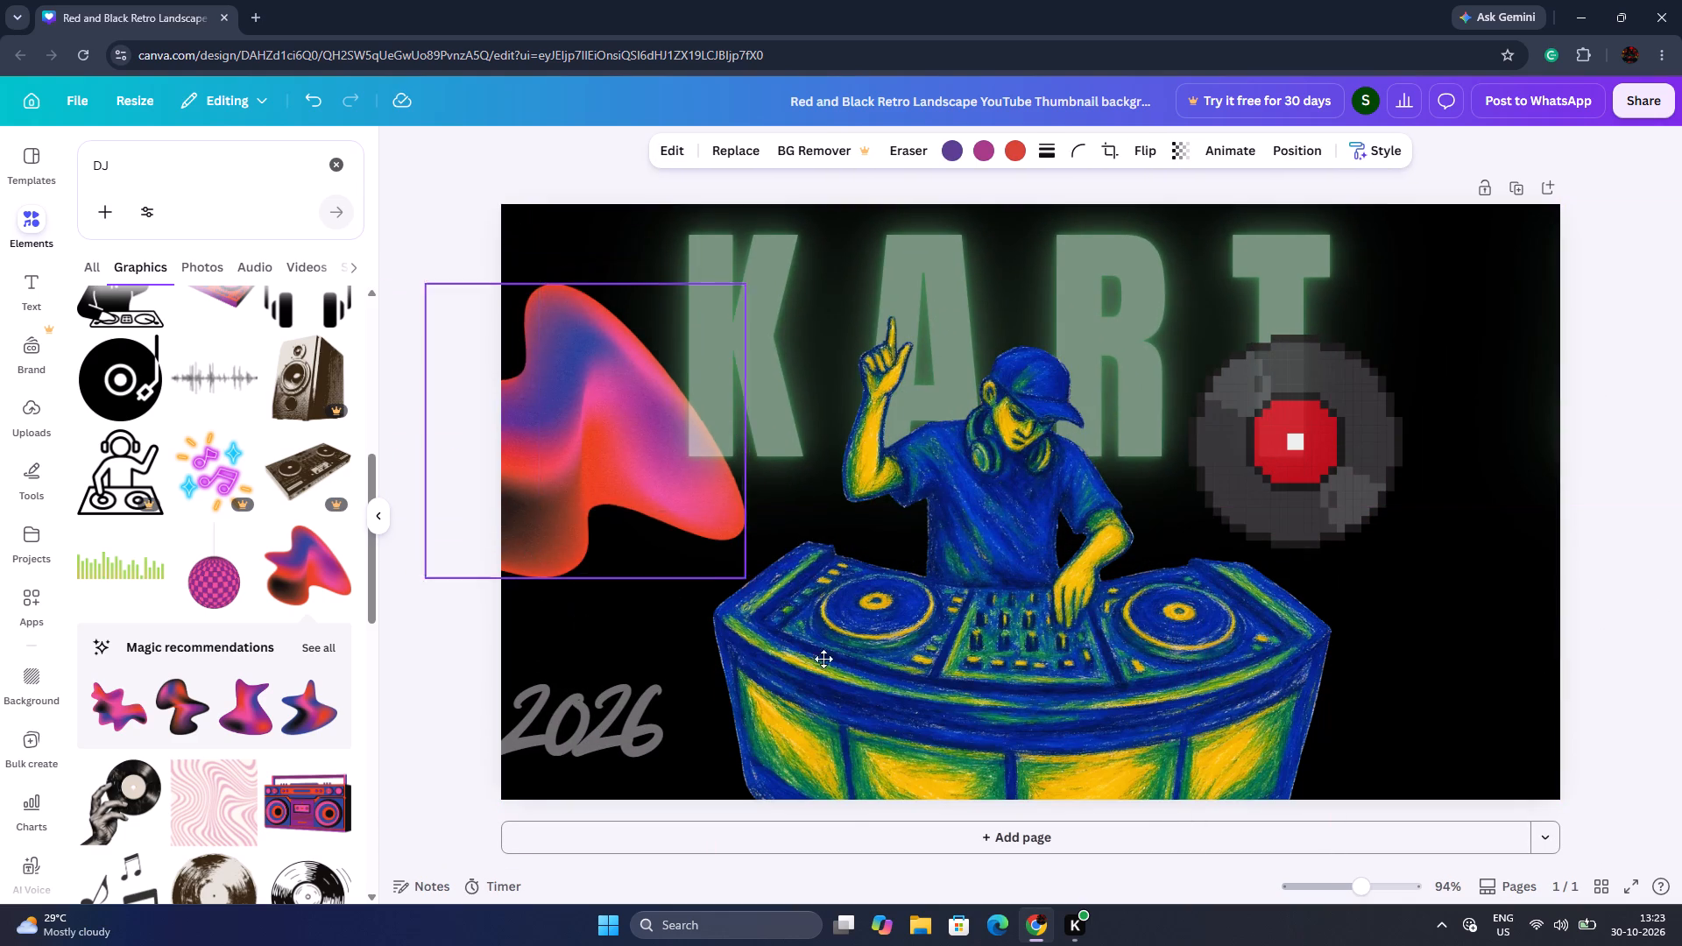
pyautogui.moveTo(823, 659); pyautogui.dragTo(967, 526)
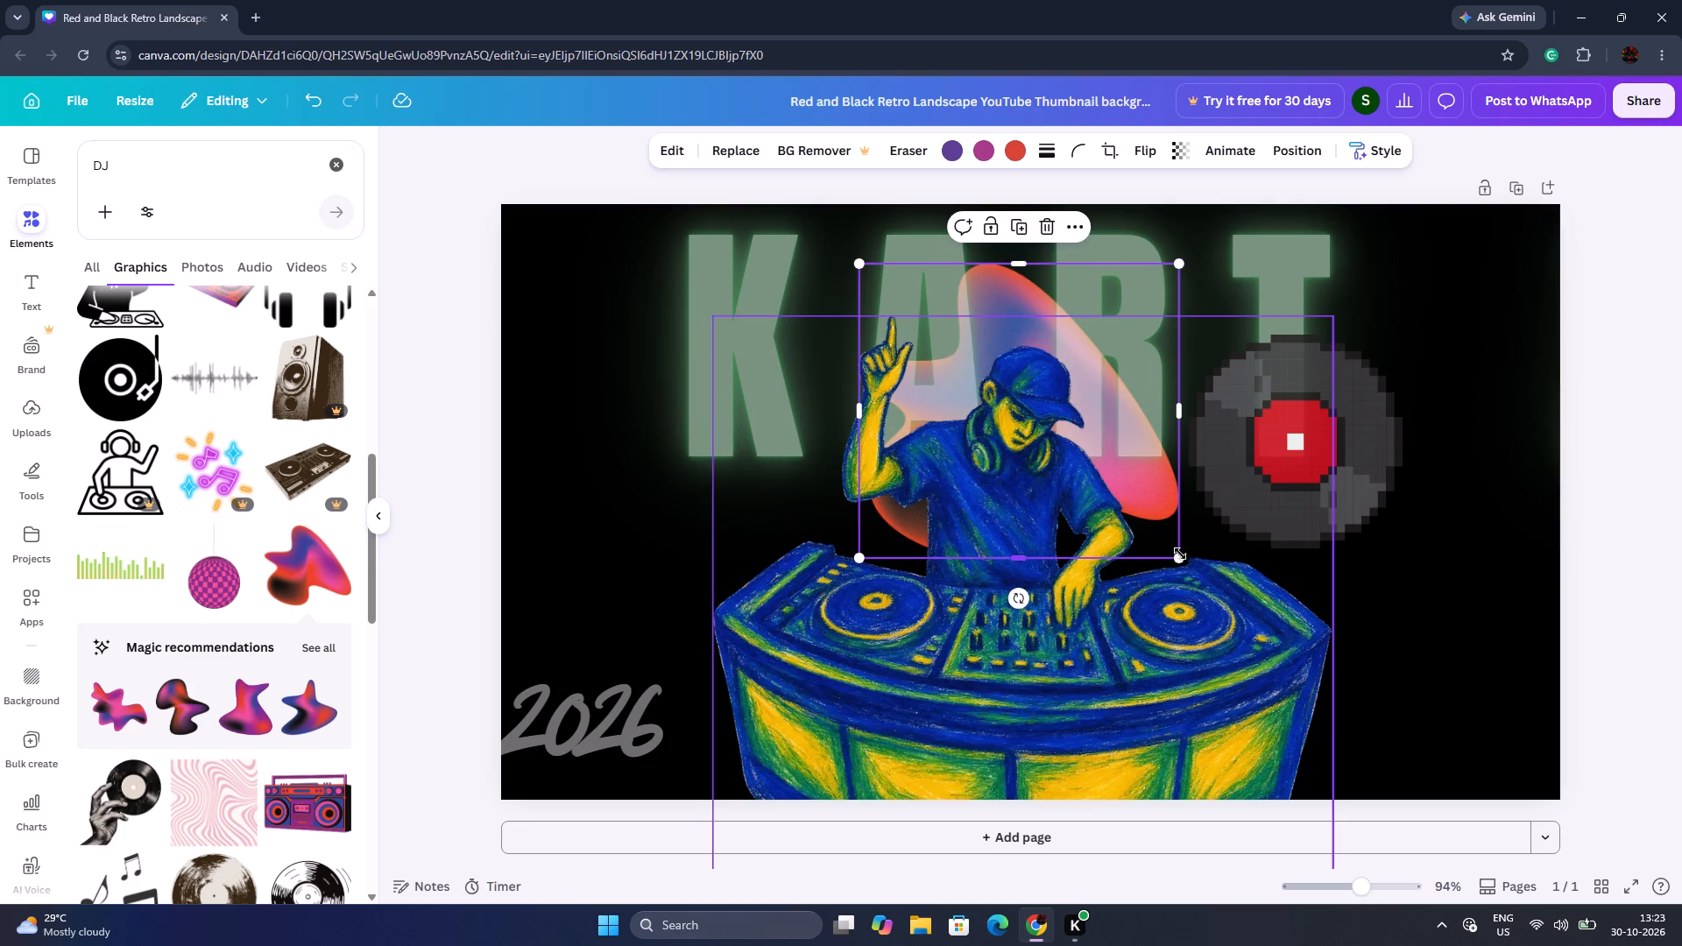
pyautogui.moveTo(1180, 557); pyautogui.dragTo(1681, 945)
pyautogui.moveTo(1450, 634); pyautogui.dragTo(1175, 502)
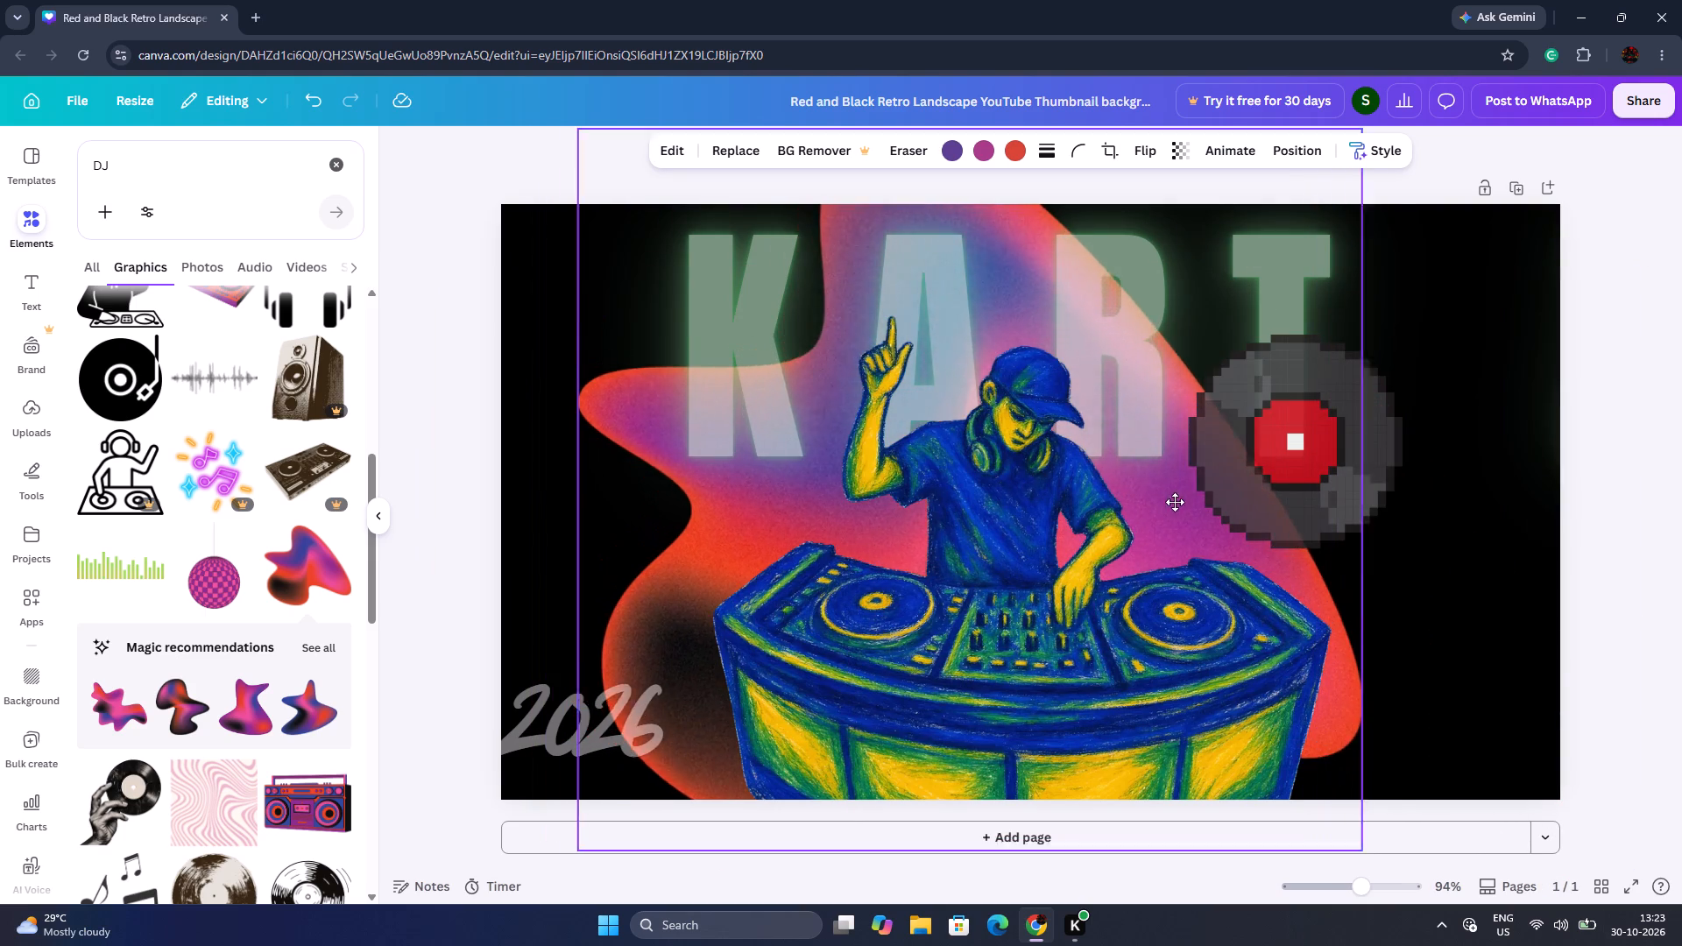
pyautogui.moveTo(1175, 502); pyautogui.dragTo(1213, 591)
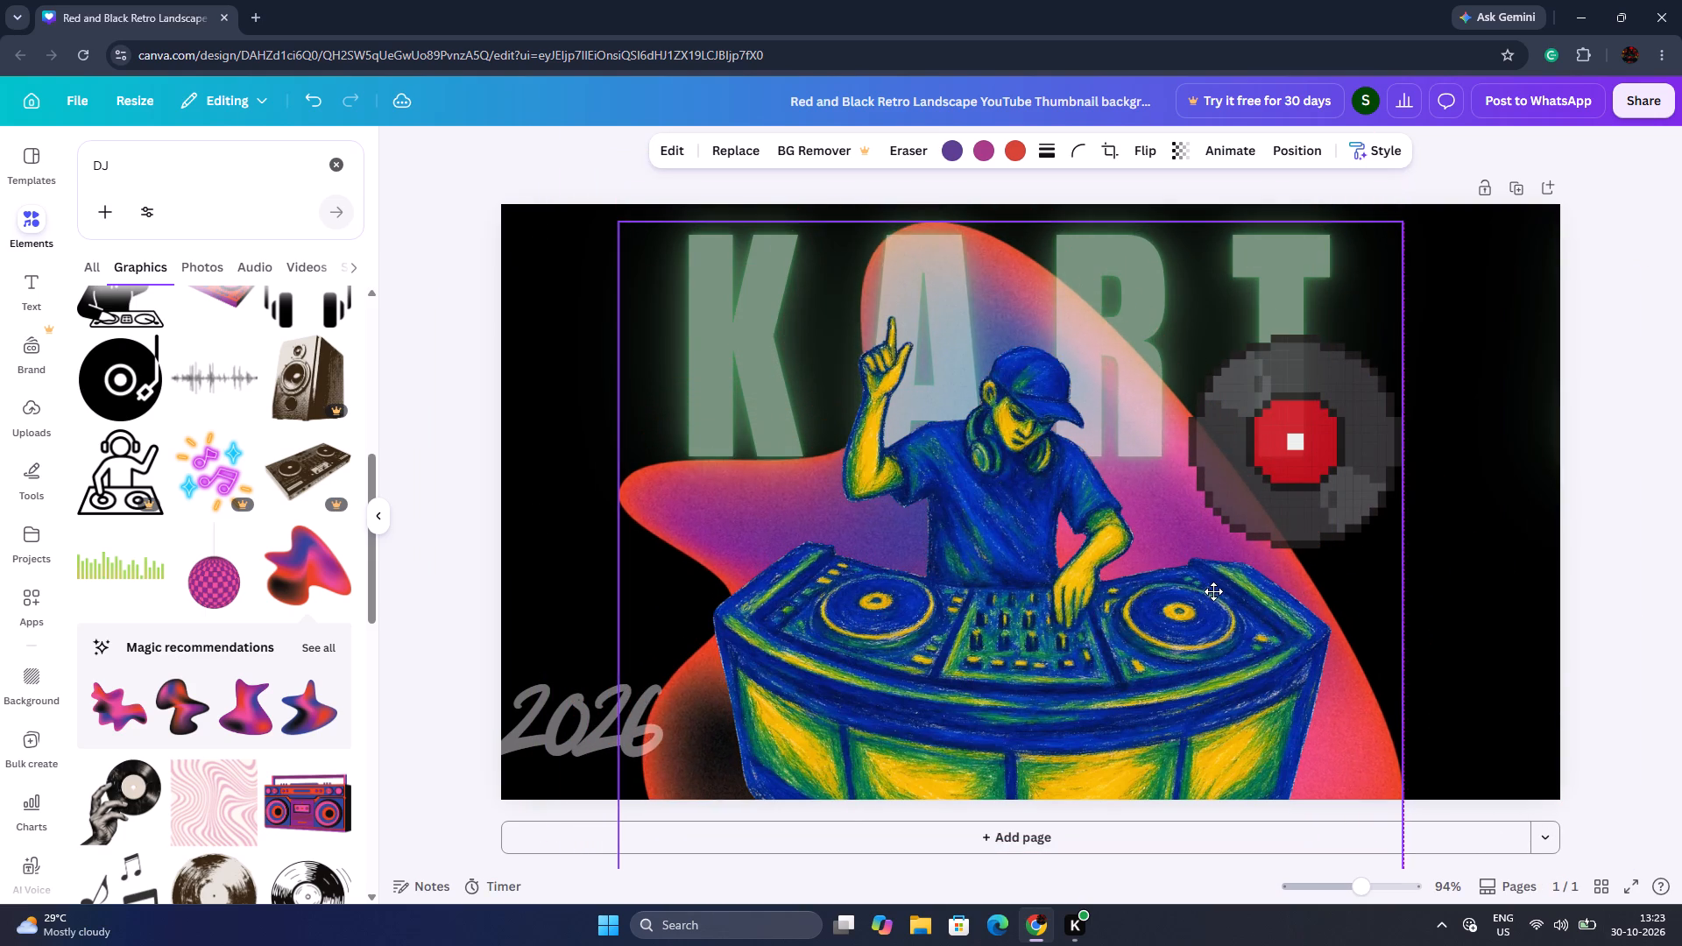
pyautogui.moveTo(1213, 591); pyautogui.dragTo(1216, 584)
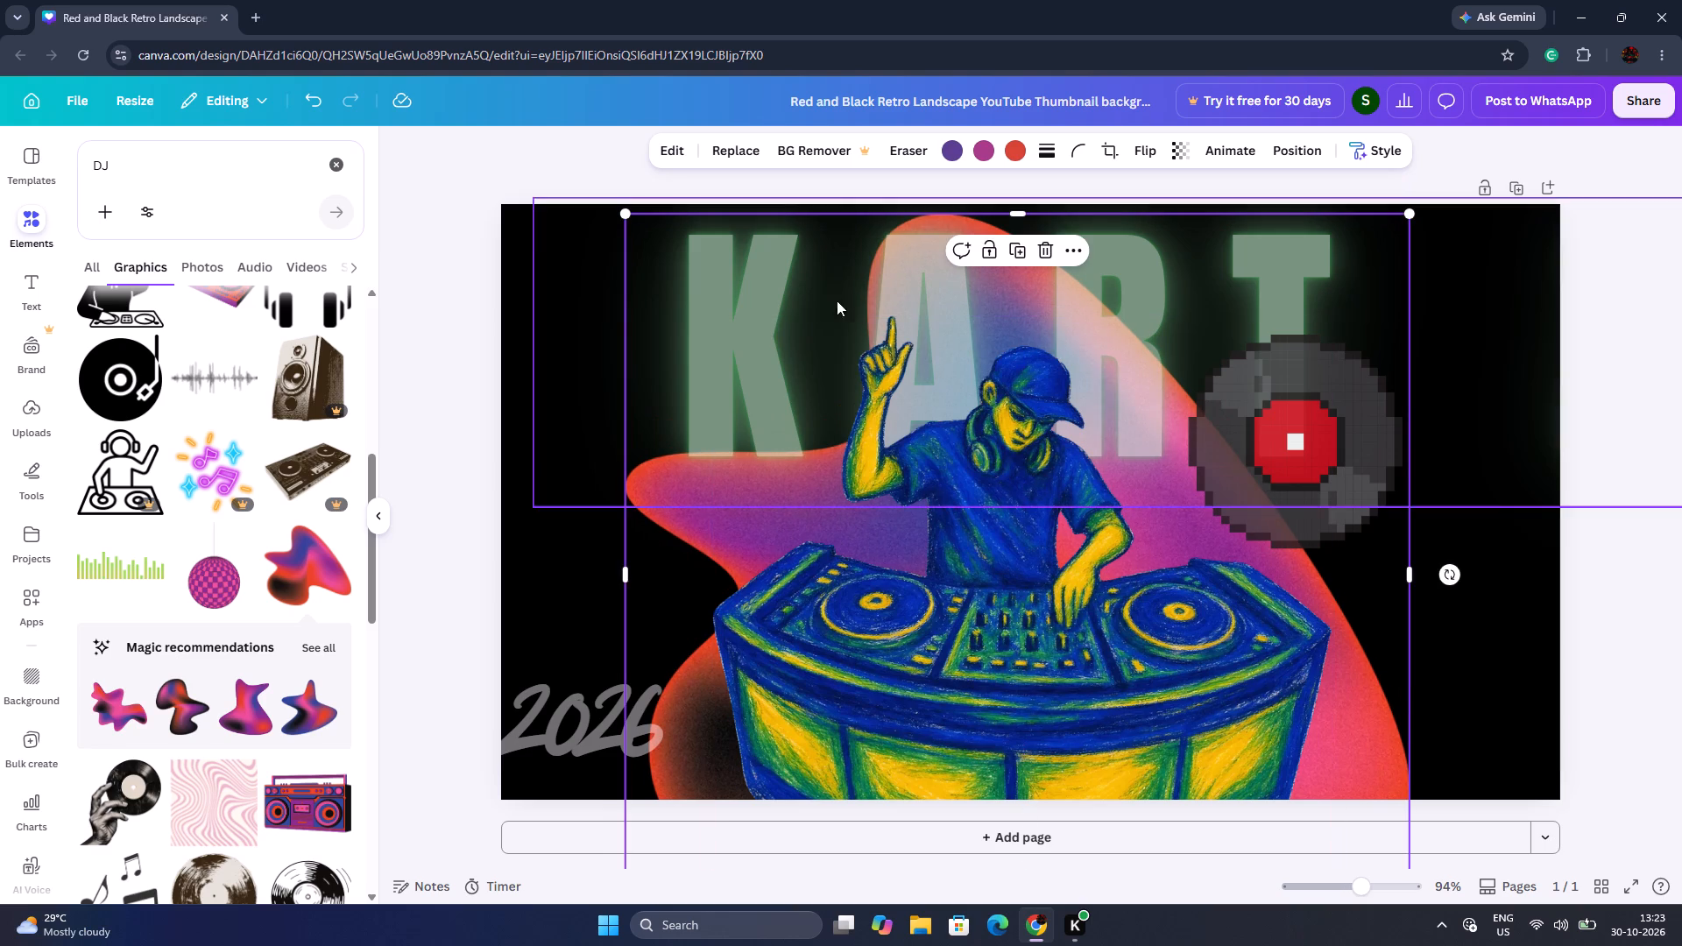
# Move the title text down and left, level with the vinyl record, so the record fills the gap between T and Z.
pyautogui.click(604, 334)
pyautogui.moveTo(604, 334); pyautogui.dragTo(529, 406)
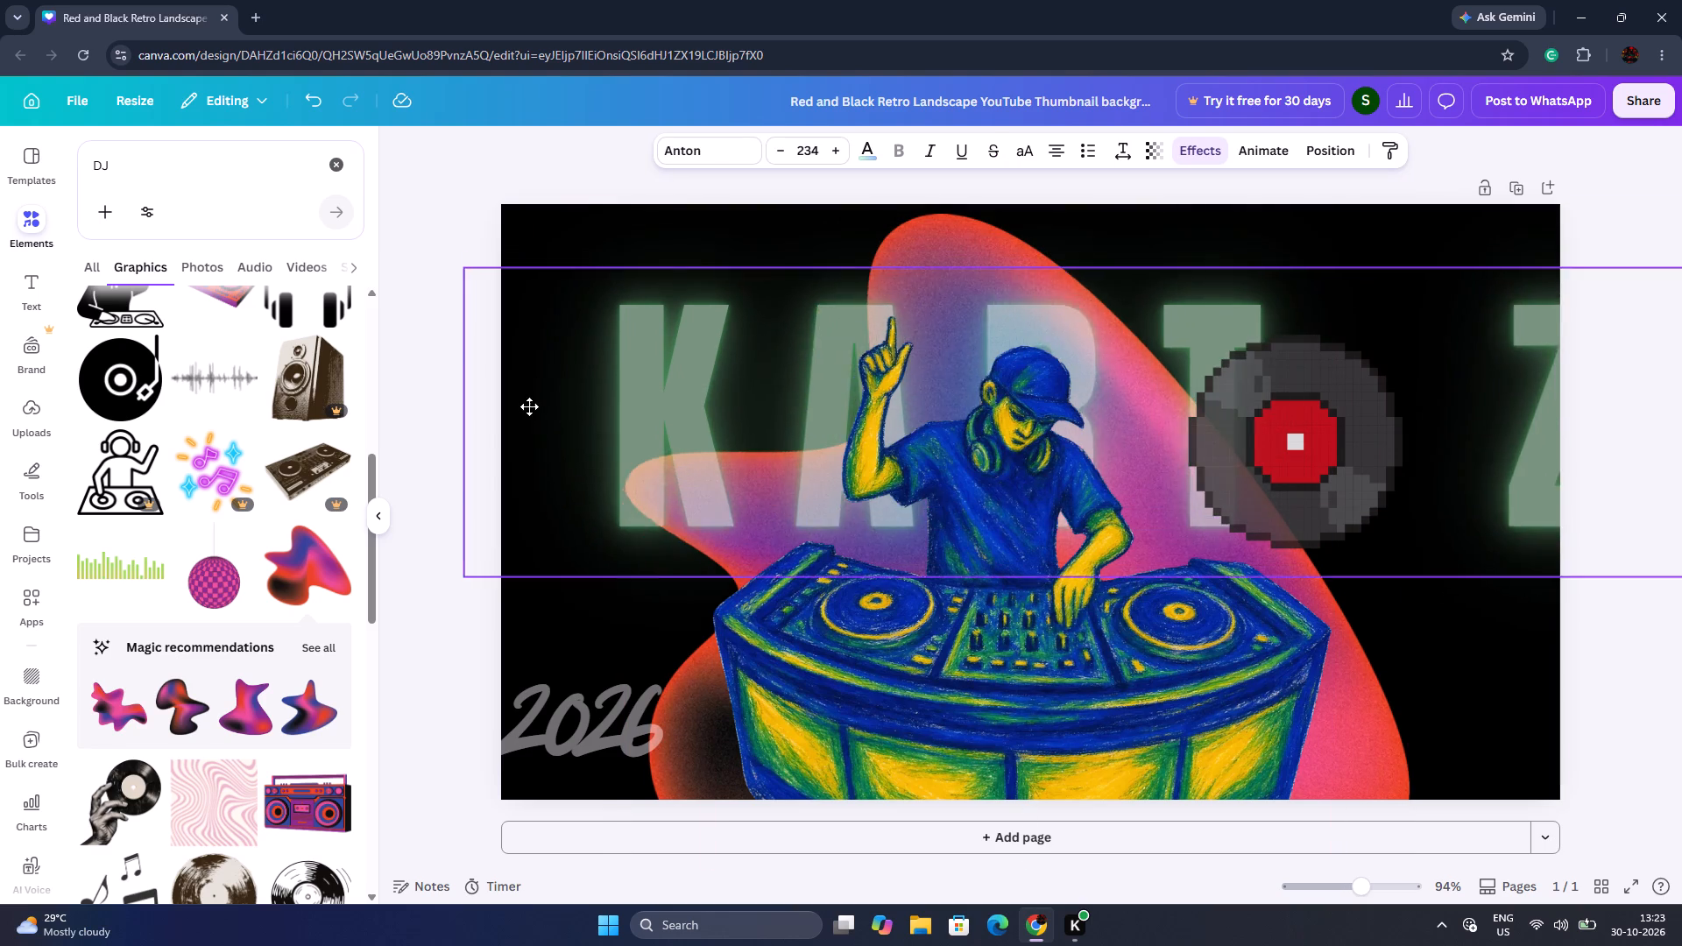
pyautogui.moveTo(529, 406); pyautogui.dragTo(468, 422)
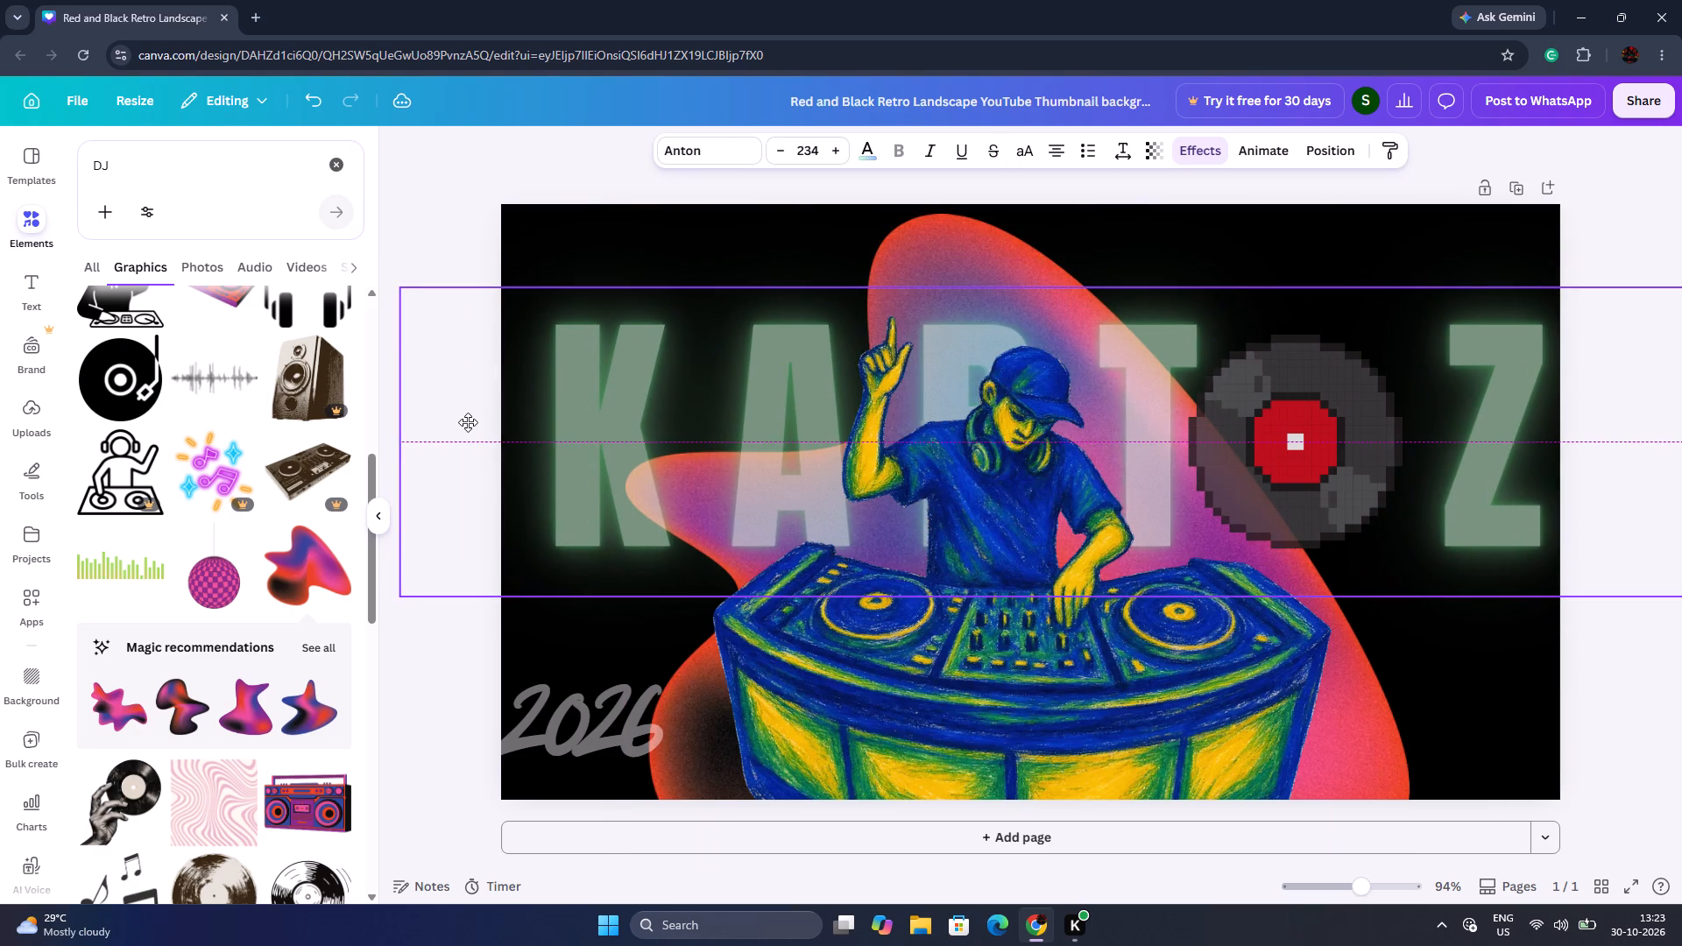
pyautogui.moveTo(468, 422); pyautogui.dragTo(464, 422)
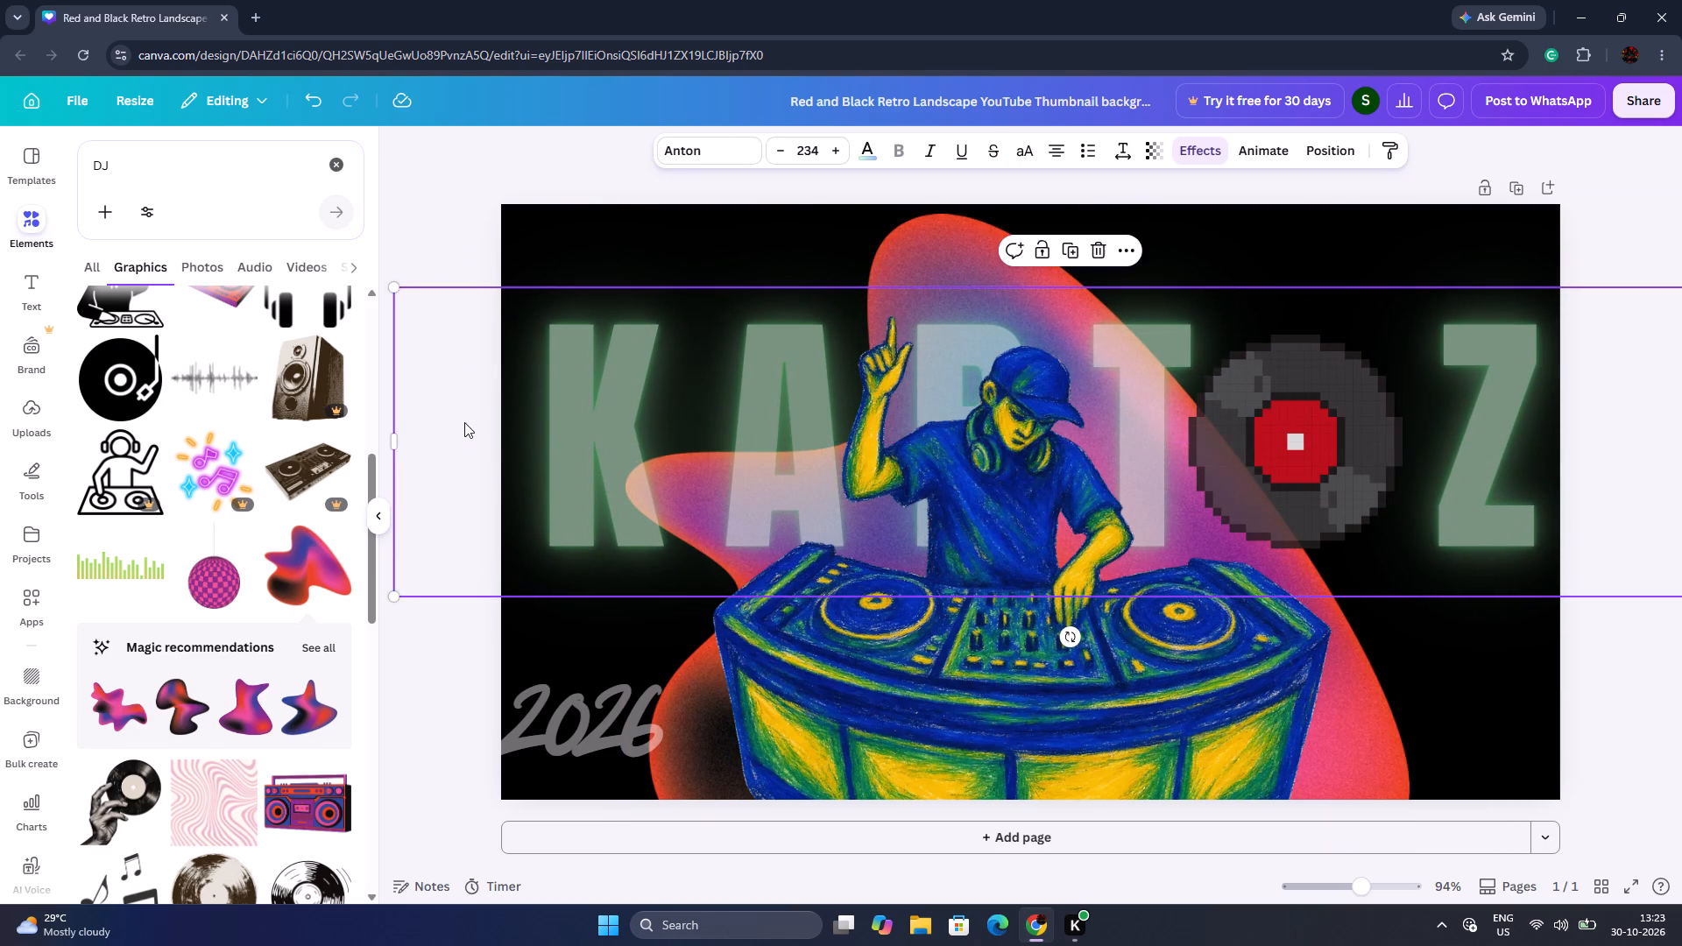
# Undo the recent layout and background changes back to the version with the red sunset background and grid lines.
pyautogui.hotkey('ctrl', 'z')
pyautogui.hotkey('ctrl', 'z')
pyautogui.hotkey('ctrl', 'z')
pyautogui.hotkey('ctrl', 'z')
pyautogui.hotkey('ctrl', 'z')
pyautogui.hotkey('ctrl', 'z')
pyautogui.hotkey('ctrl', 'z')
pyautogui.hotkey('ctrl', 'z')
pyautogui.hotkey('ctrl', 'z')
pyautogui.hotkey('ctrl', 'z')
pyautogui.hotkey('ctrl', 'z')
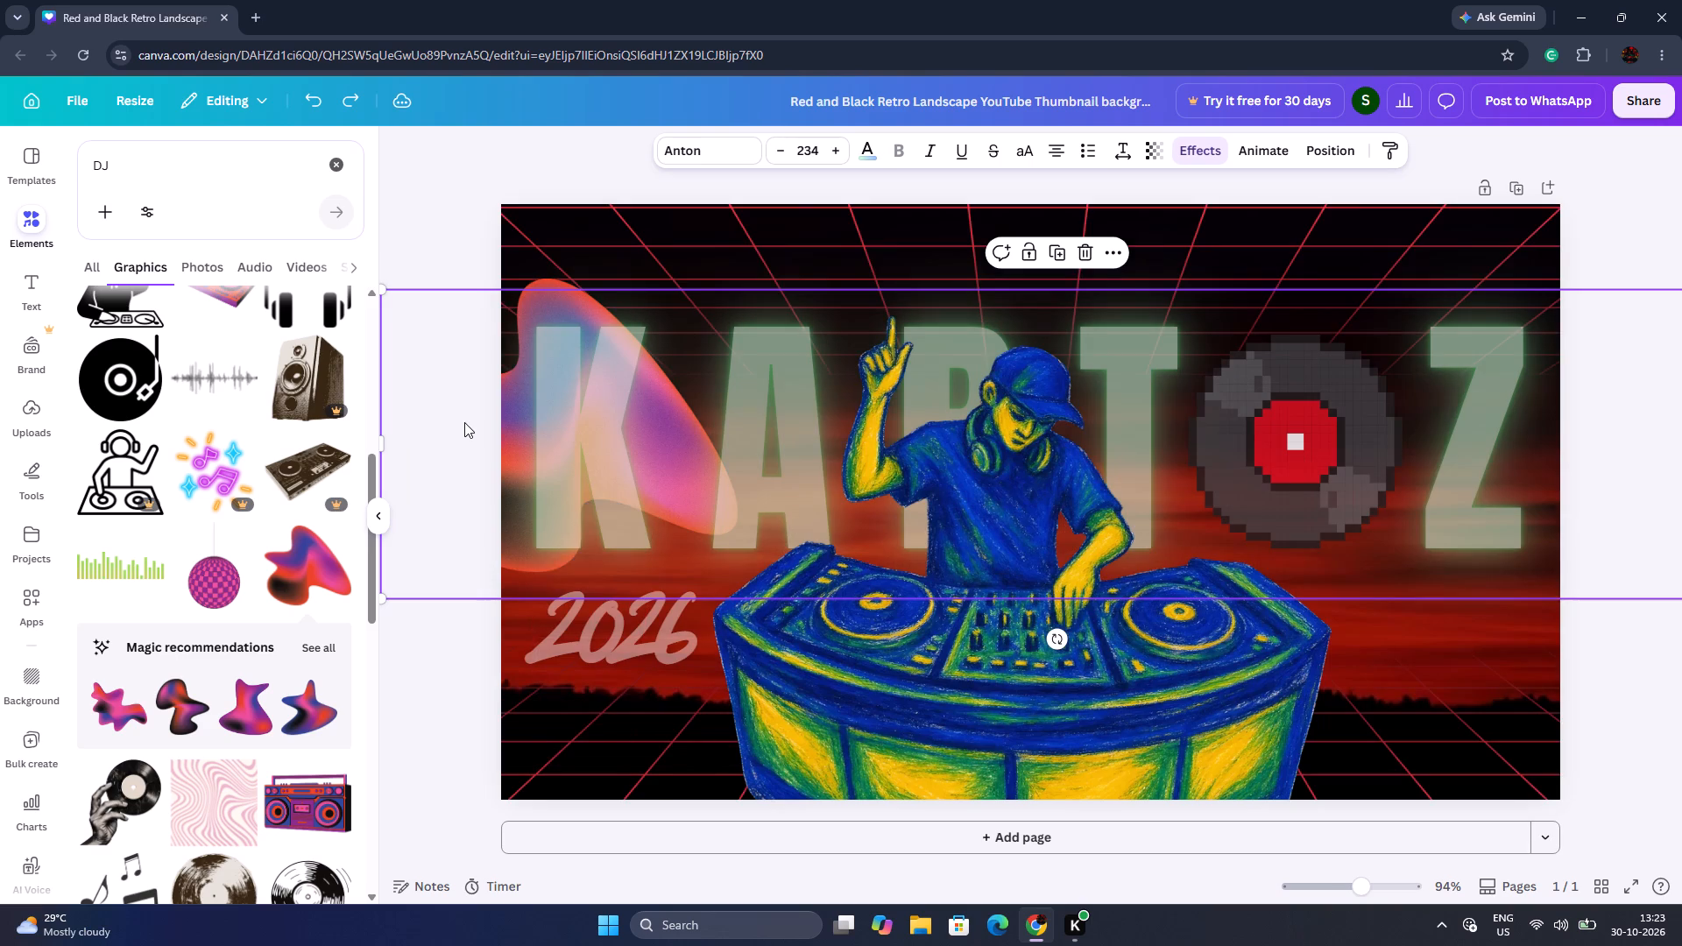
pyautogui.hotkey('ctrl', 'z')
# Delete the gradient blob overlapping the letter K.
pyautogui.click(516, 463)
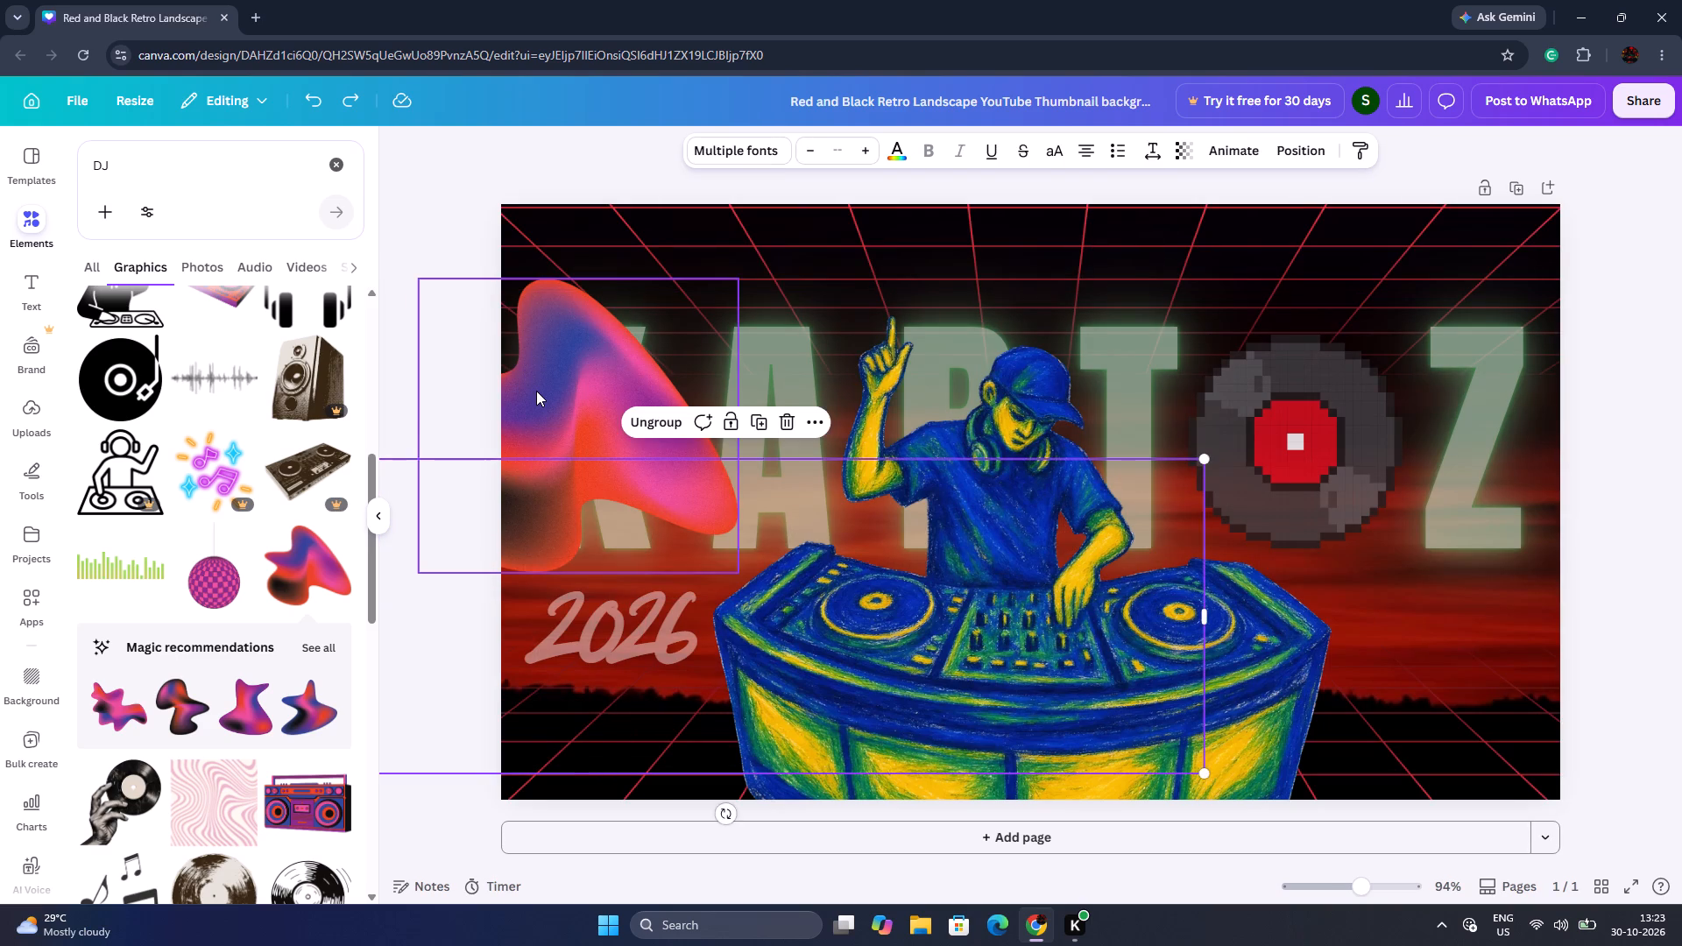
pyautogui.click(536, 391)
pyautogui.press('BackSpace')
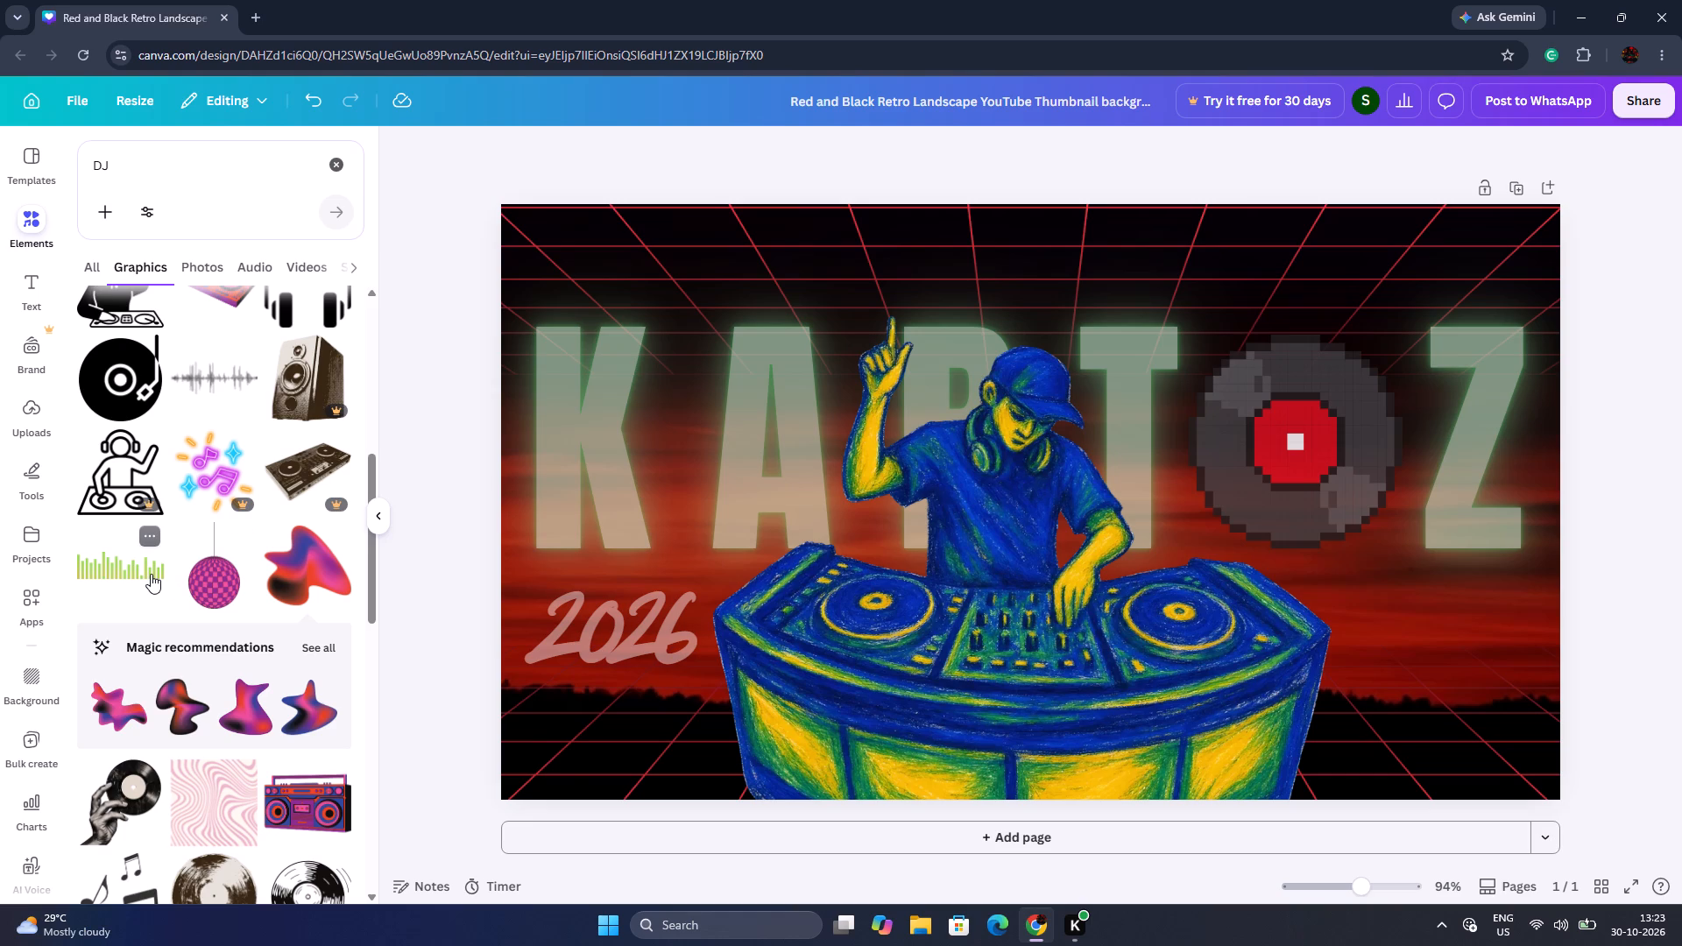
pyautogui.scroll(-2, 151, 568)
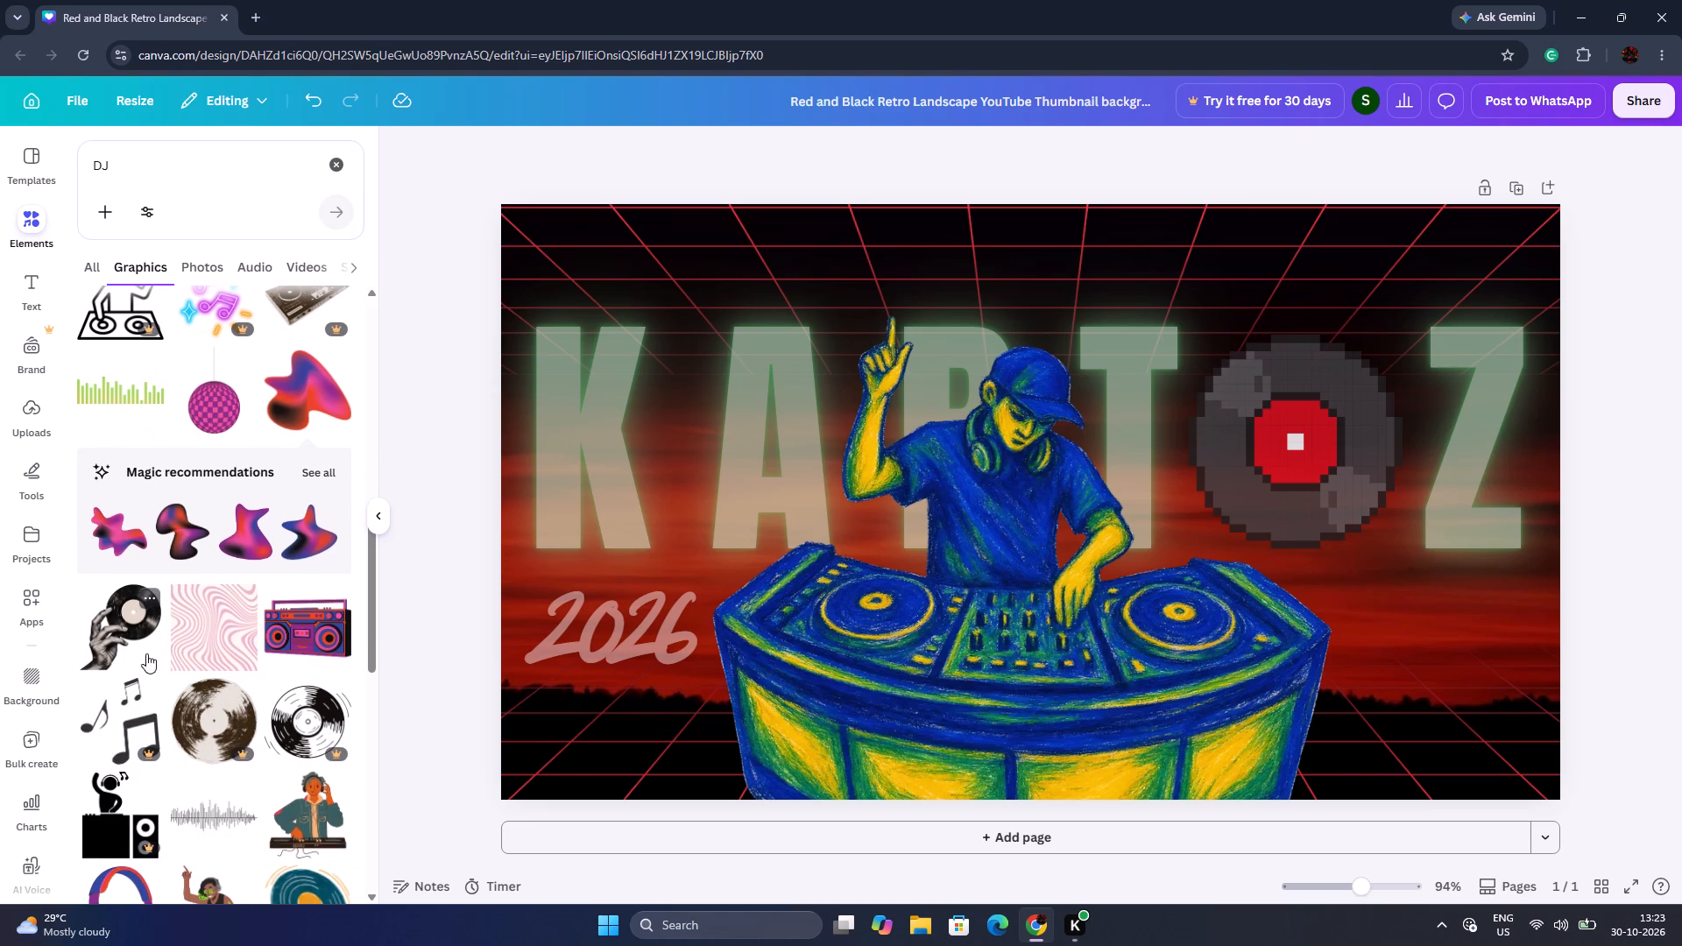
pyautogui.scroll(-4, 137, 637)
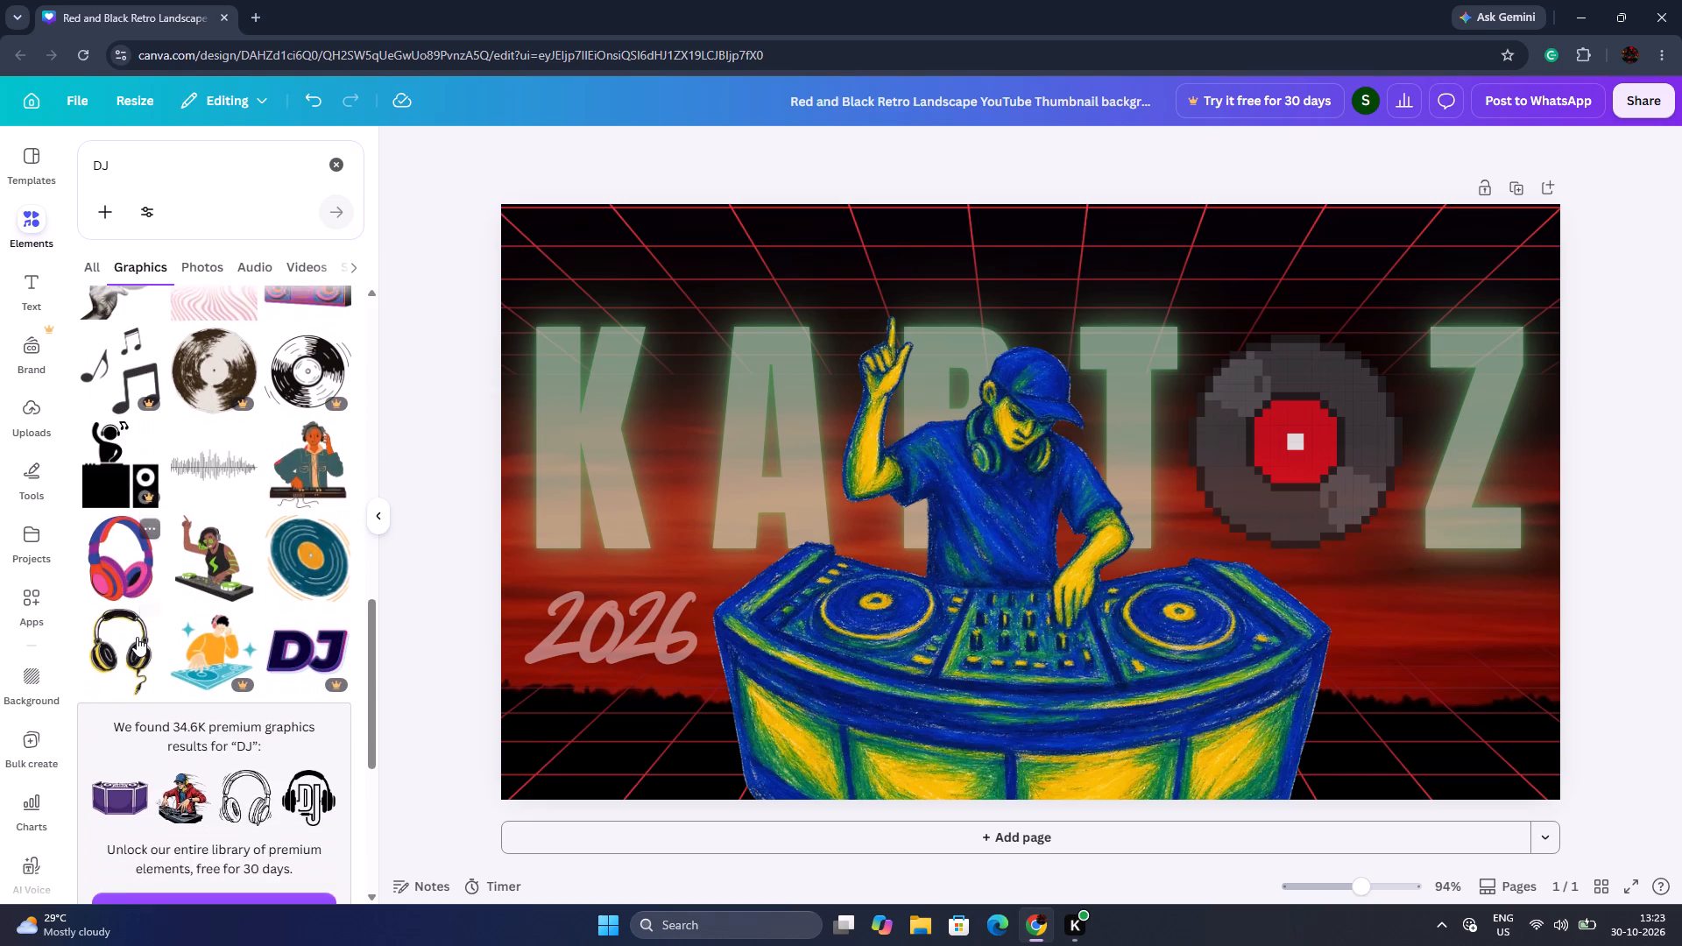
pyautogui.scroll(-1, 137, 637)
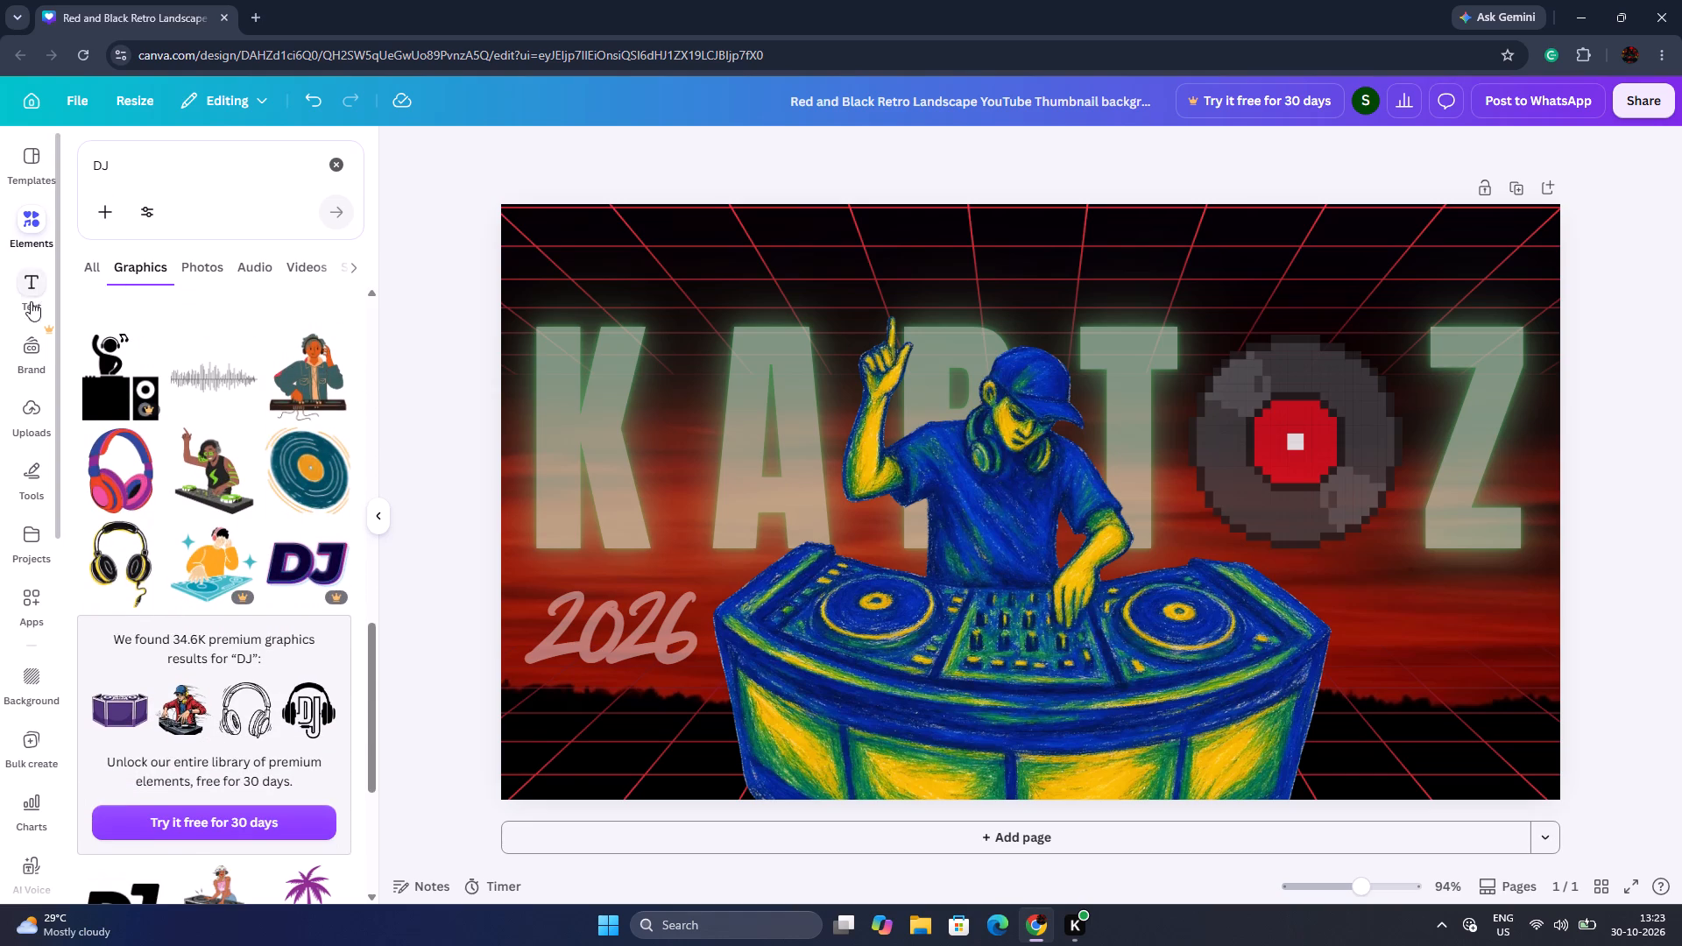
# Browse the ready-made font combinations for a lettering style that suits the thumbnail.
pyautogui.click(15, 297)
pyautogui.scroll(-3, 129, 410)
pyautogui.scroll(-12, 162, 480)
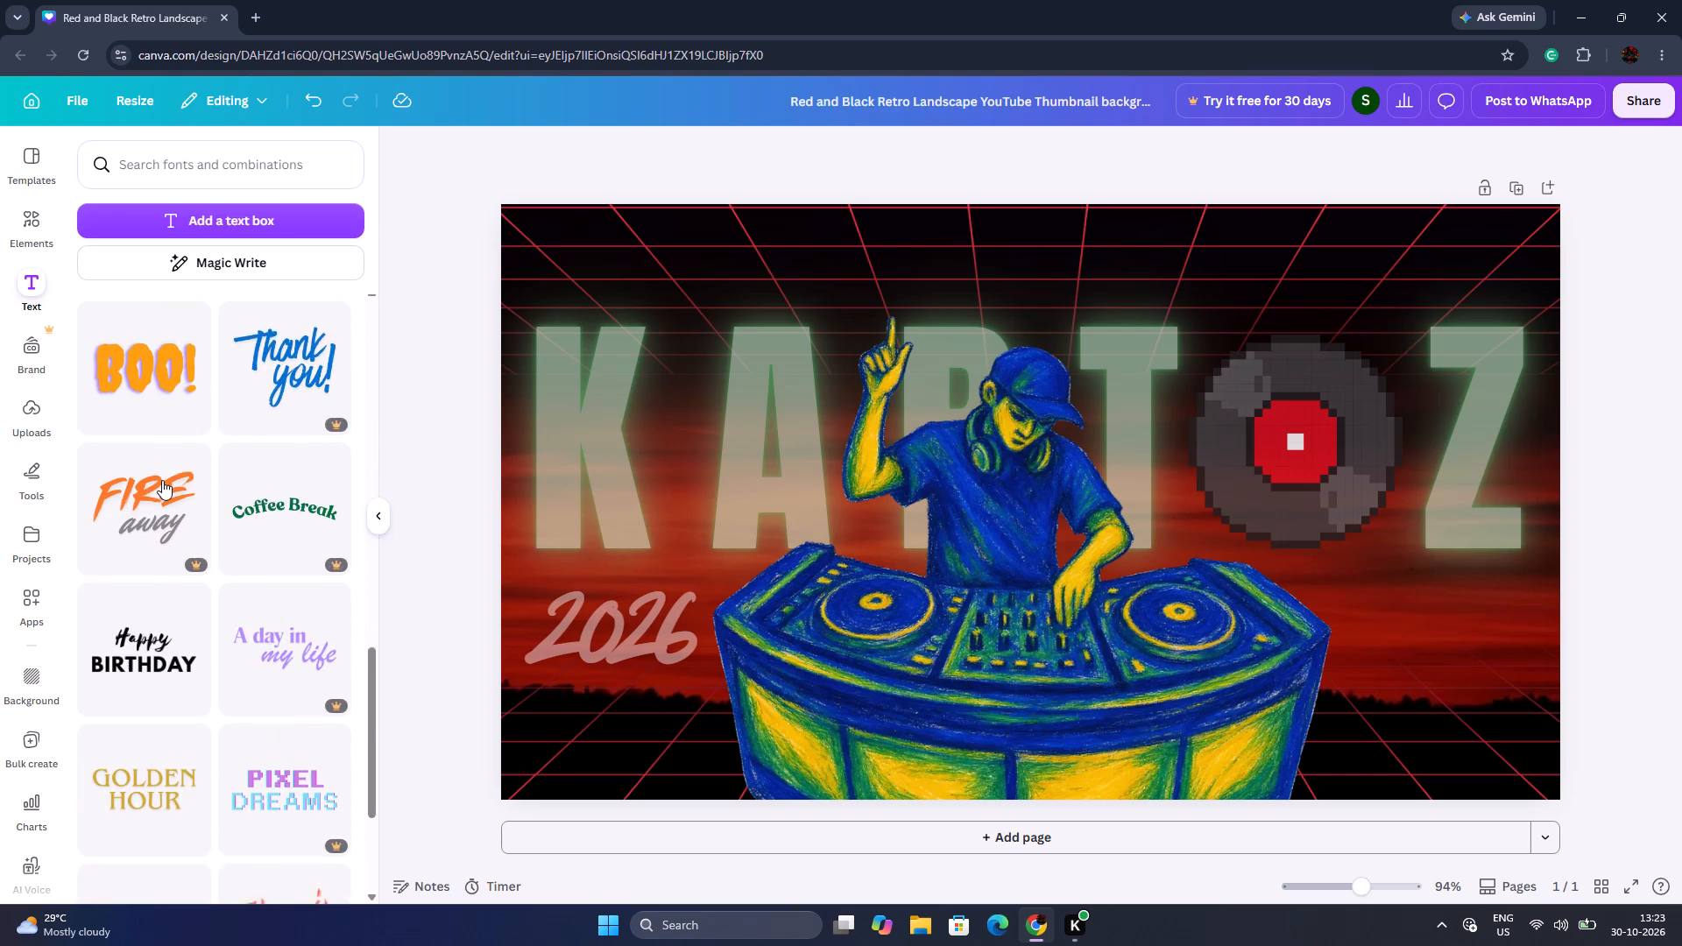
pyautogui.scroll(-5, 162, 480)
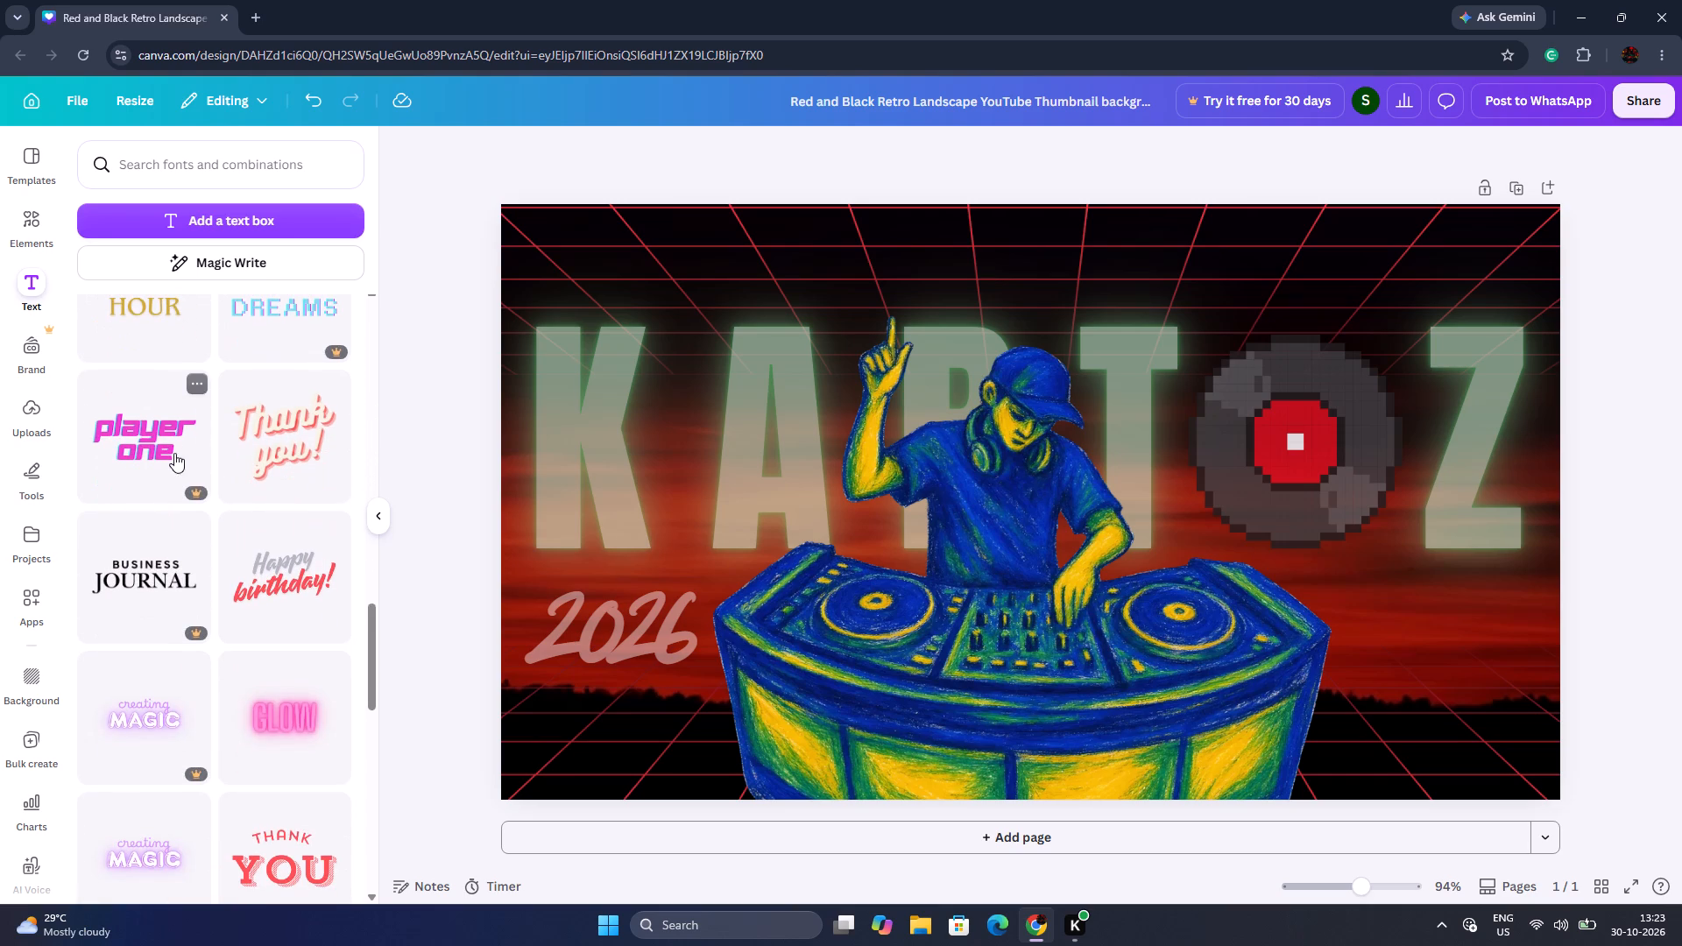
pyautogui.scroll(-6, 250, 744)
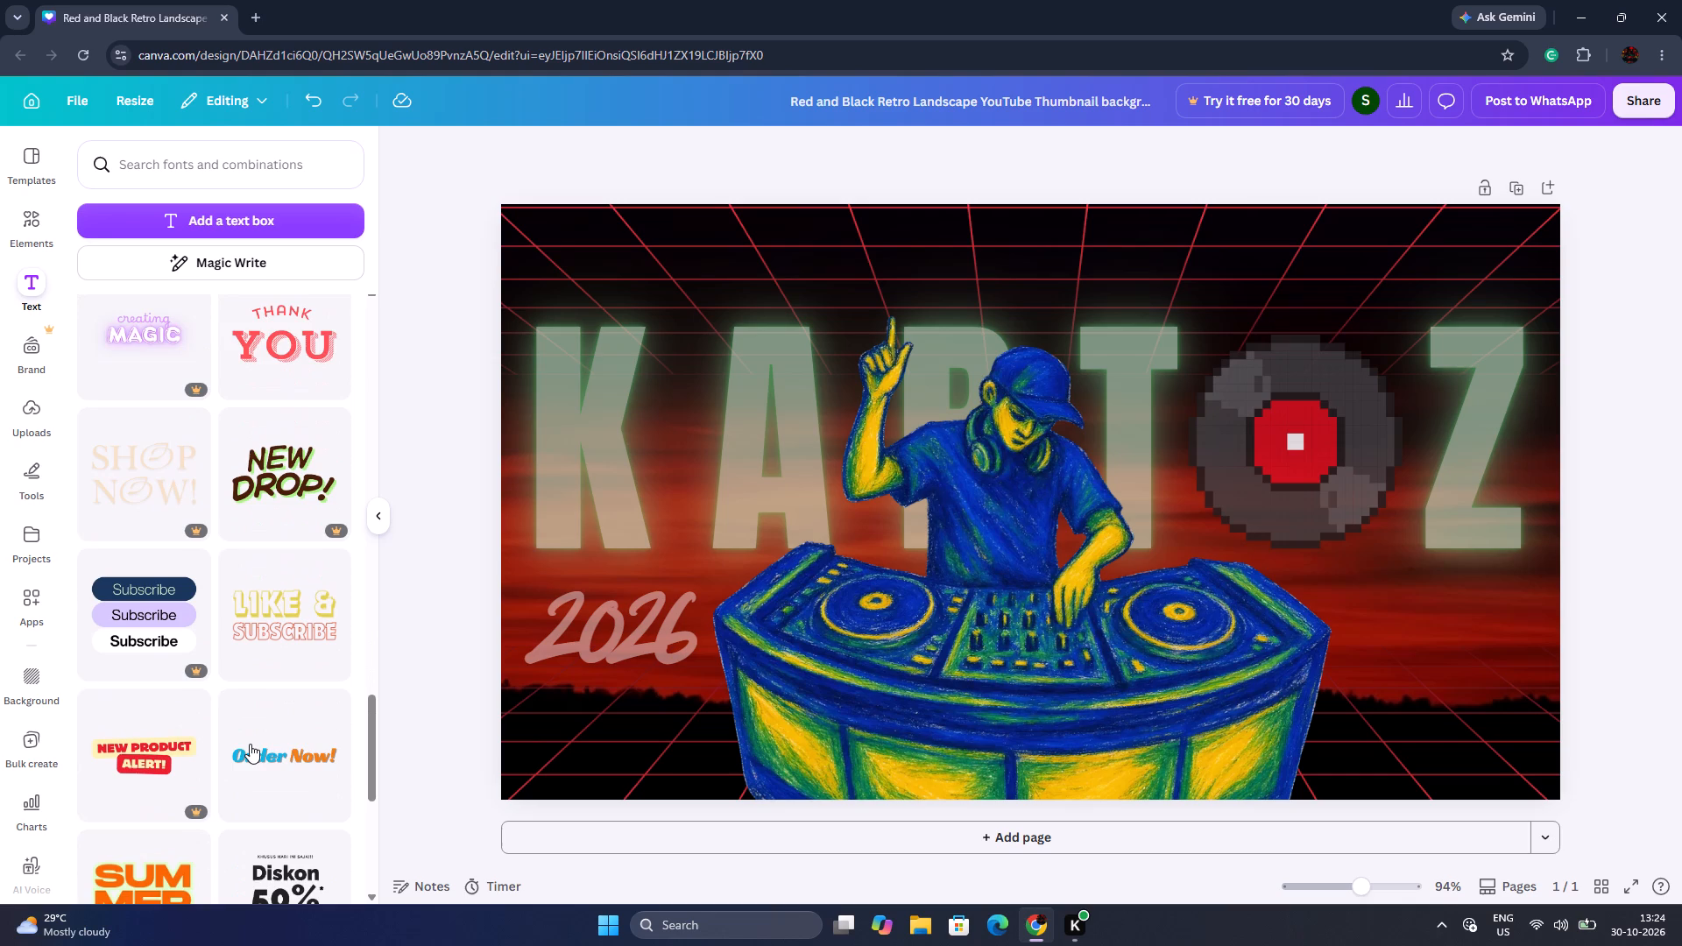
pyautogui.scroll(-4, 250, 744)
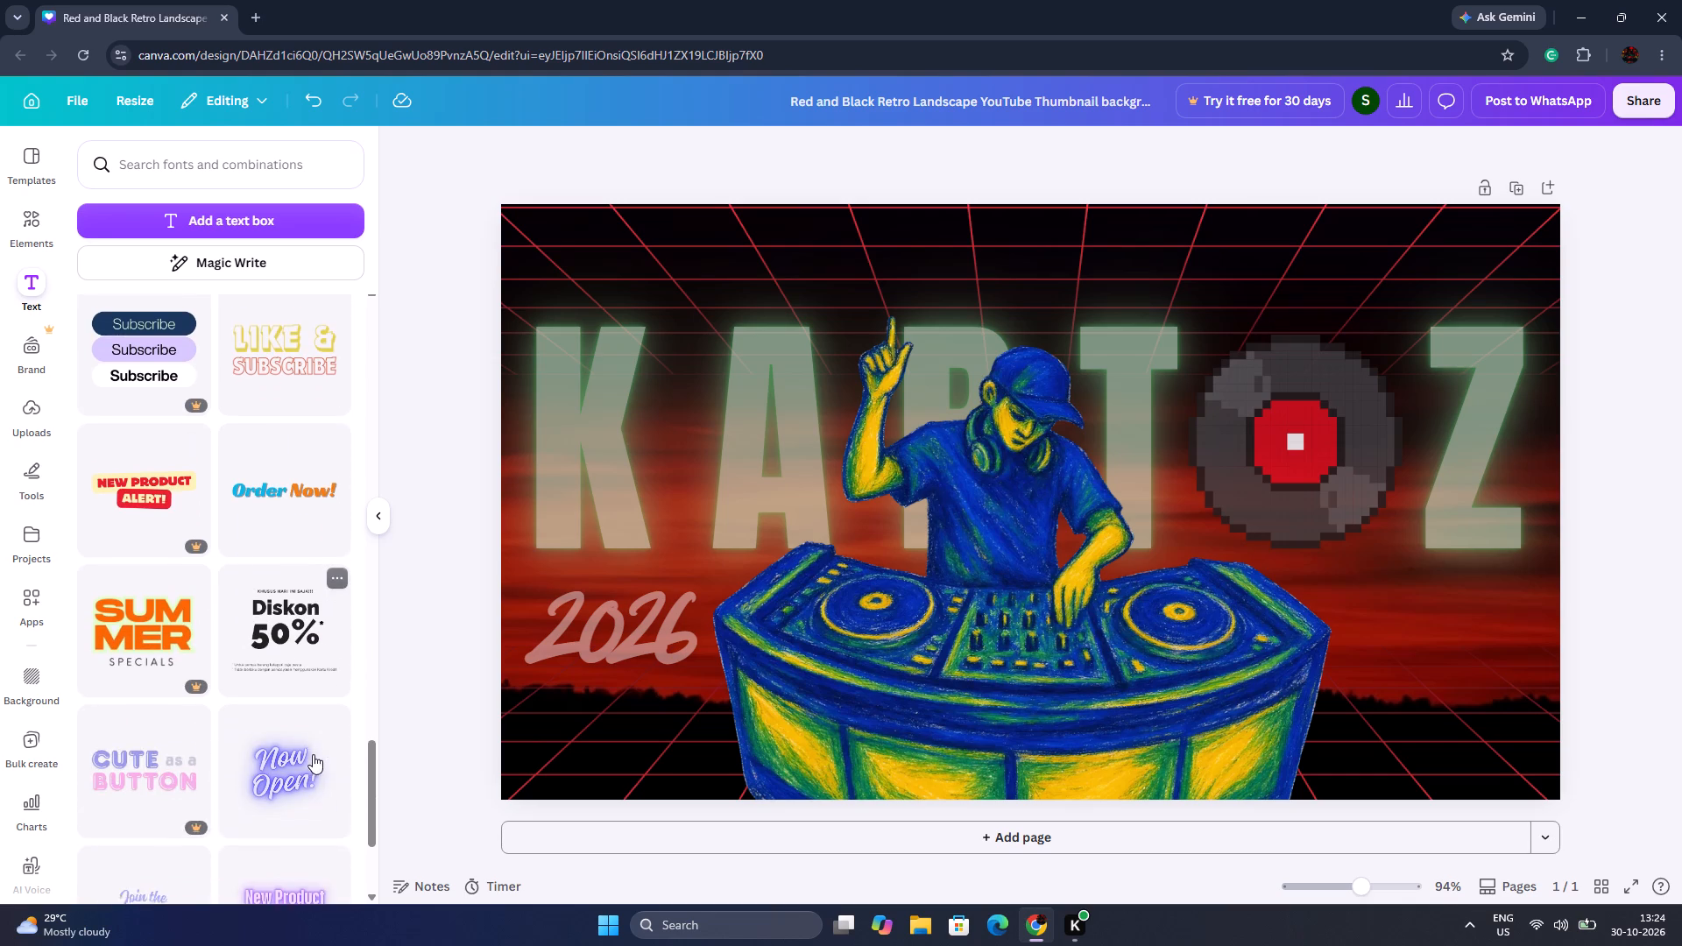
pyautogui.scroll(-9, 313, 754)
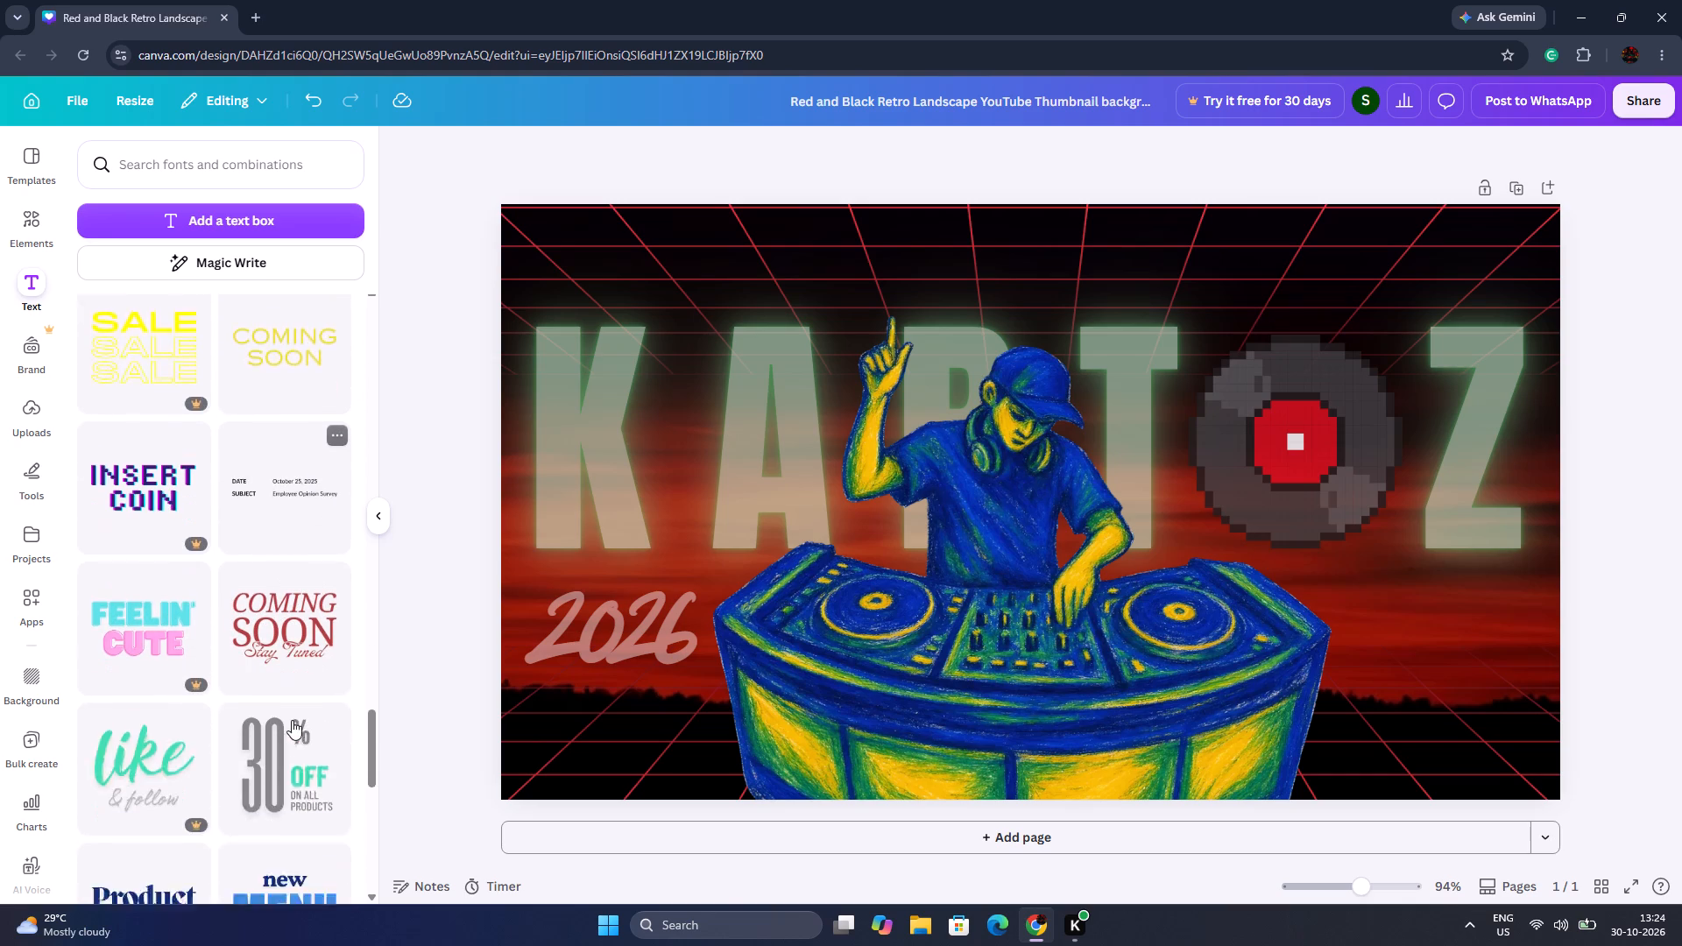
# Add the recently used Great ENERGY text combination and reword it as GJ above ALAN.
pyautogui.scroll(20, 291, 720)
pyautogui.scroll(11, 291, 720)
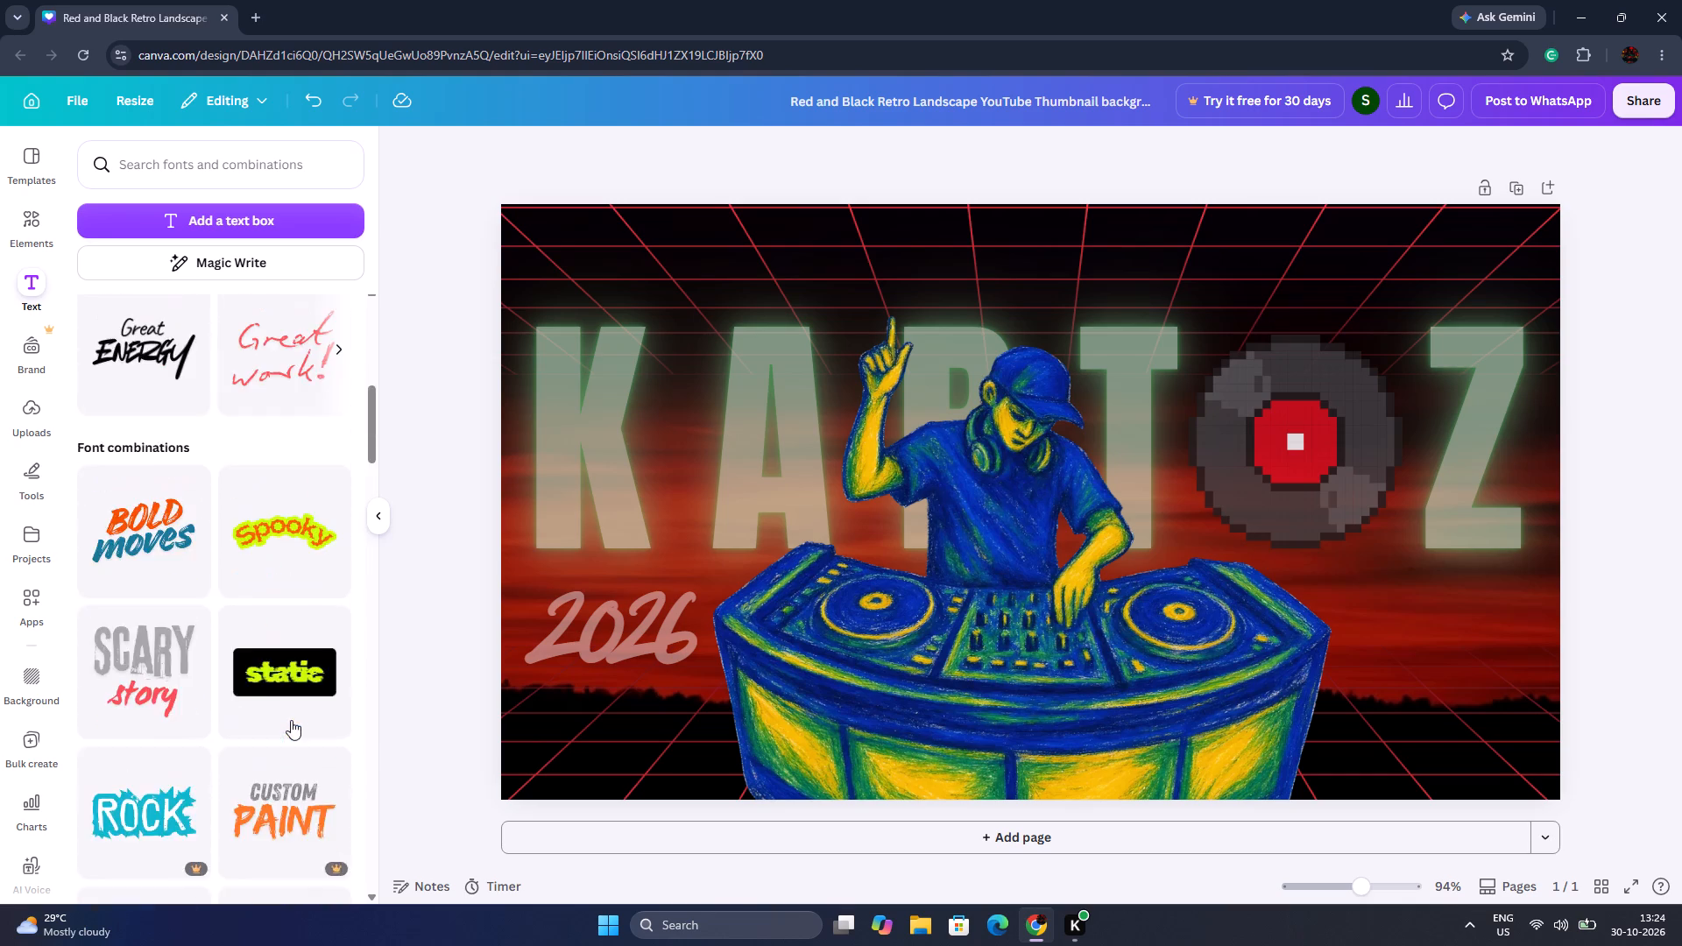
pyautogui.scroll(6, 291, 720)
pyautogui.scroll(-2, 291, 720)
pyautogui.click(174, 702)
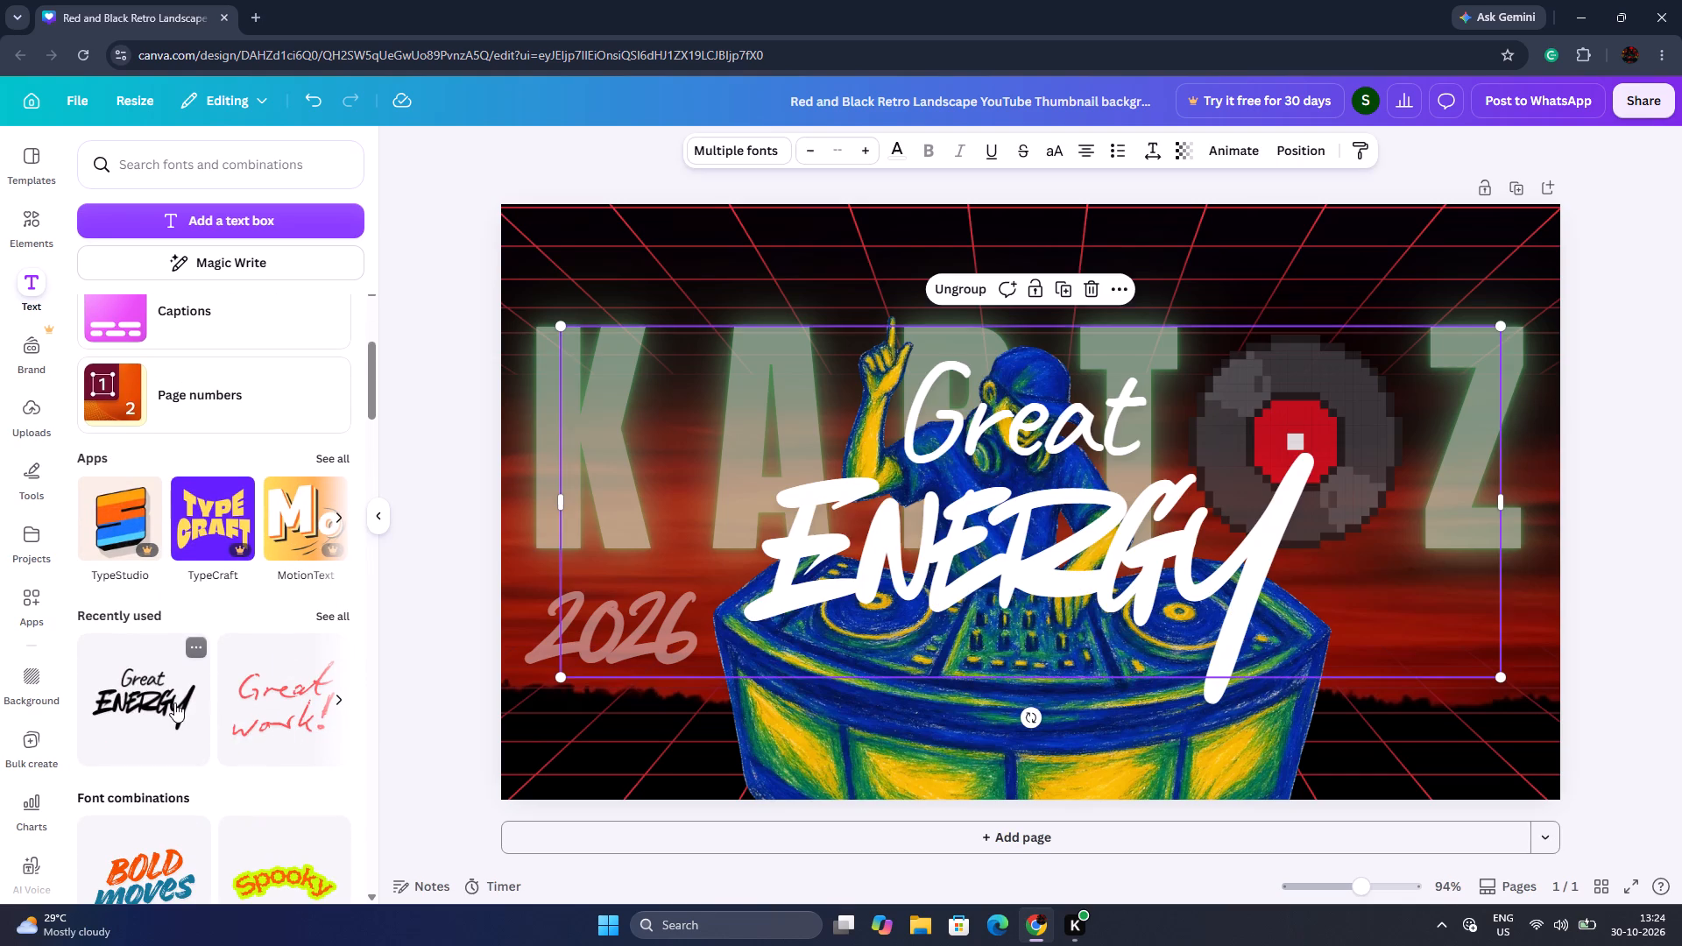
pyautogui.doubleClick(995, 546)
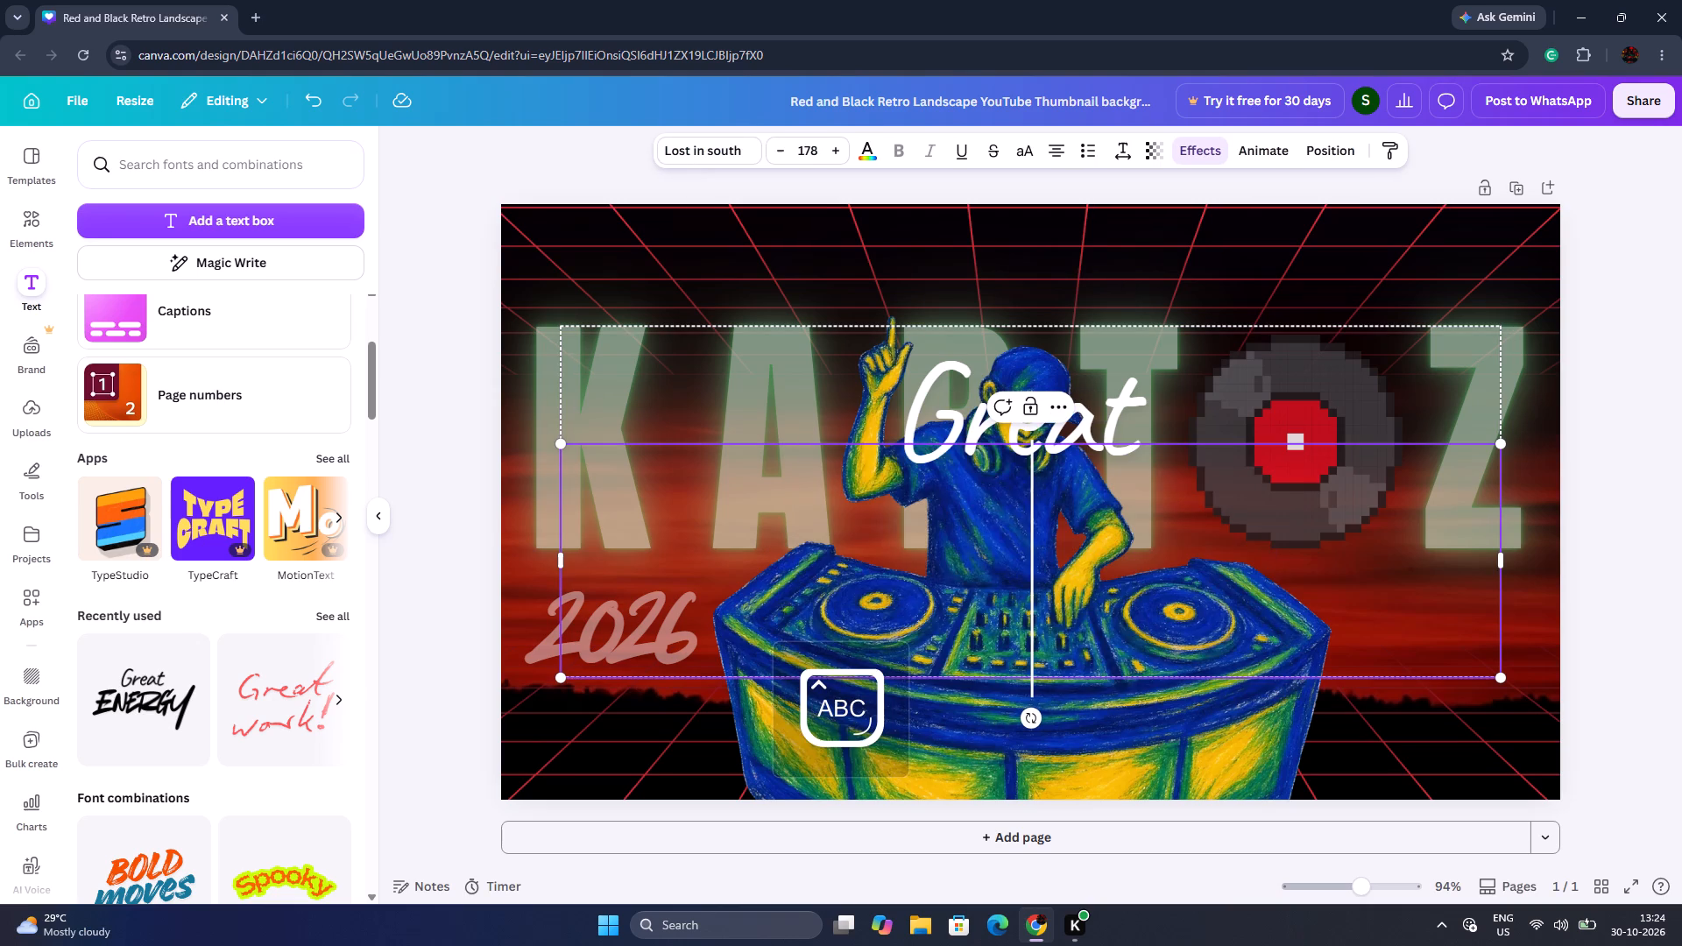
pyautogui.write('ALAM')
pyautogui.press('BackSpace')
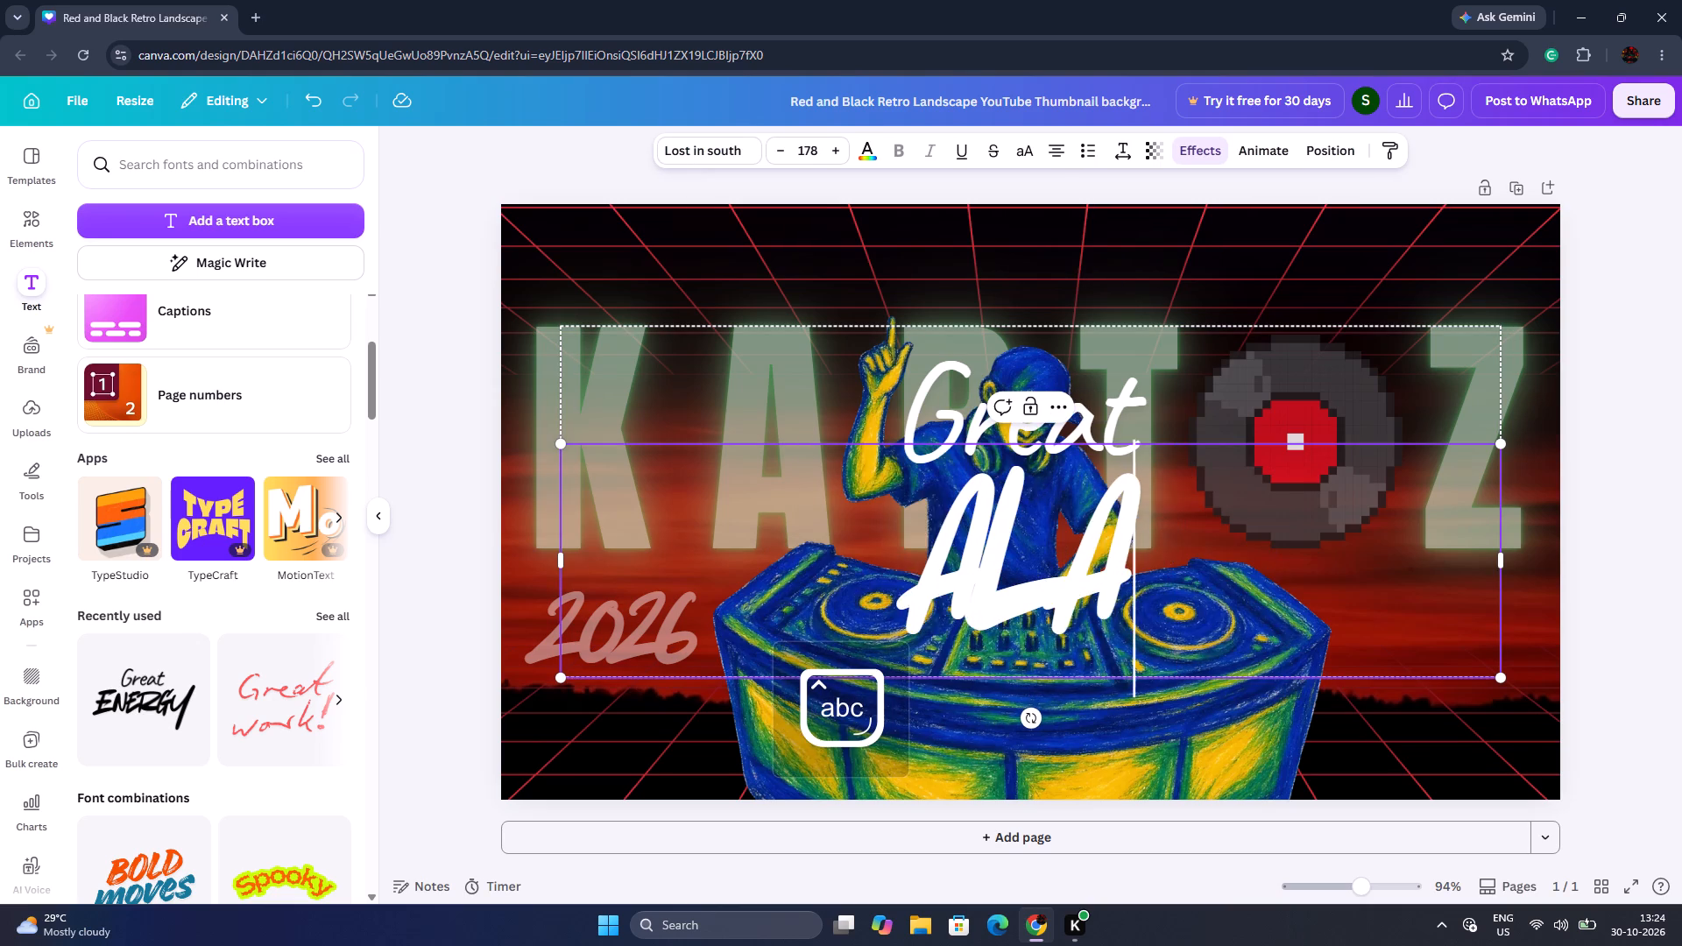
pyautogui.press('n')
pyautogui.tripleClick(1131, 424)
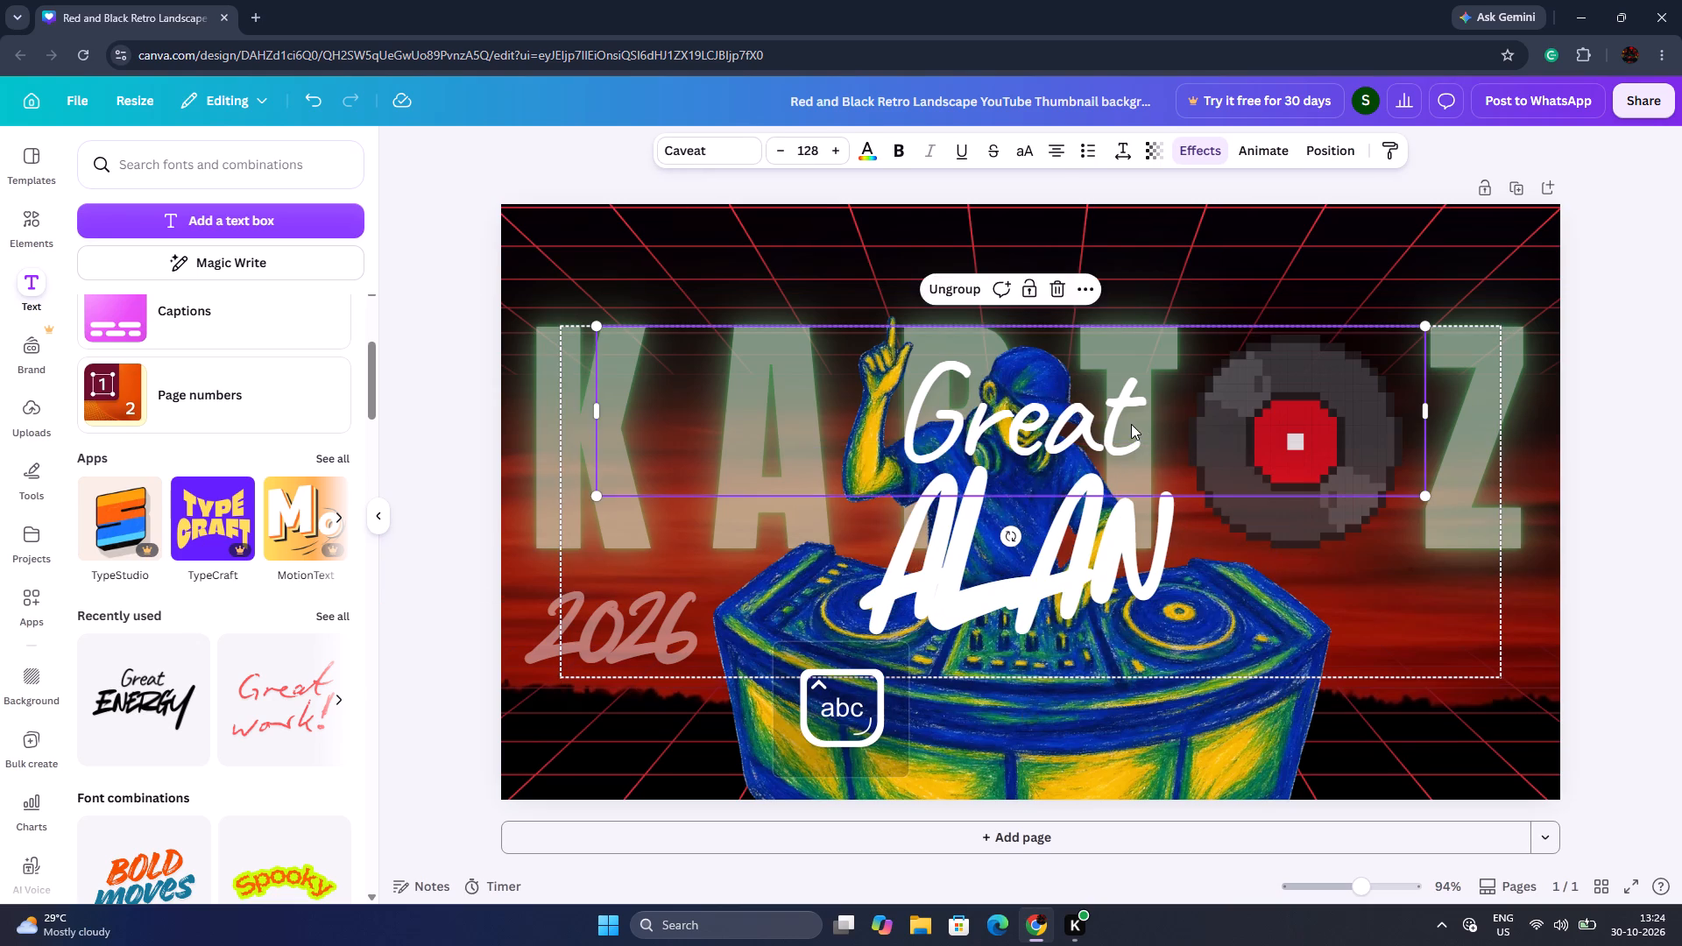
pyautogui.press('BackSpace')
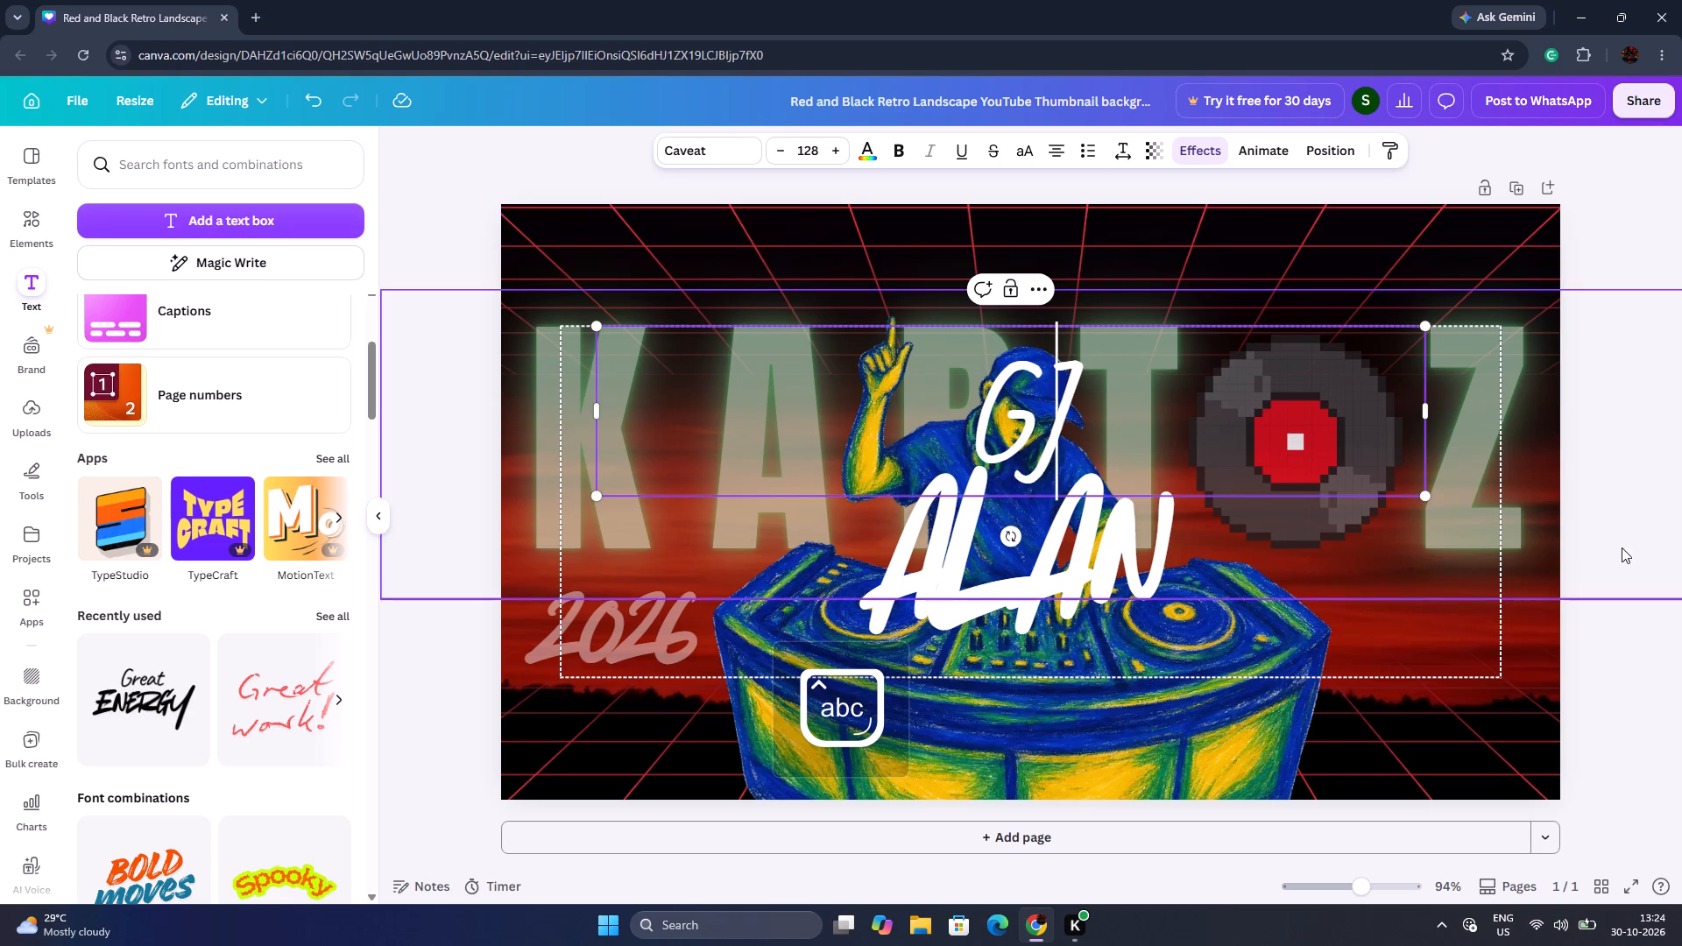
pyautogui.click(1624, 544)
# Shrink the GJ ALAN lettering and place it below the letter Z, beside the DJ desk.
pyautogui.click(1021, 471)
pyautogui.moveTo(1499, 677); pyautogui.dragTo(1053, 424)
pyautogui.moveTo(970, 438); pyautogui.dragTo(999, 455)
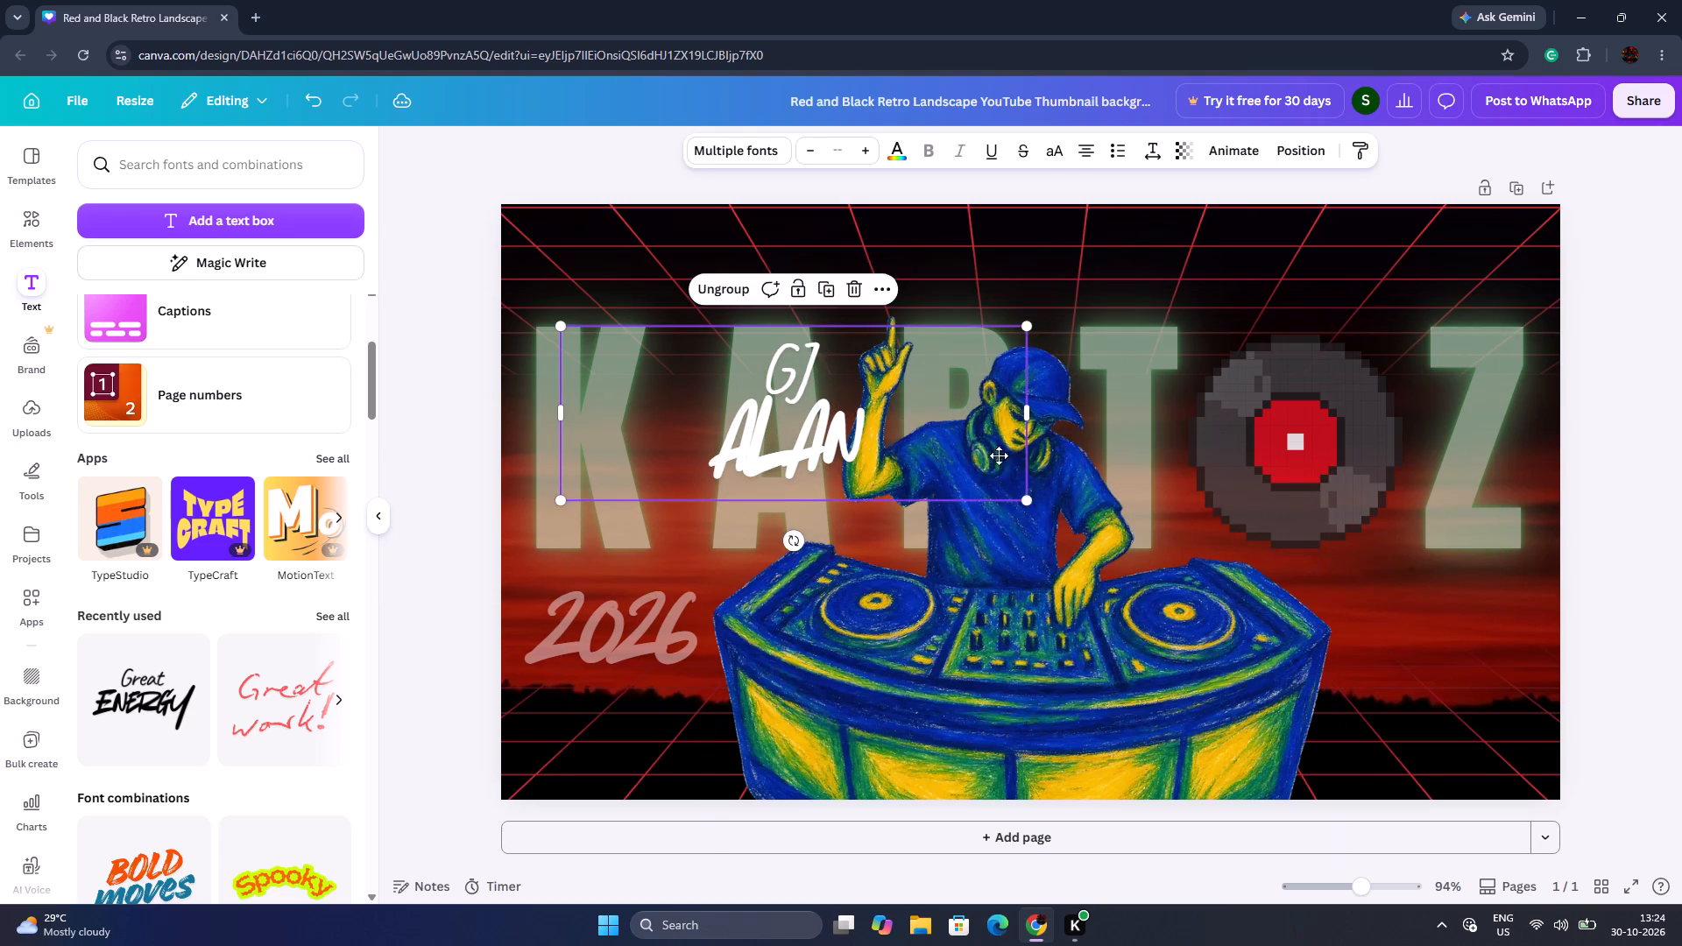
pyautogui.moveTo(999, 455); pyautogui.dragTo(1623, 670)
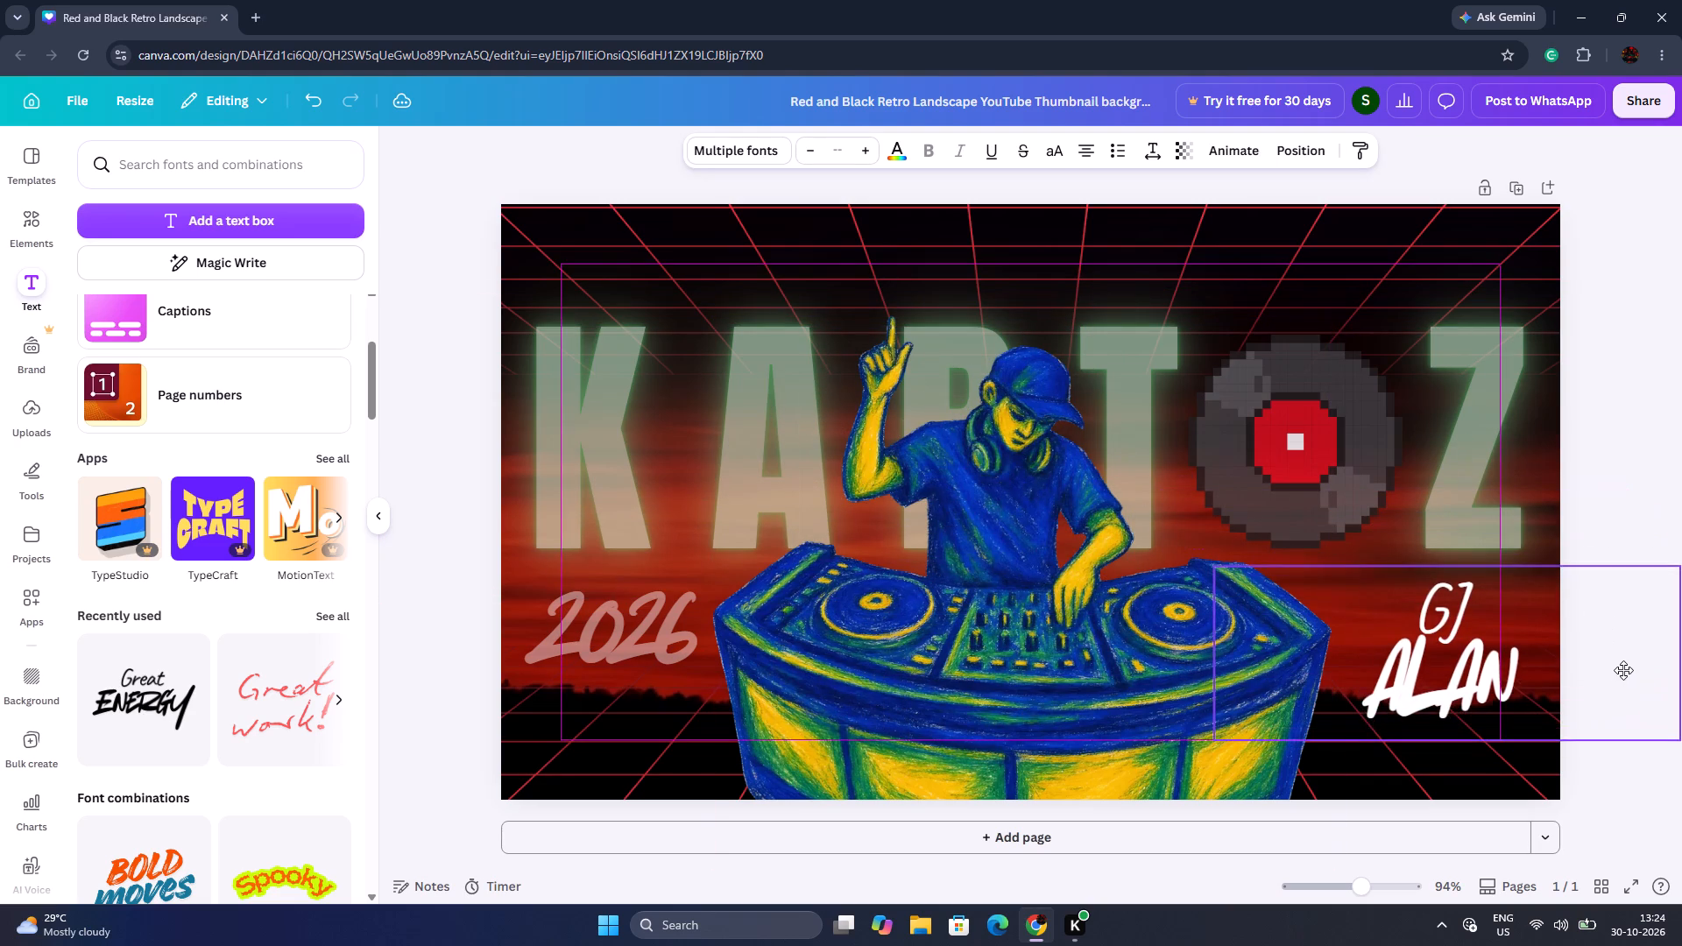
pyautogui.moveTo(1623, 670); pyautogui.dragTo(1623, 662)
pyautogui.moveTo(1511, 655); pyautogui.dragTo(1387, 605)
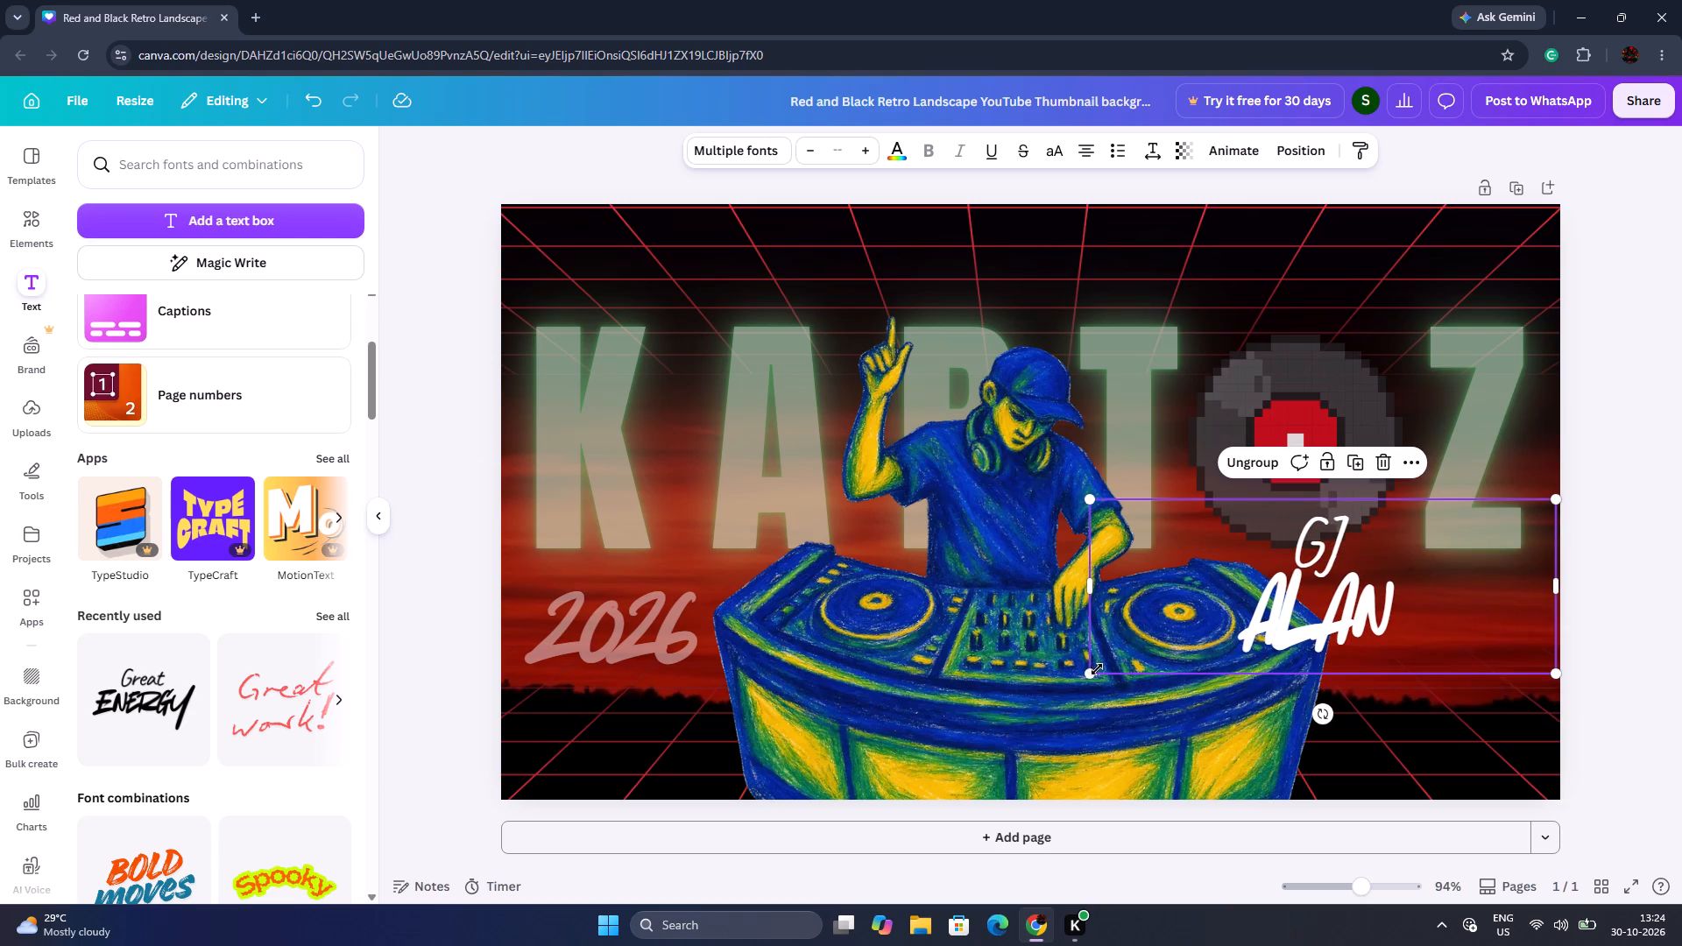
pyautogui.moveTo(1097, 672); pyautogui.dragTo(1160, 615)
pyautogui.moveTo(1333, 602); pyautogui.dragTo(1392, 649)
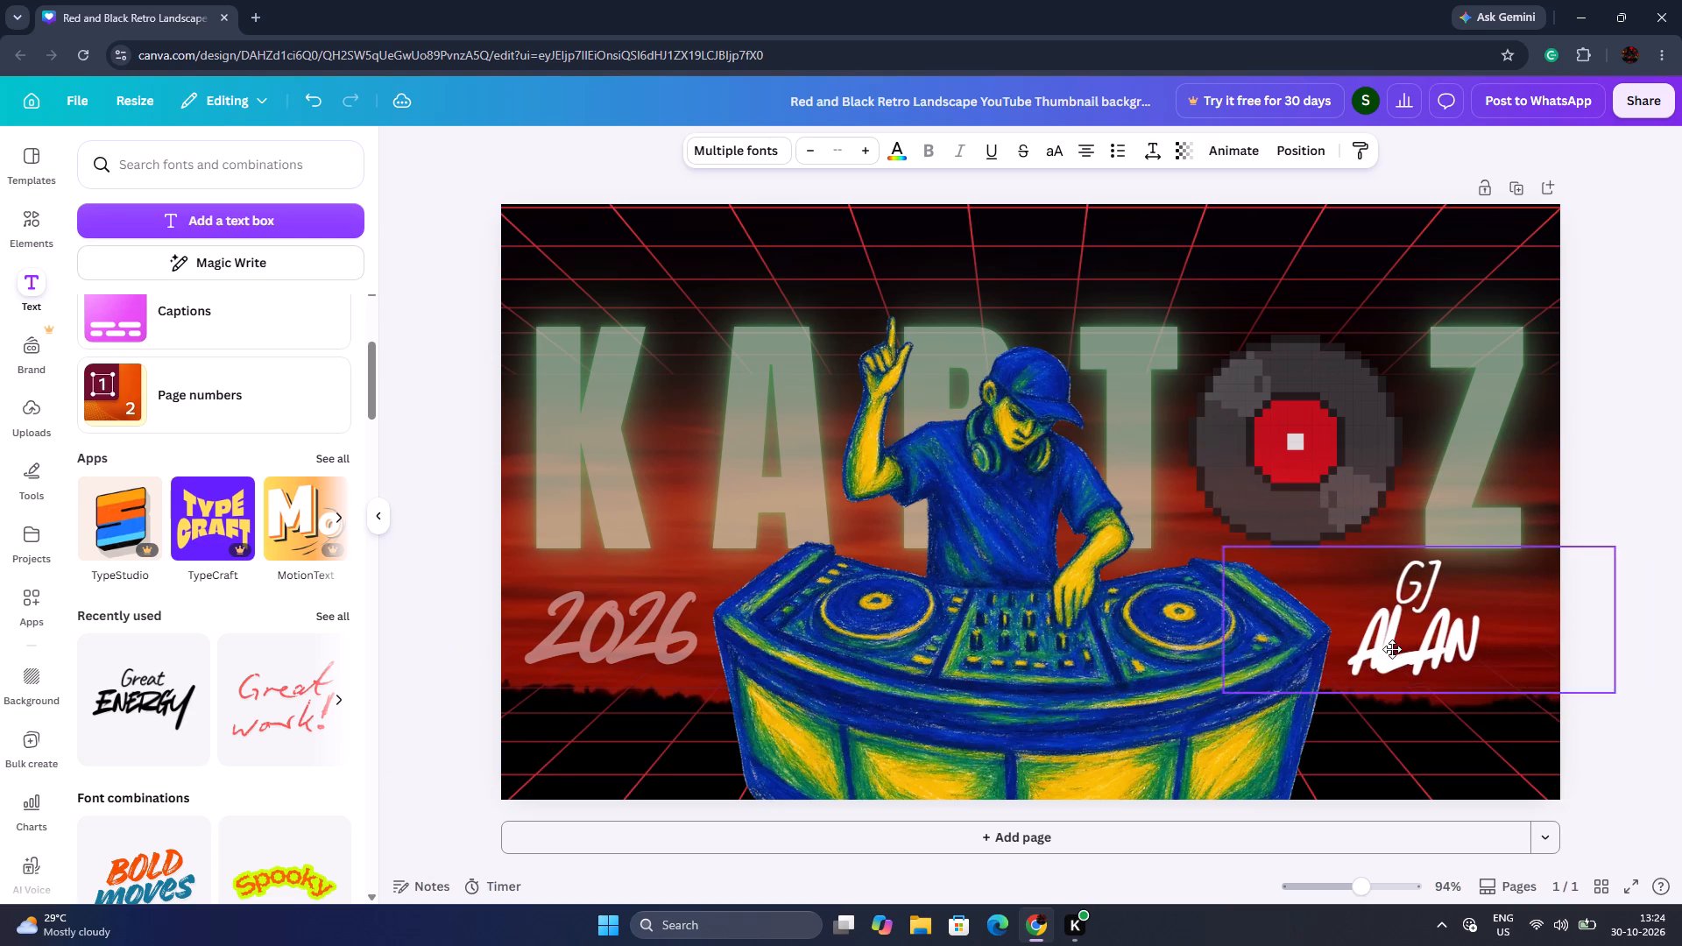
pyautogui.moveTo(1392, 649); pyautogui.dragTo(1408, 653)
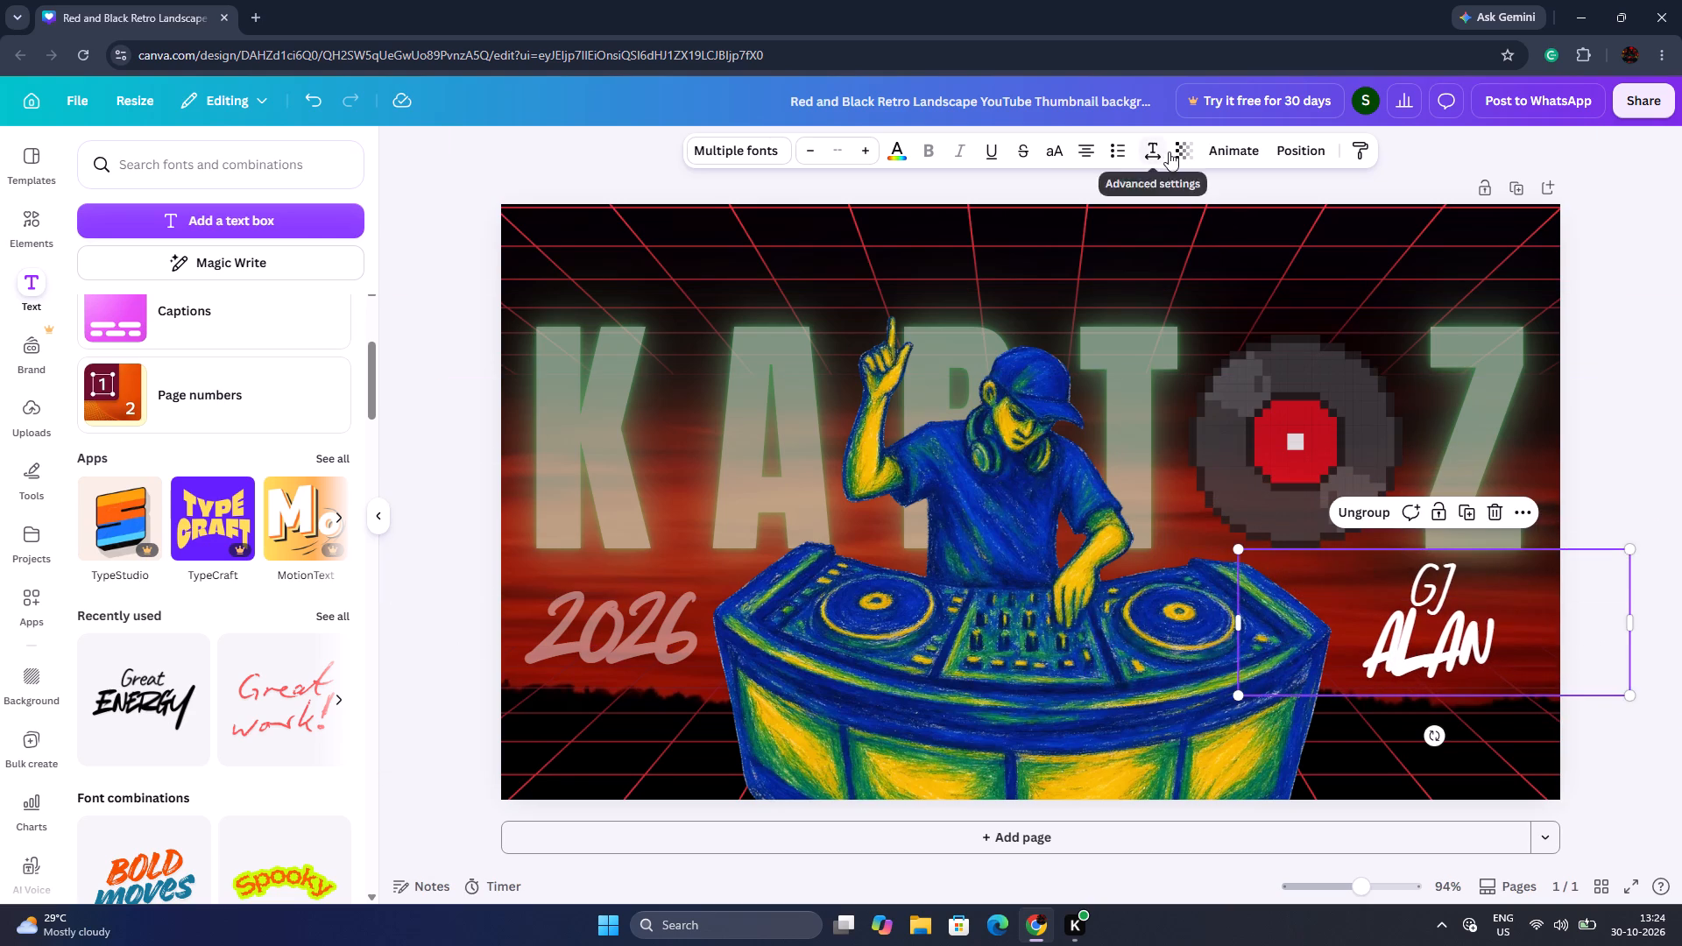
# Set the GJ ALAN lettering's transparency to 37.
pyautogui.click(1170, 152)
pyautogui.click(1177, 152)
pyautogui.moveTo(1176, 219); pyautogui.dragTo(1140, 219)
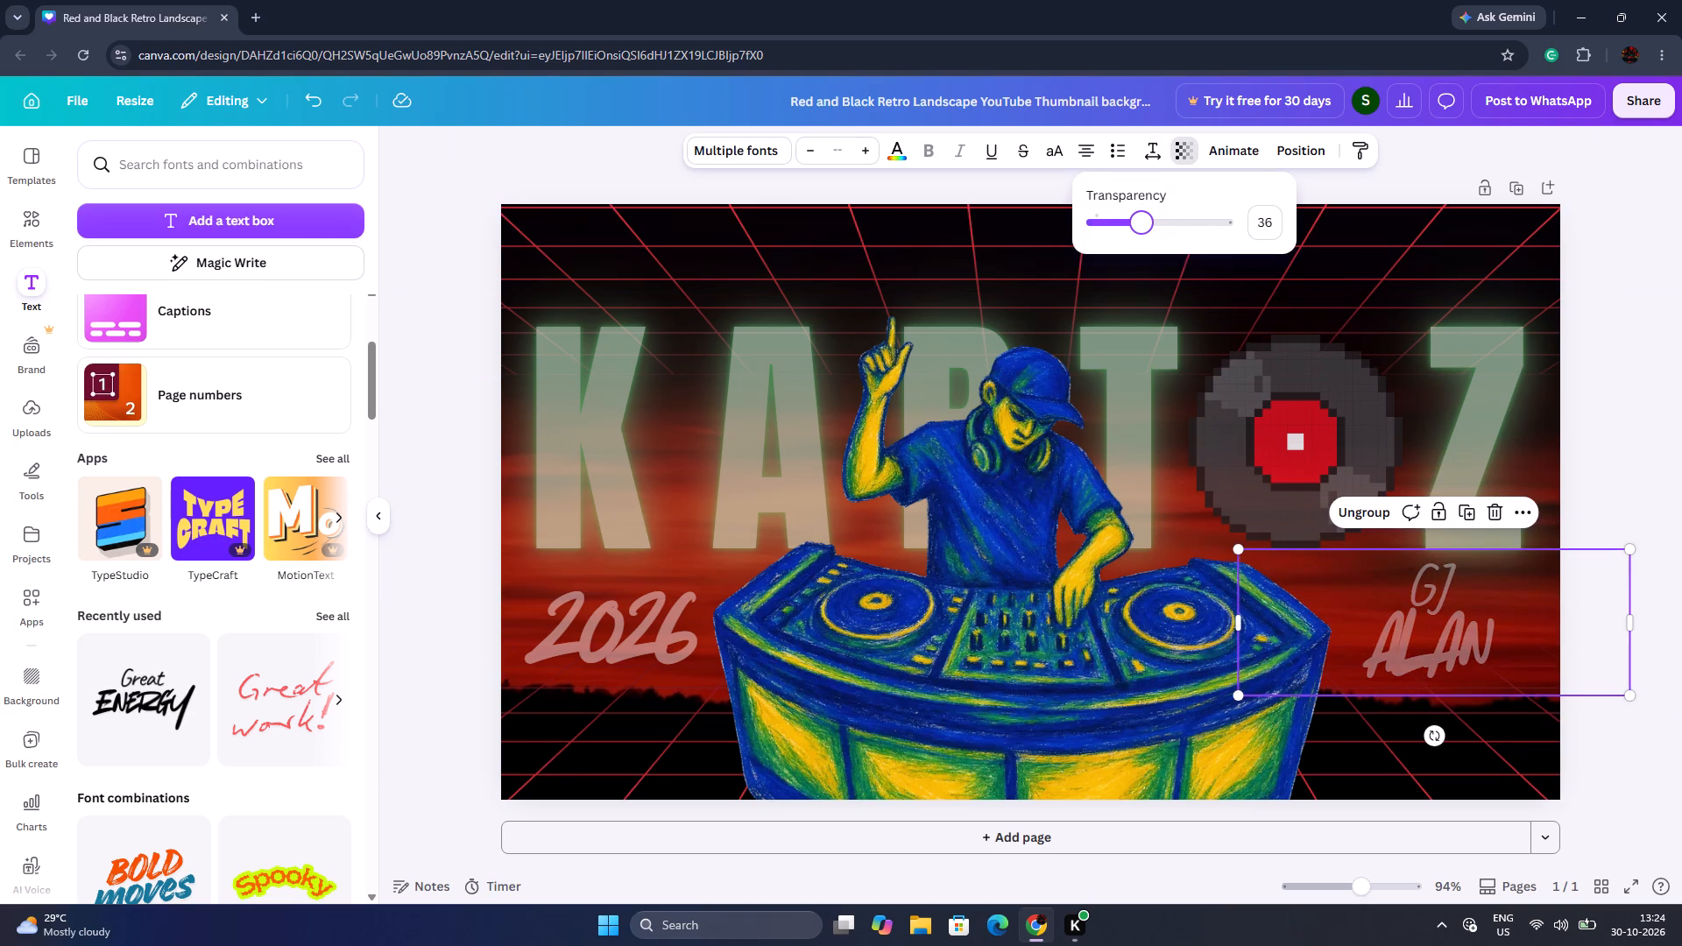
pyautogui.moveTo(1140, 219); pyautogui.dragTo(1142, 219)
pyautogui.click(1623, 334)
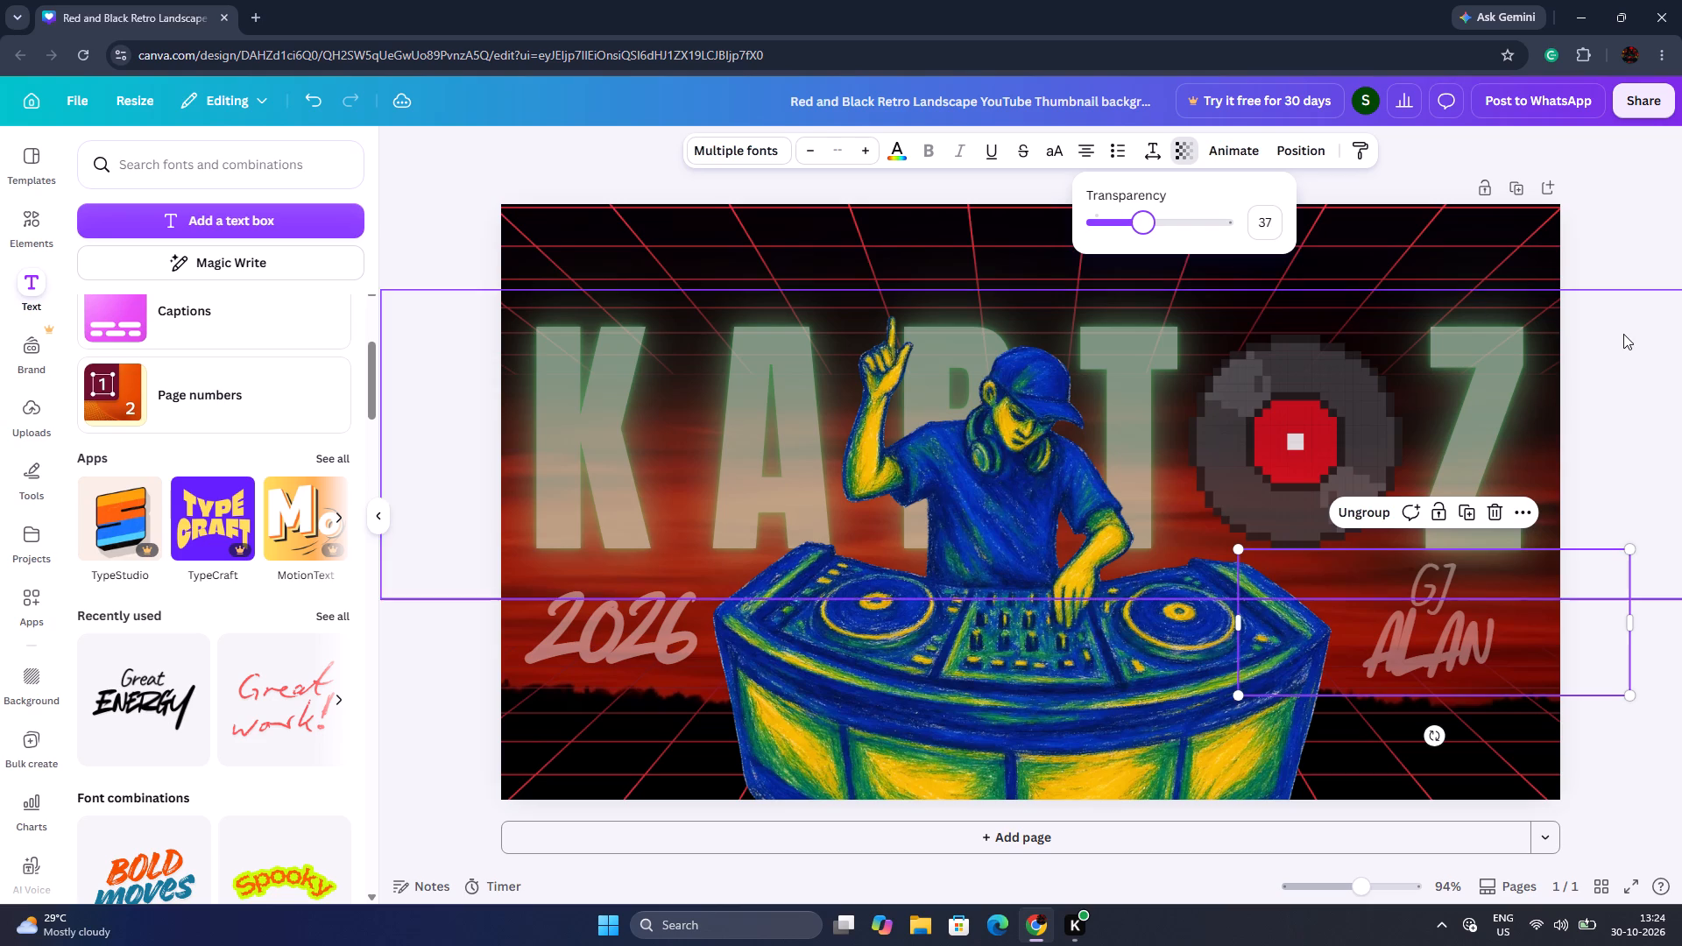
# Nudge the GJ ALAN lettering slightly down and to the right beneath the letter Z.
pyautogui.moveTo(1492, 603); pyautogui.dragTo(1495, 625)
pyautogui.moveTo(1495, 625); pyautogui.dragTo(1477, 612)
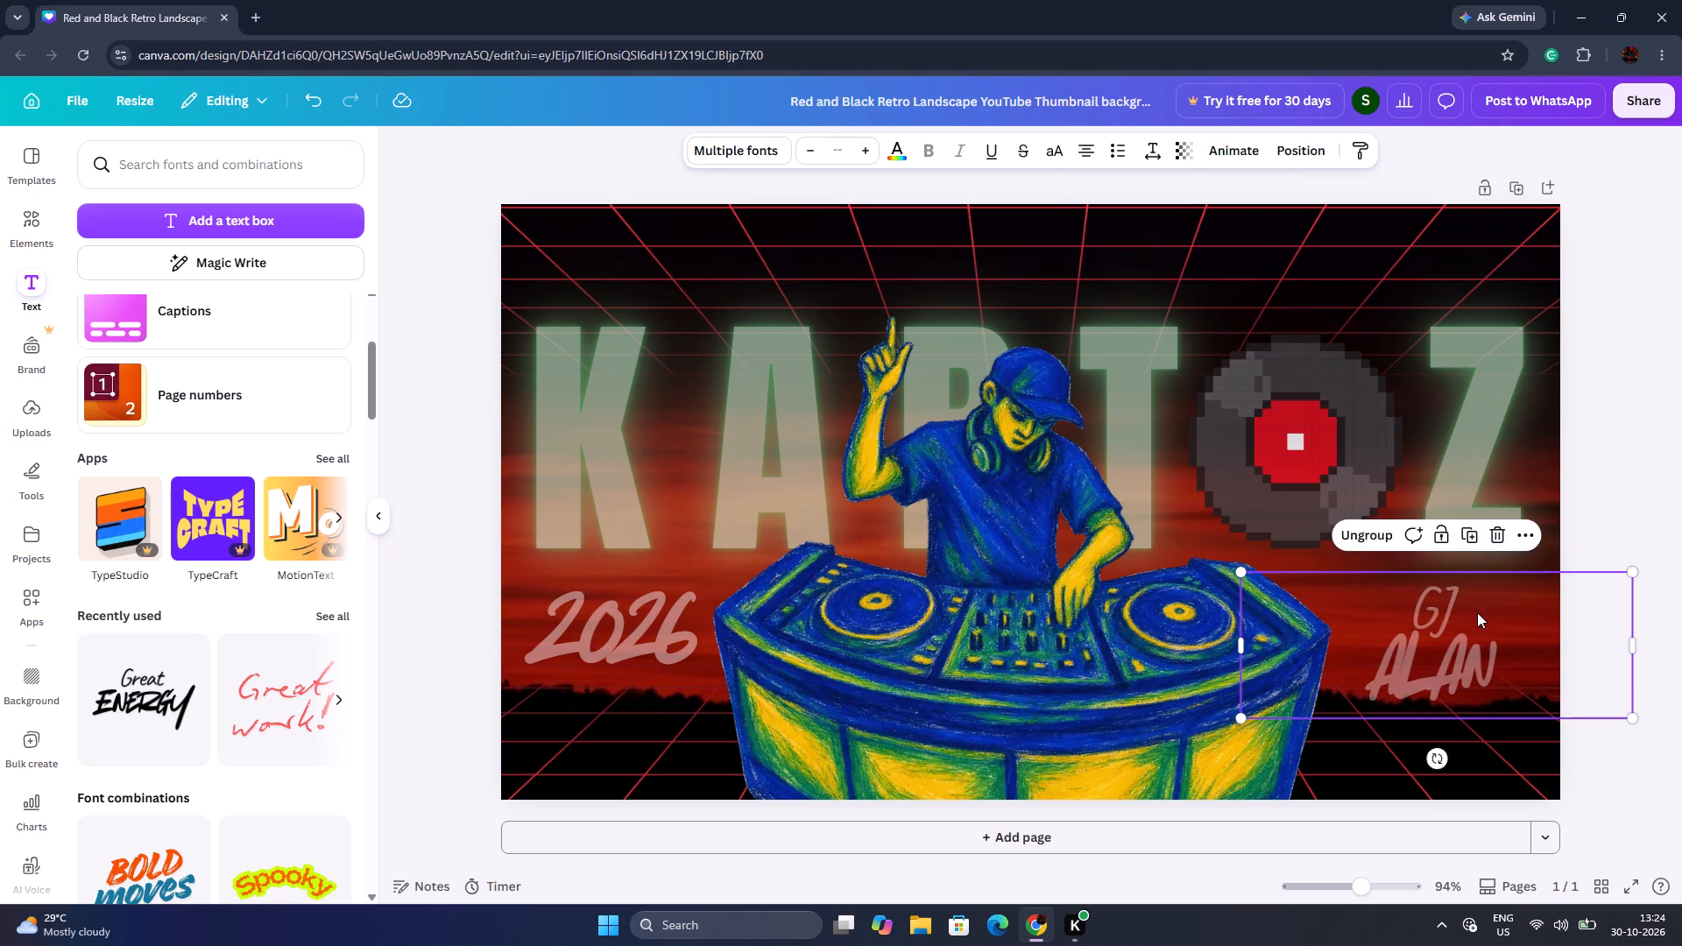
pyautogui.moveTo(1477, 612); pyautogui.dragTo(1494, 612)
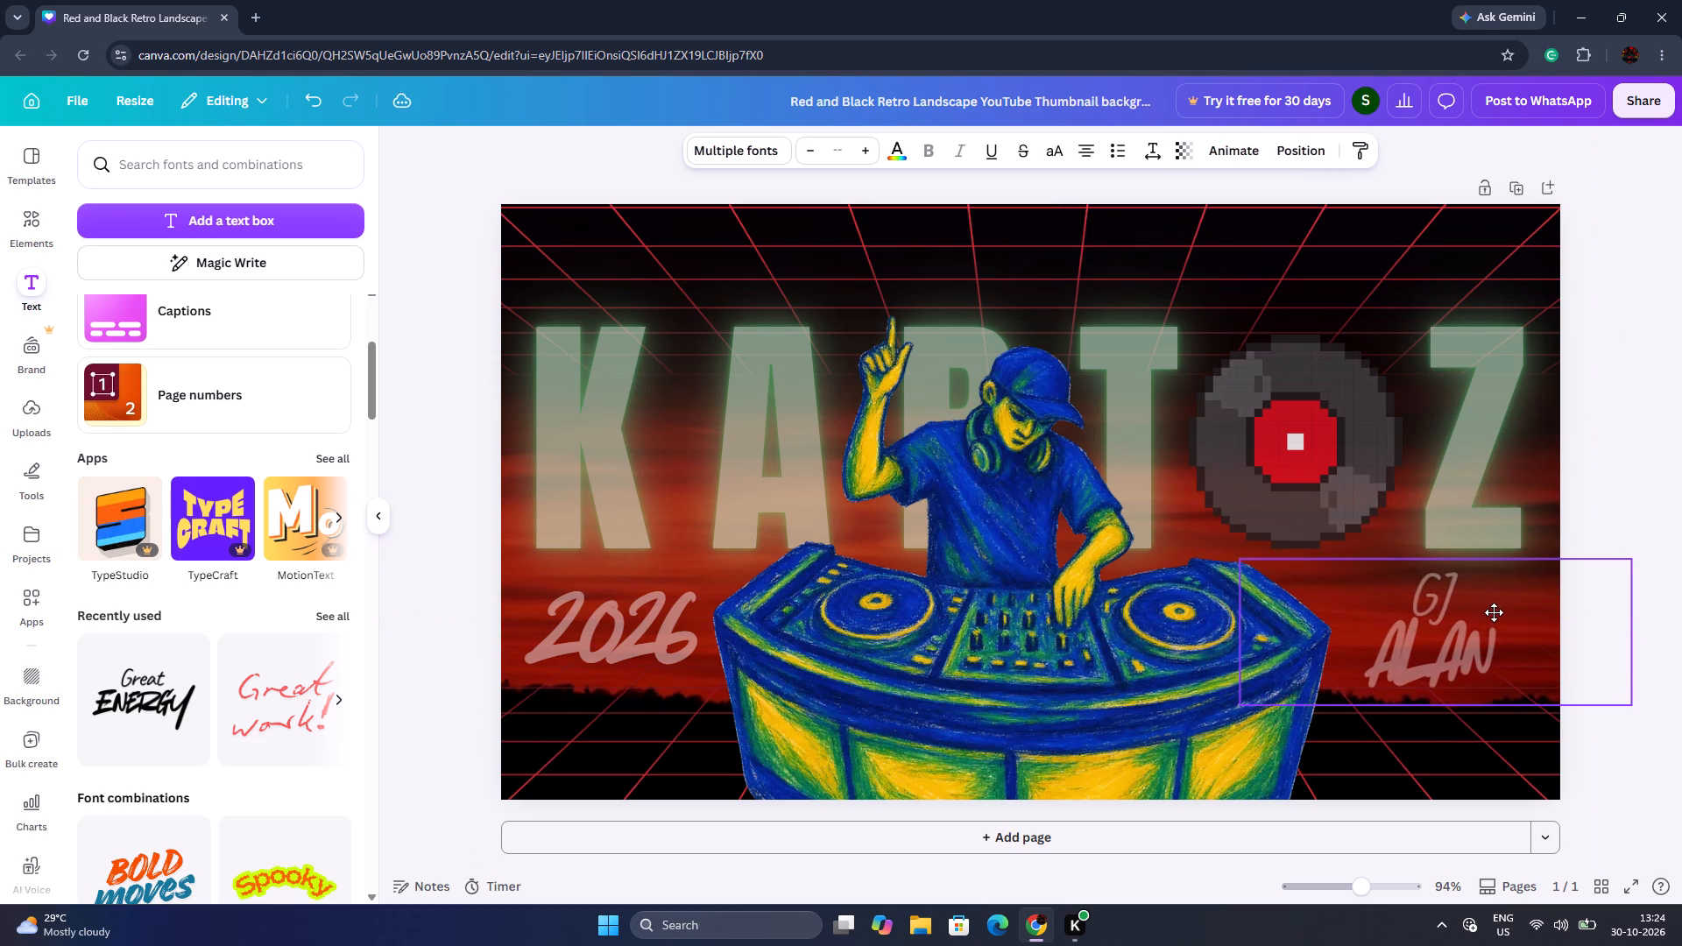
pyautogui.moveTo(1494, 612); pyautogui.dragTo(1497, 612)
pyautogui.click(1578, 415)
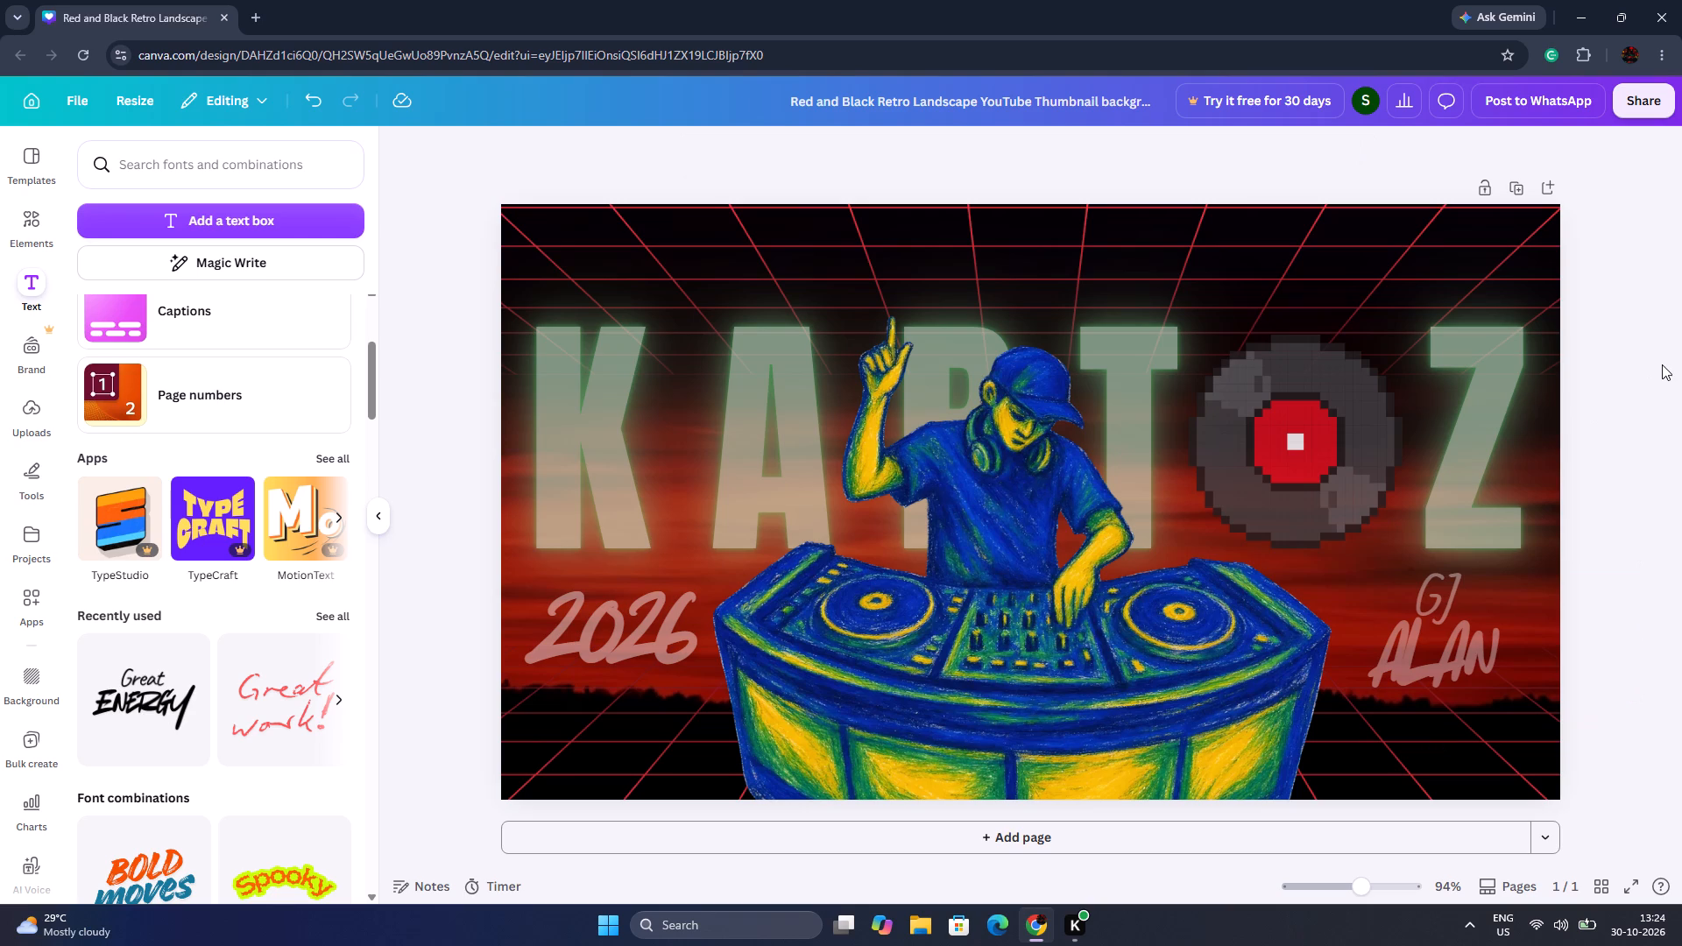
# Recolour the upper grid lines with the medium blue from the default solid colours.
pyautogui.click(605, 235)
pyautogui.click(975, 152)
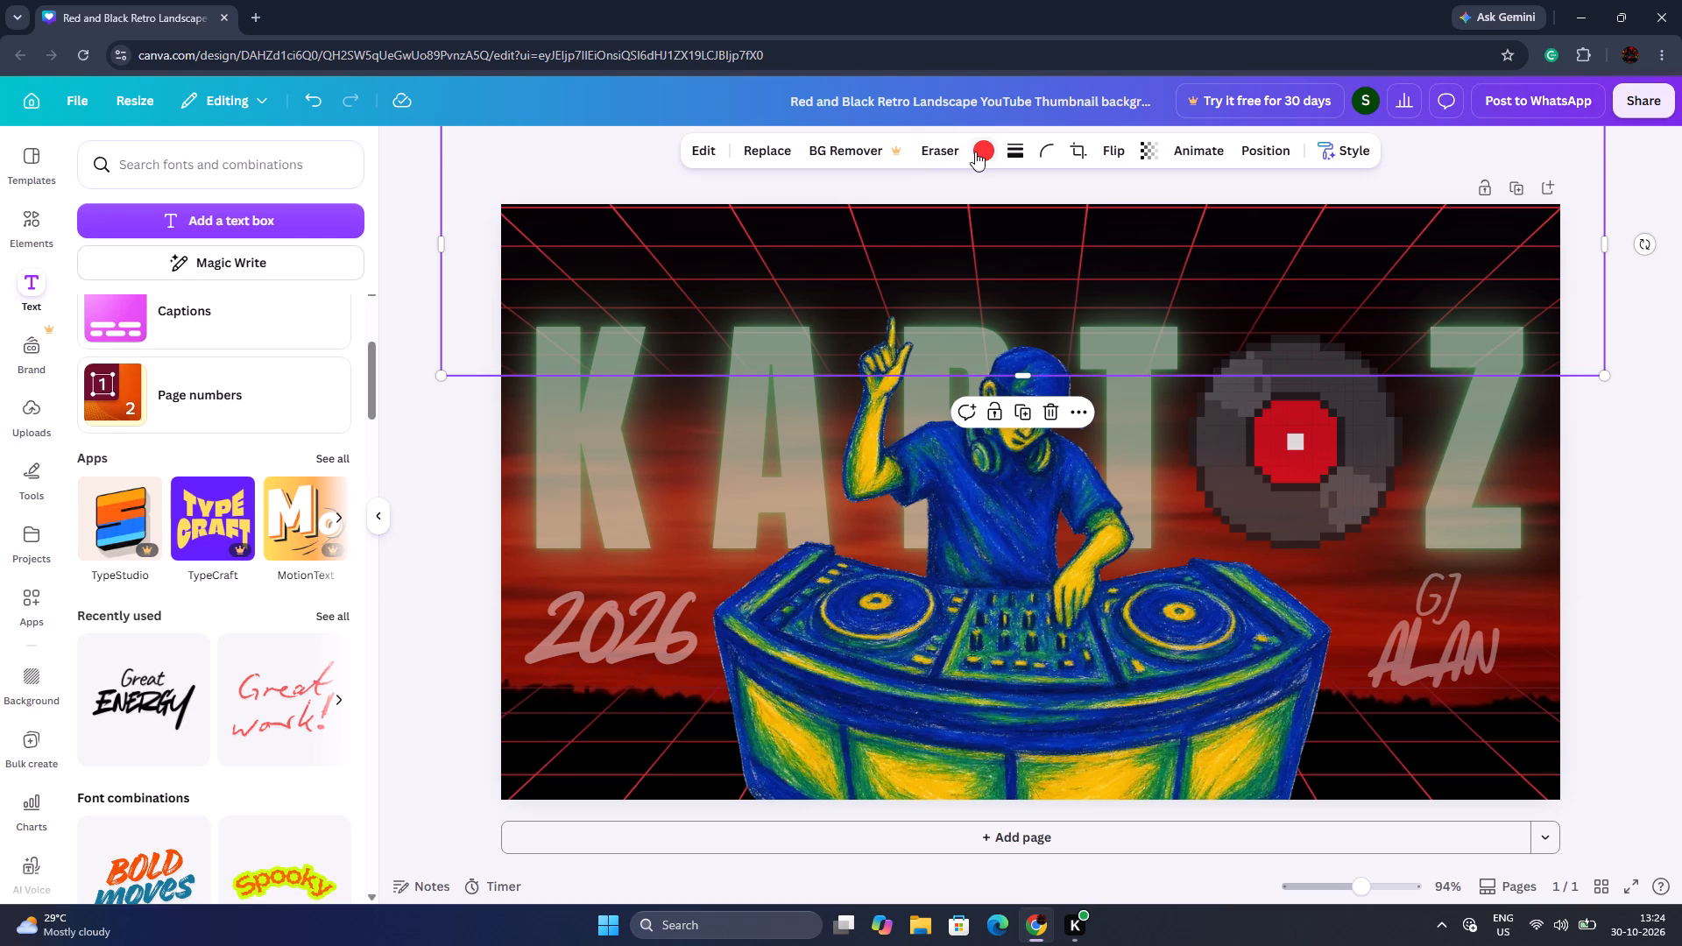
pyautogui.click(219, 549)
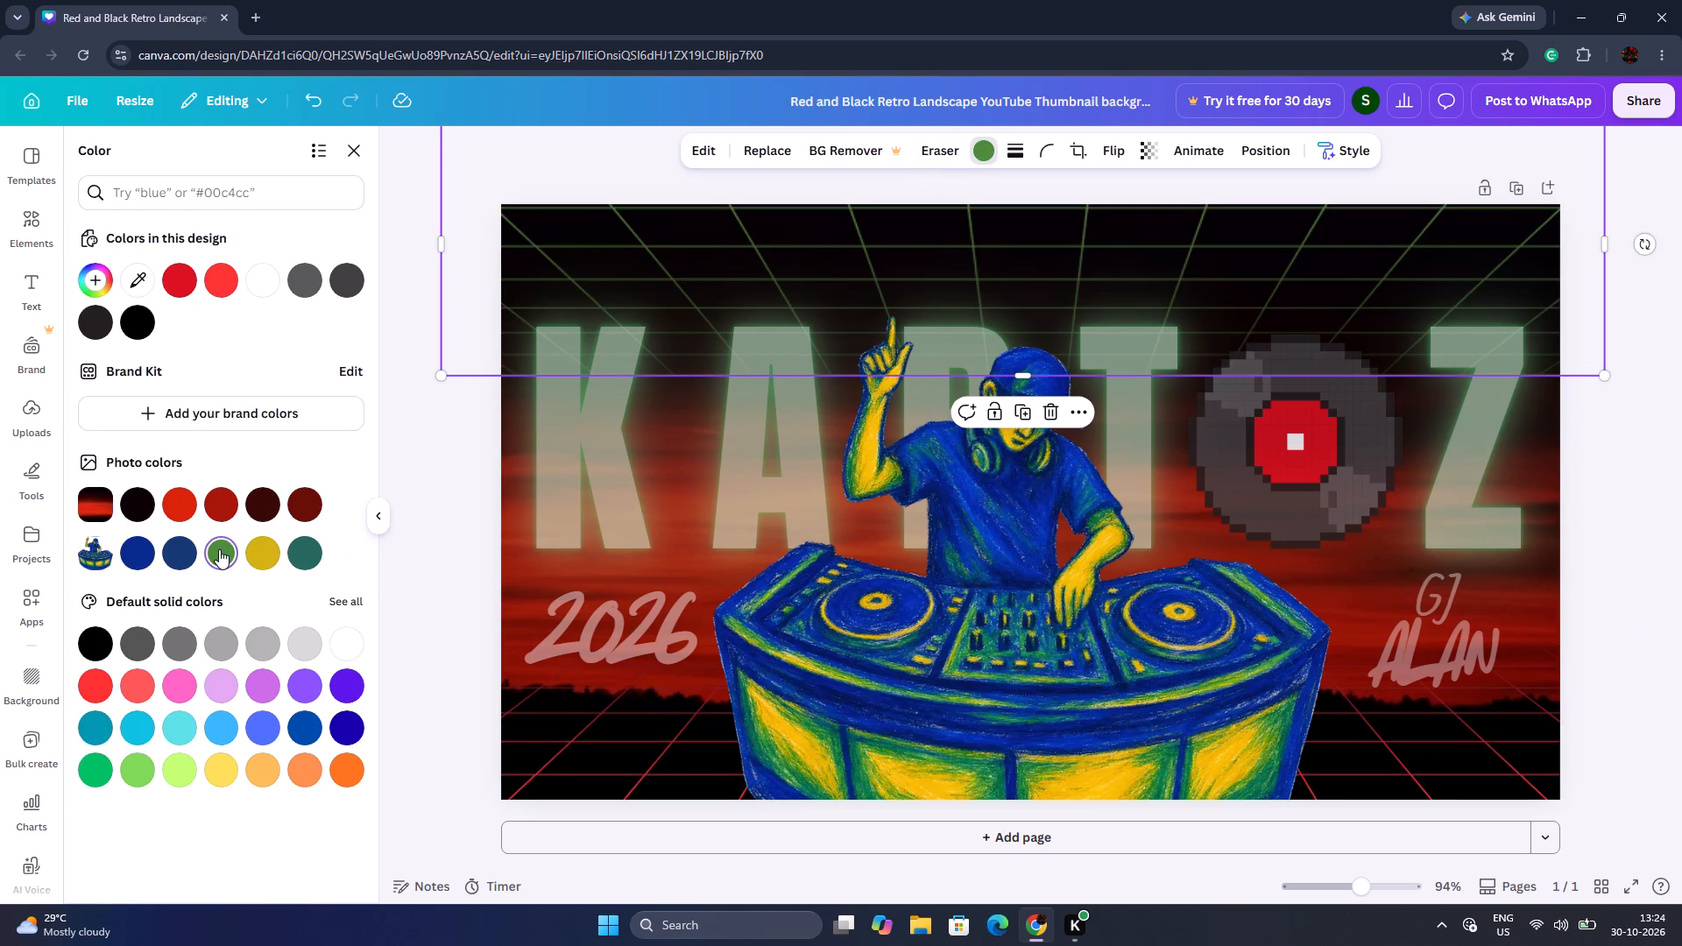
pyautogui.click(273, 731)
pyautogui.click(452, 501)
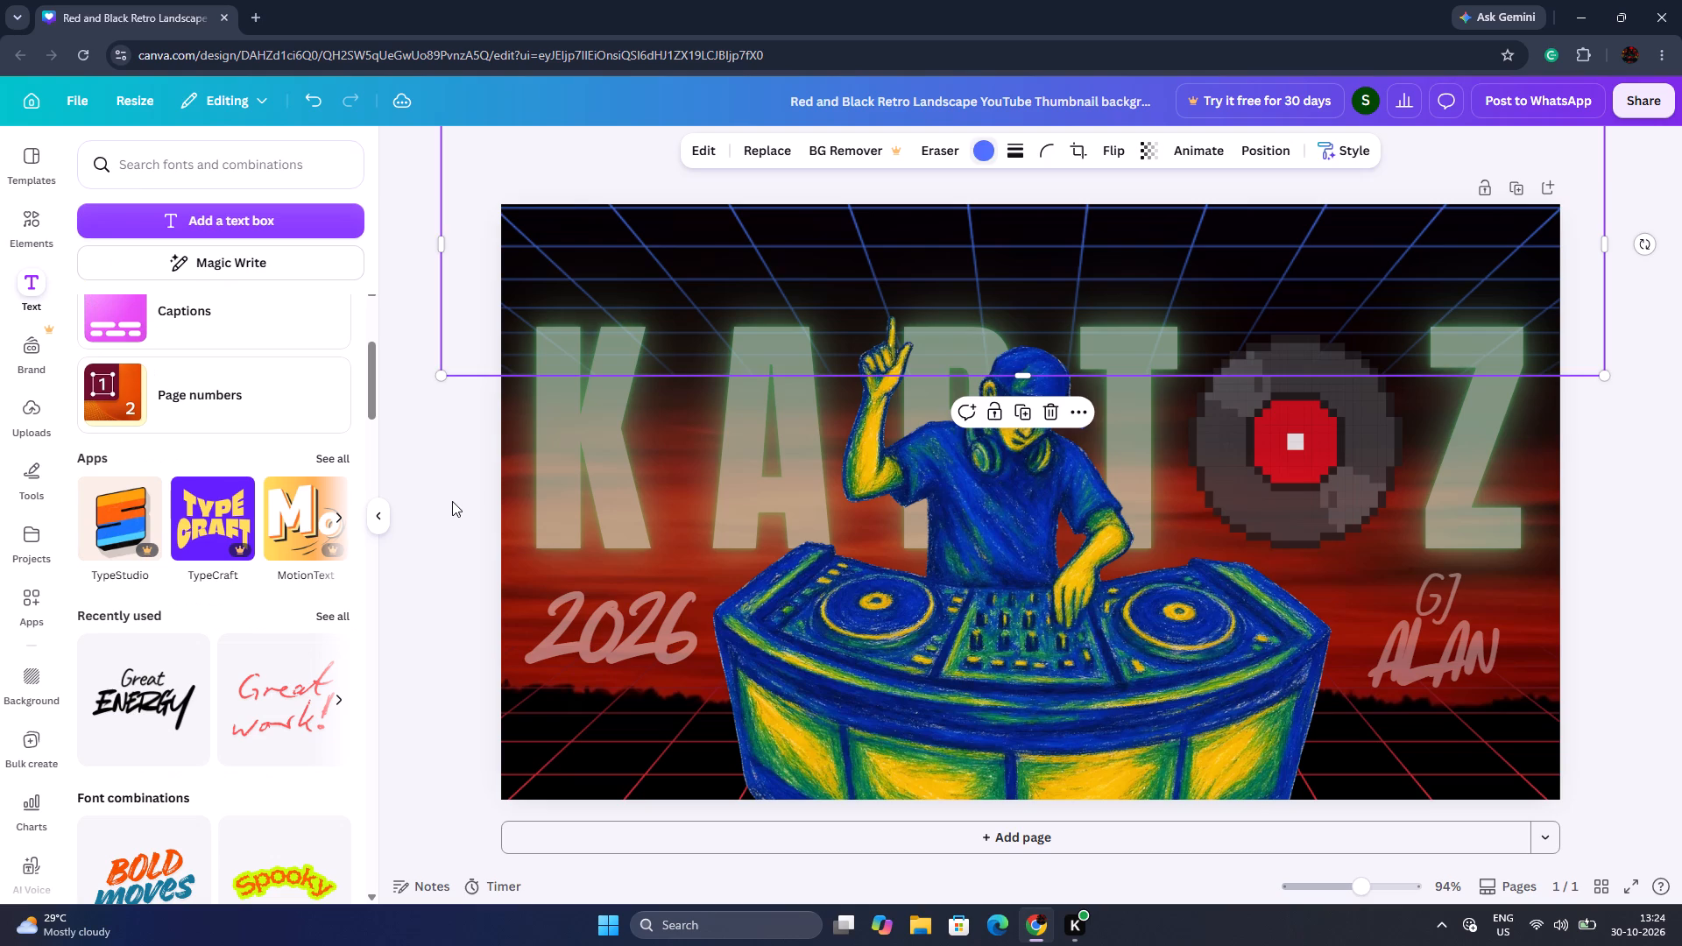
pyautogui.click(452, 498)
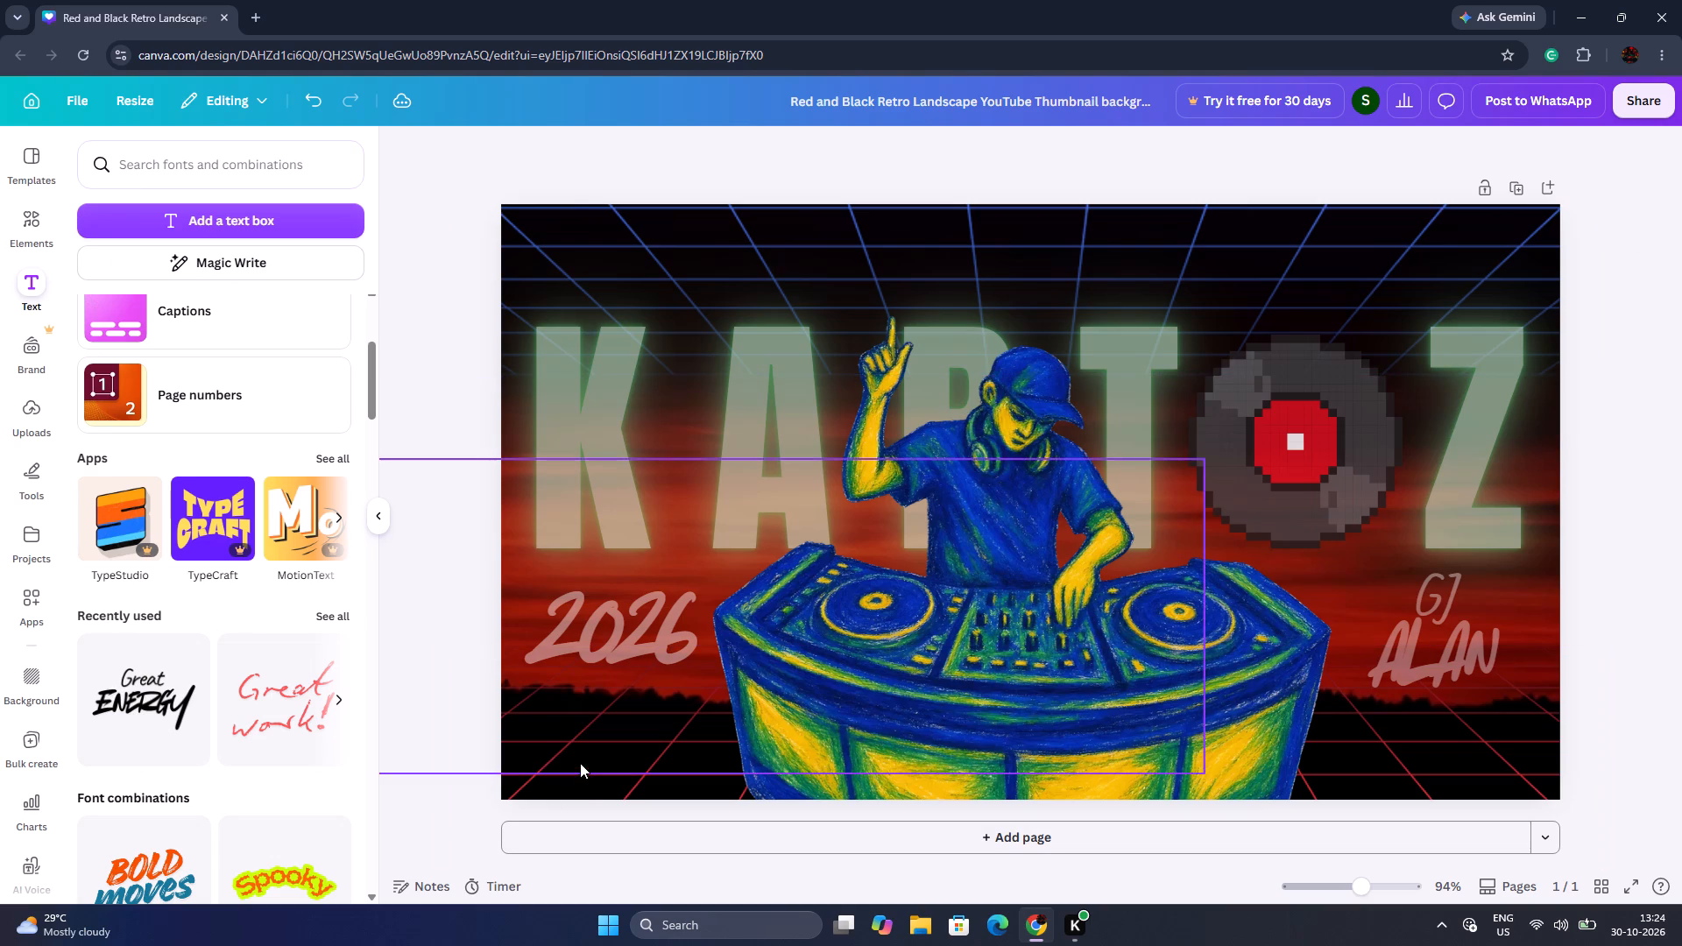
# Recolour the lower grid lines with the first dark blue from the DJ illustration's photo colours.
pyautogui.click(580, 763)
pyautogui.click(579, 786)
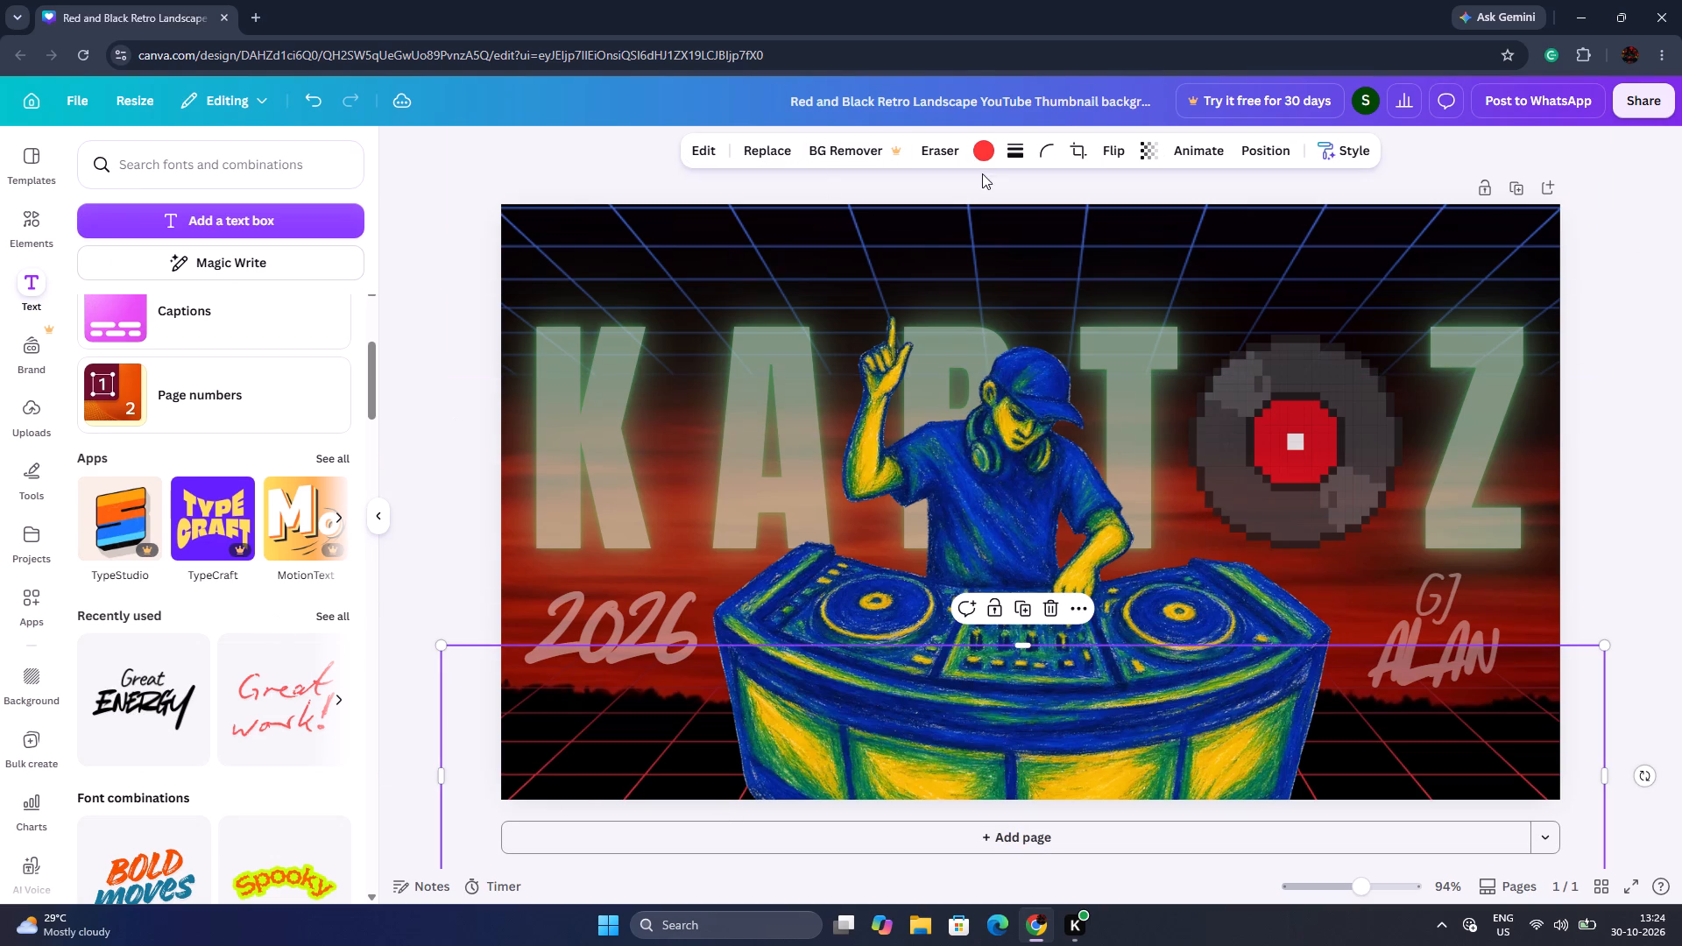
pyautogui.click(986, 157)
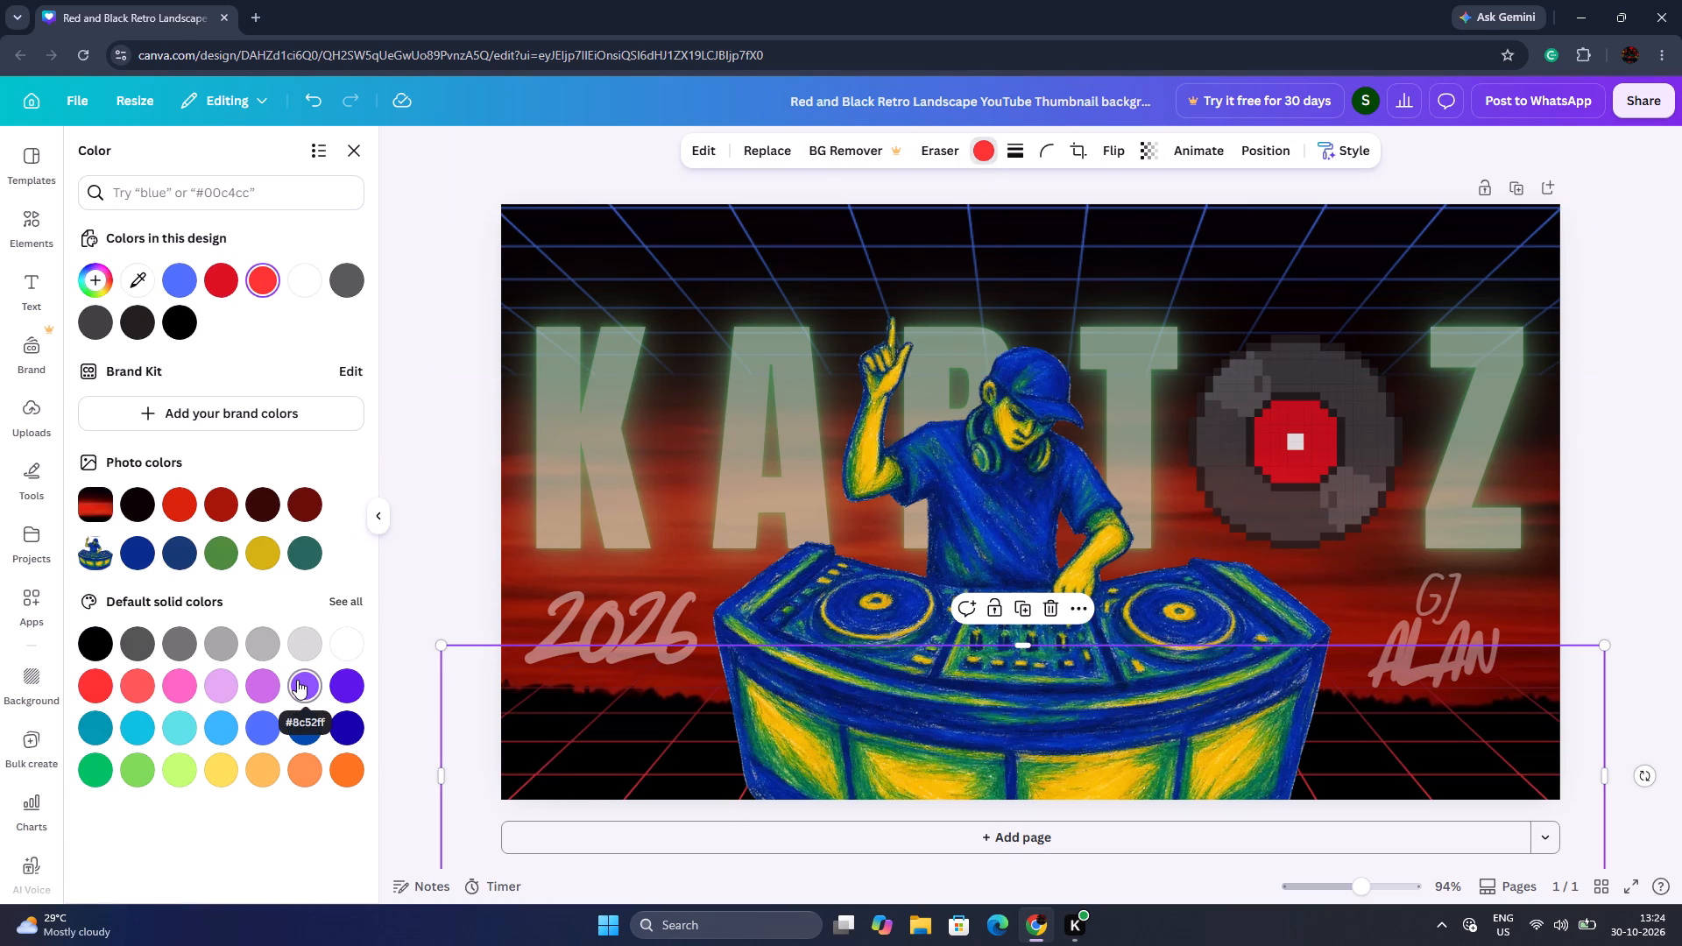
pyautogui.click(177, 552)
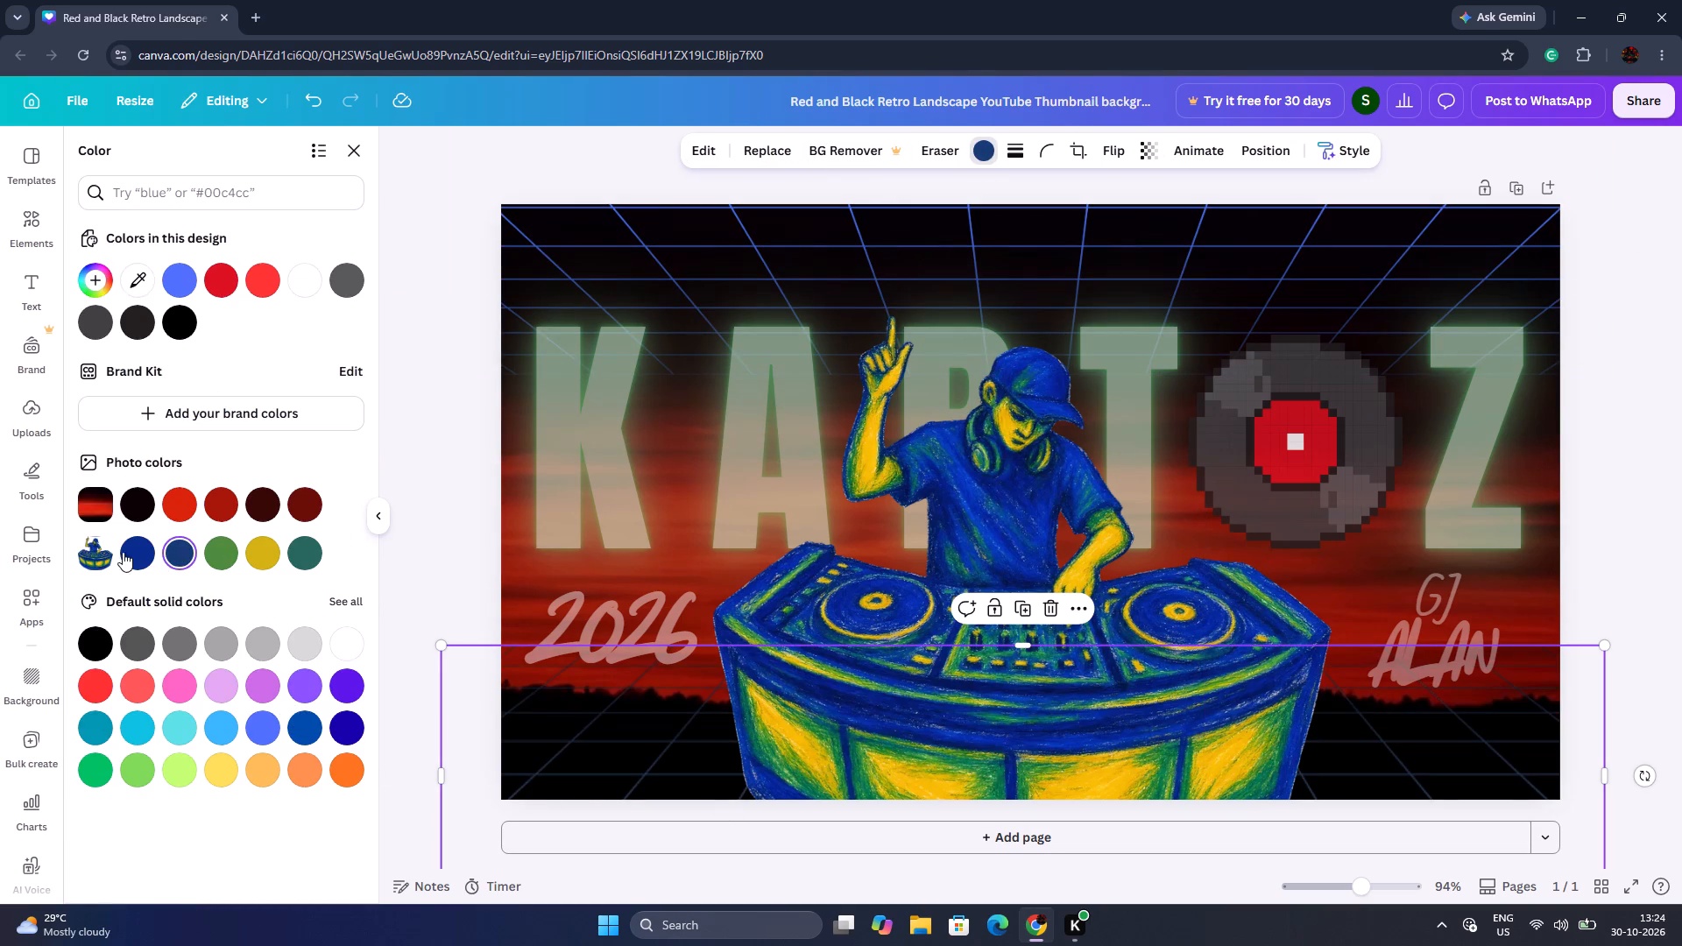
pyautogui.click(131, 552)
pyautogui.doubleClick(471, 512)
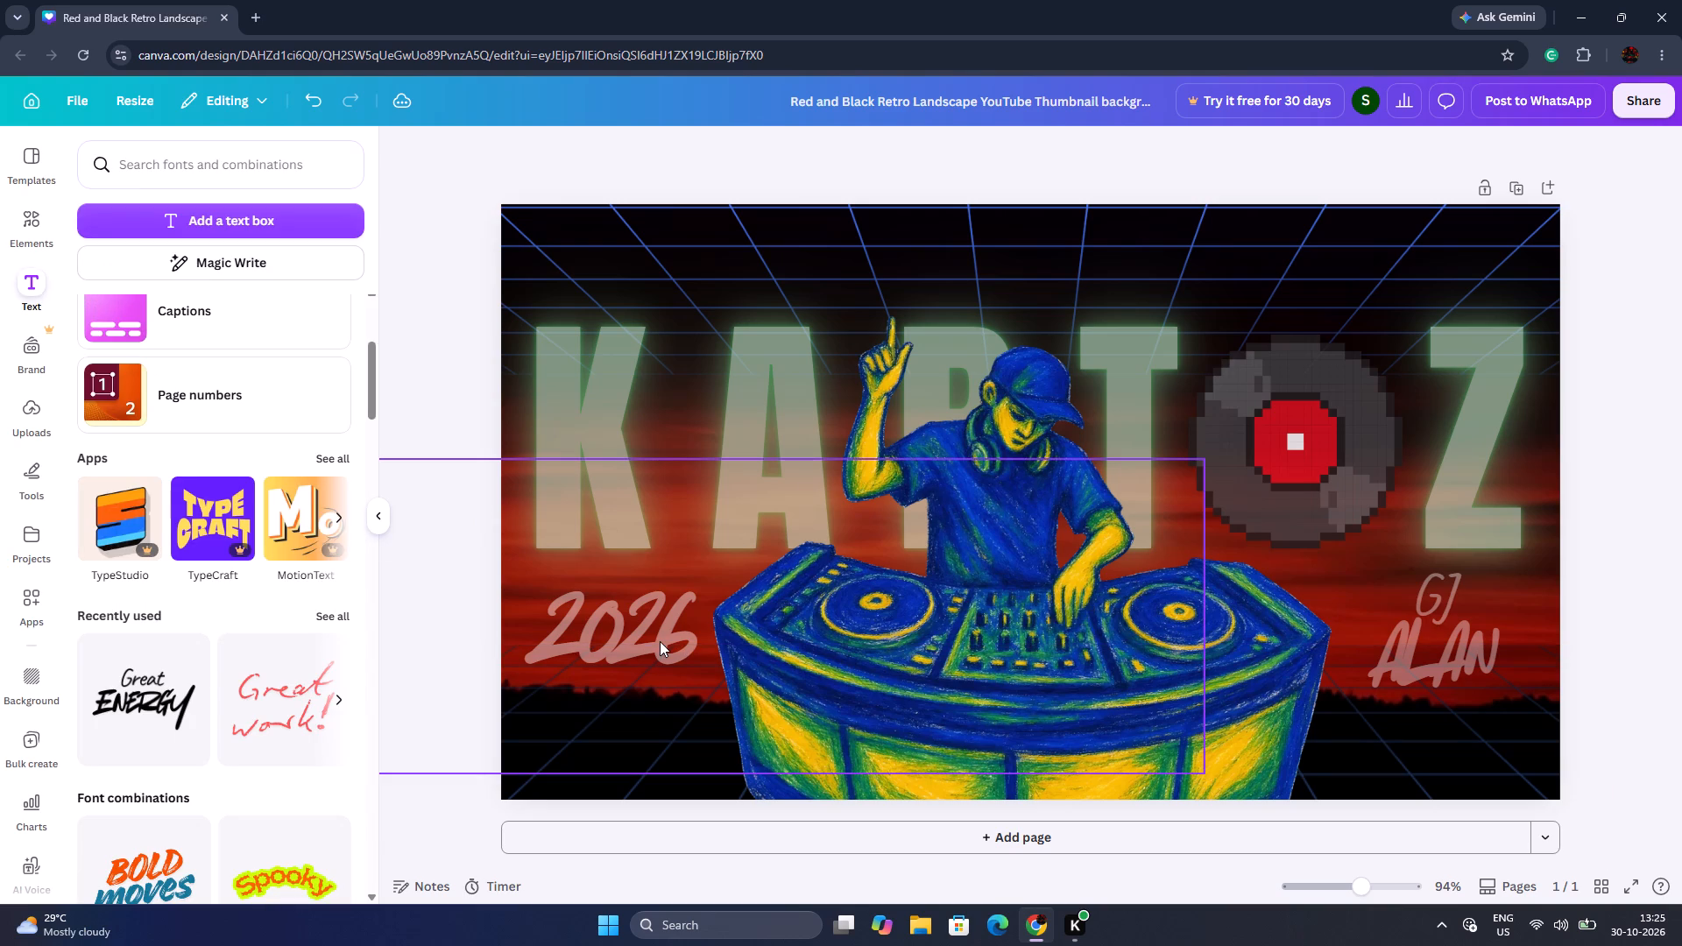
# Undo the blue recolouring of the lower grid lines.
pyautogui.click(620, 783)
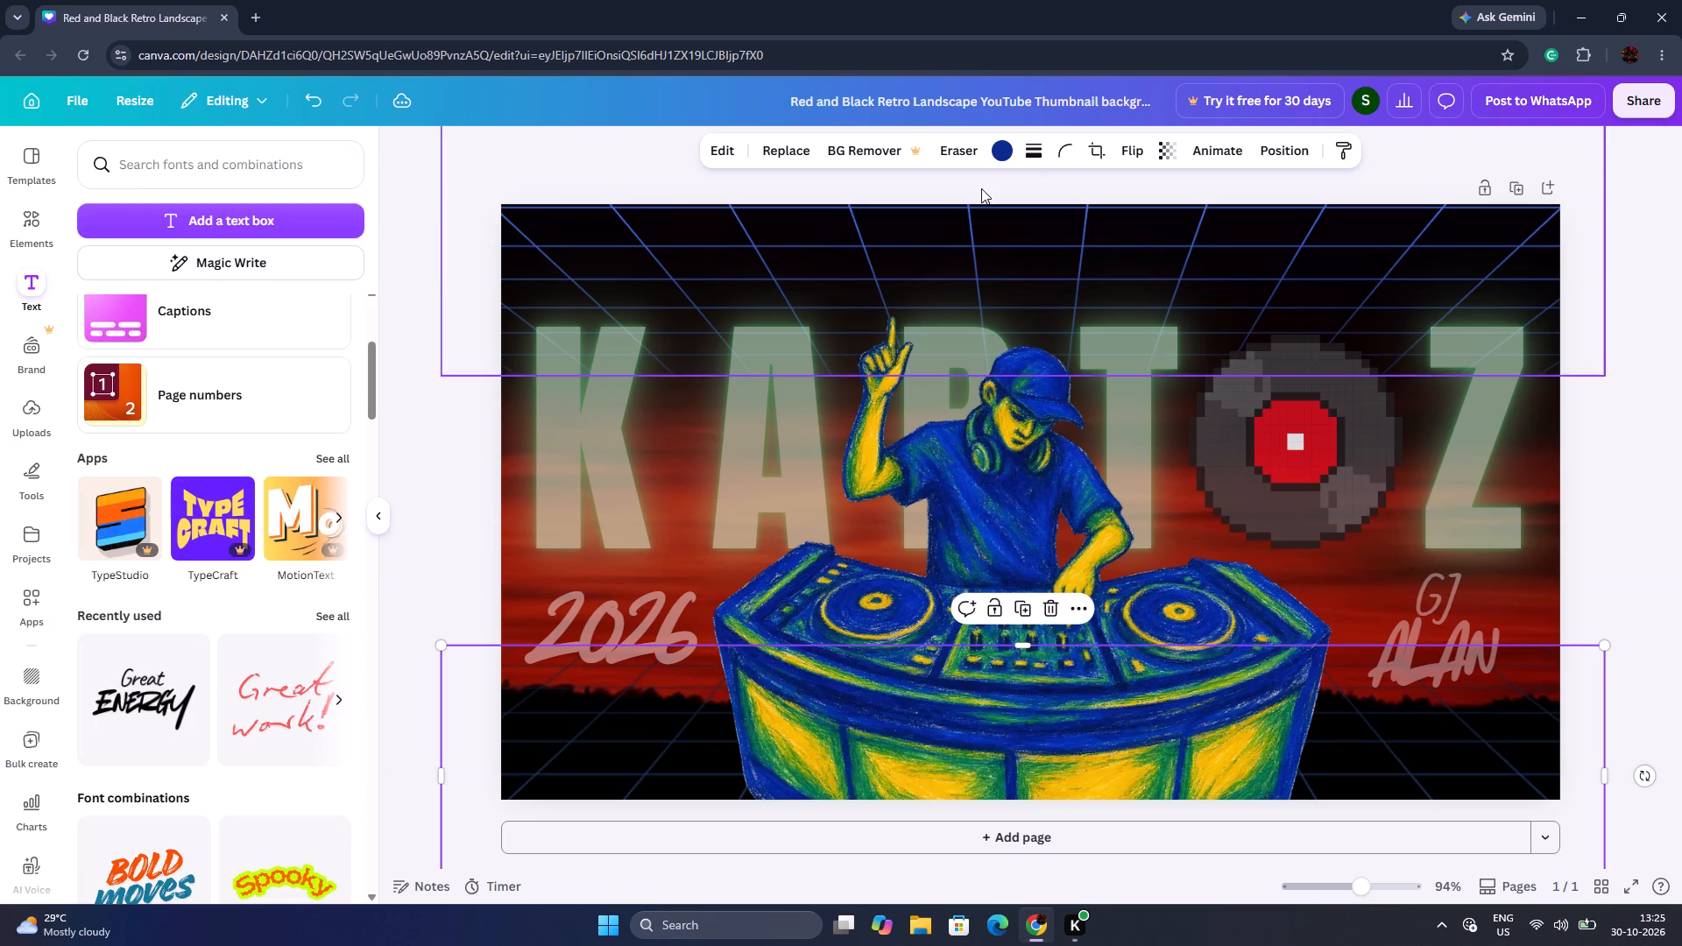
pyautogui.hotkey('ctrl', 'z')
pyautogui.hotkey('ctrl', 'z')
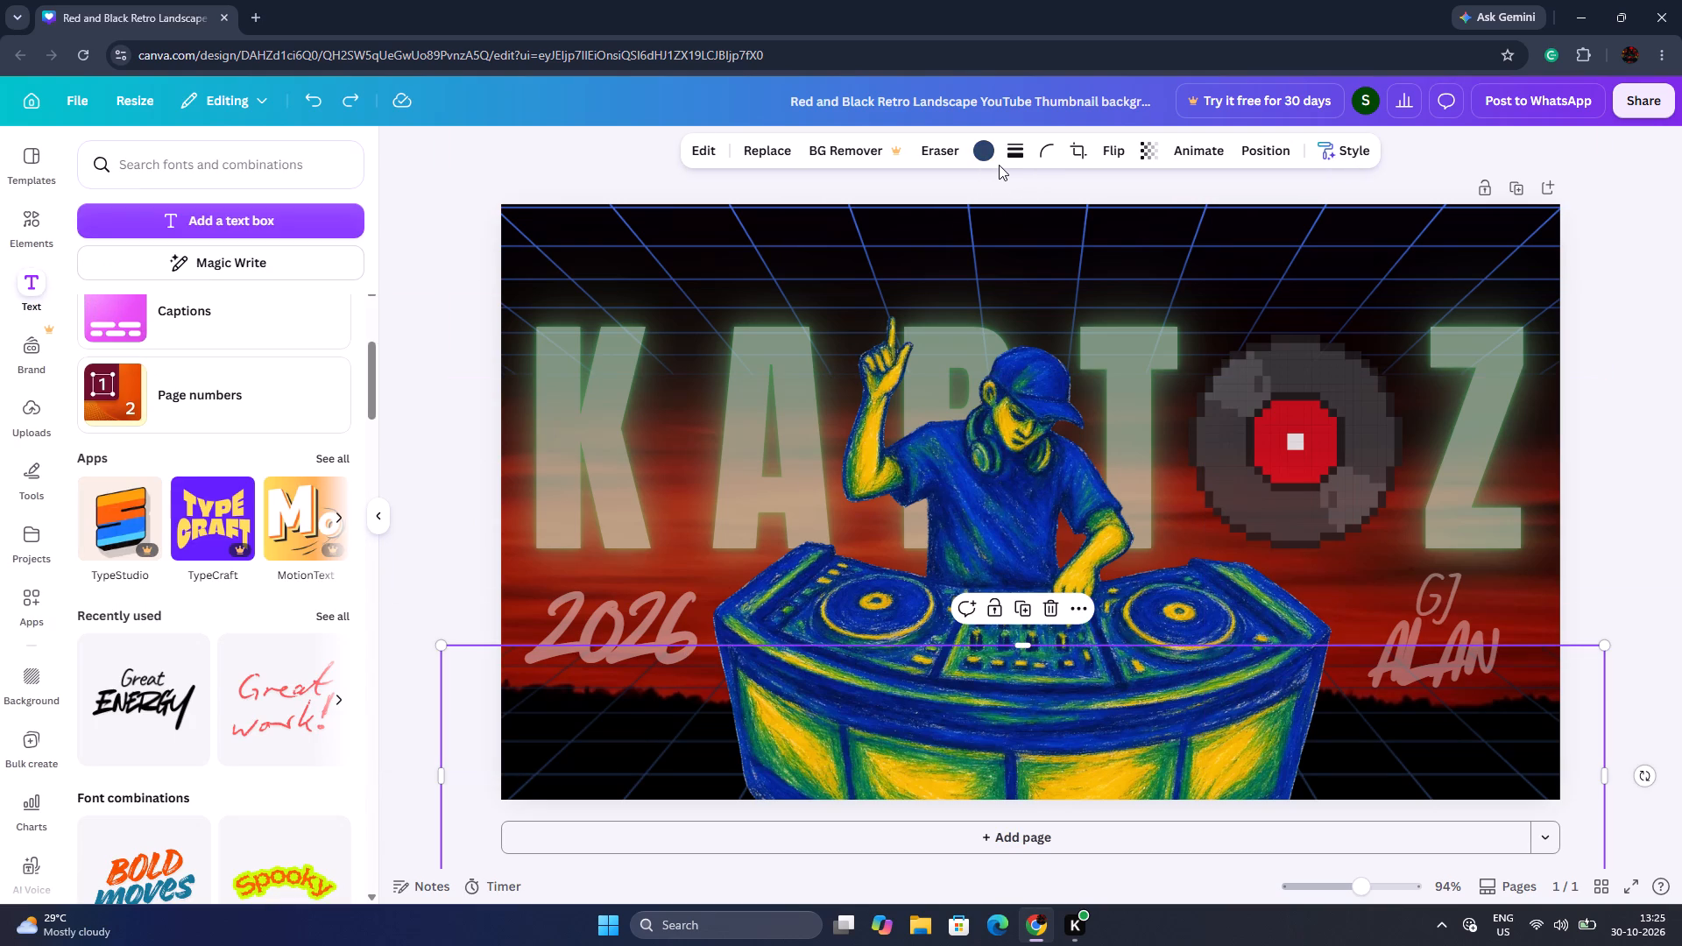
pyautogui.click(399, 516)
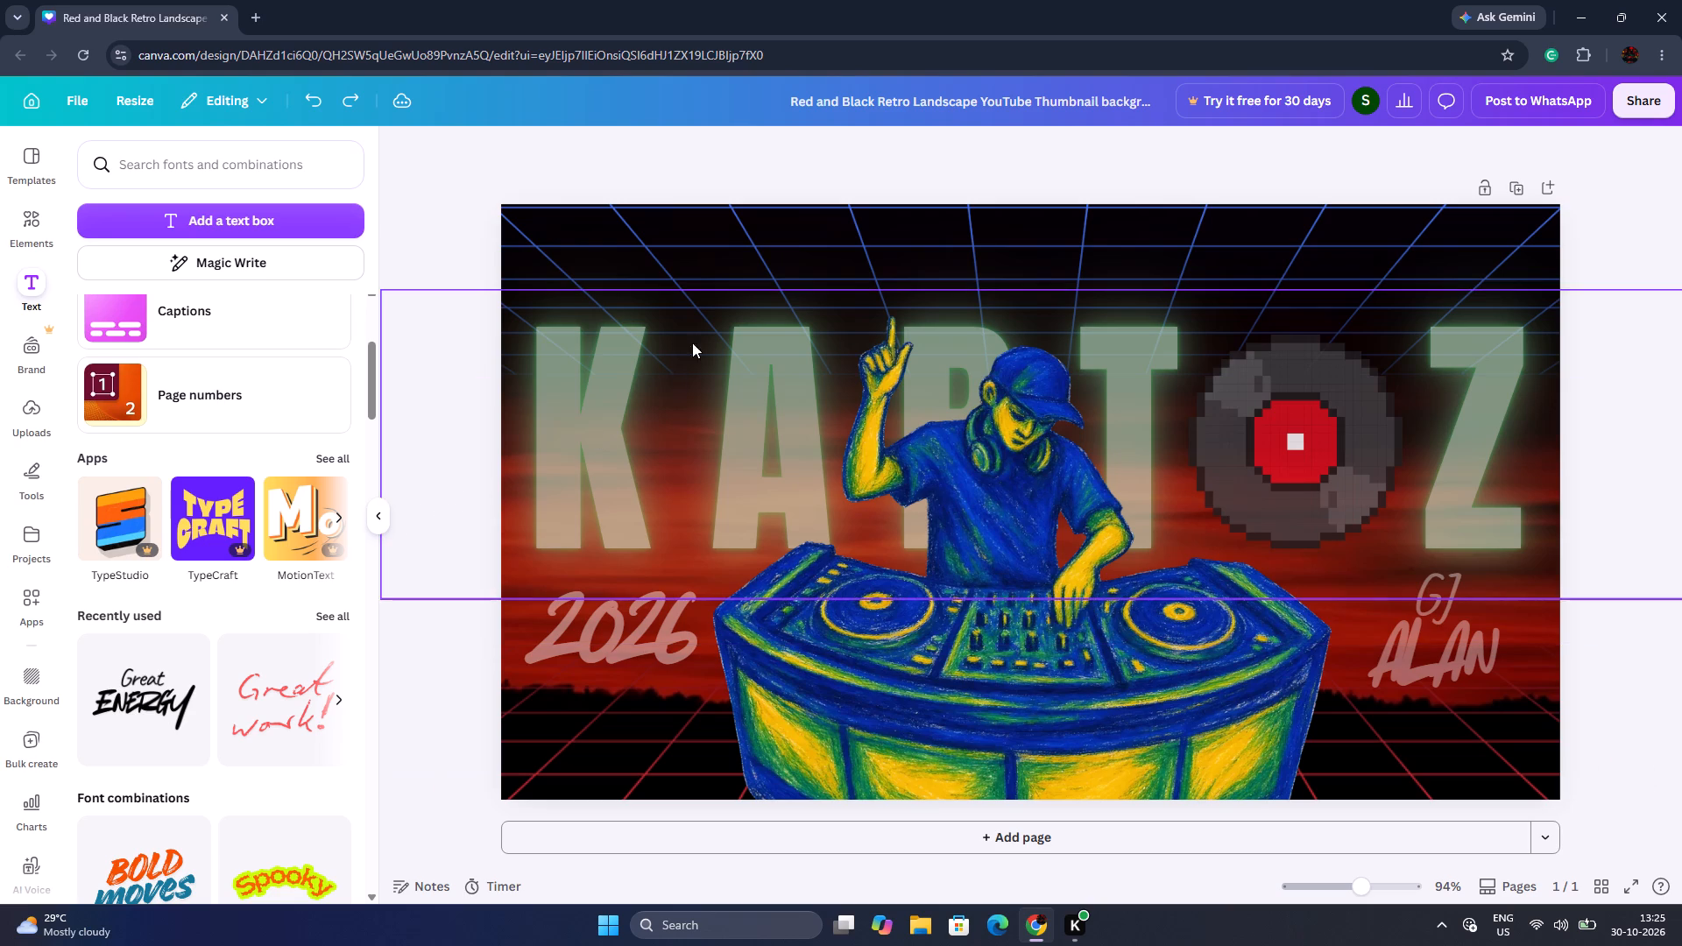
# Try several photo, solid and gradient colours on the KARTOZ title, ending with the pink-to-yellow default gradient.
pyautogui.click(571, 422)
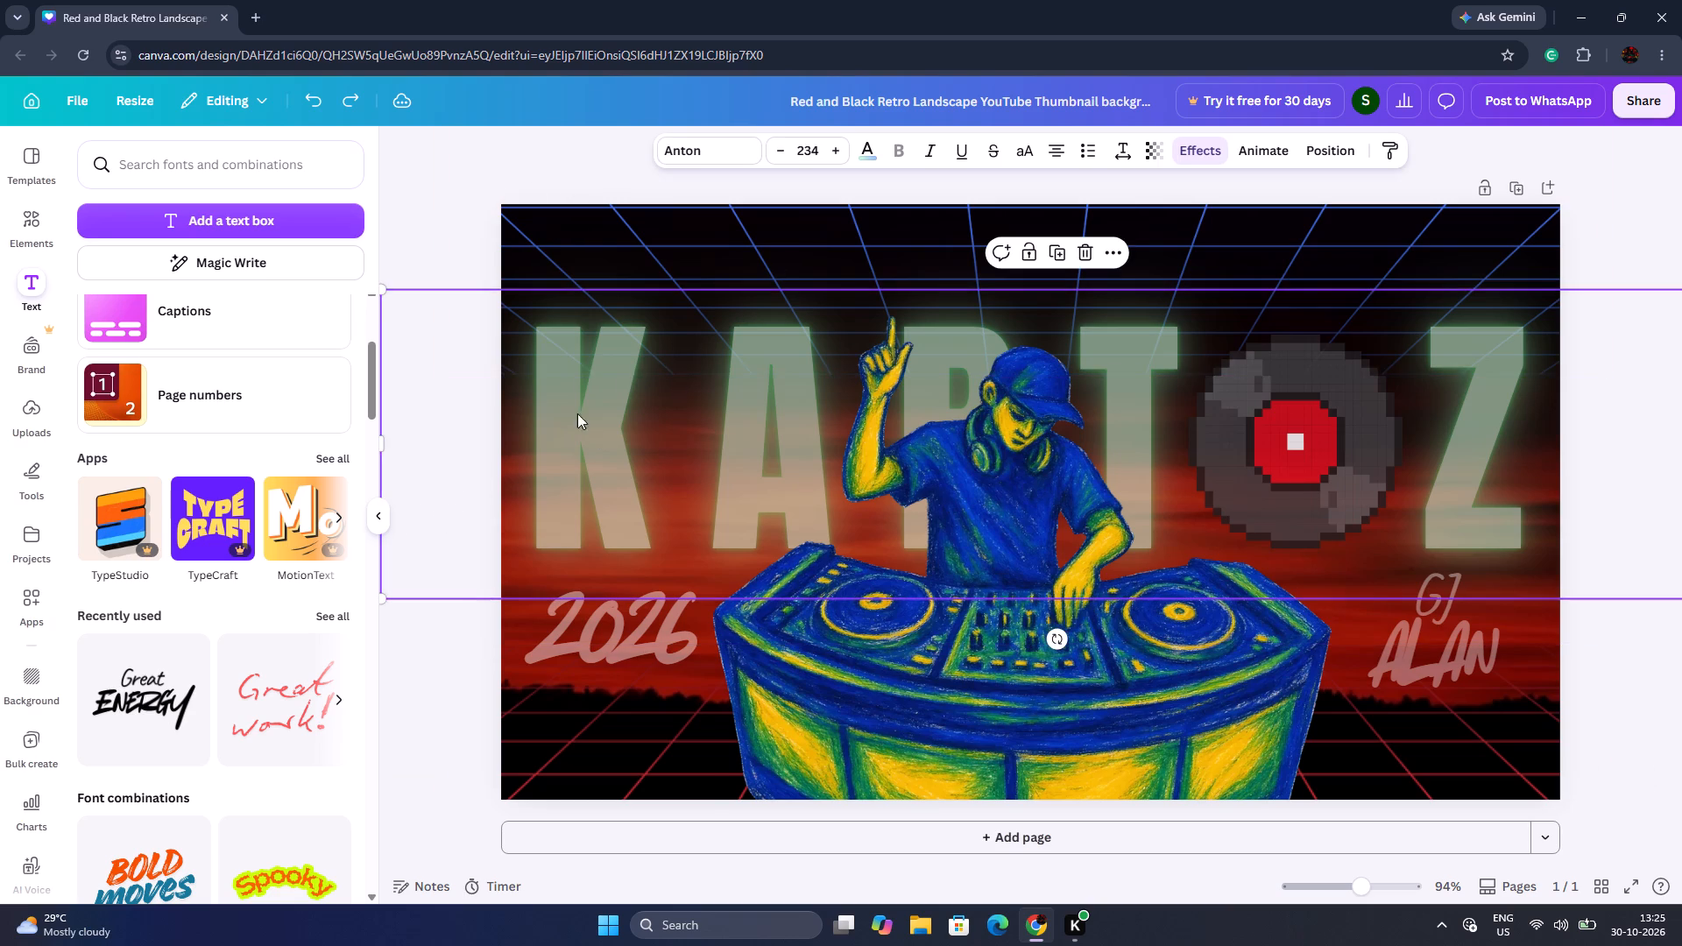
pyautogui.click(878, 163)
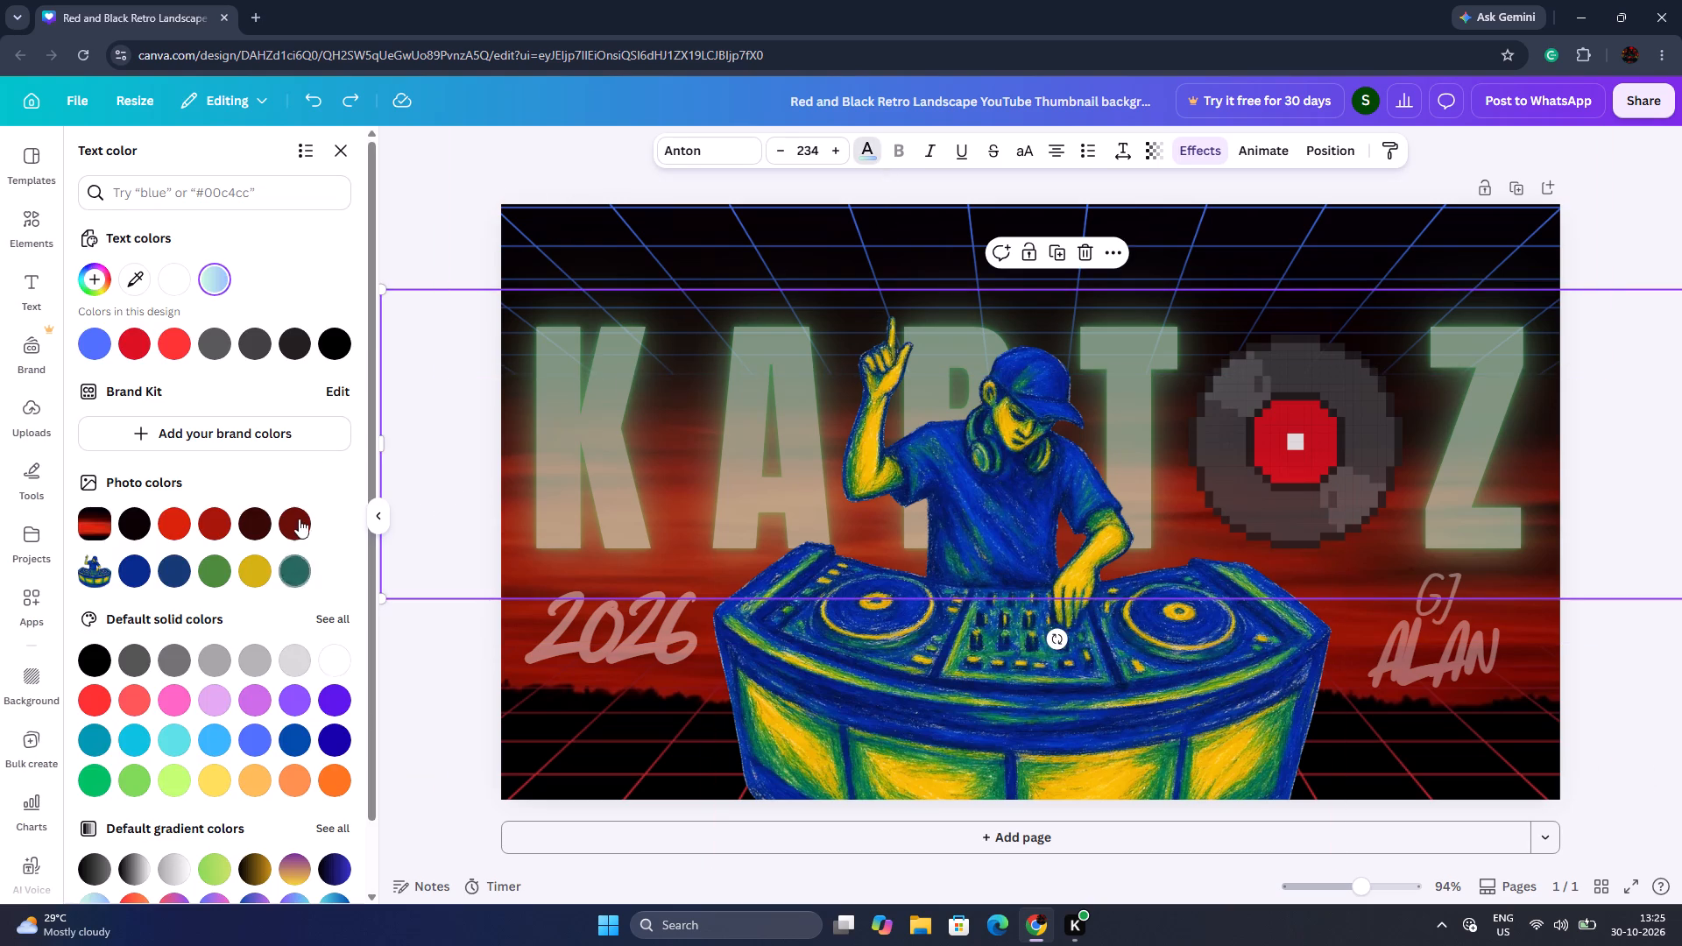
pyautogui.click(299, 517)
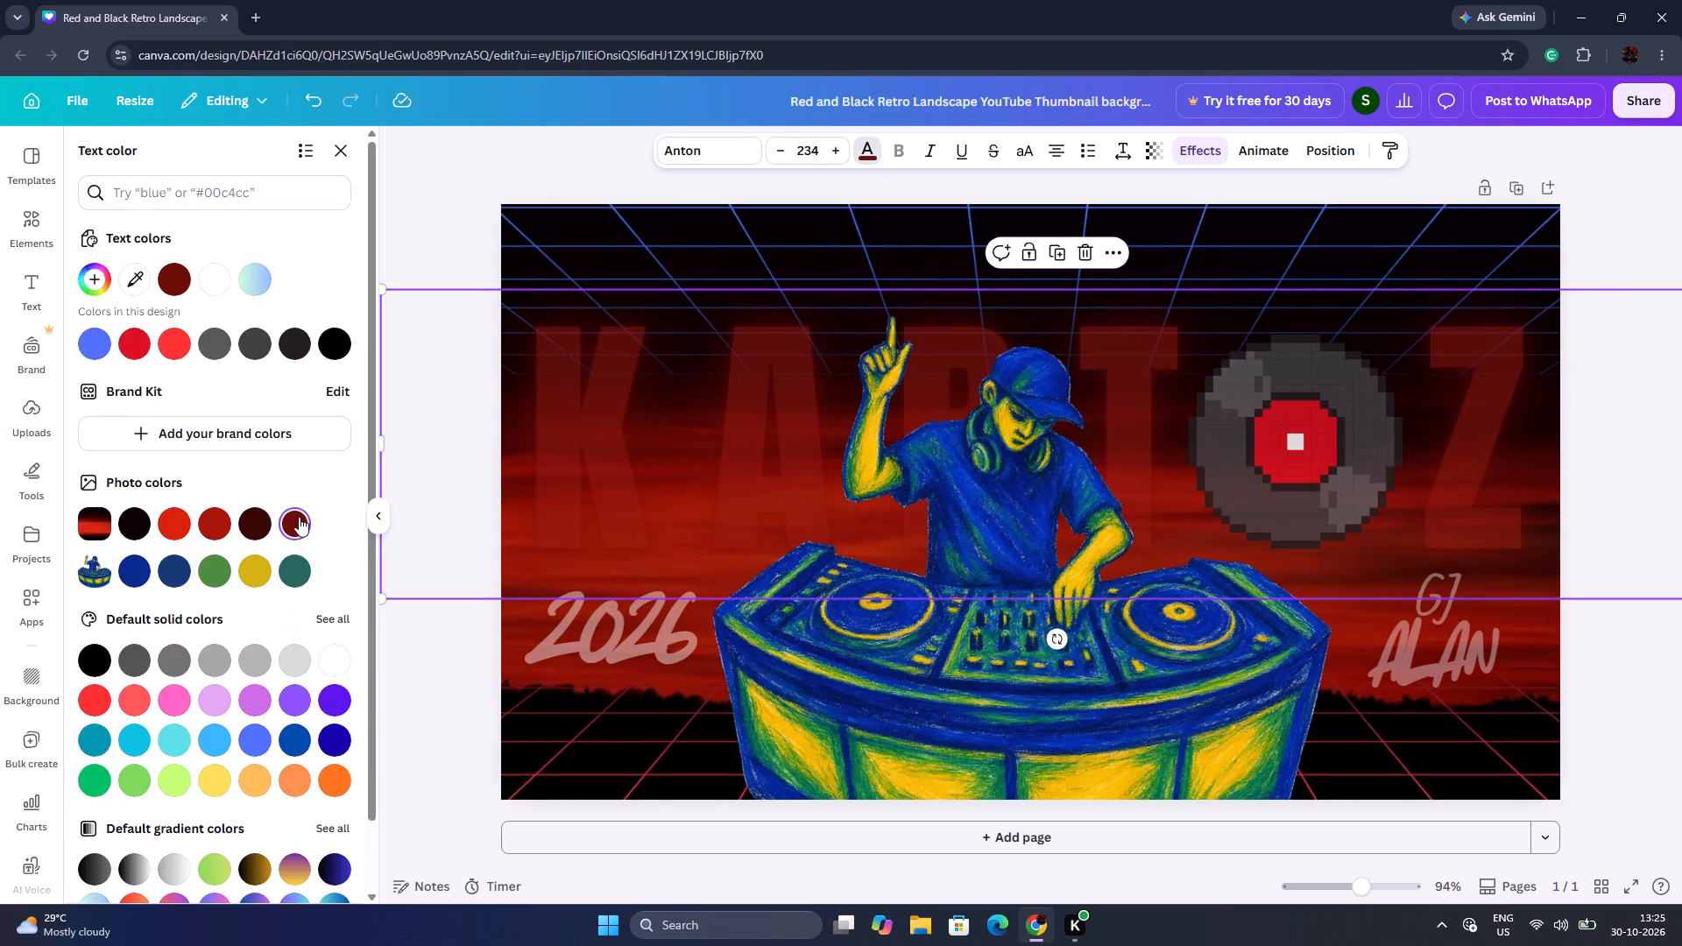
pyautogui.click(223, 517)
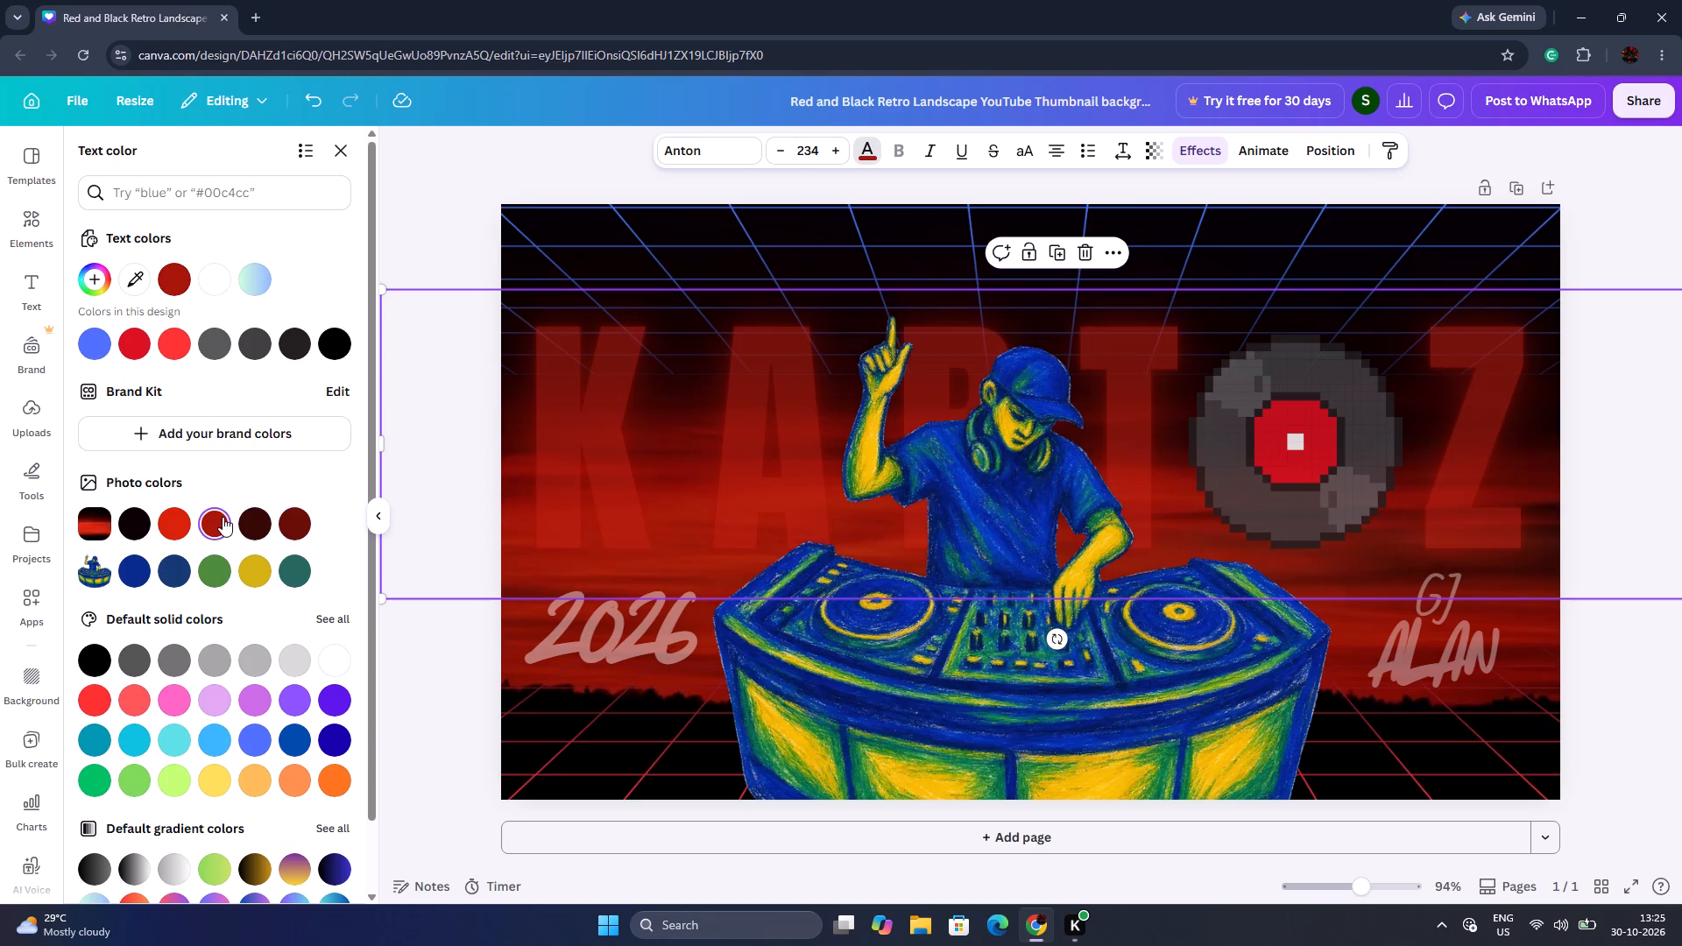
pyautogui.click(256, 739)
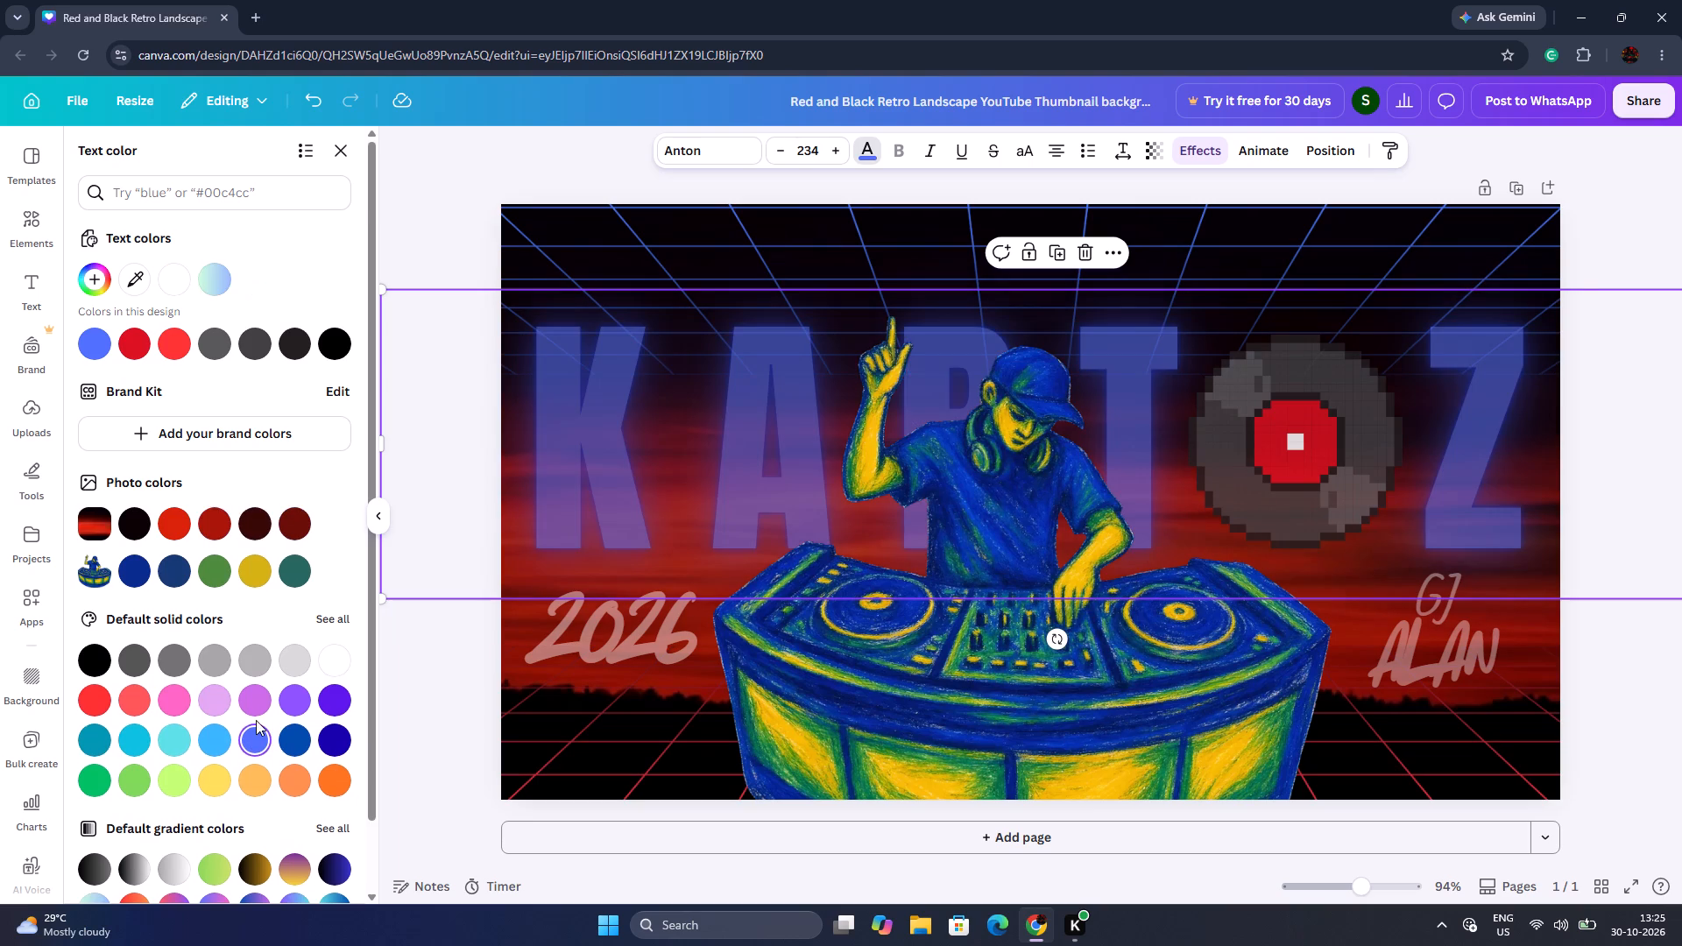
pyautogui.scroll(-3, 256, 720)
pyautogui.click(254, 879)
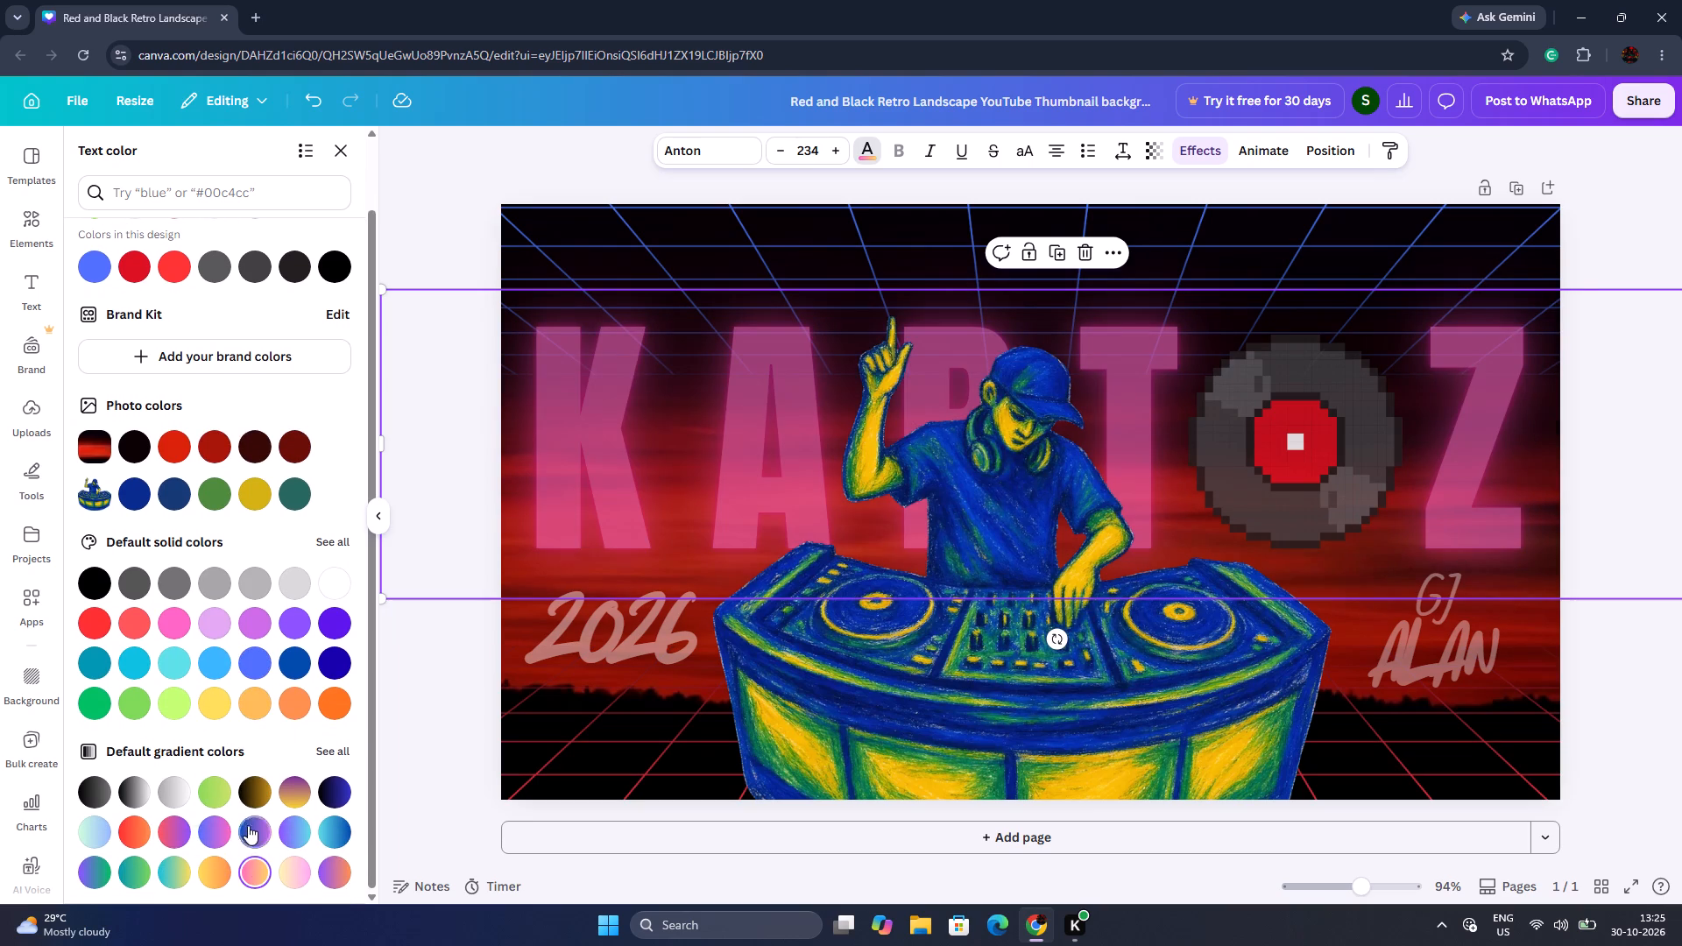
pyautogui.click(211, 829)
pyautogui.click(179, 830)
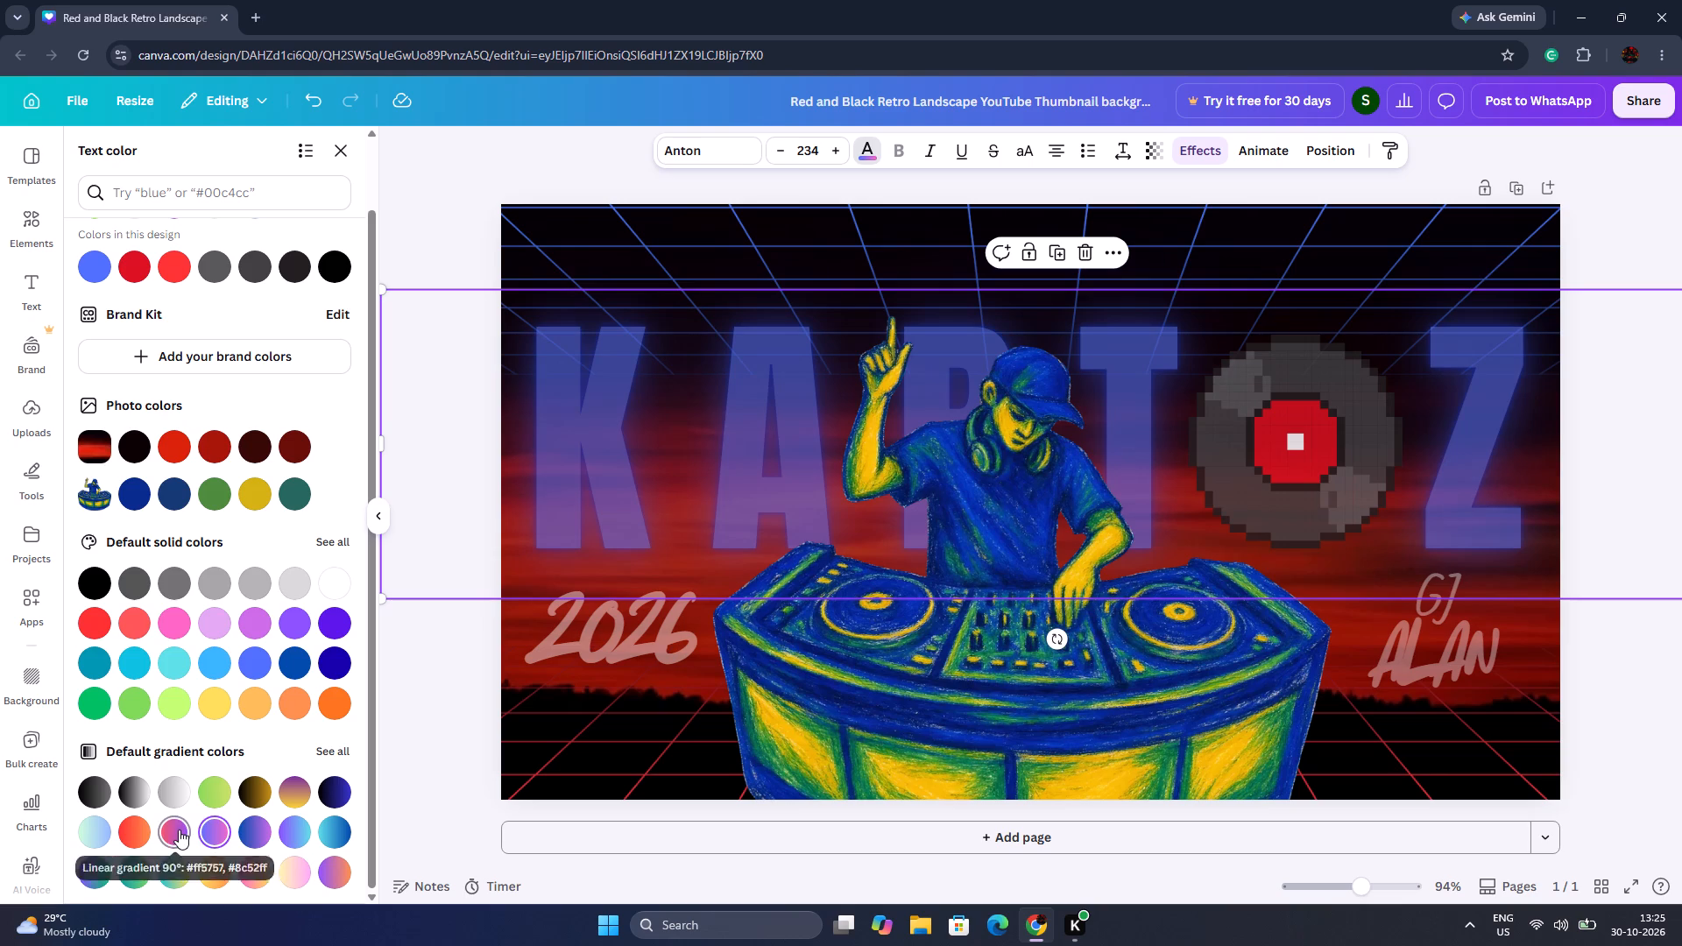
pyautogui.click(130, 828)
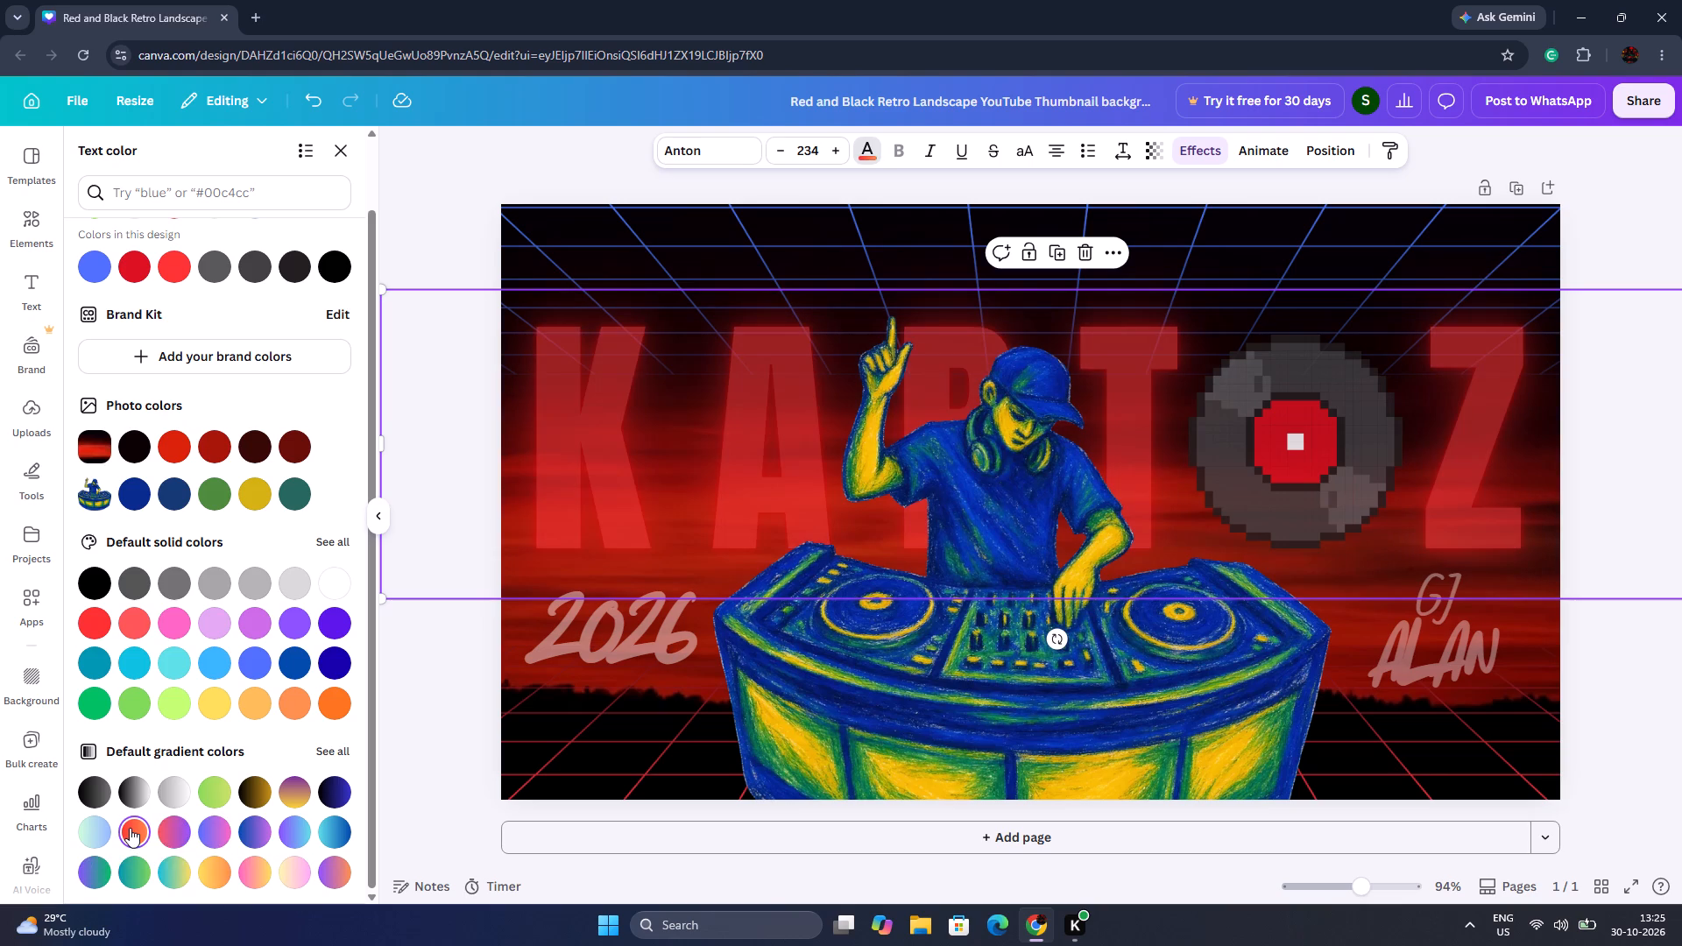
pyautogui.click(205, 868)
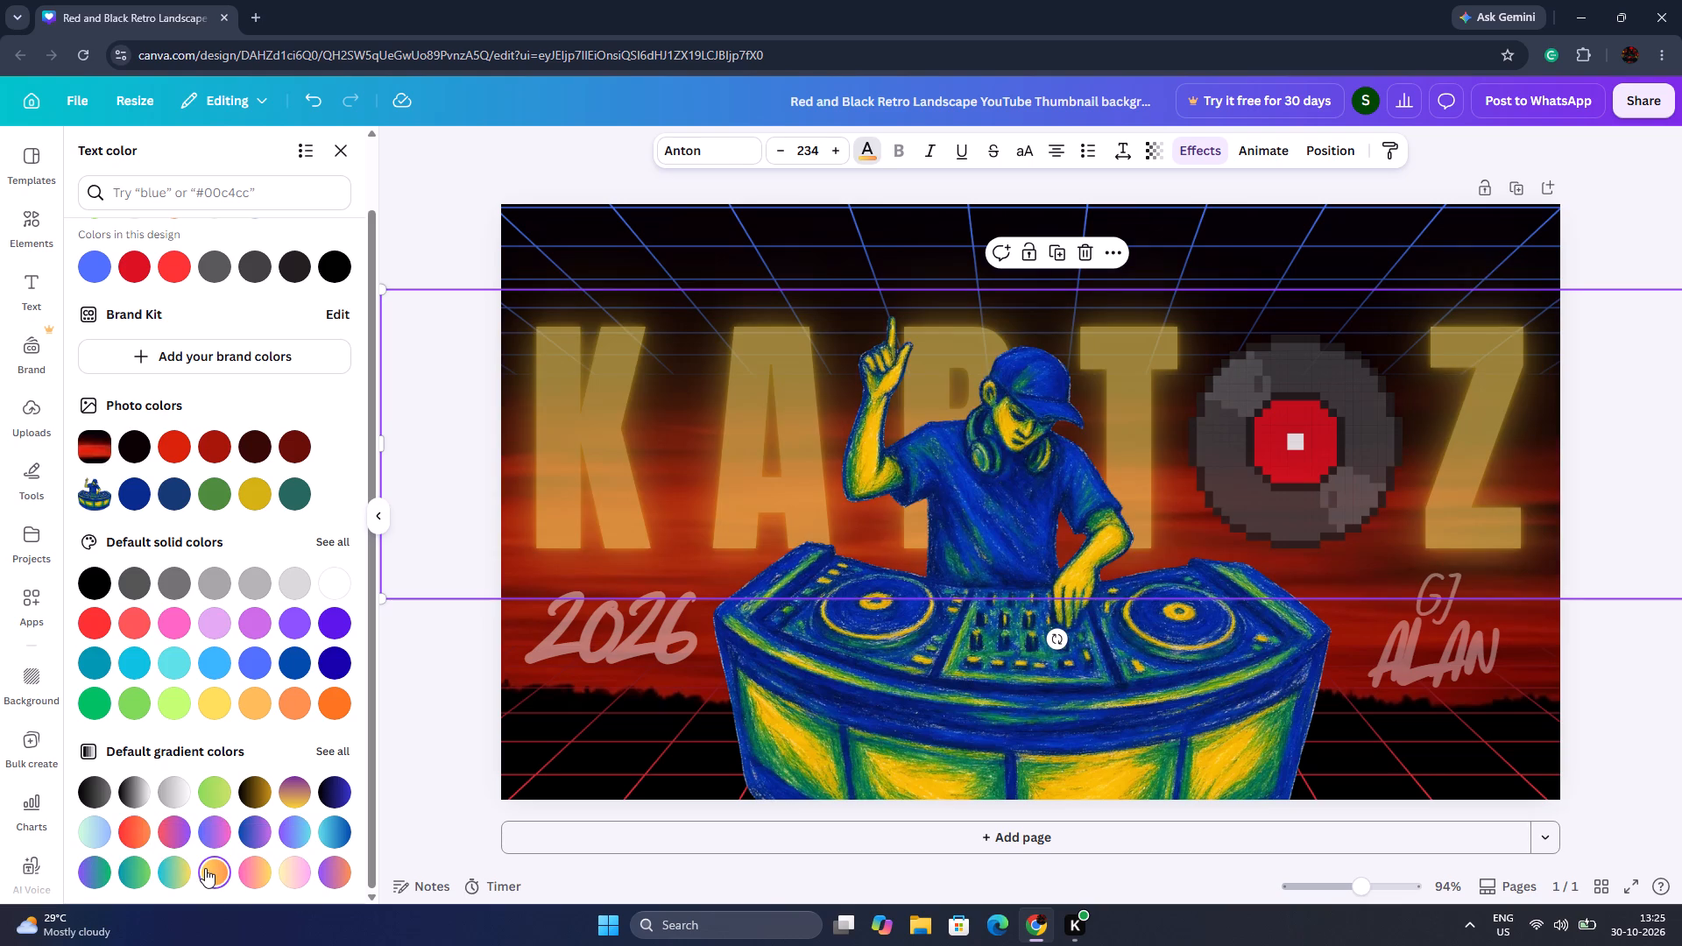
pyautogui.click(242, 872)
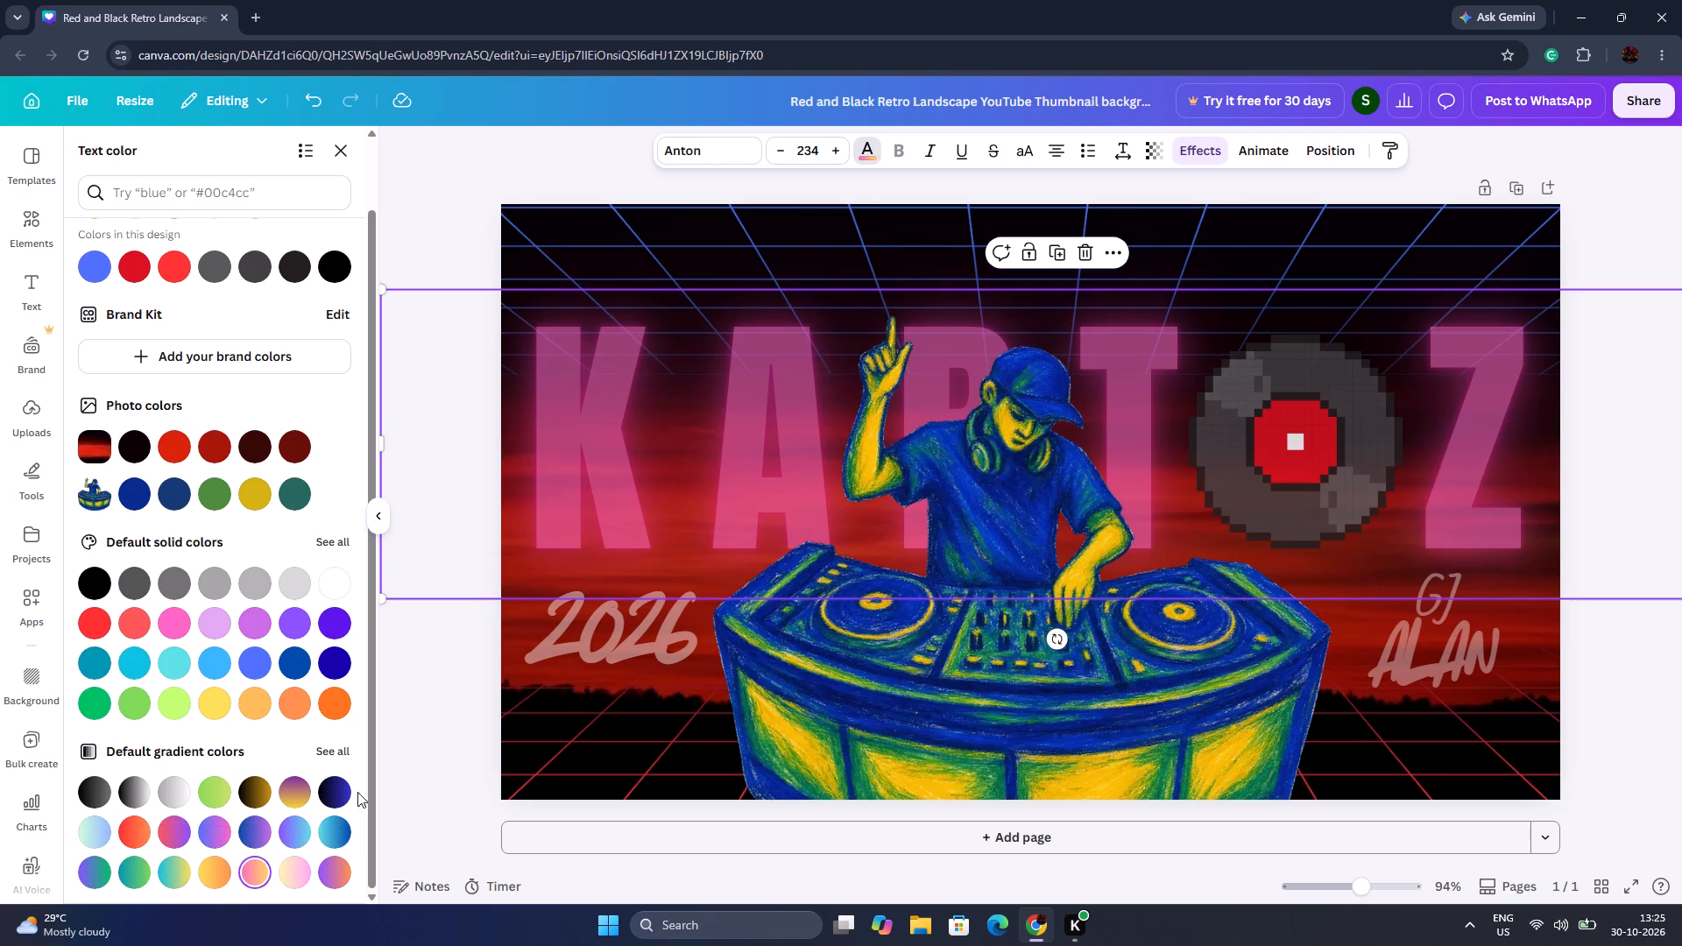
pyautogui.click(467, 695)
# Recolour all the text on the page, including KARTOZ, 2026 and GJ ALAN, with pink from the default solid colours.
pyautogui.click(519, 623)
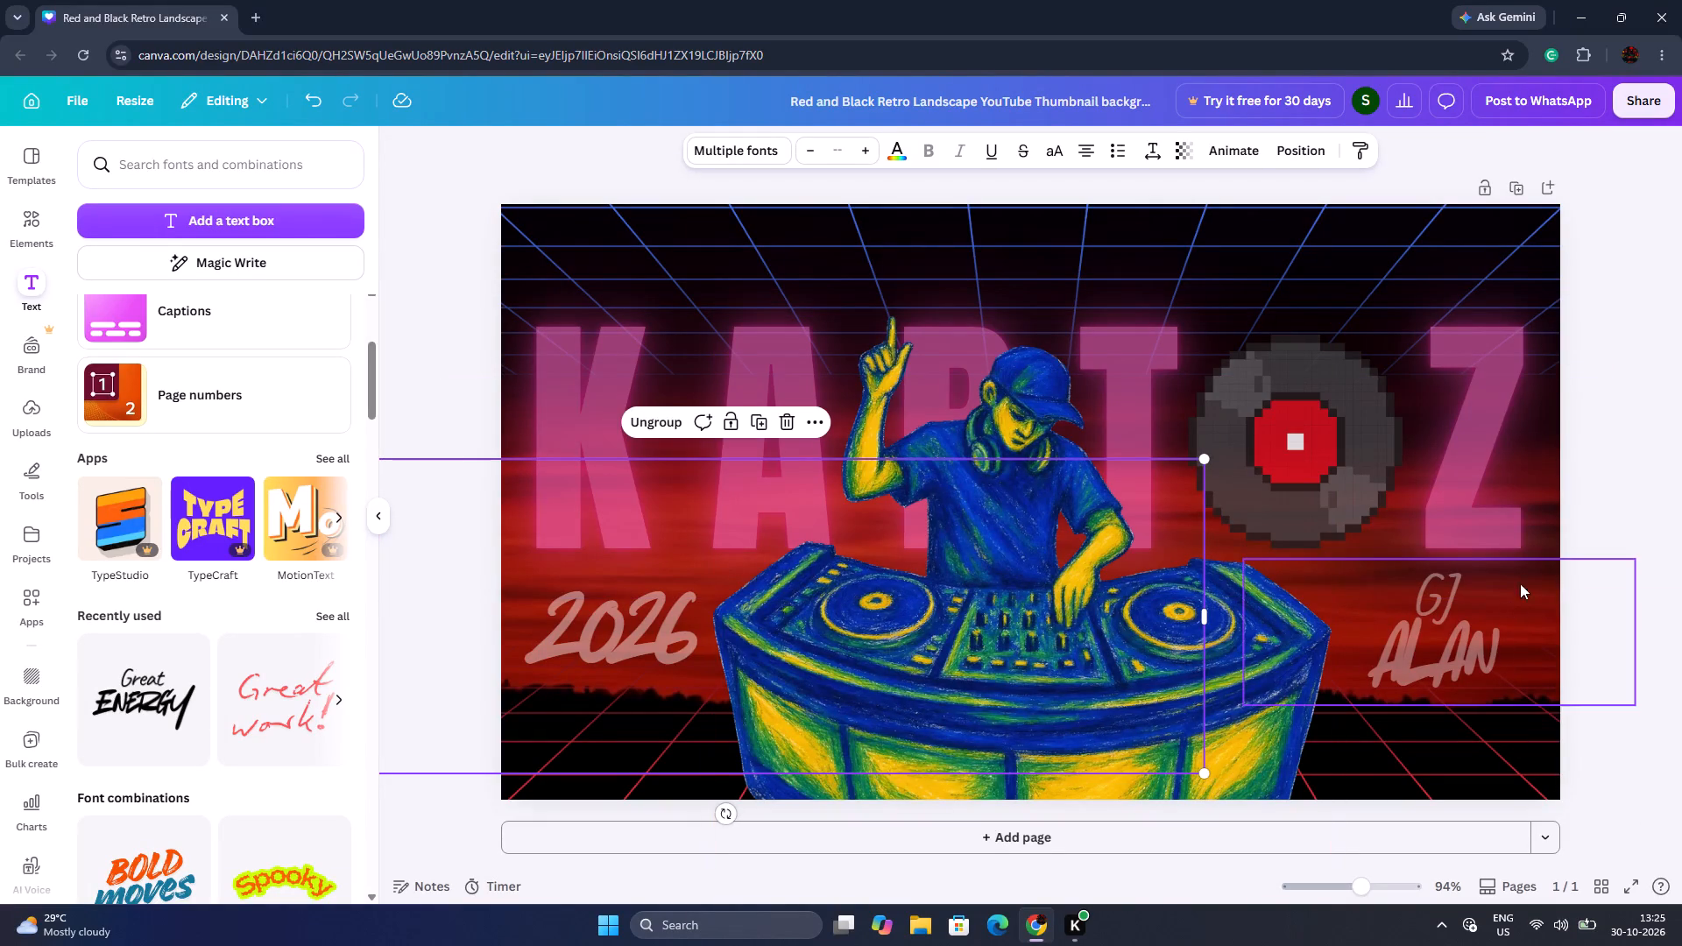
pyautogui.click(1548, 470)
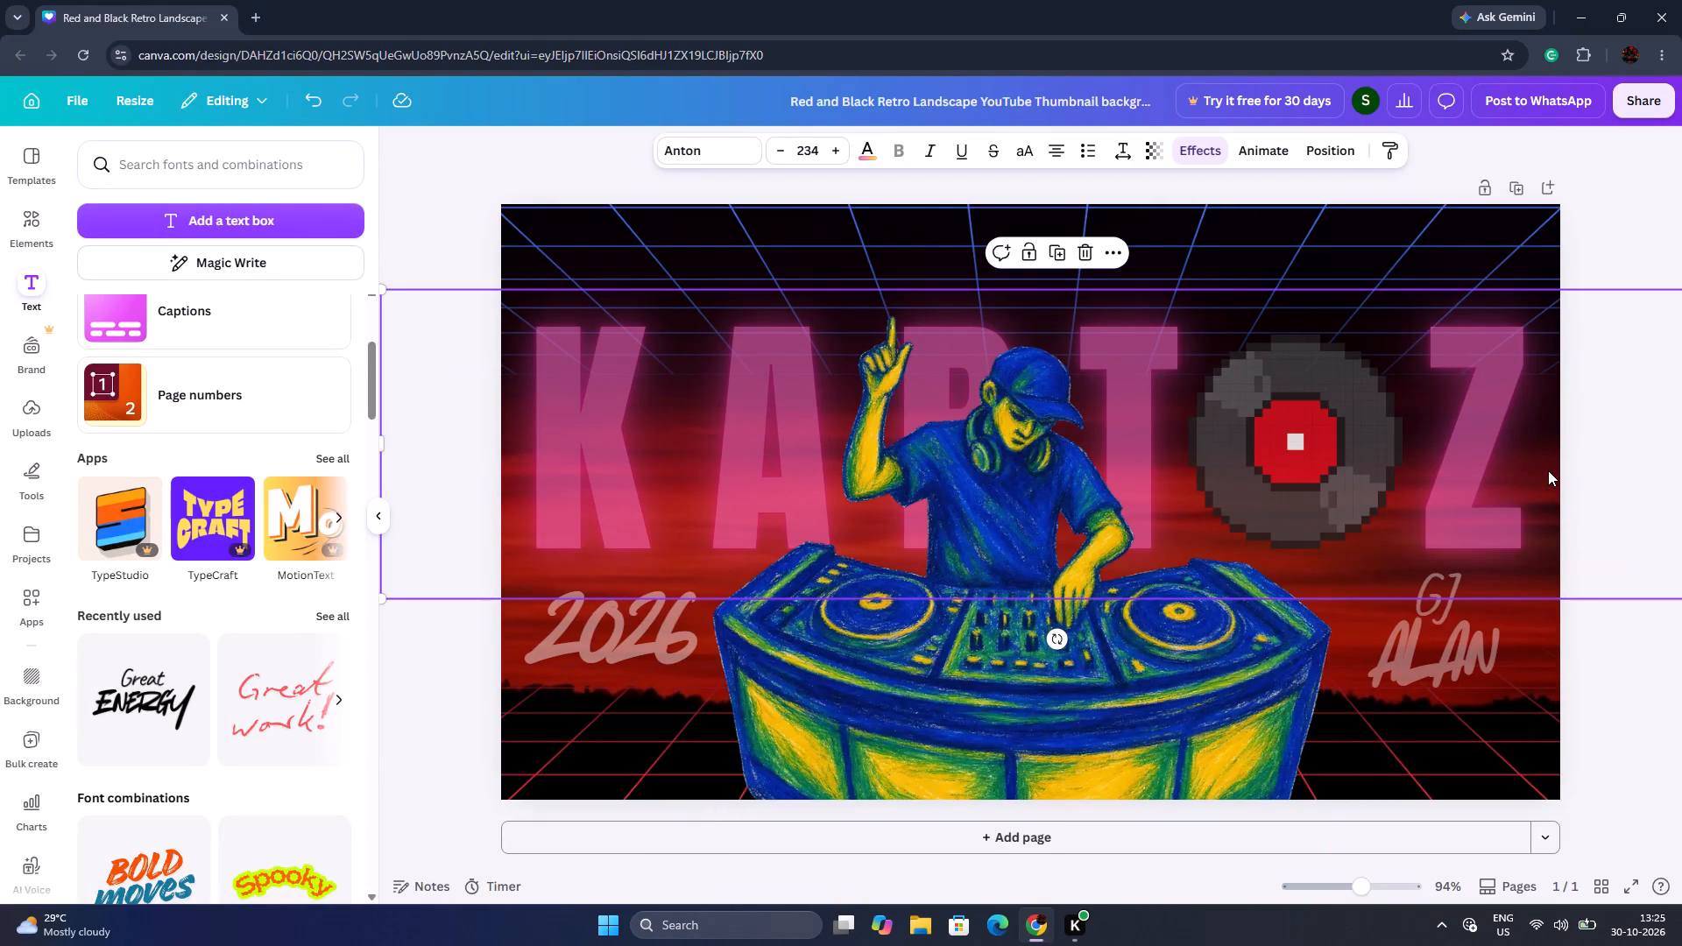
pyautogui.hotkey('ctrl', 'a')
pyautogui.click(929, 146)
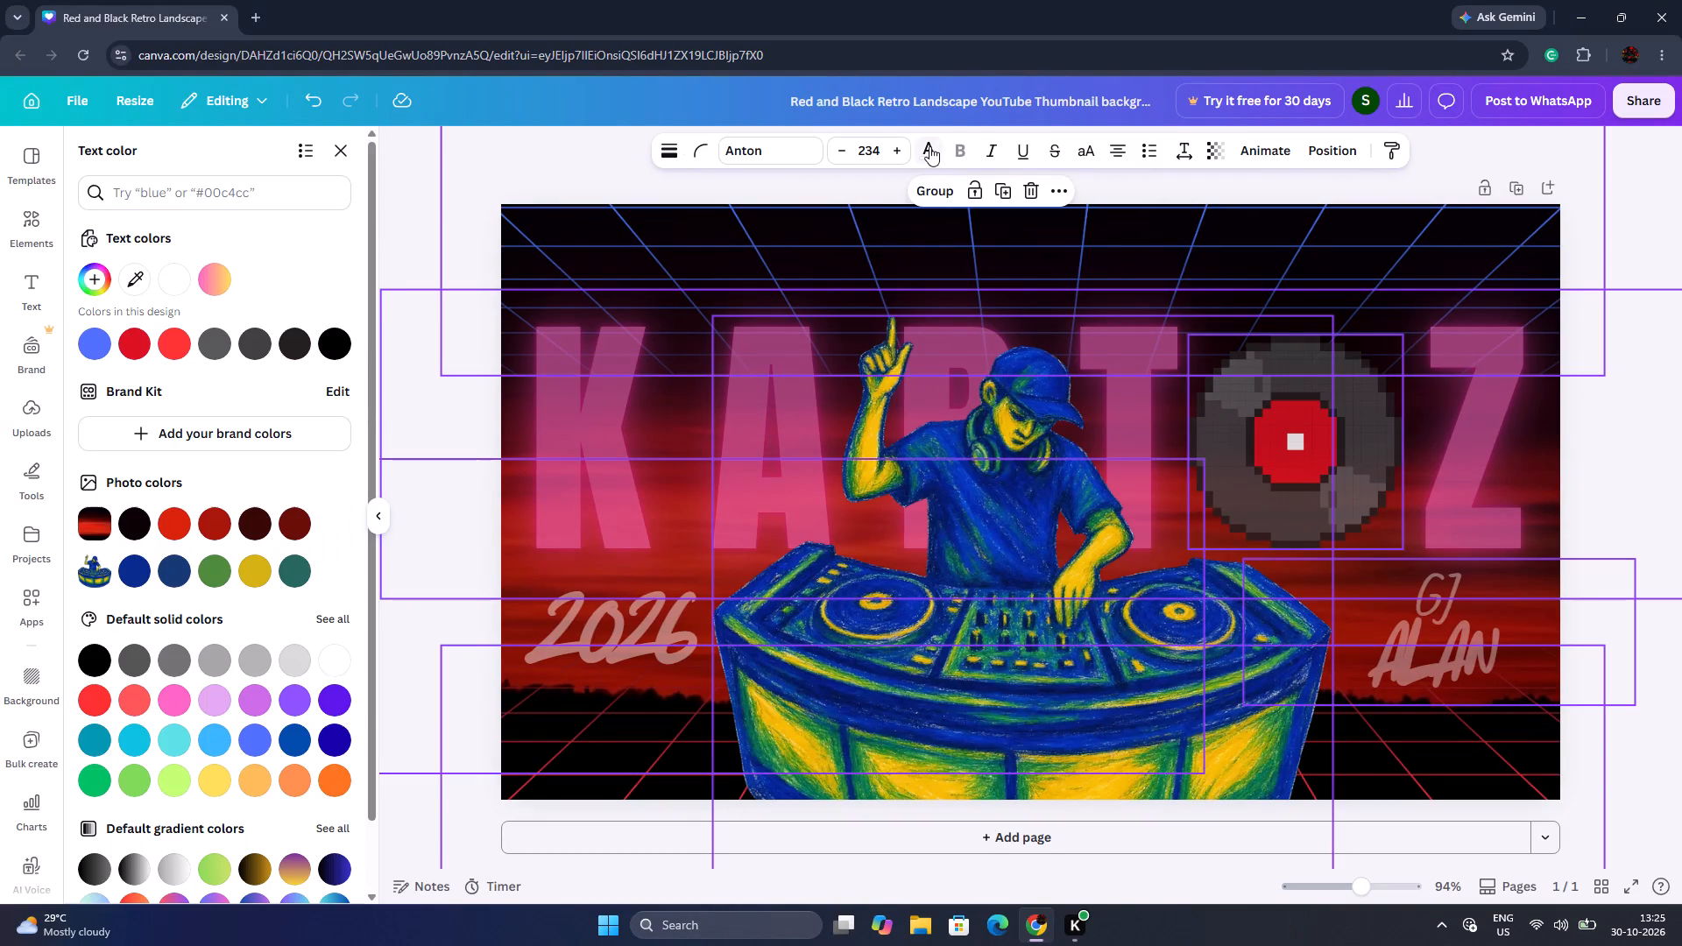
pyautogui.click(162, 529)
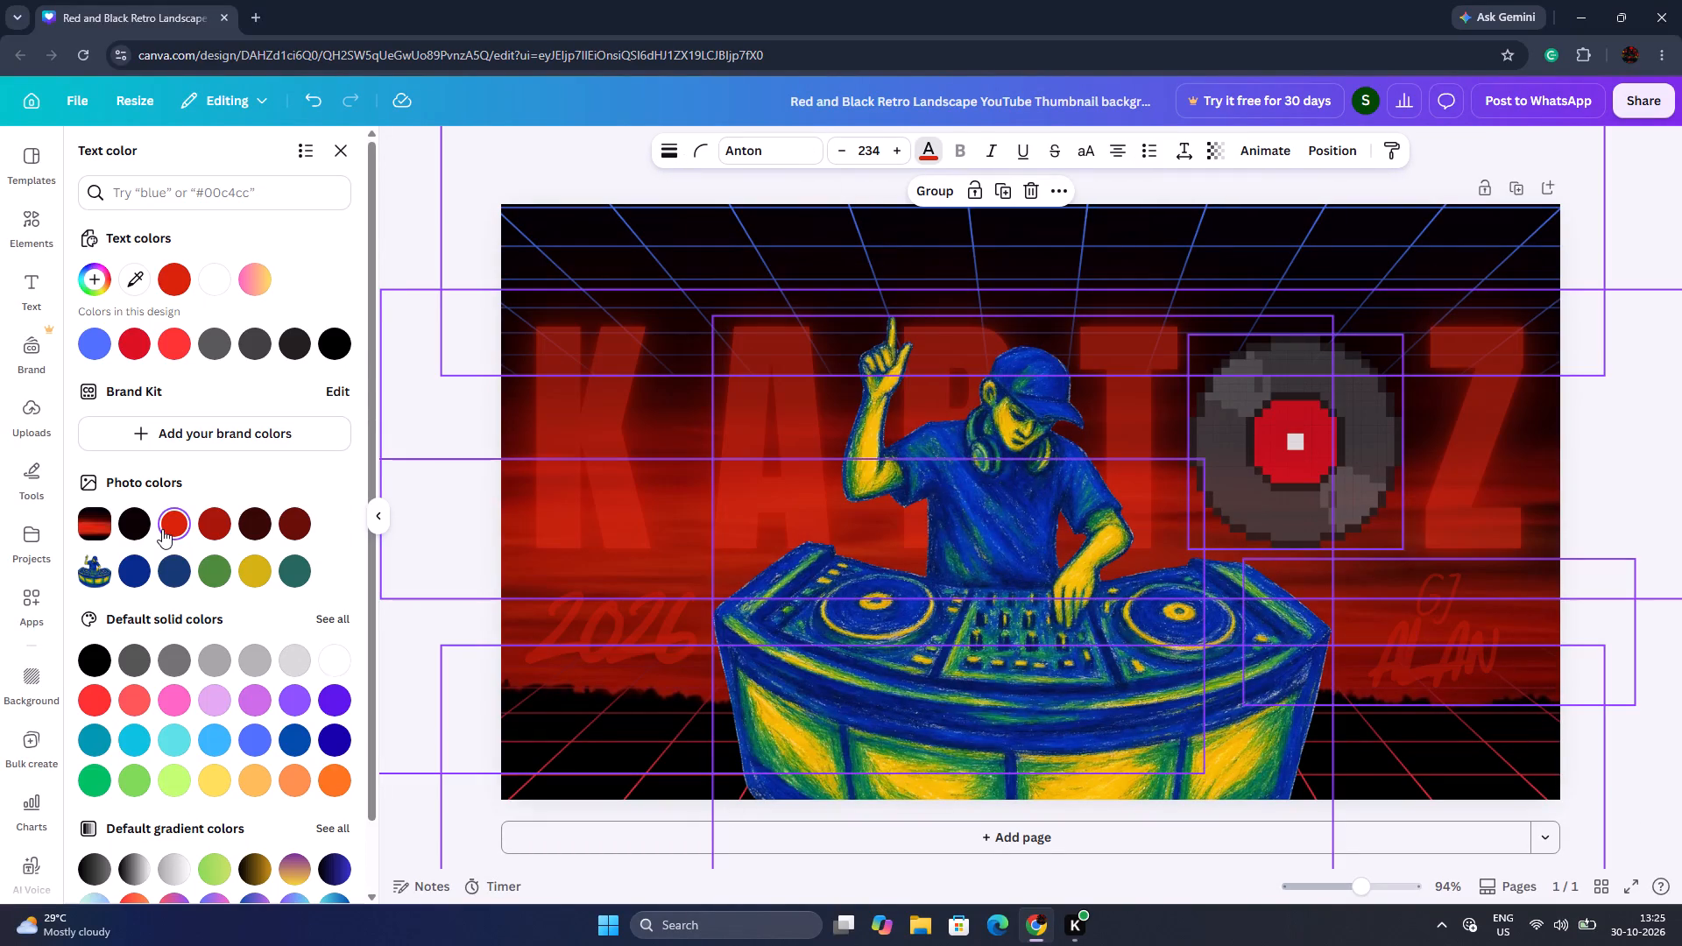
pyautogui.click(127, 524)
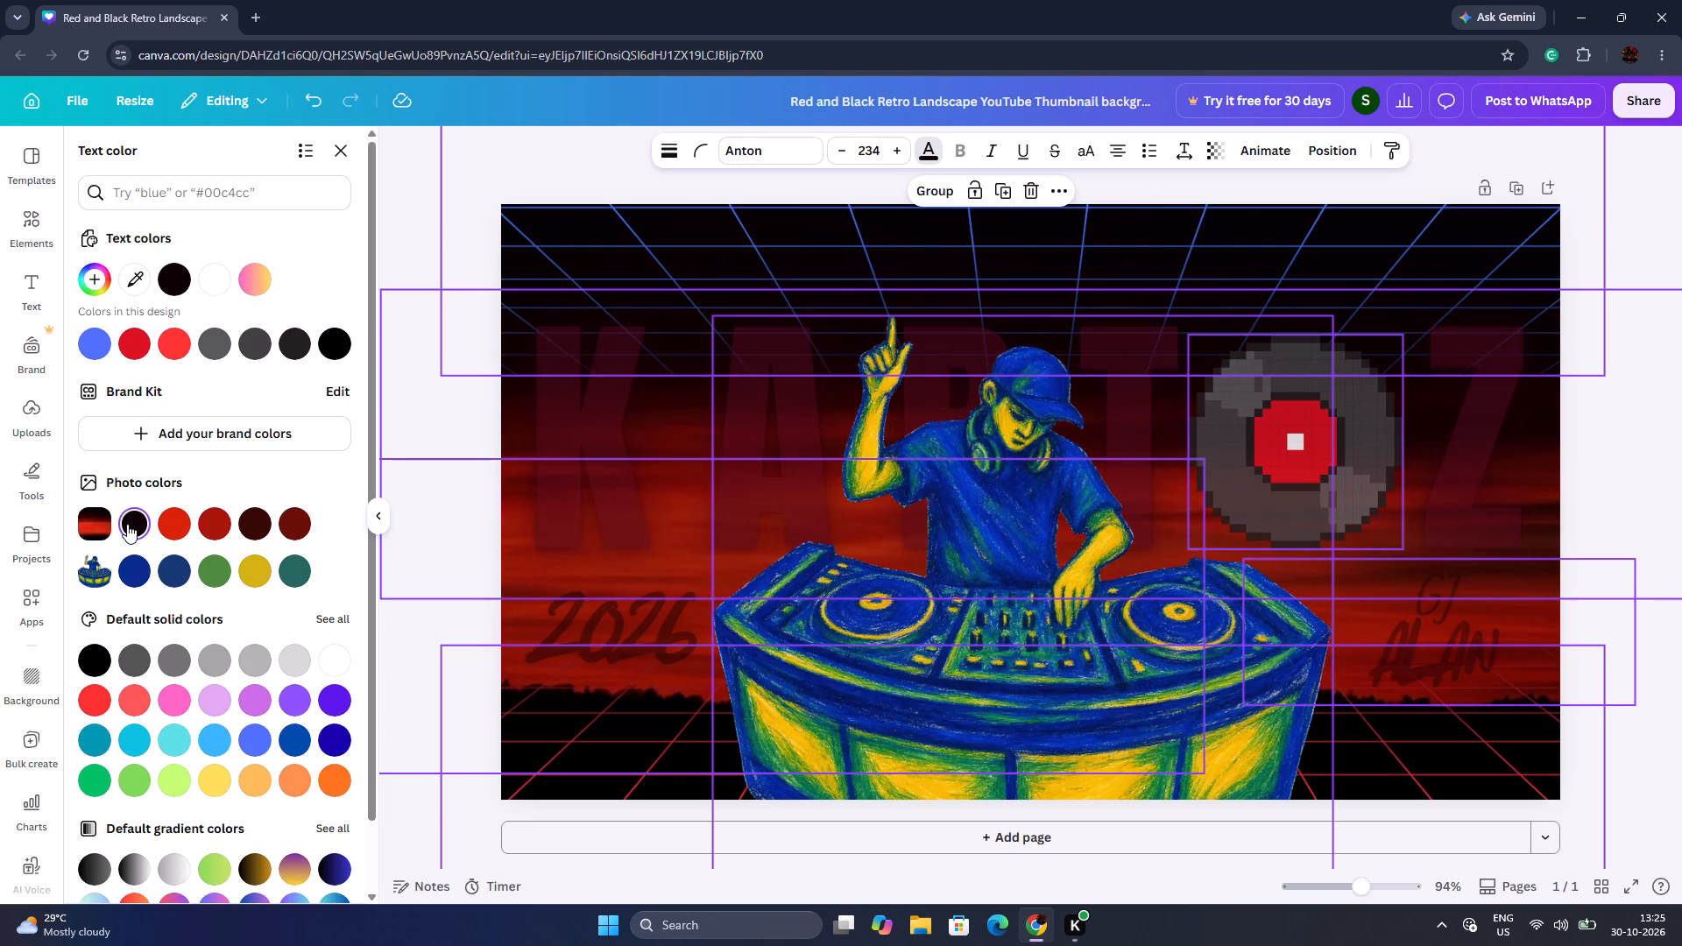
pyautogui.click(310, 575)
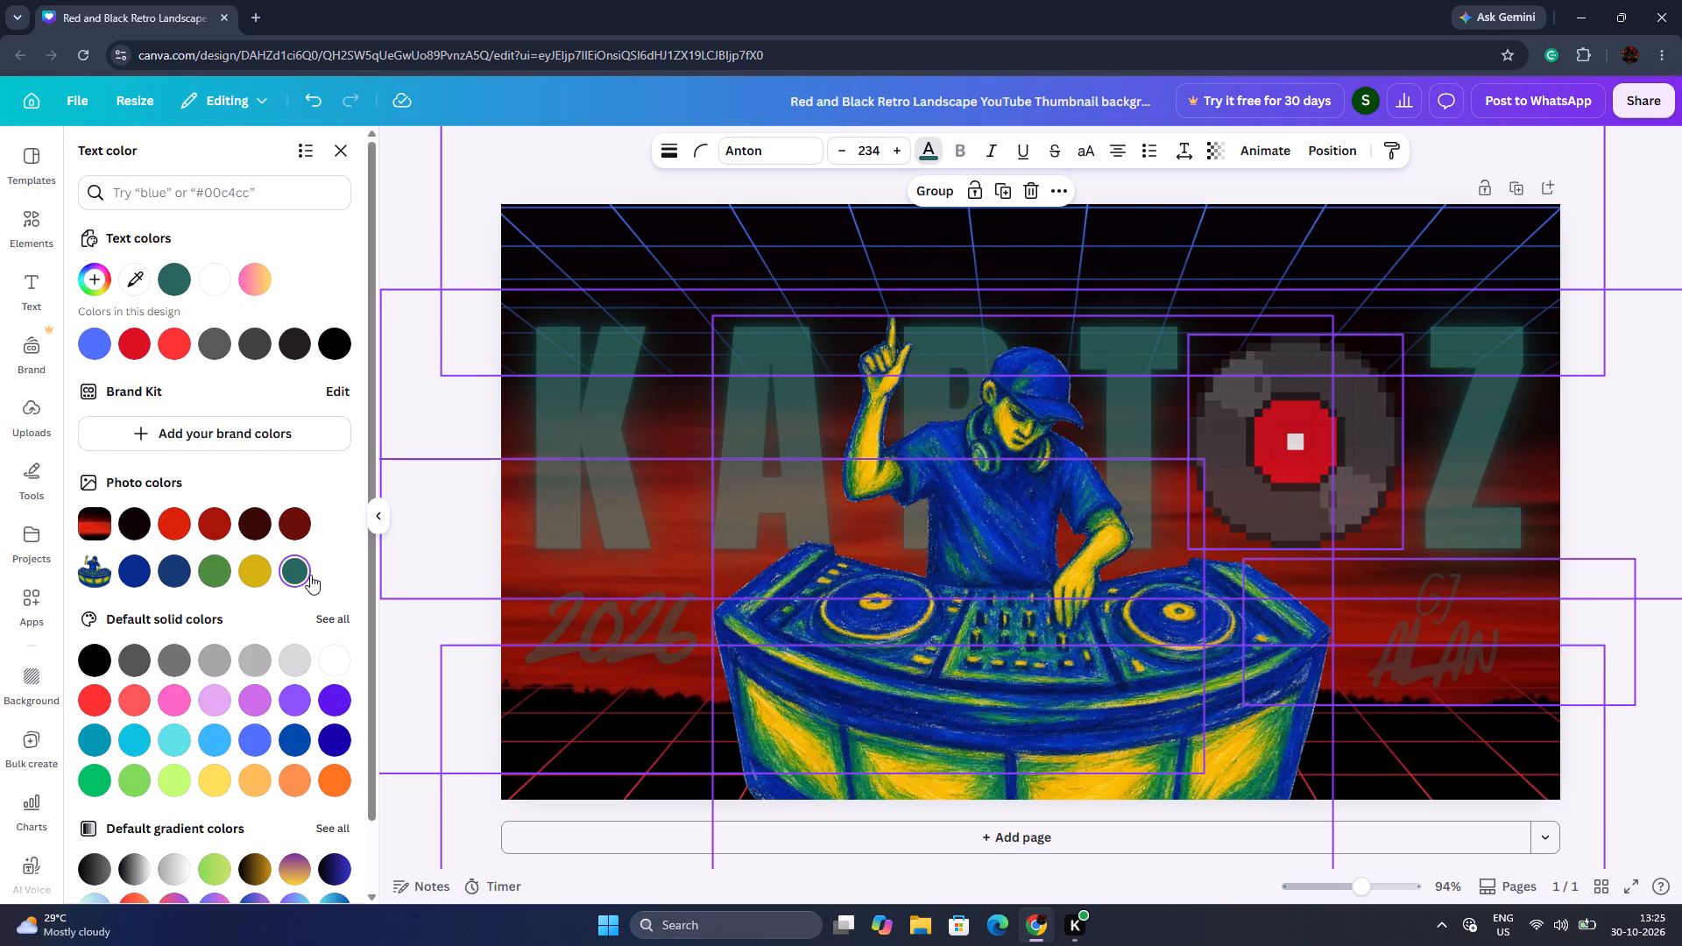
pyautogui.click(216, 780)
pyautogui.scroll(-5, 231, 729)
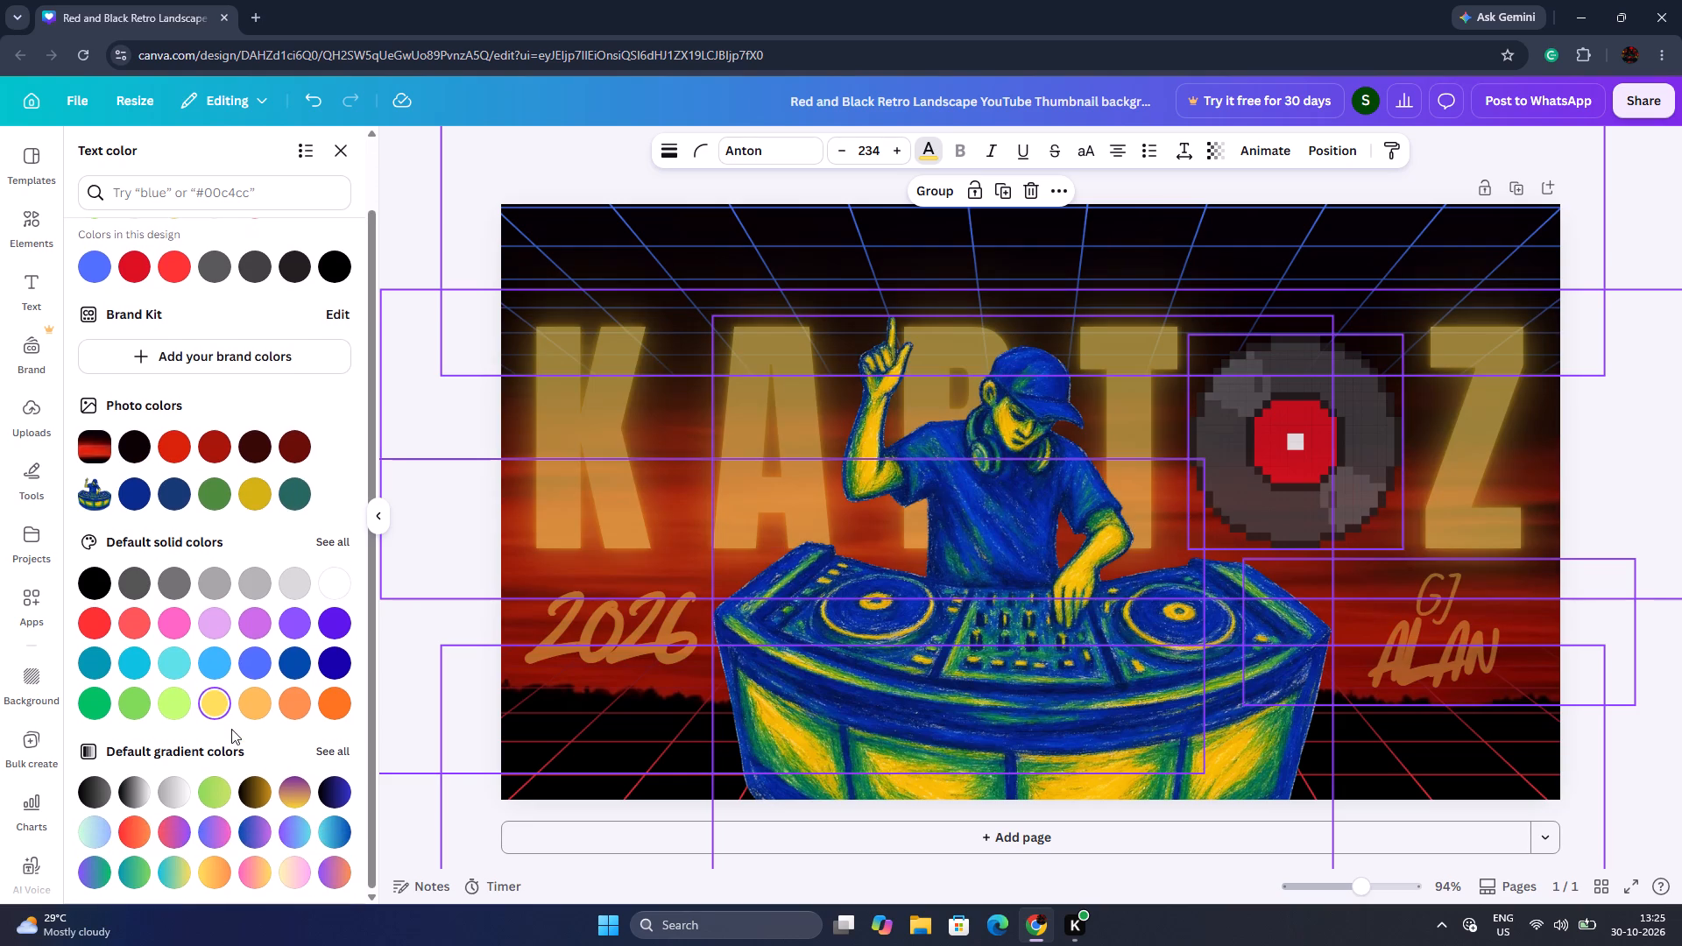
pyautogui.scroll(-3, 231, 729)
pyautogui.click(131, 830)
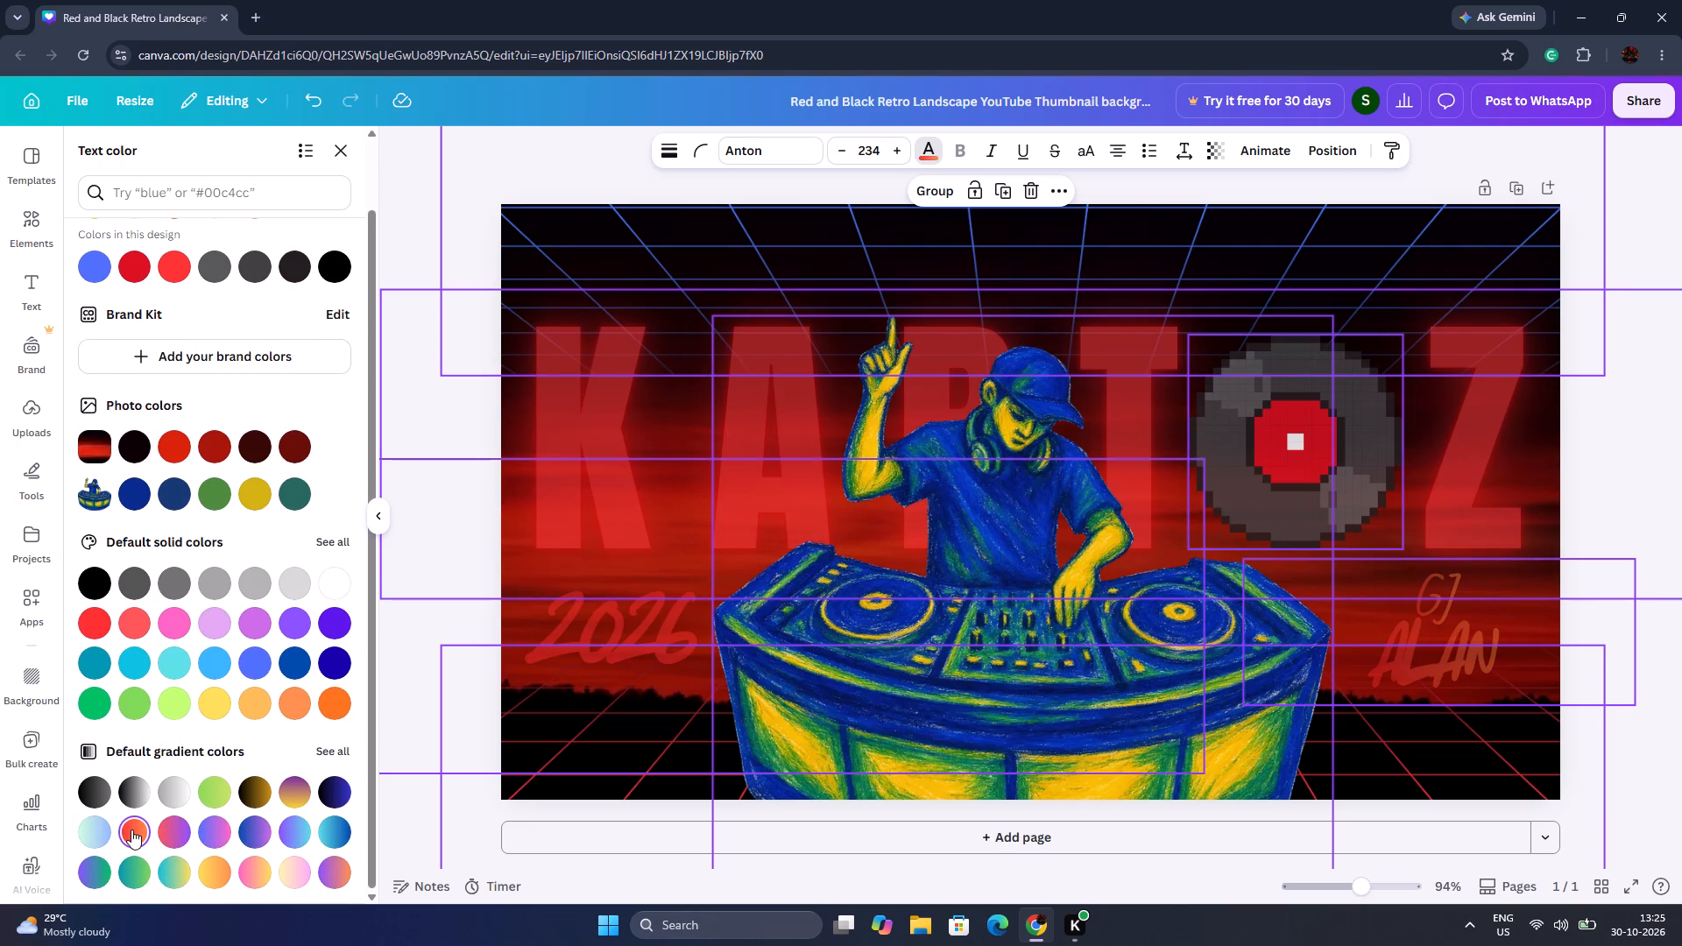
pyautogui.click(133, 799)
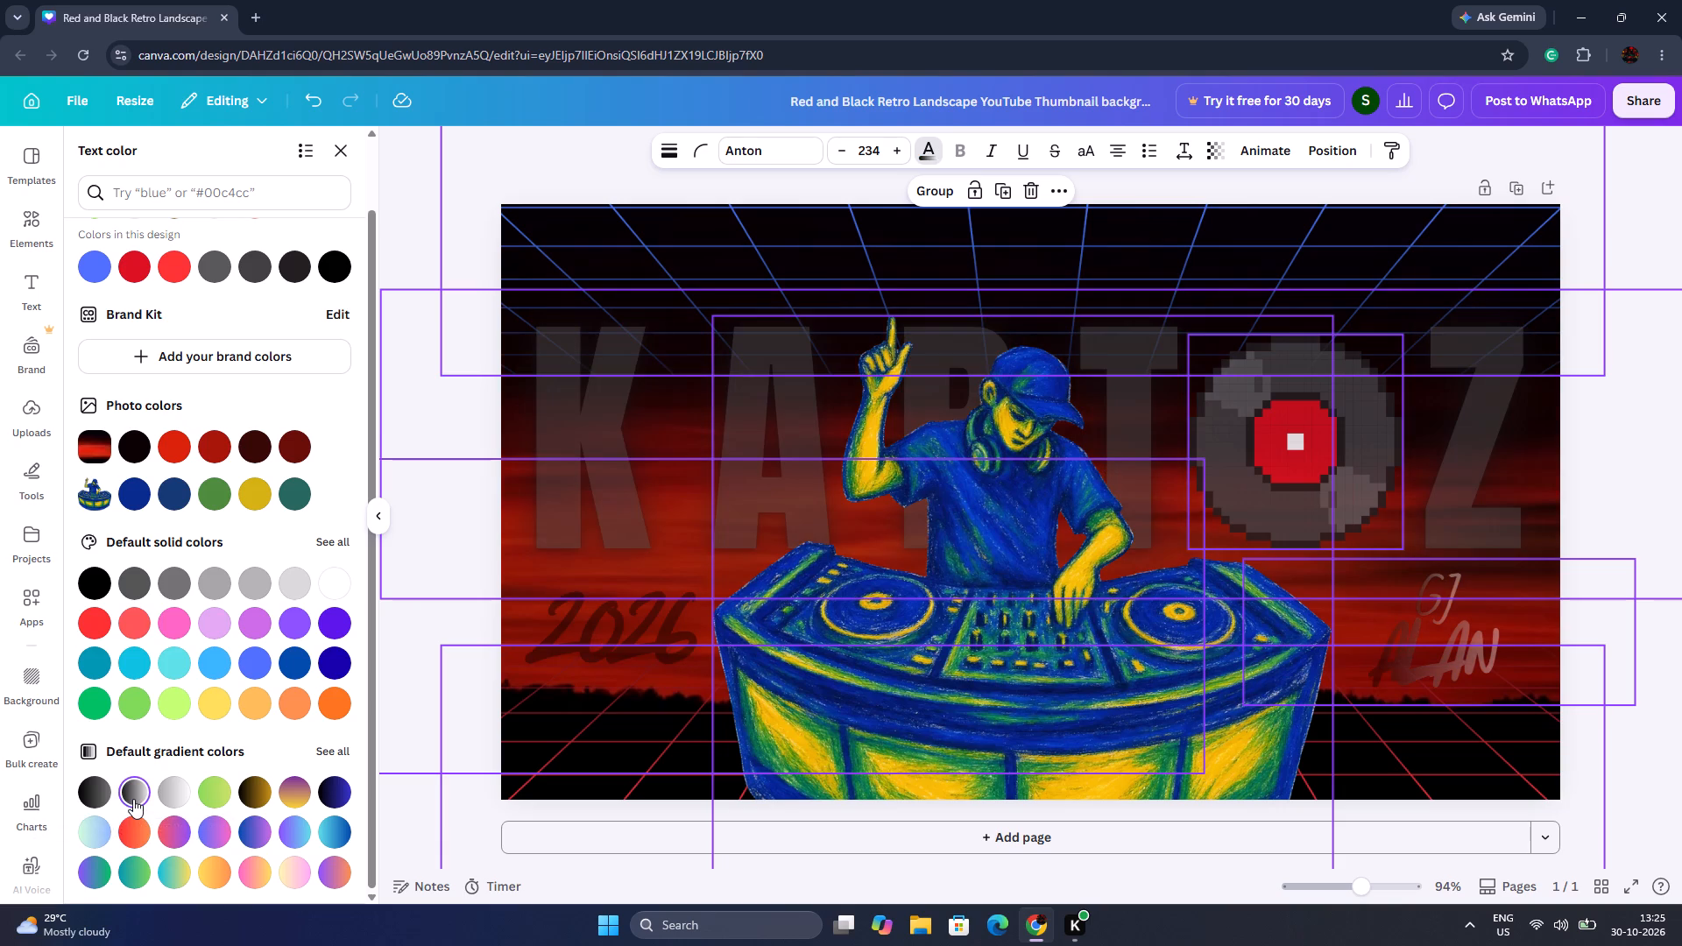
pyautogui.click(183, 791)
pyautogui.click(214, 792)
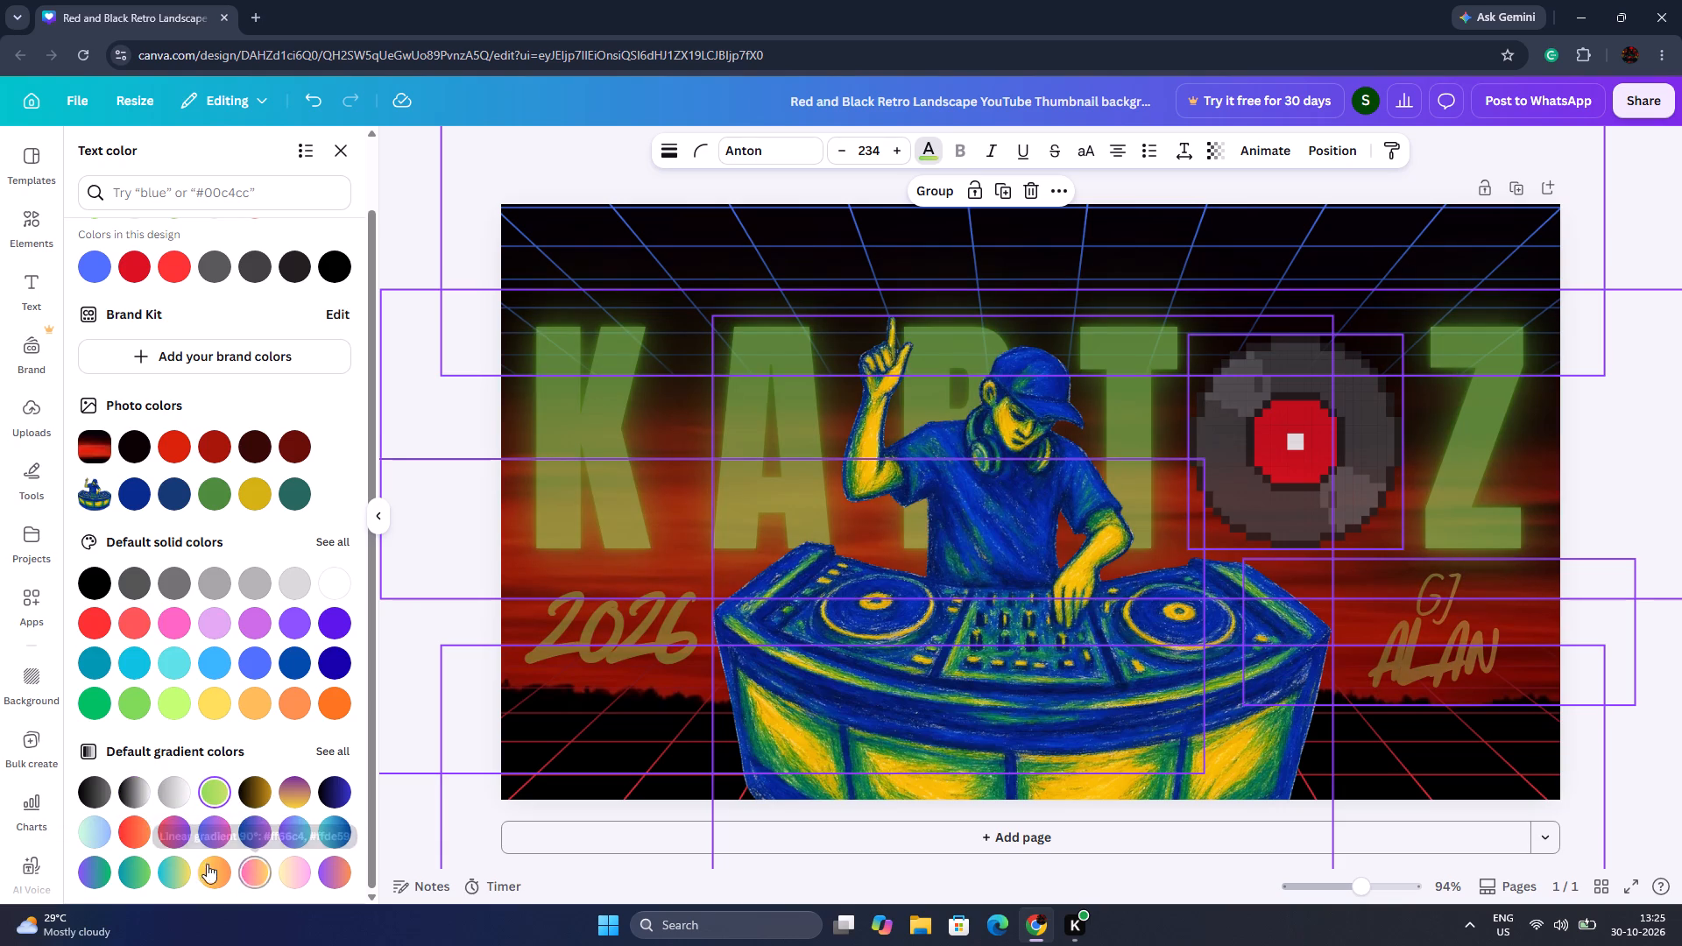
pyautogui.click(173, 619)
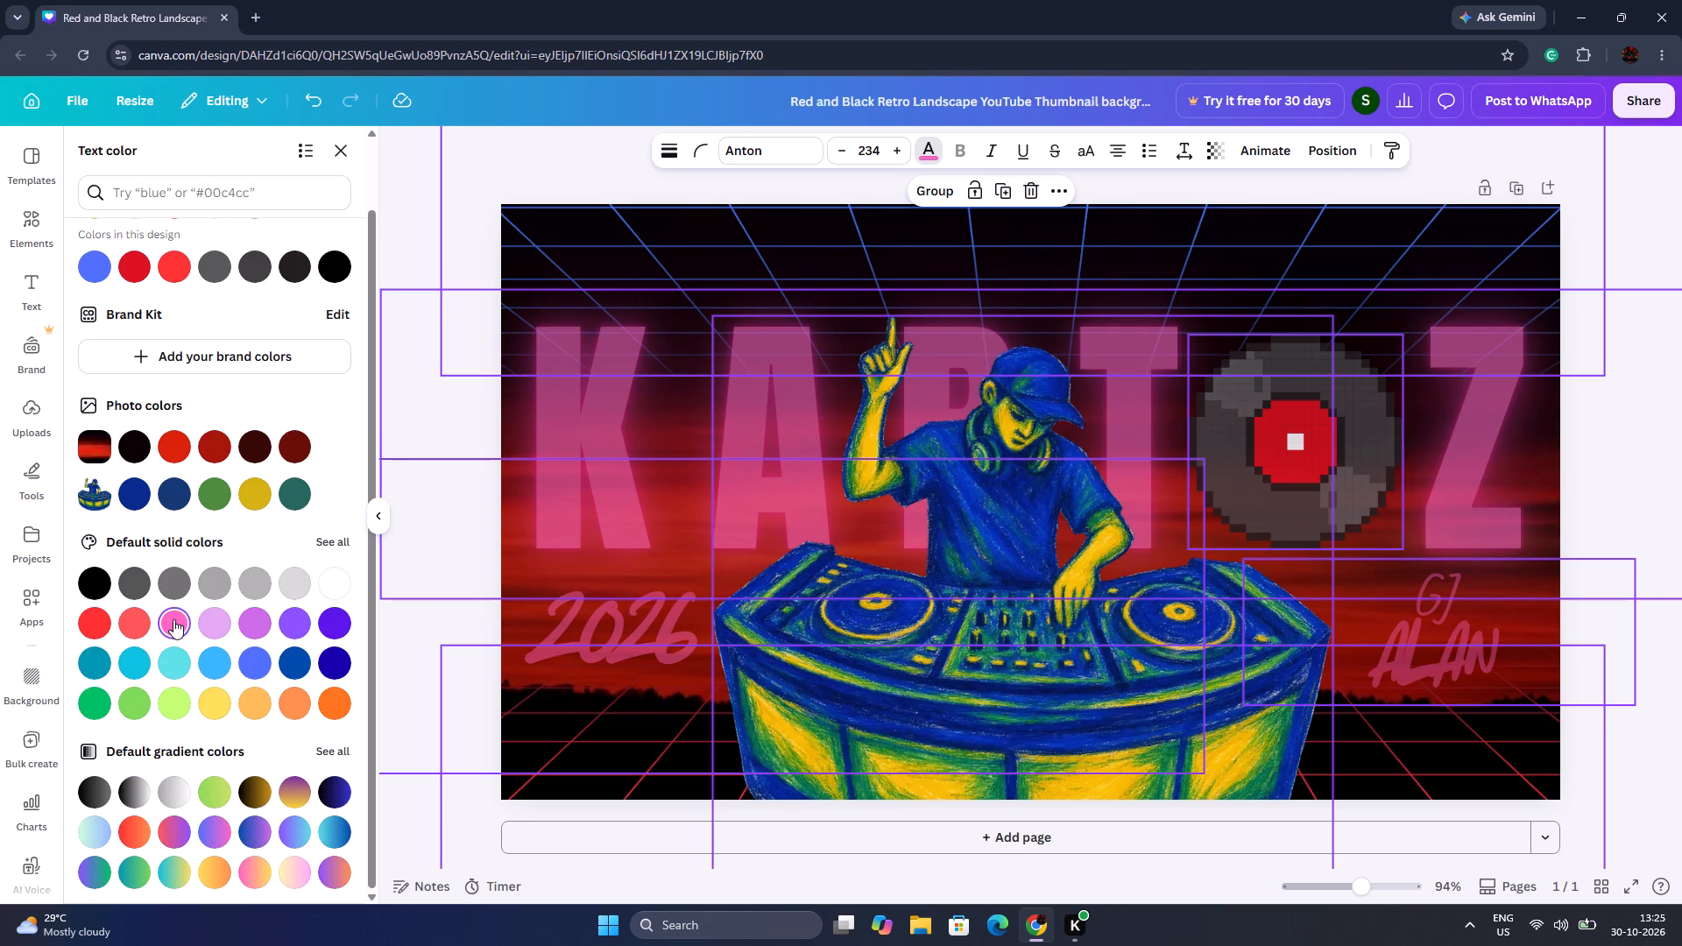
pyautogui.click(403, 660)
pyautogui.click(403, 657)
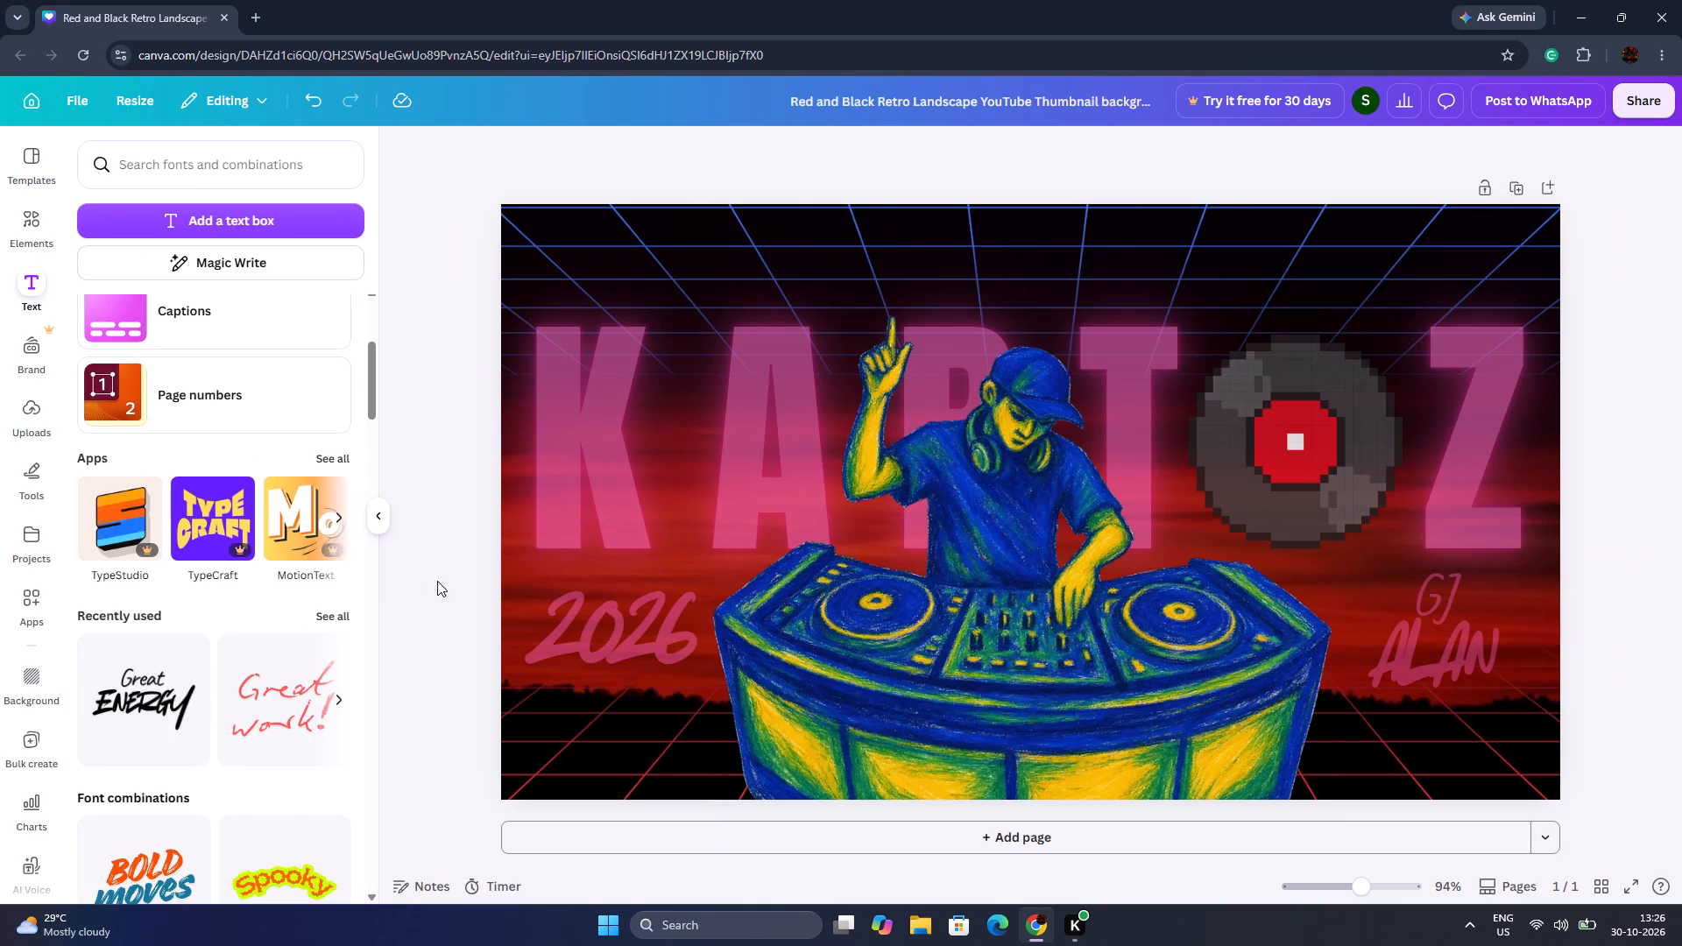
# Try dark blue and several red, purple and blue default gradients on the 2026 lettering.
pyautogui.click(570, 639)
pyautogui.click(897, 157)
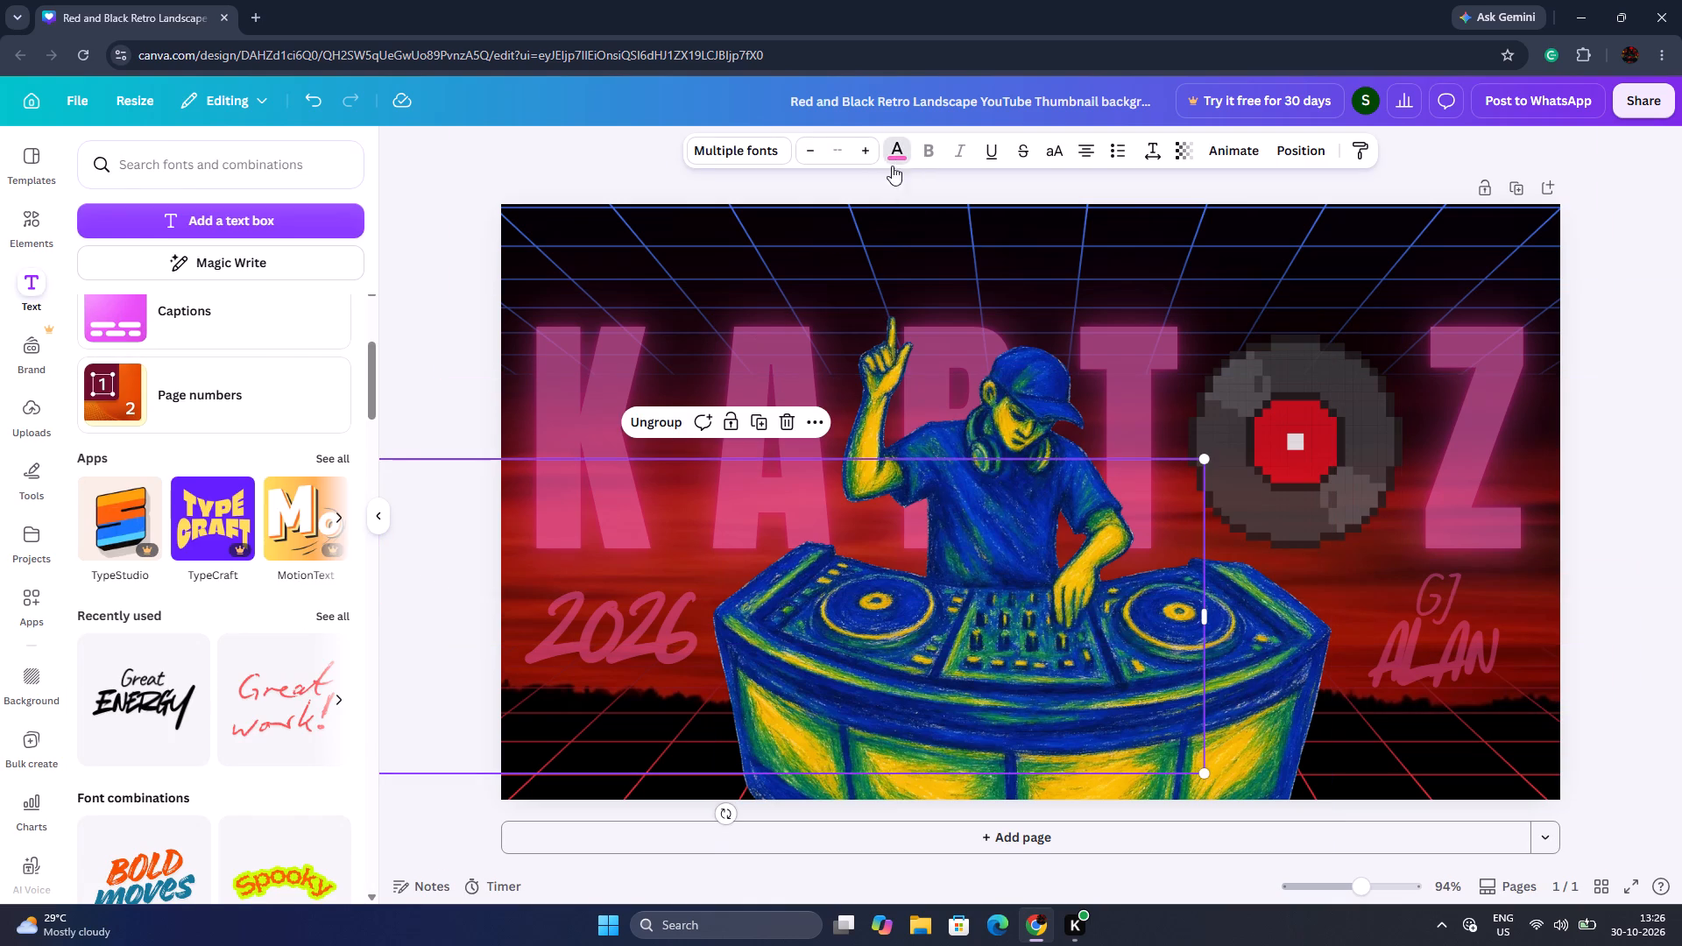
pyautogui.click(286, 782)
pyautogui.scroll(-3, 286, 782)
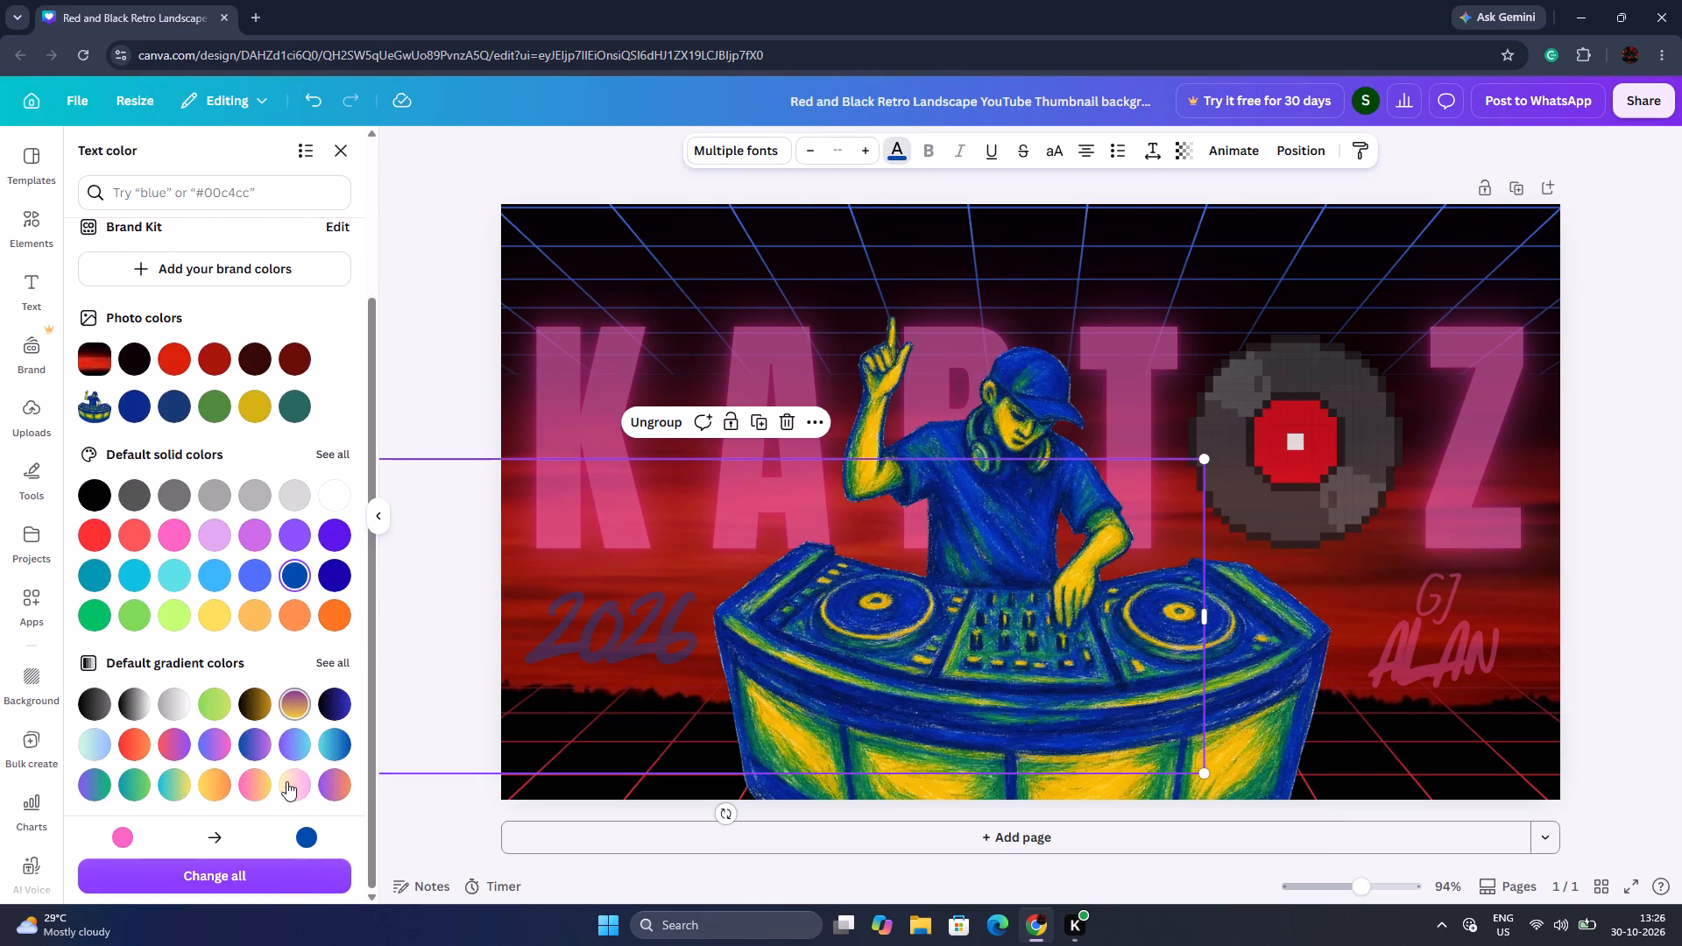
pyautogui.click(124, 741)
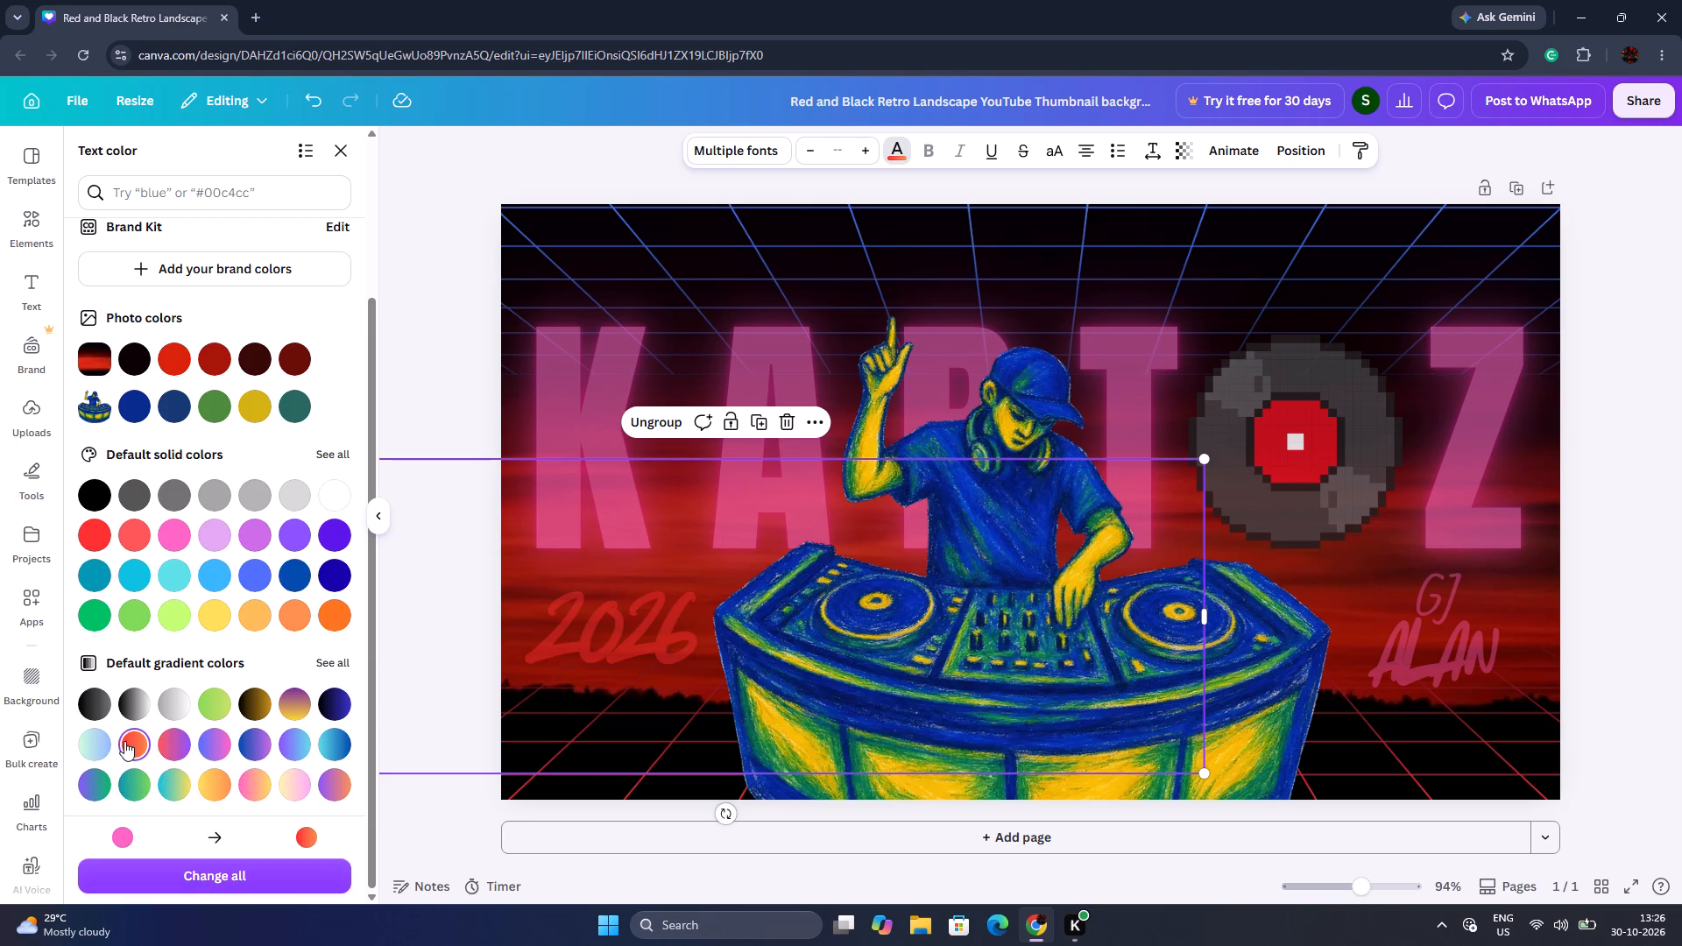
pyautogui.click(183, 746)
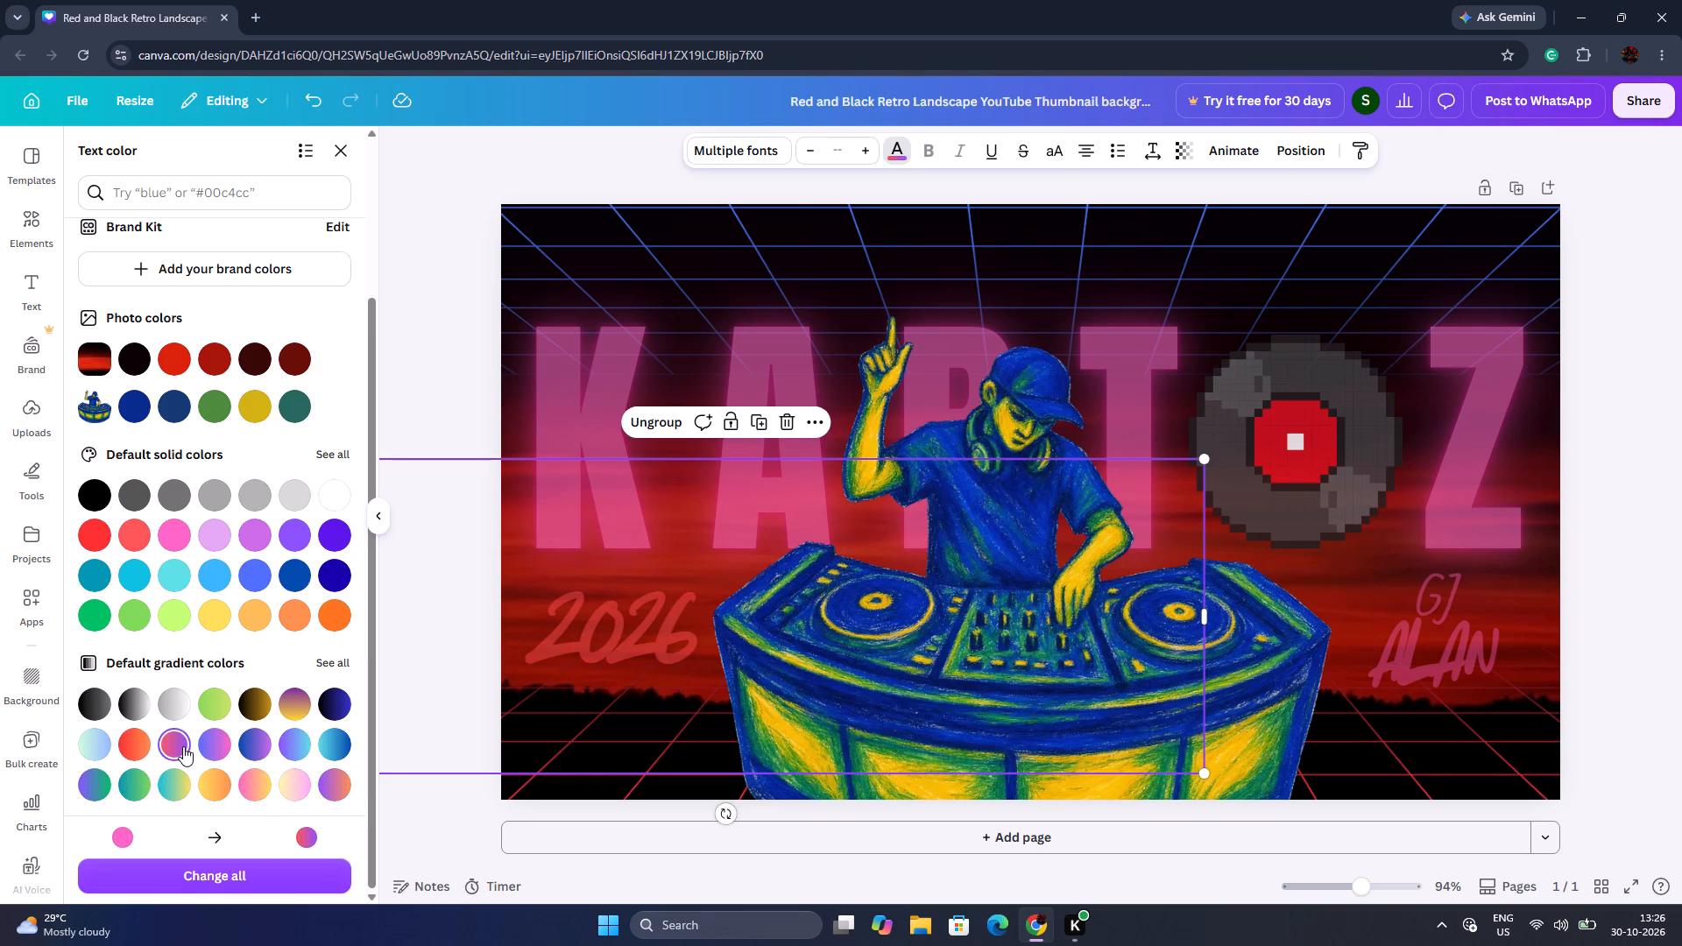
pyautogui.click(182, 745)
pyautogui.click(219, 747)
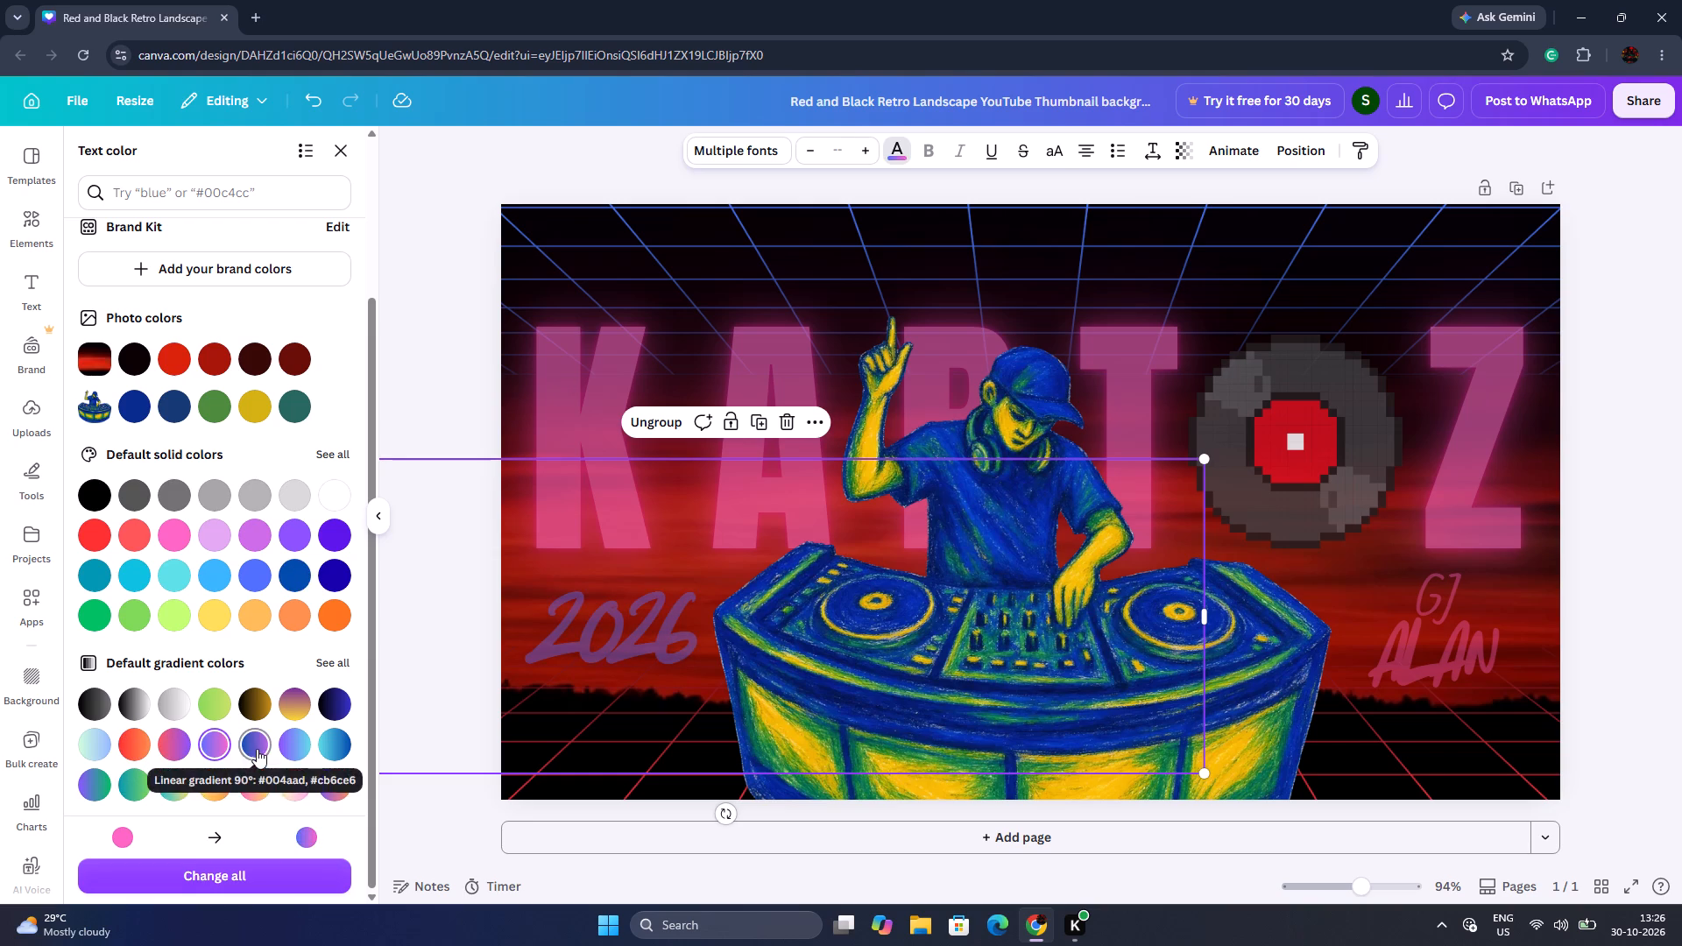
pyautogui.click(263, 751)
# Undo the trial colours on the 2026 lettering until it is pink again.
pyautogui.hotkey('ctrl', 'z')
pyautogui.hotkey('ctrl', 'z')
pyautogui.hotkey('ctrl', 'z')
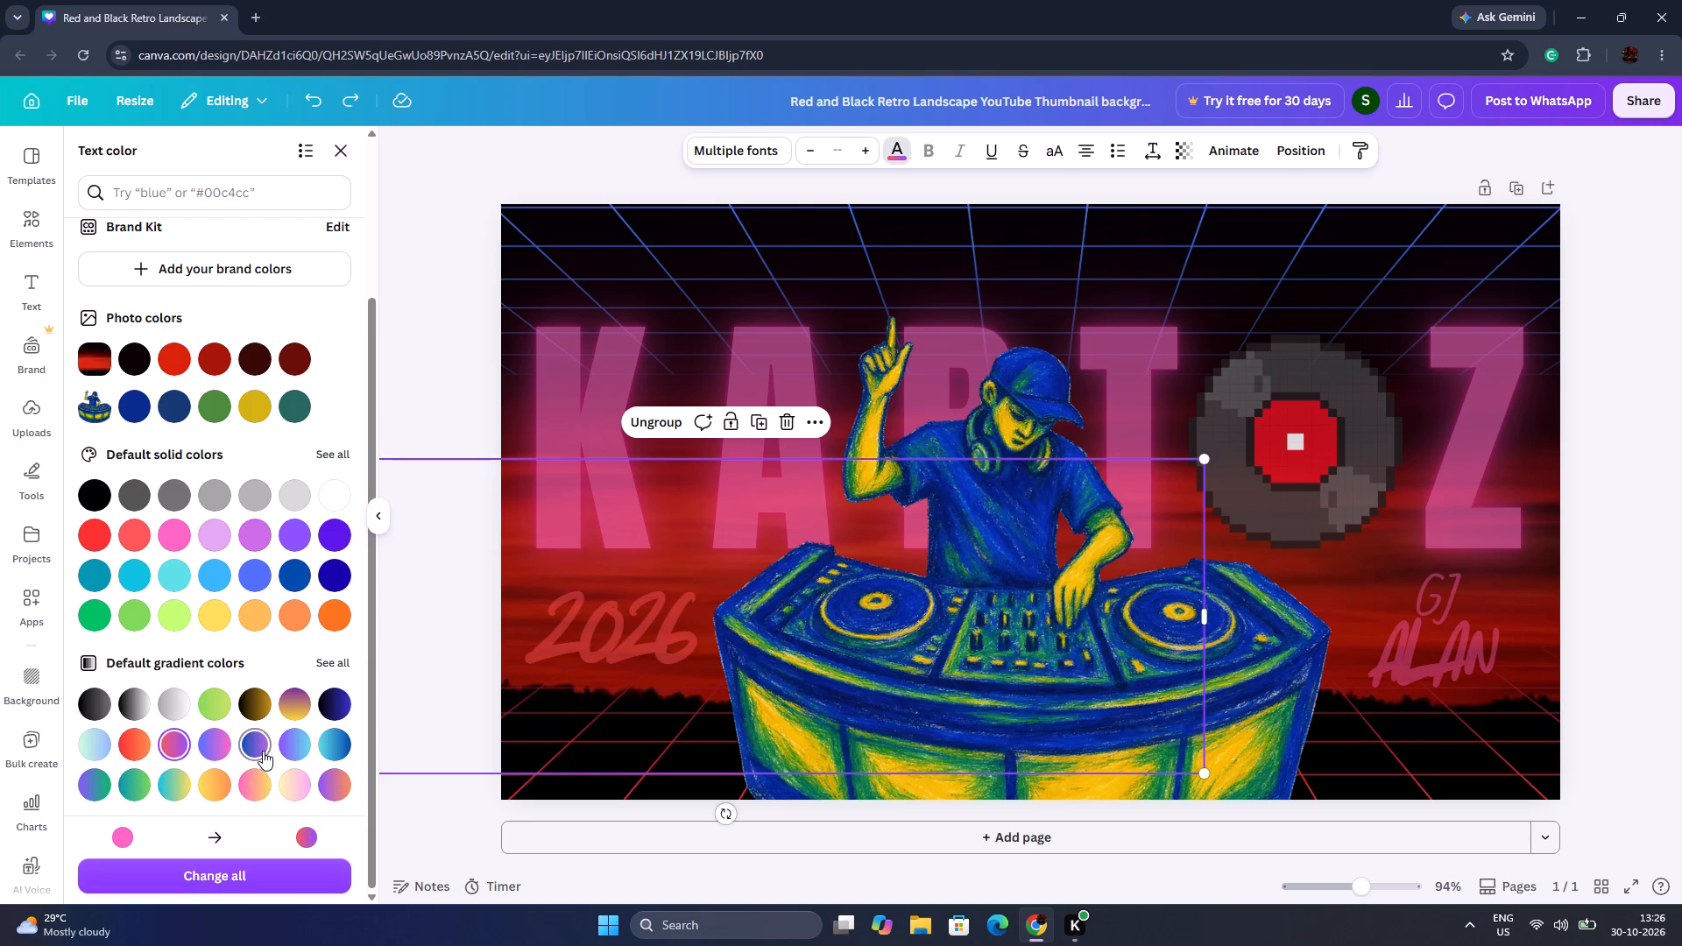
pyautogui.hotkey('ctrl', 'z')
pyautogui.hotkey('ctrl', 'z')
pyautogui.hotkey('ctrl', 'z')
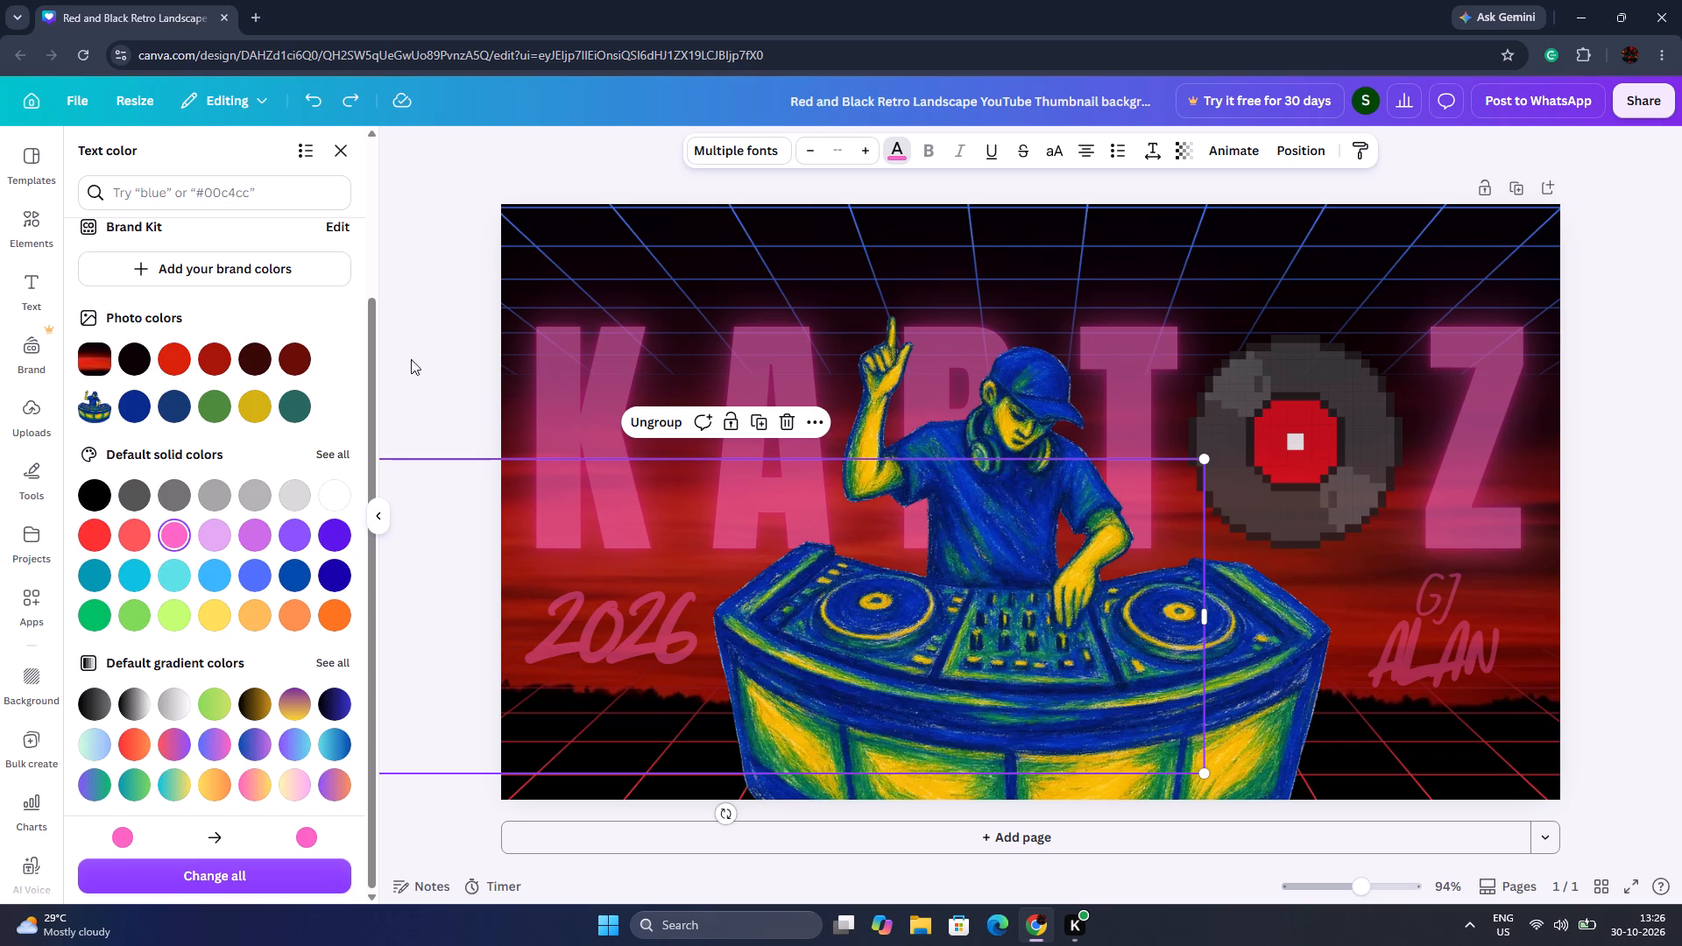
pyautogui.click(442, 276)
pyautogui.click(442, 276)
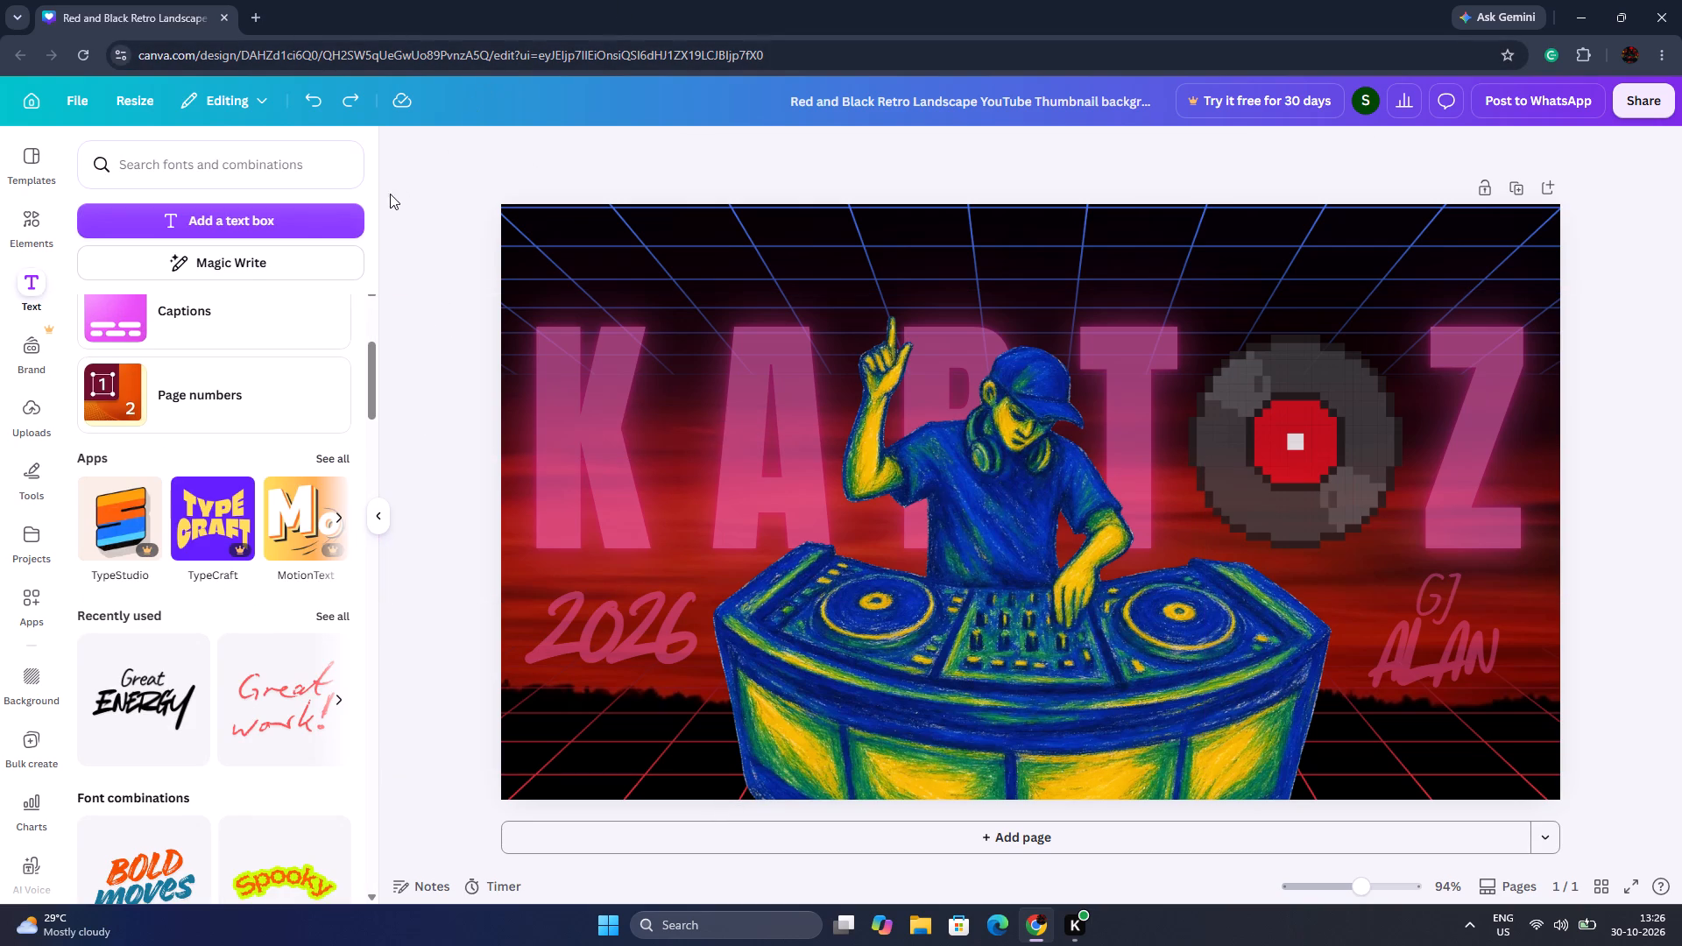
# Set the transparency of the KARTOZ title to 64.
pyautogui.click(603, 416)
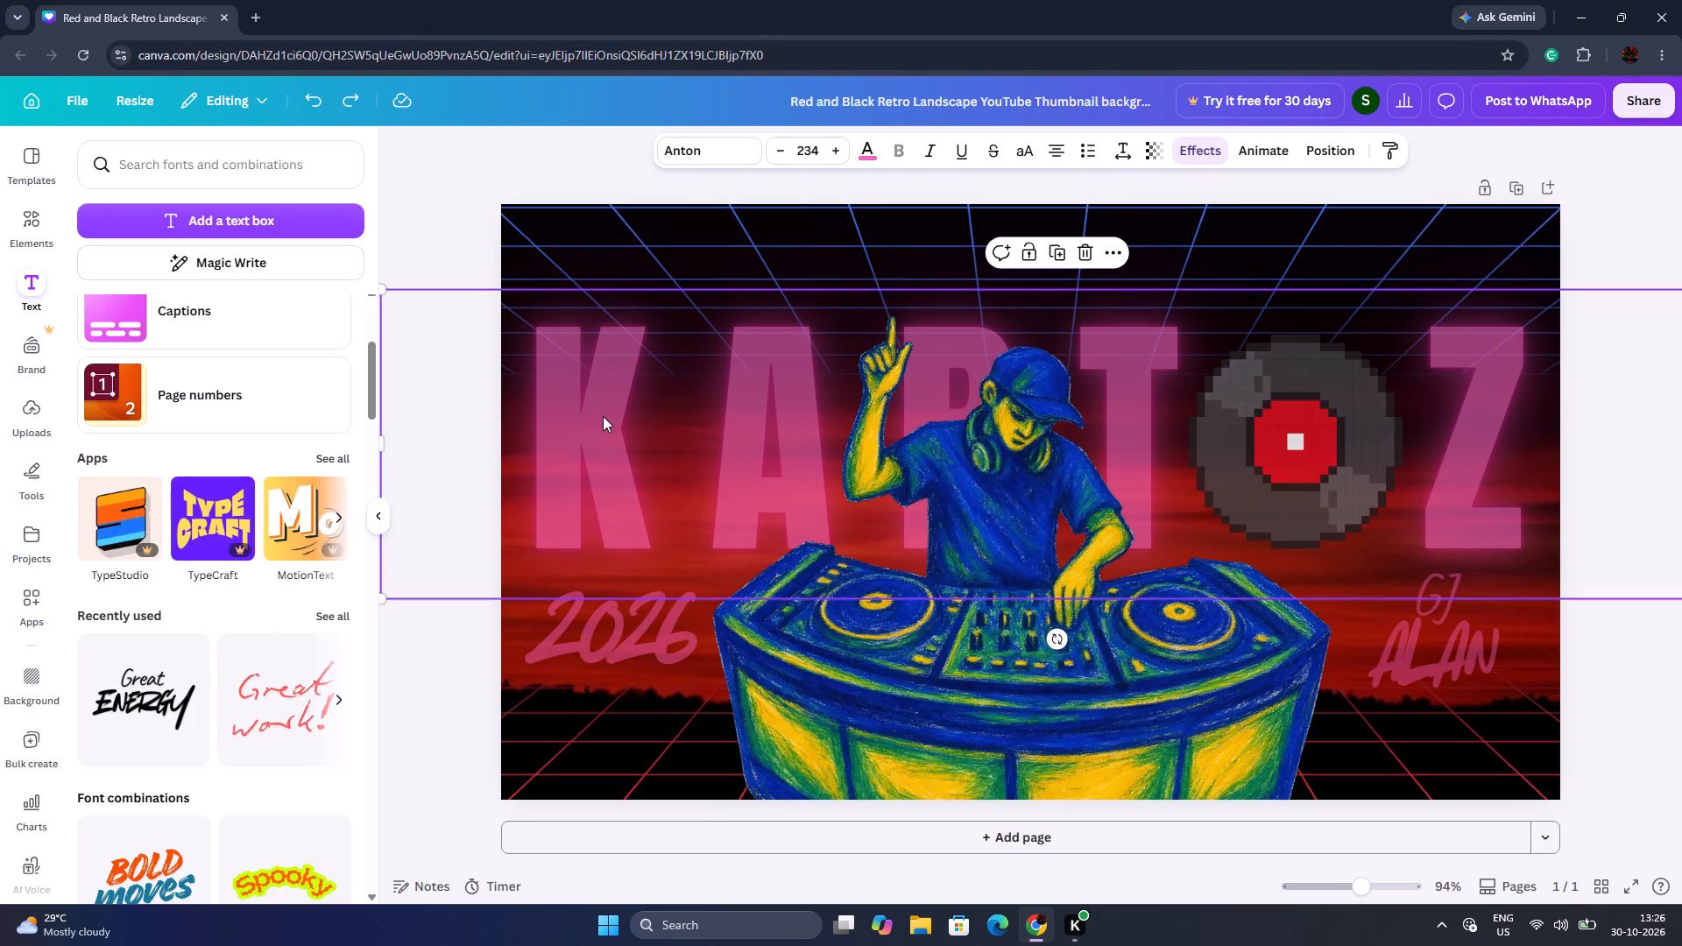
pyautogui.click(1155, 152)
pyautogui.moveTo(1131, 227); pyautogui.dragTo(1148, 229)
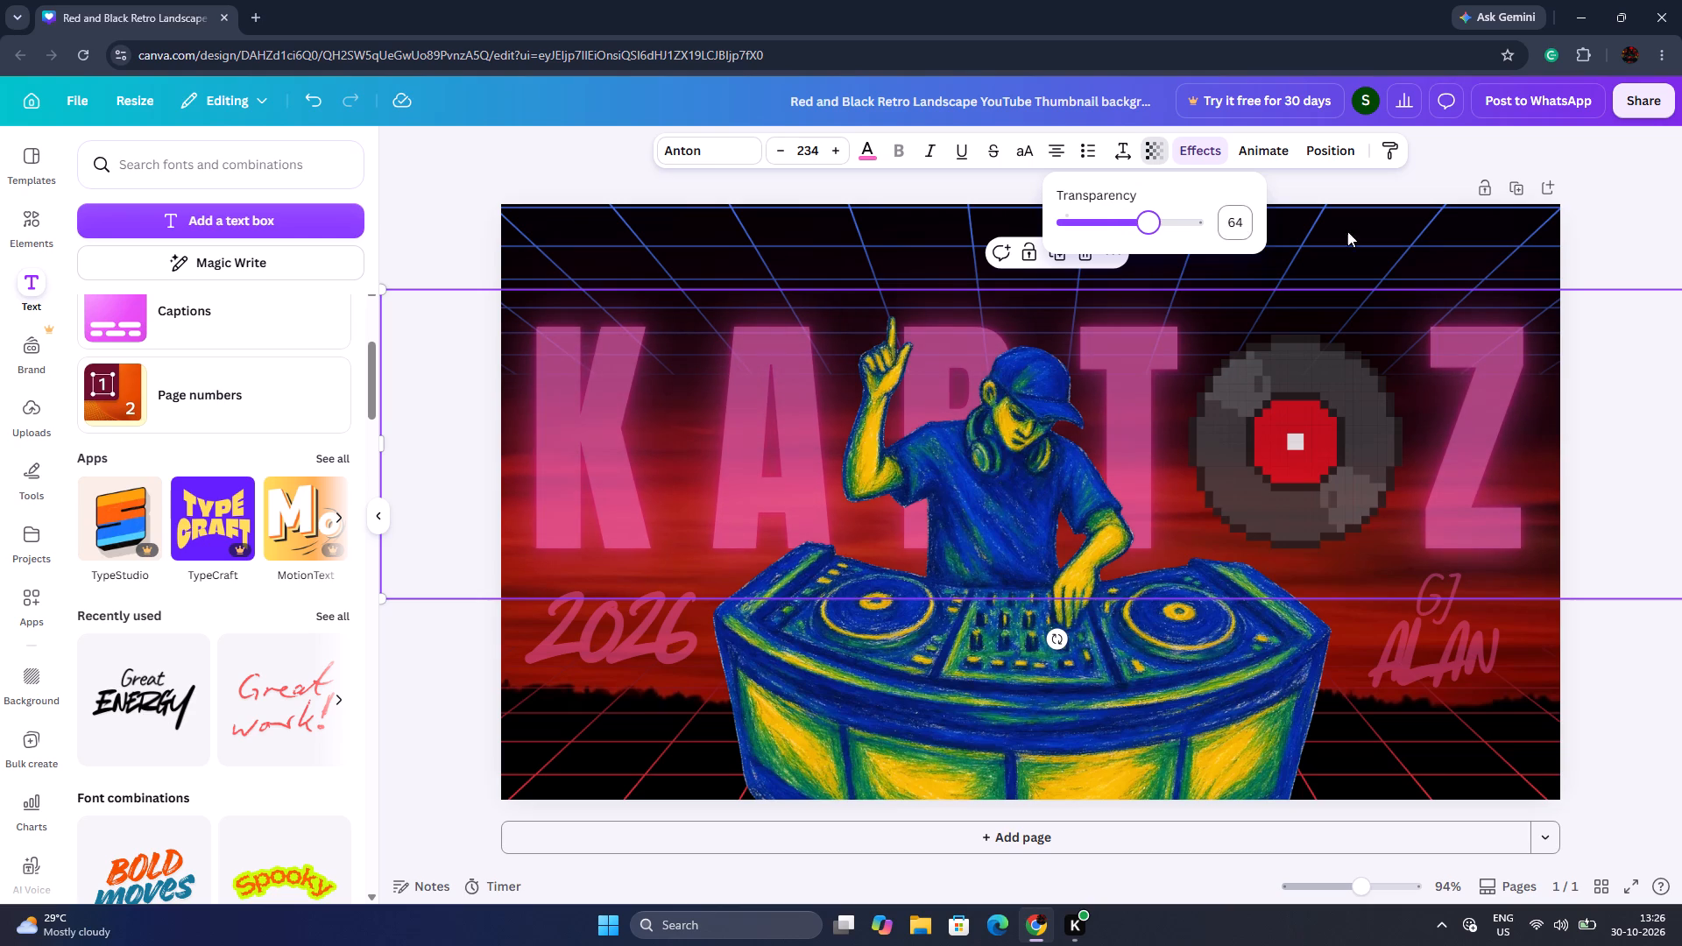
pyautogui.doubleClick(1600, 219)
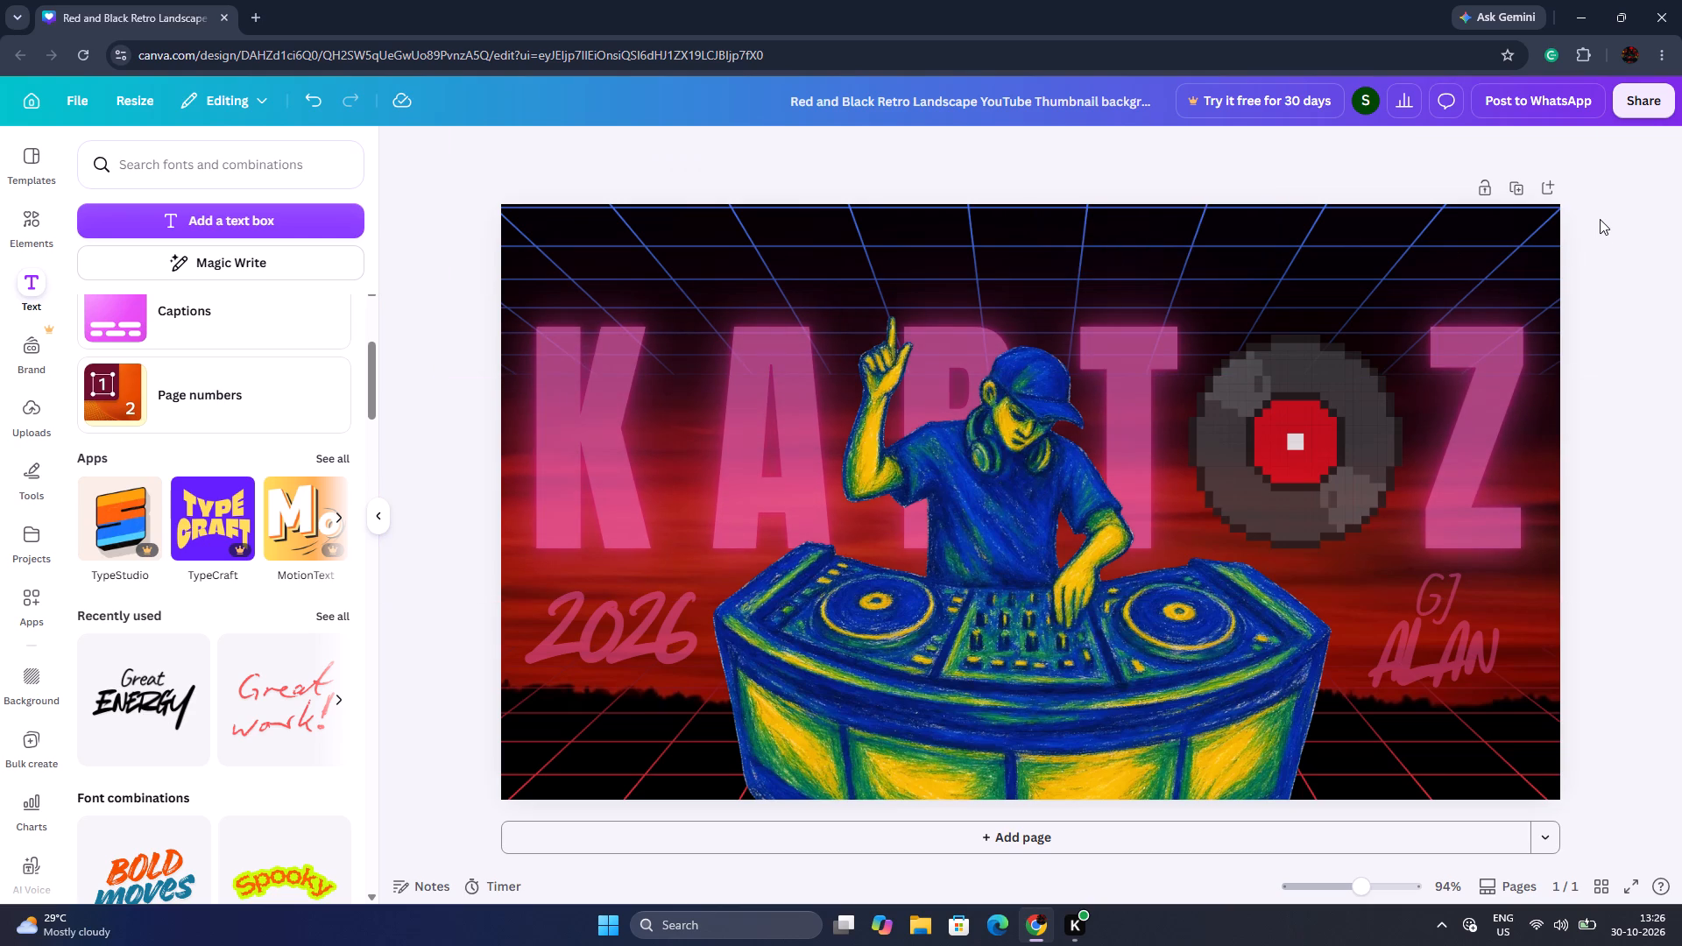
# Recolour the blue grid at the top of the design with the dark red from the background's photo colours.
pyautogui.click(1253, 233)
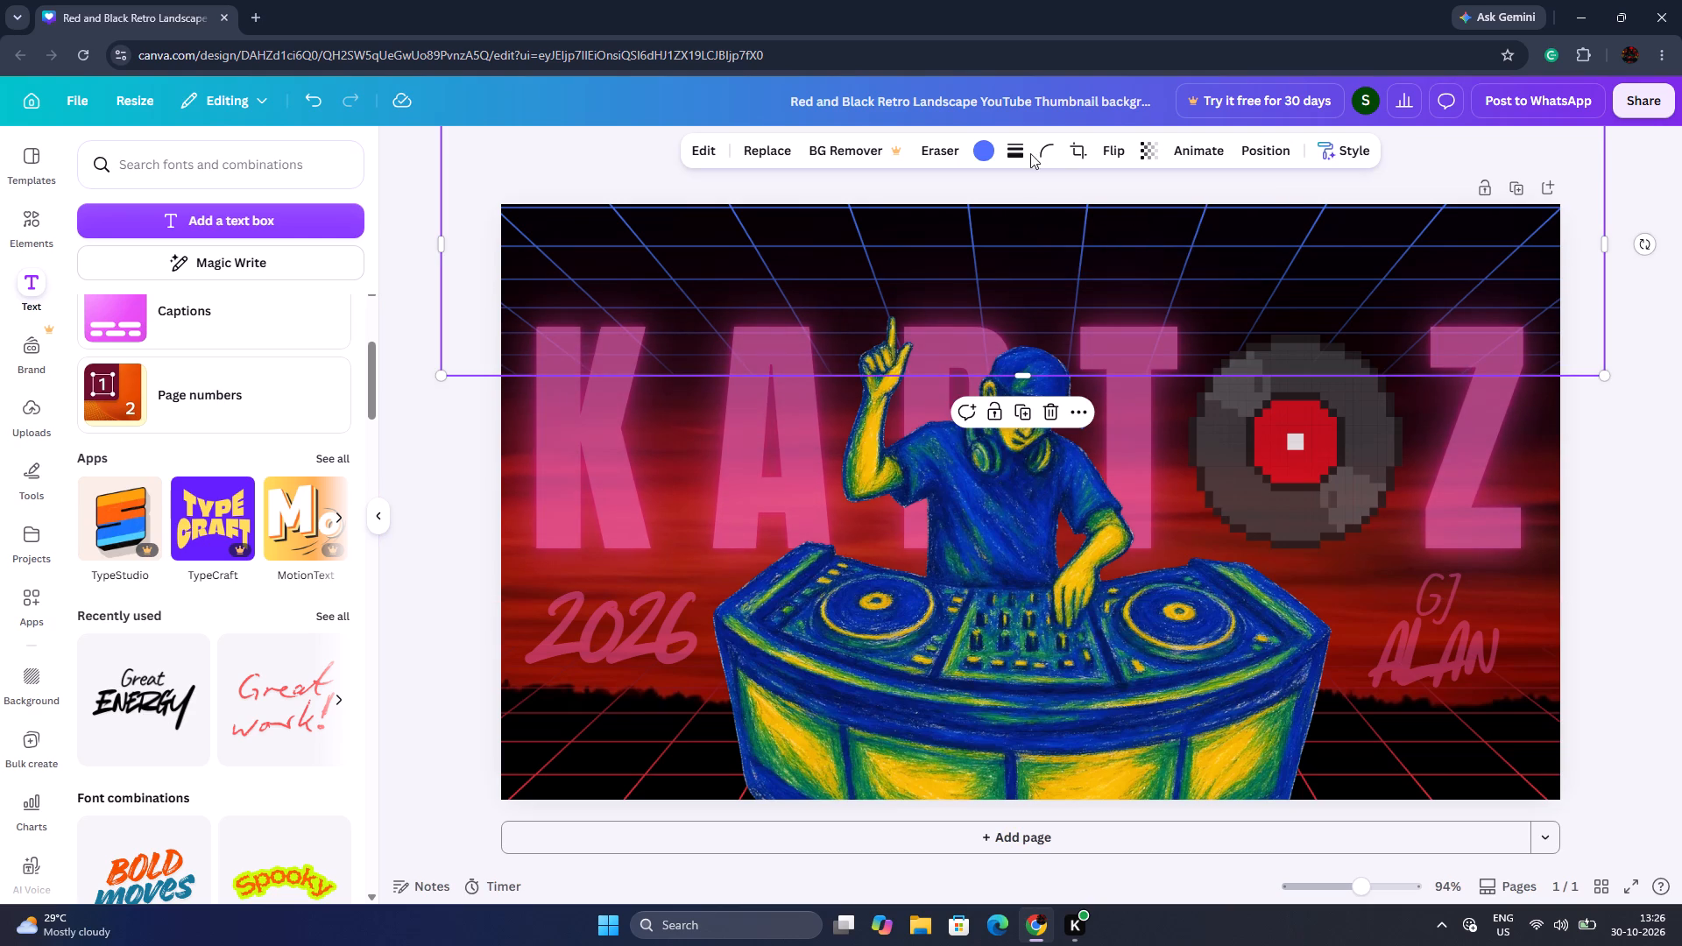
pyautogui.click(986, 150)
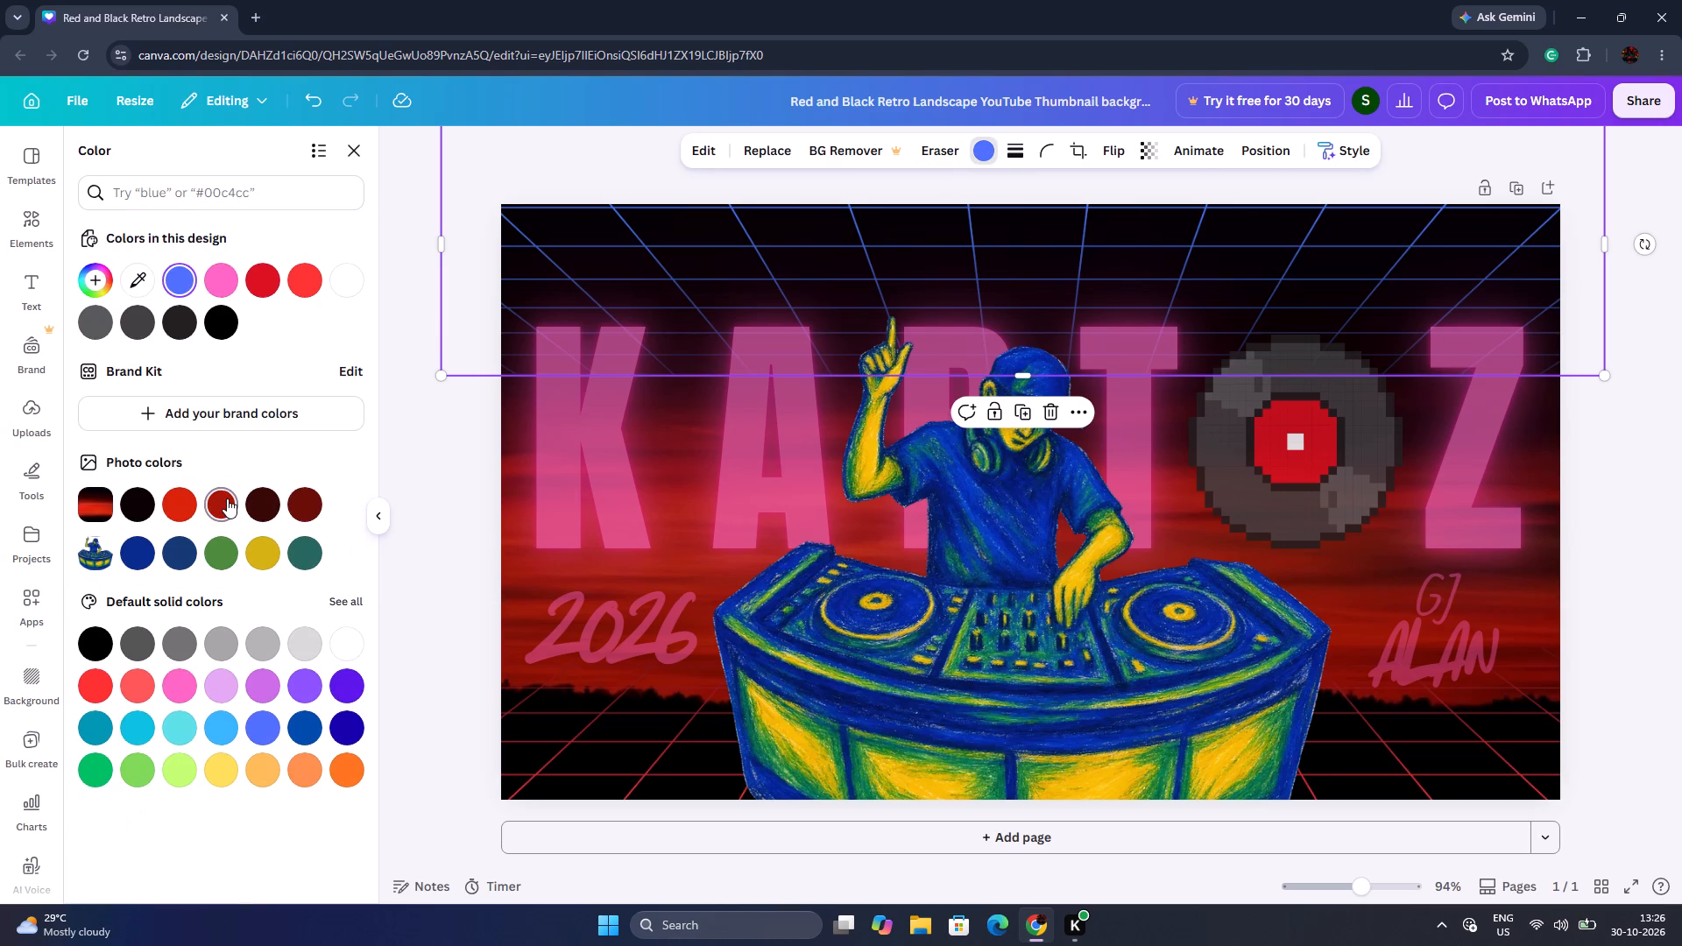
pyautogui.click(227, 498)
pyautogui.doubleClick(400, 459)
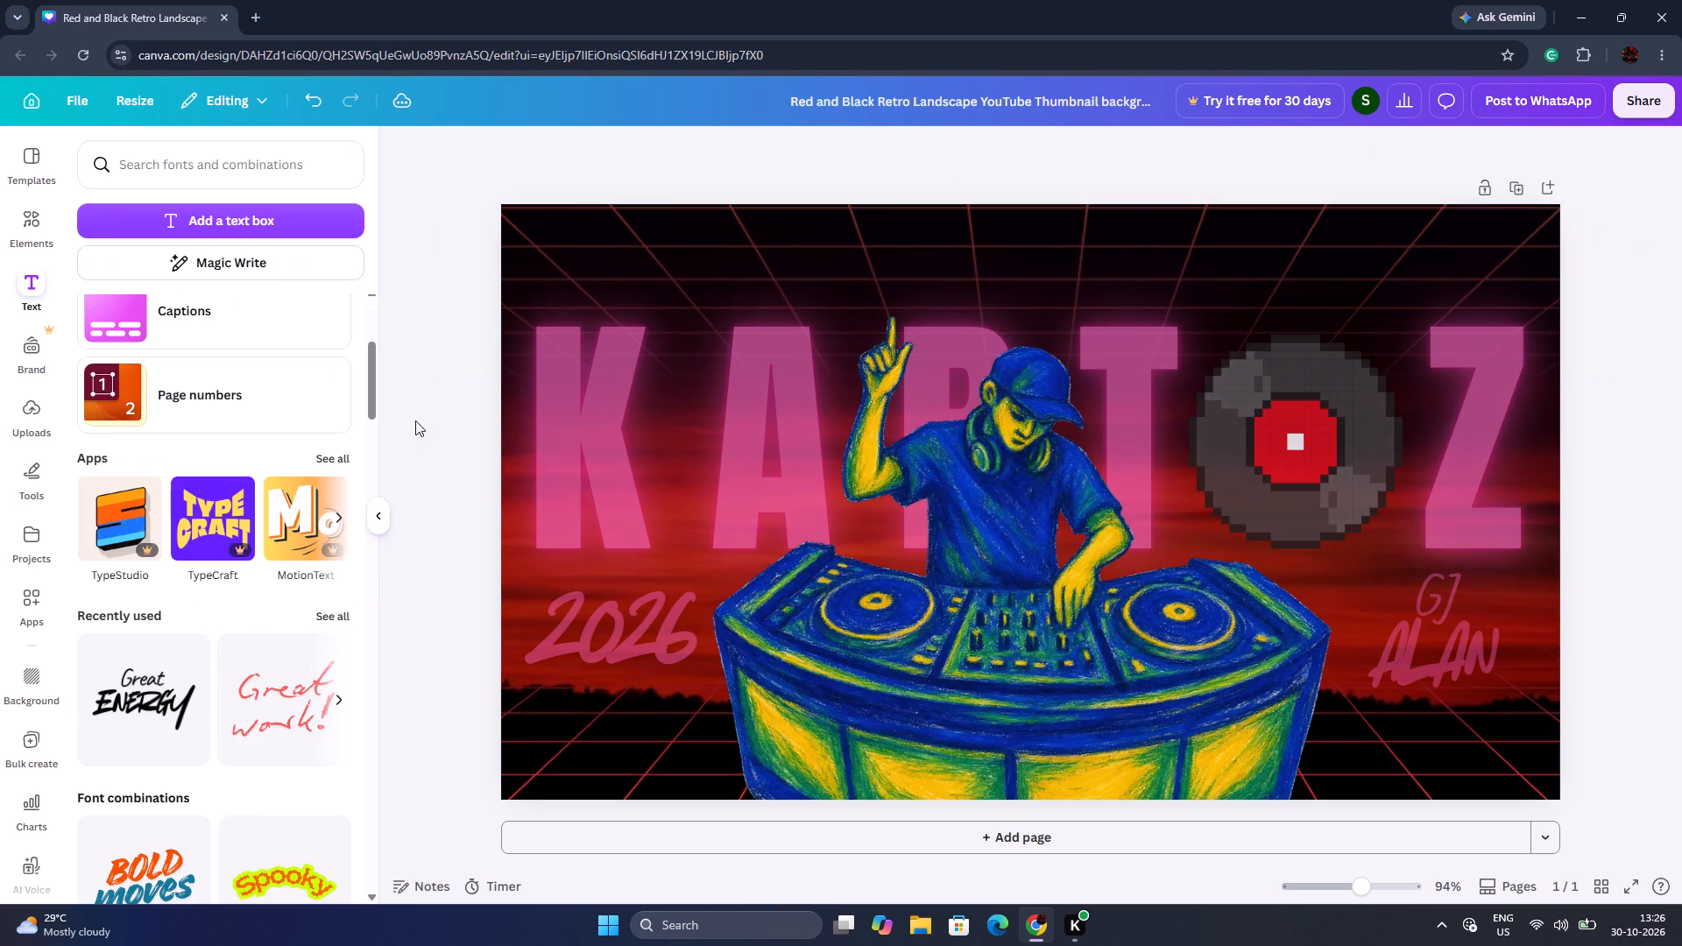
# Resize the DJ illustration to about 733 by 711 and shift it slightly right so it sits centred on the page.
pyautogui.click(1021, 622)
pyautogui.click(1191, 664)
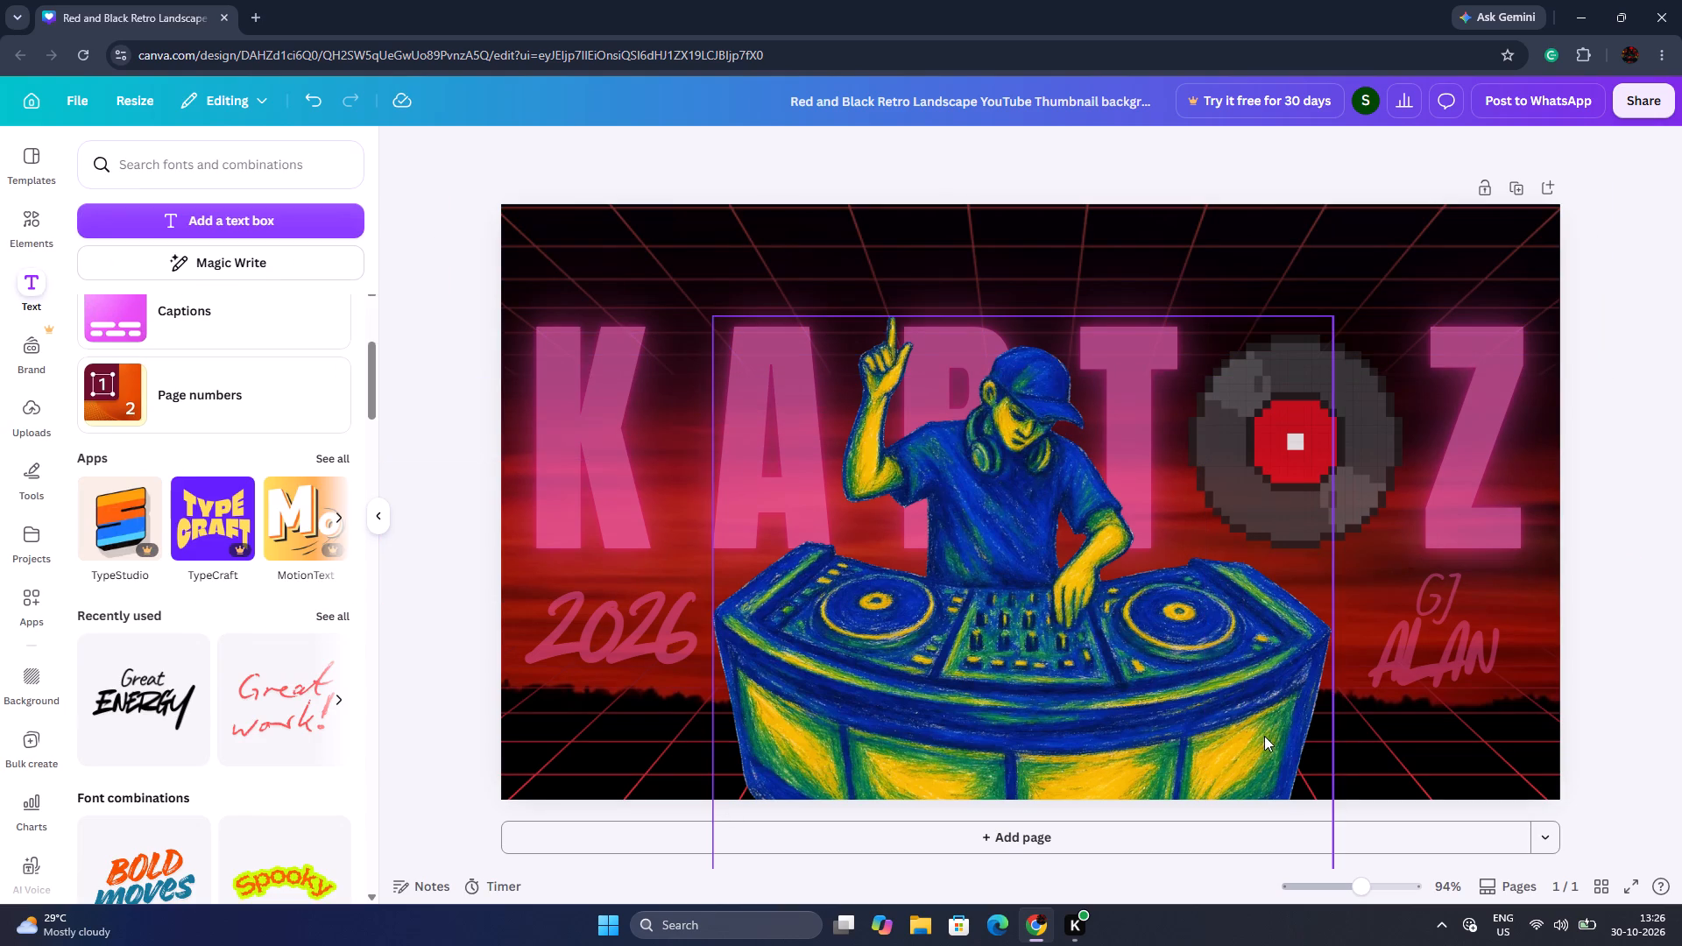
pyautogui.click(1259, 738)
pyautogui.moveTo(1335, 316); pyautogui.dragTo(1269, 414)
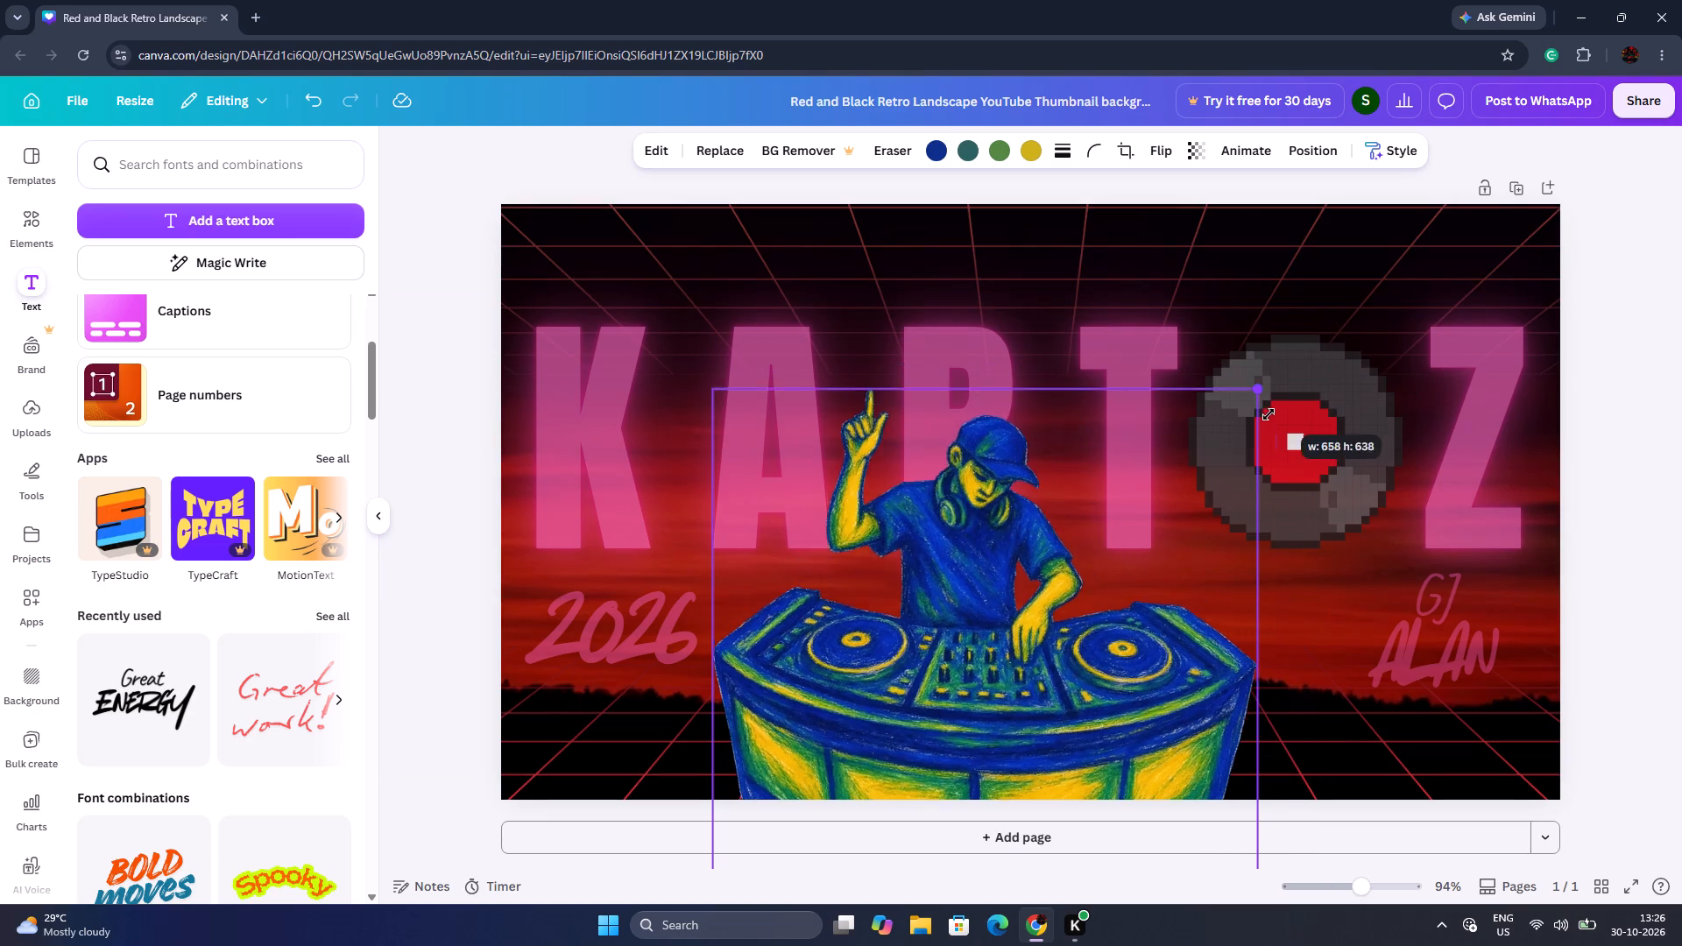
pyautogui.moveTo(1269, 414); pyautogui.dragTo(1341, 215)
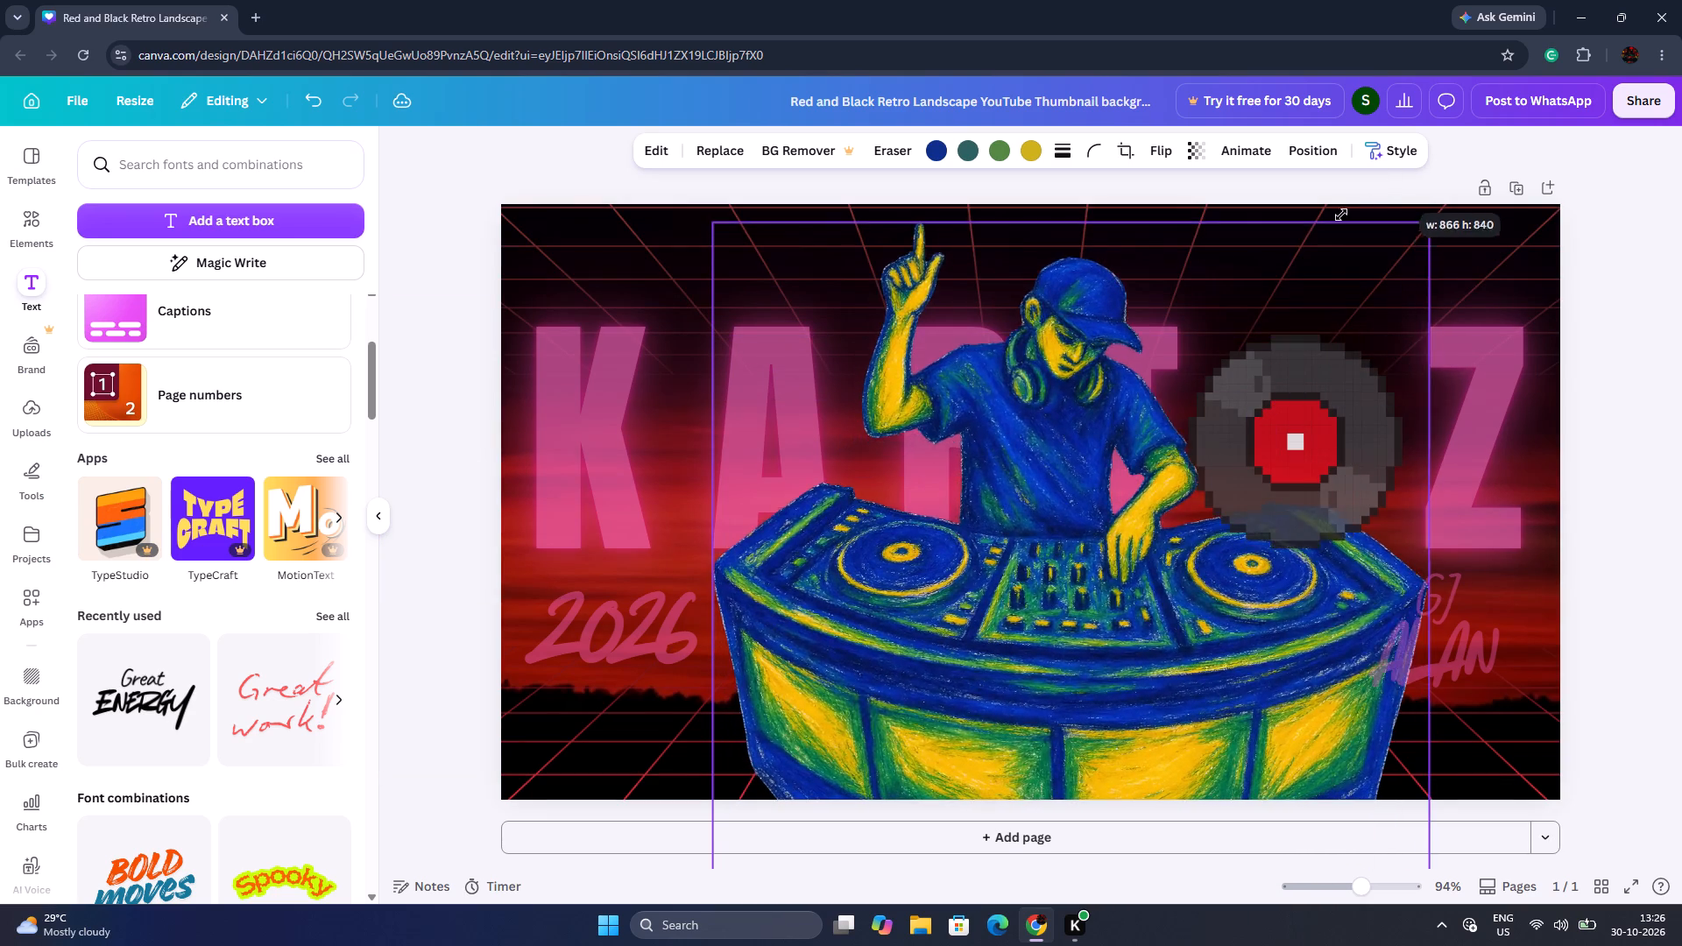
pyautogui.moveTo(1341, 215); pyautogui.dragTo(1273, 279)
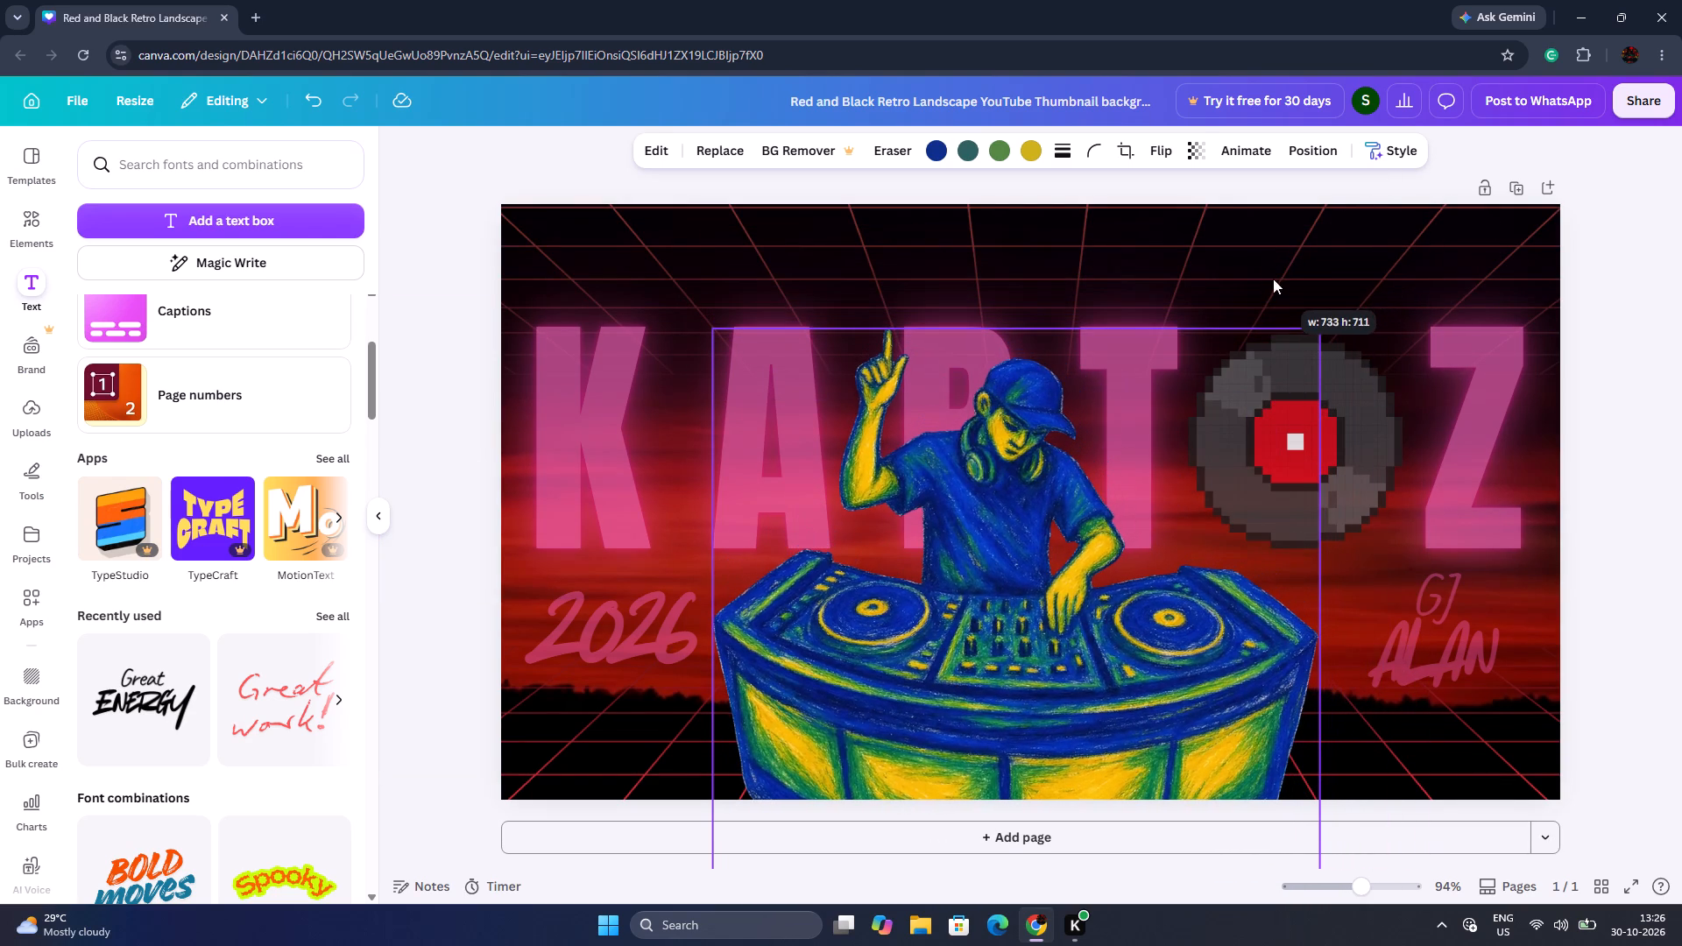
pyautogui.moveTo(1078, 598); pyautogui.dragTo(1096, 598)
pyautogui.click(1671, 541)
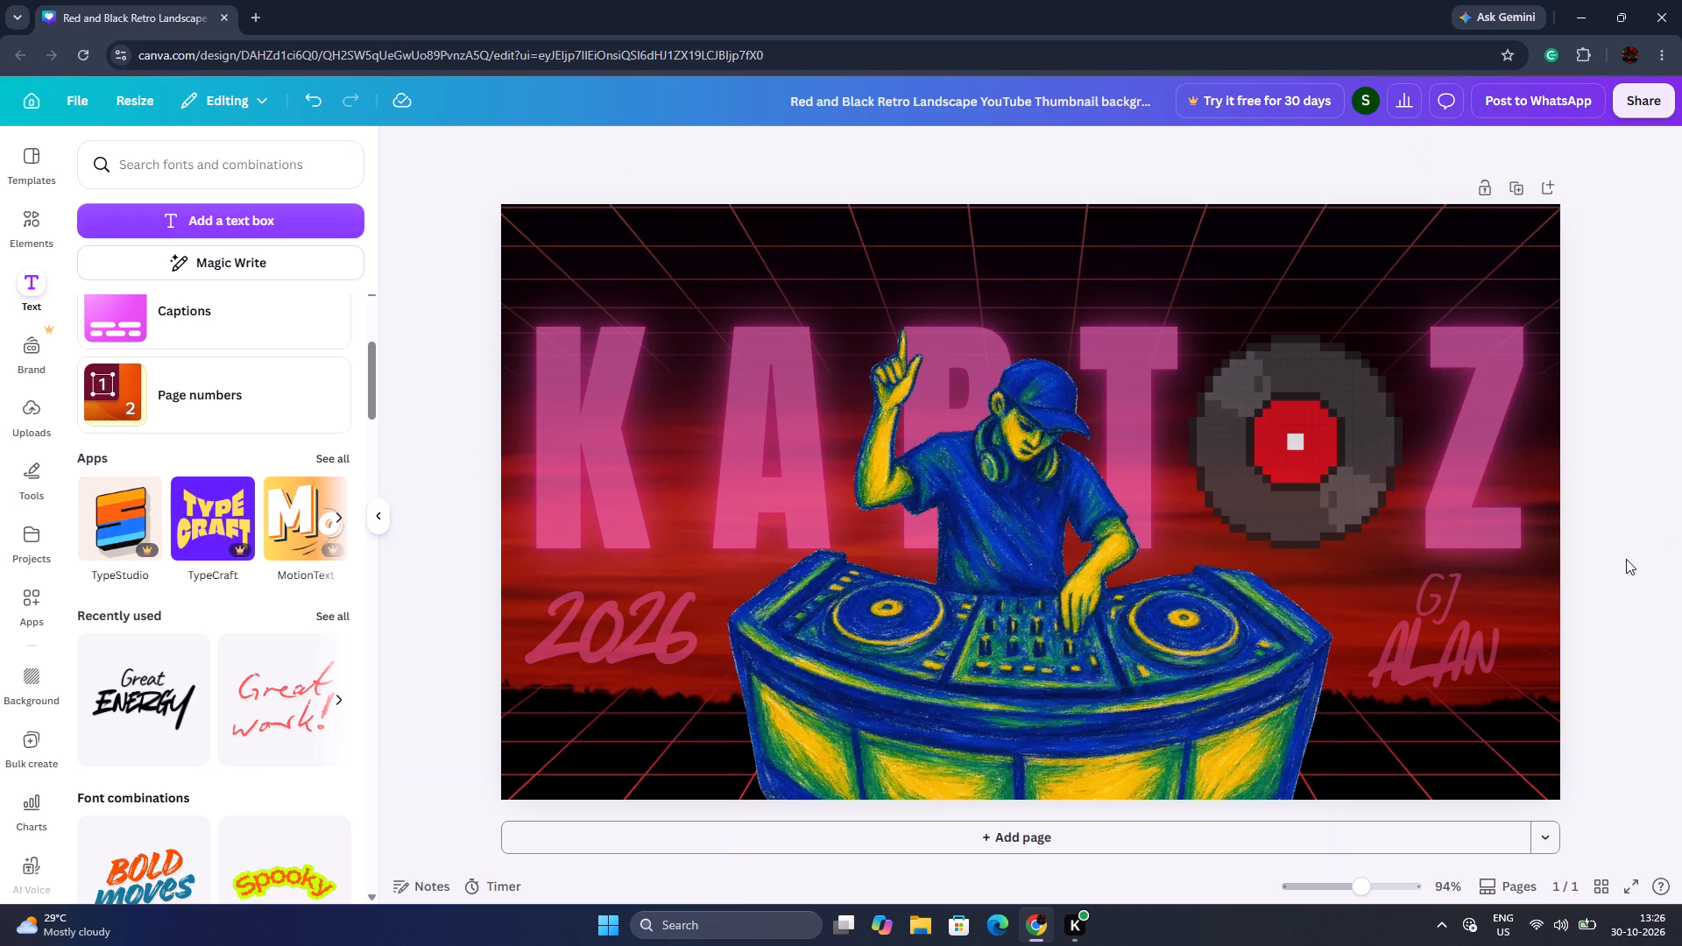
# Recolour the vinyl record's outline, trying pink and settling on black from the default solid colours.
pyautogui.click(1318, 476)
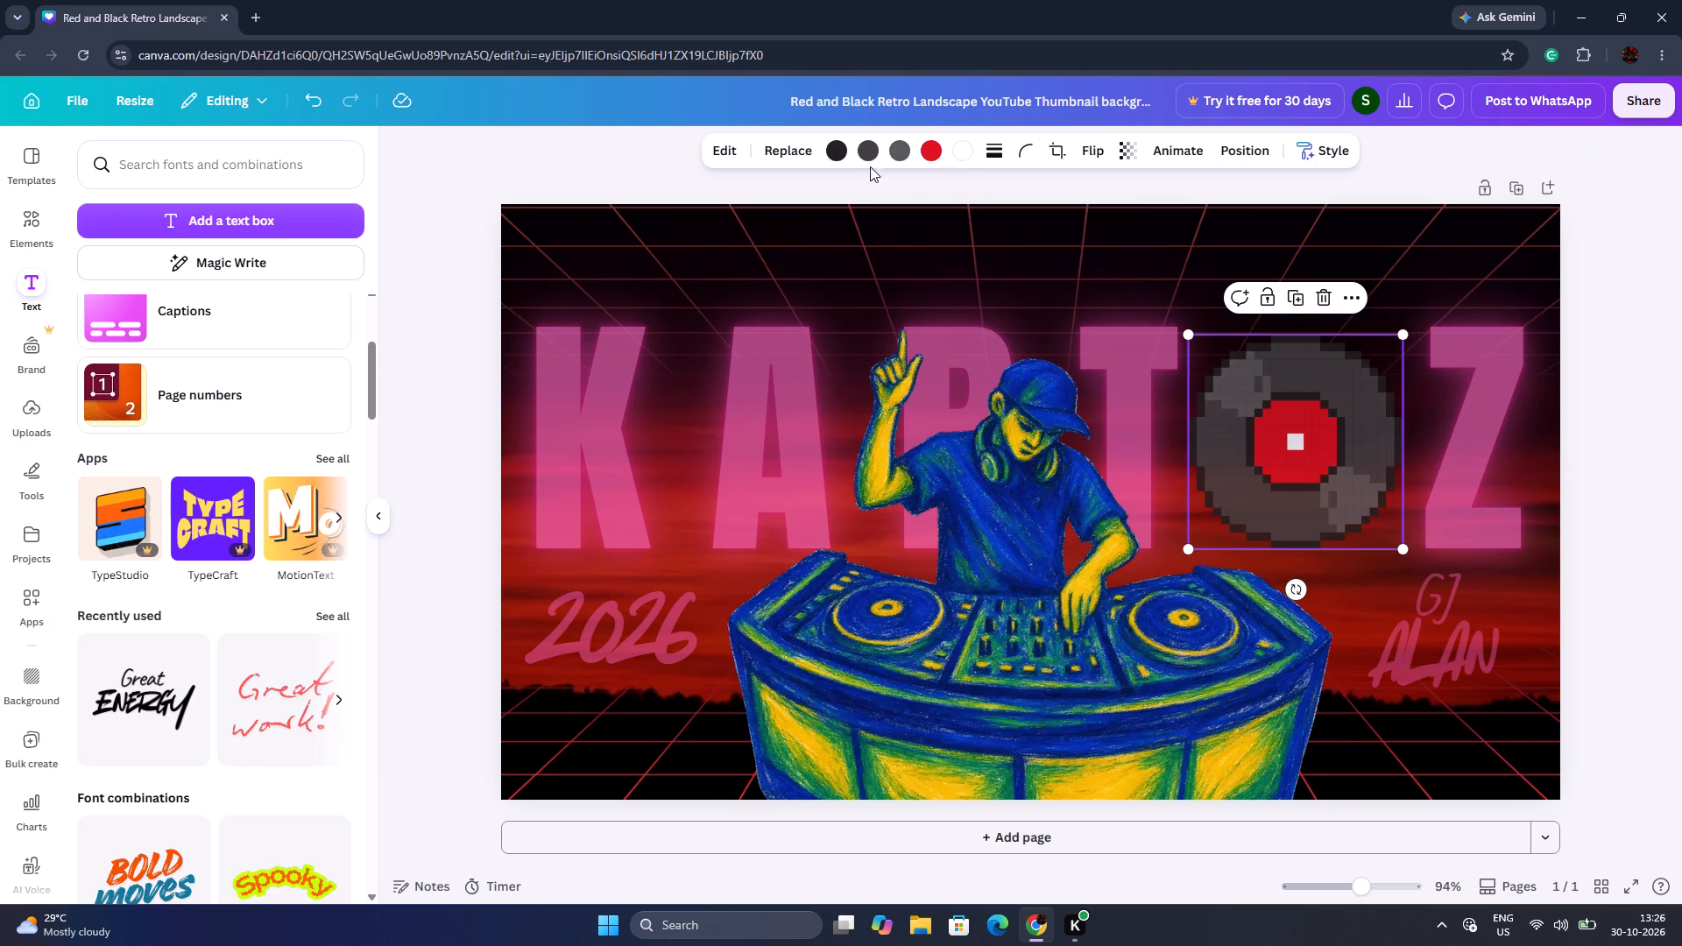
pyautogui.click(847, 158)
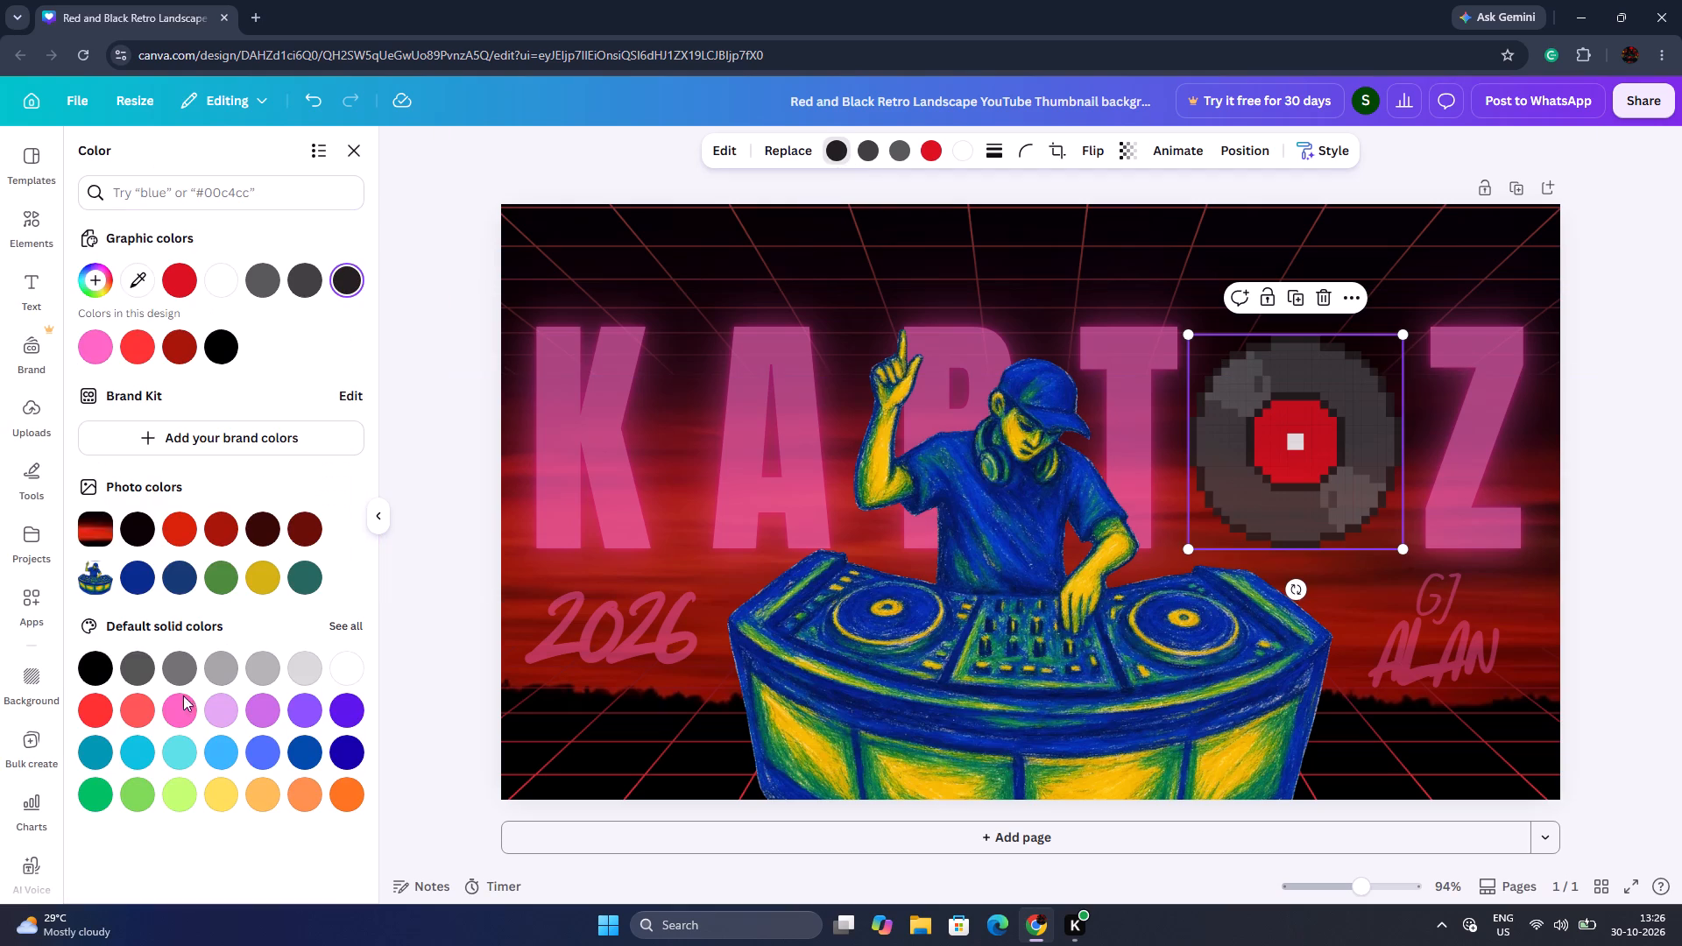
pyautogui.click(167, 710)
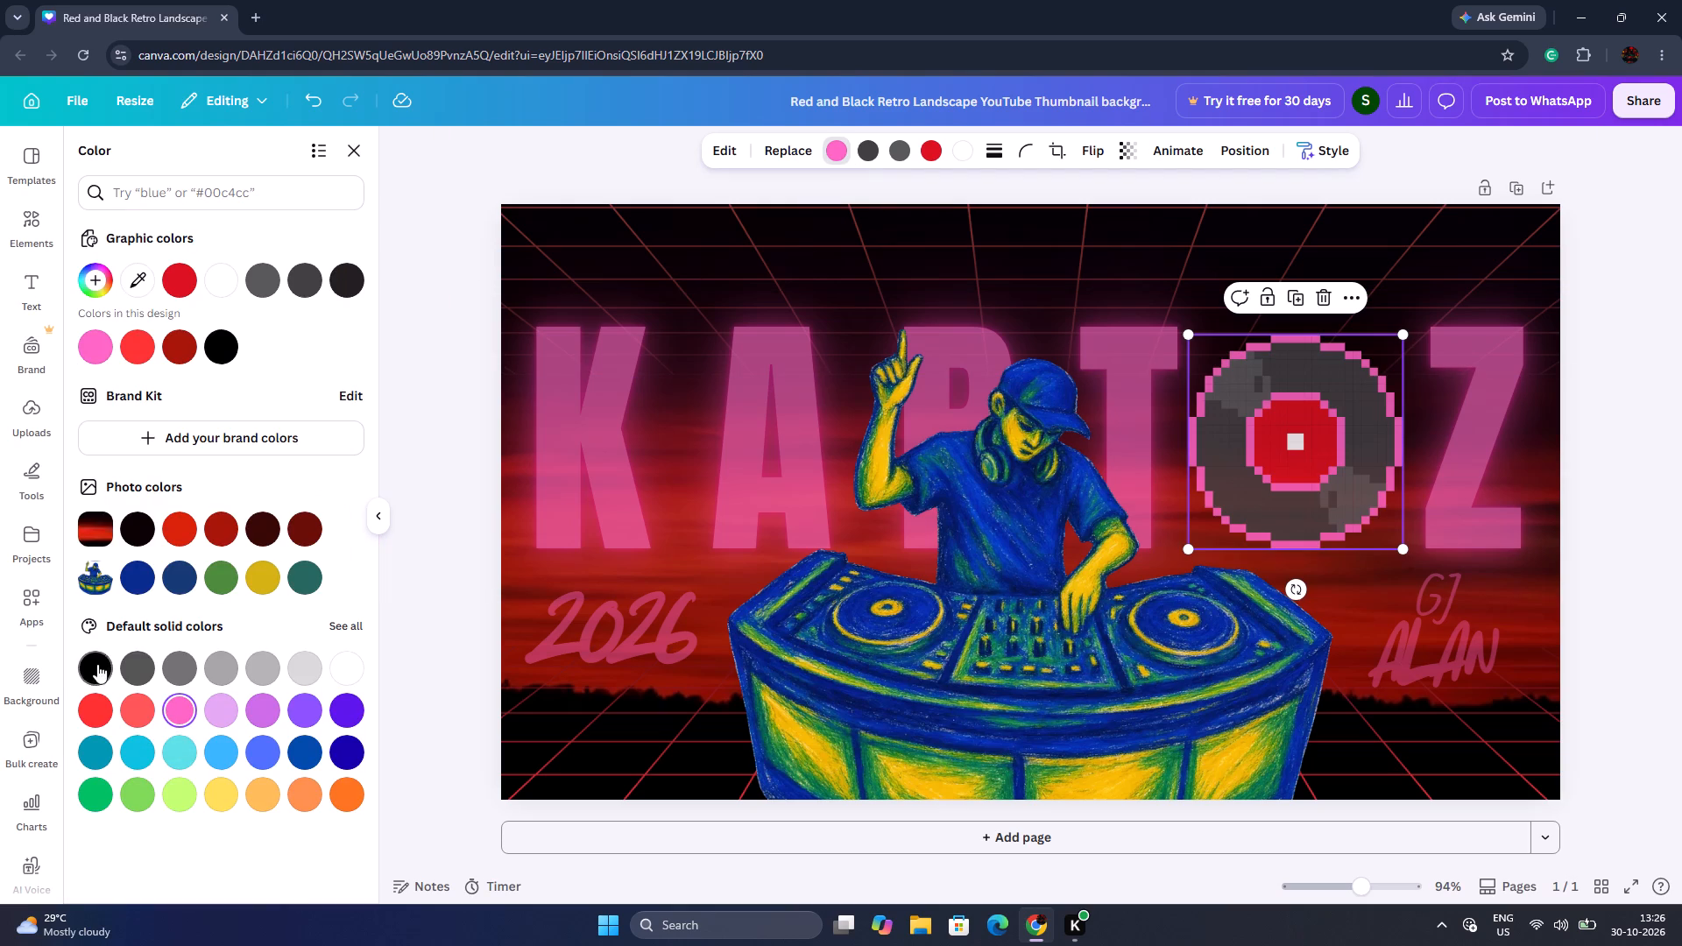
pyautogui.click(98, 664)
# Recolour the vinyl record's dark grey disc, trying pink, coral and purple before settling on light purple.
pyautogui.click(875, 154)
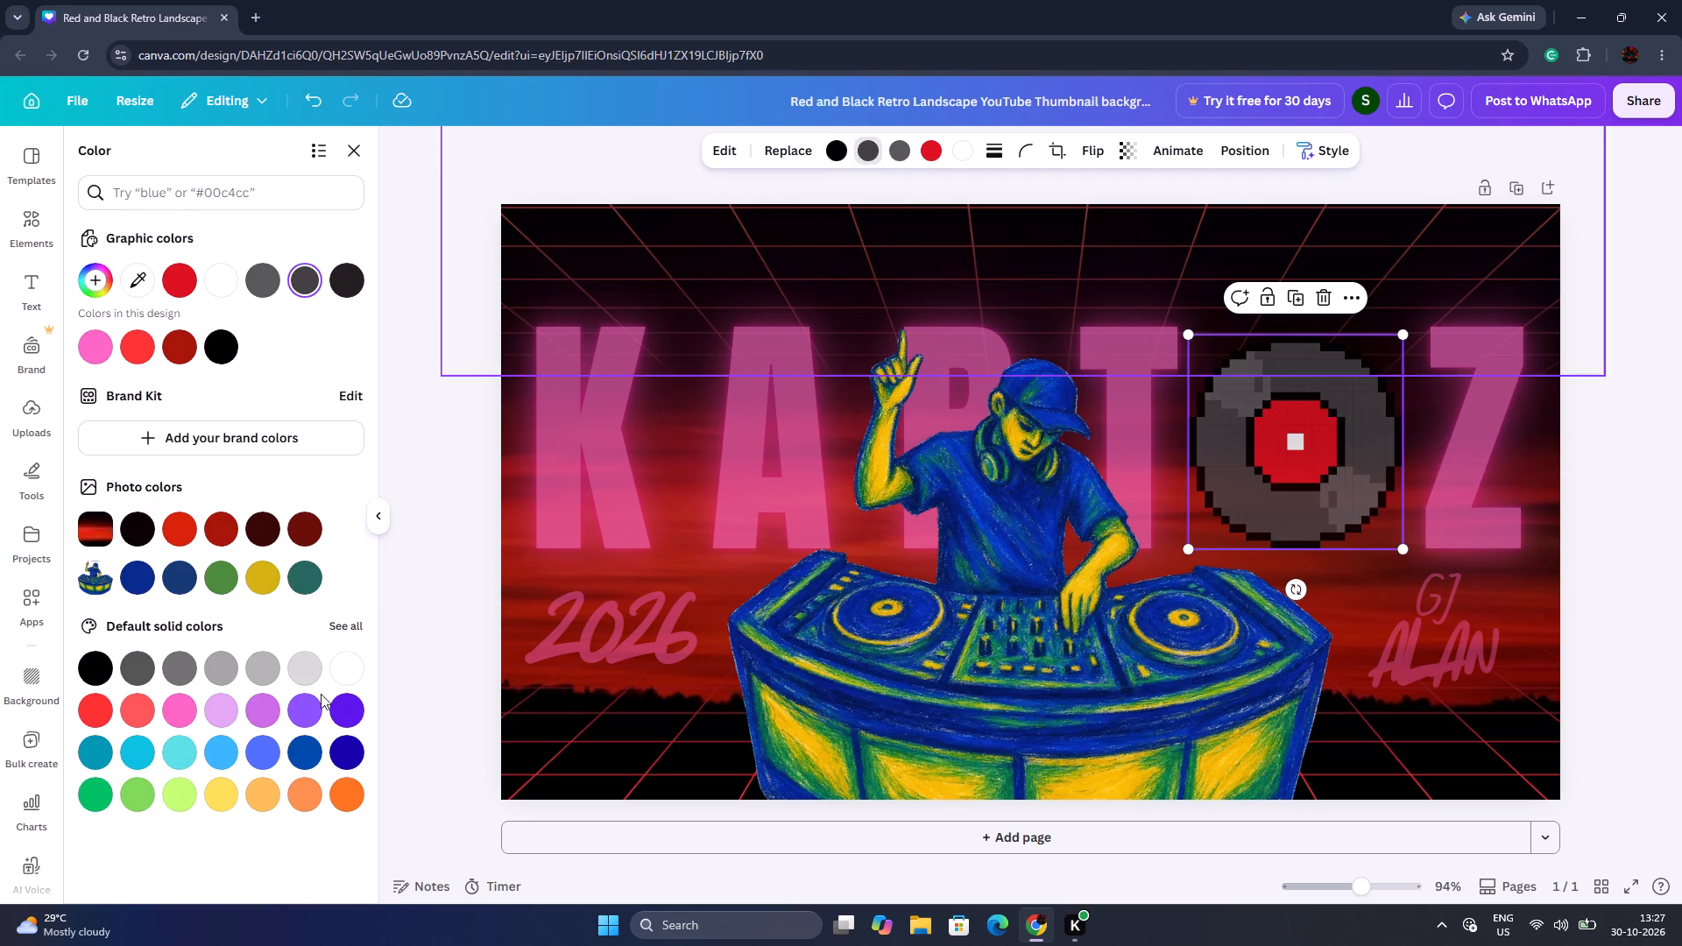
pyautogui.click(182, 702)
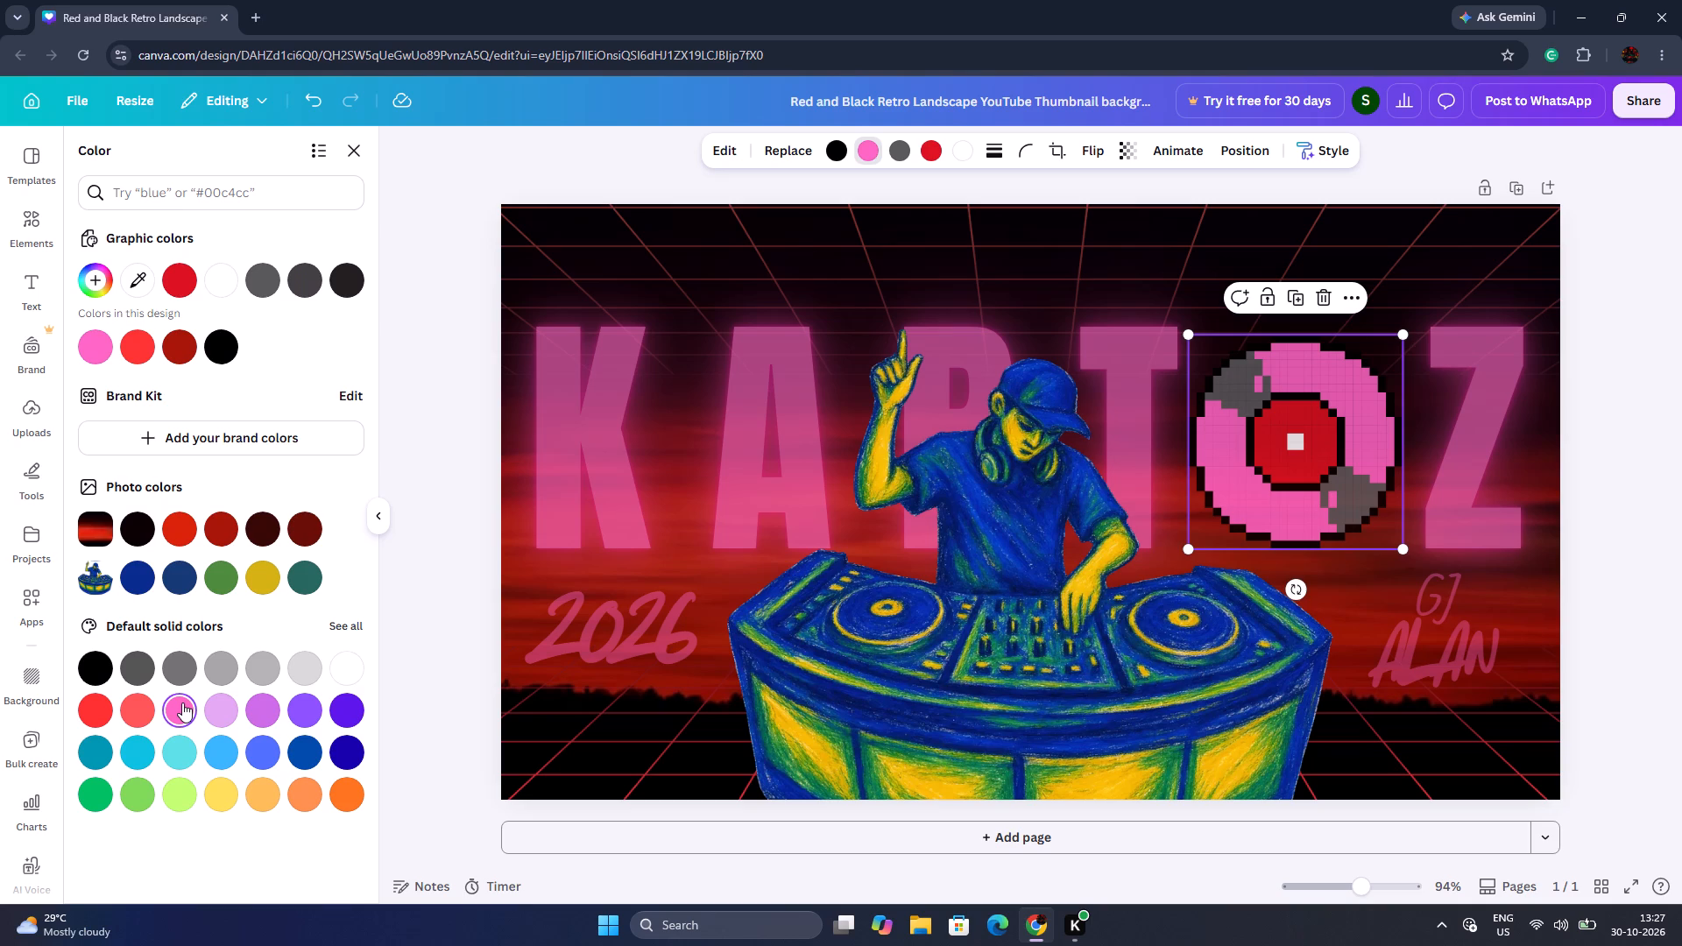
pyautogui.click(149, 702)
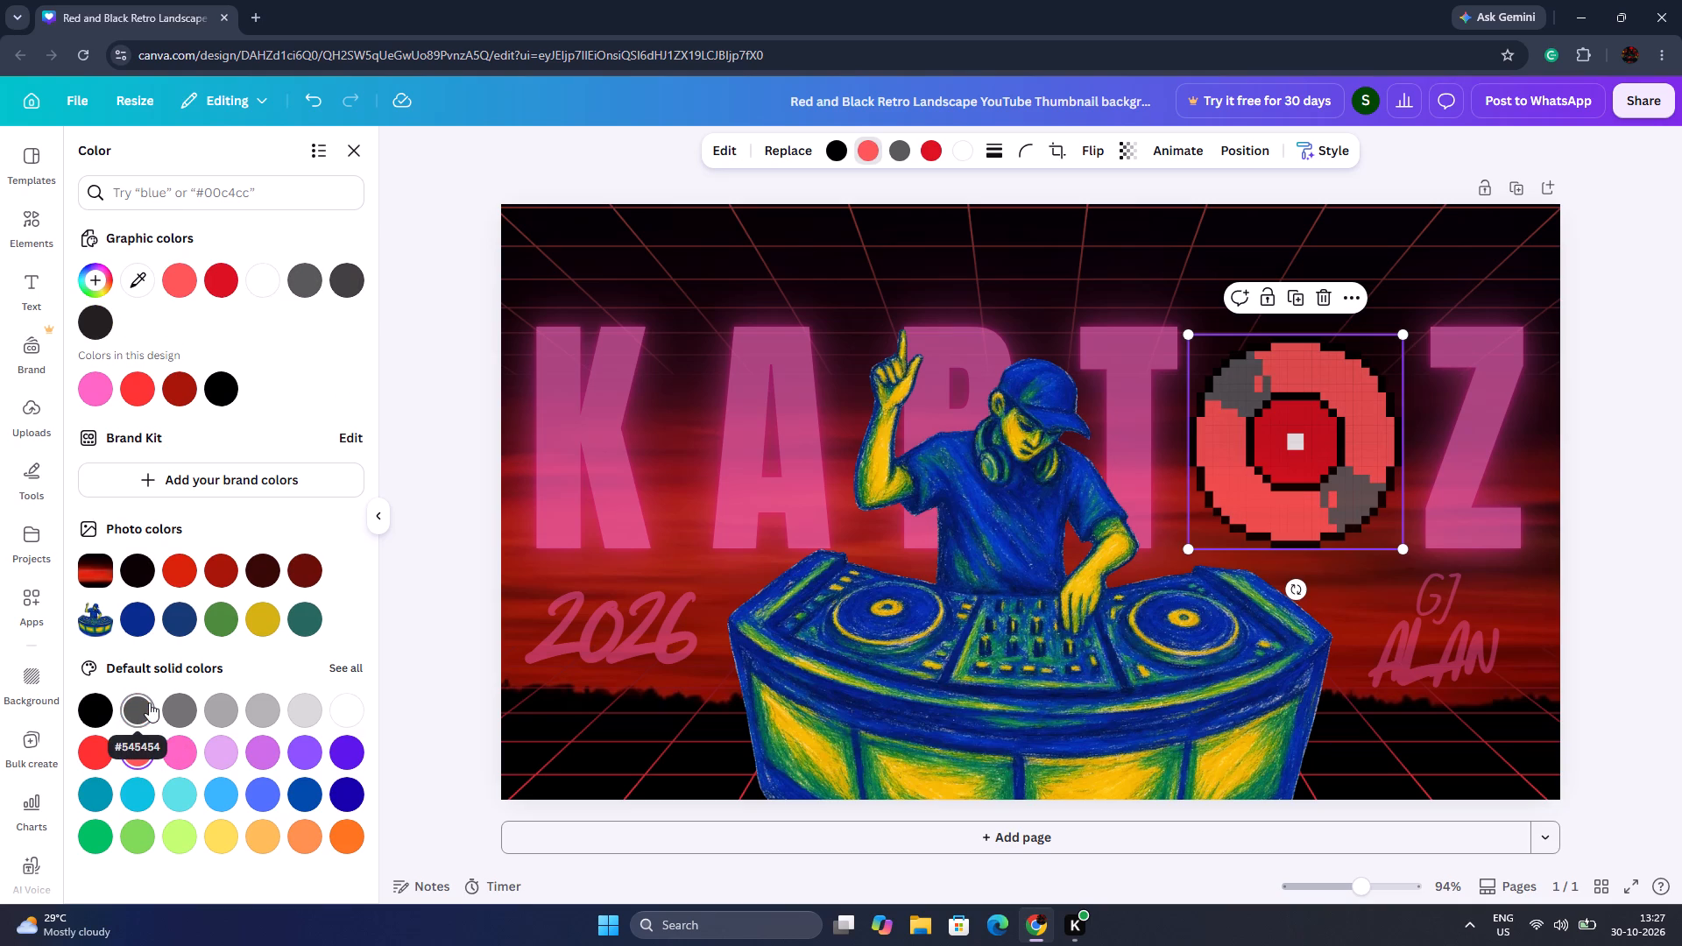
pyautogui.click(180, 747)
pyautogui.click(228, 702)
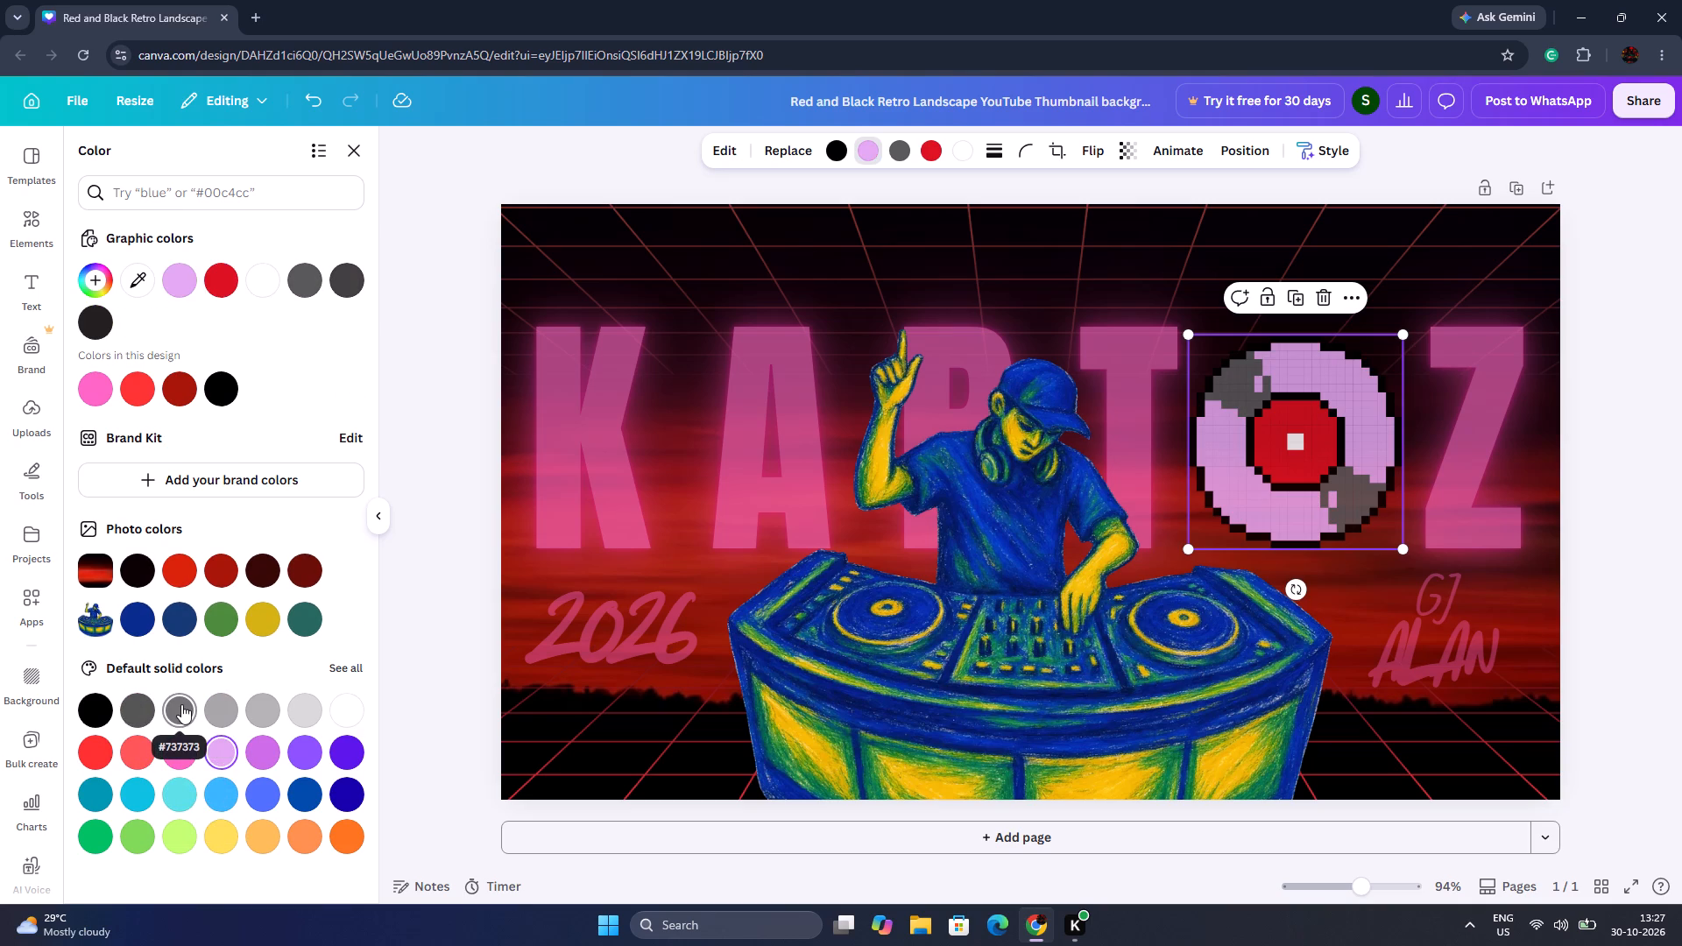
pyautogui.click(186, 751)
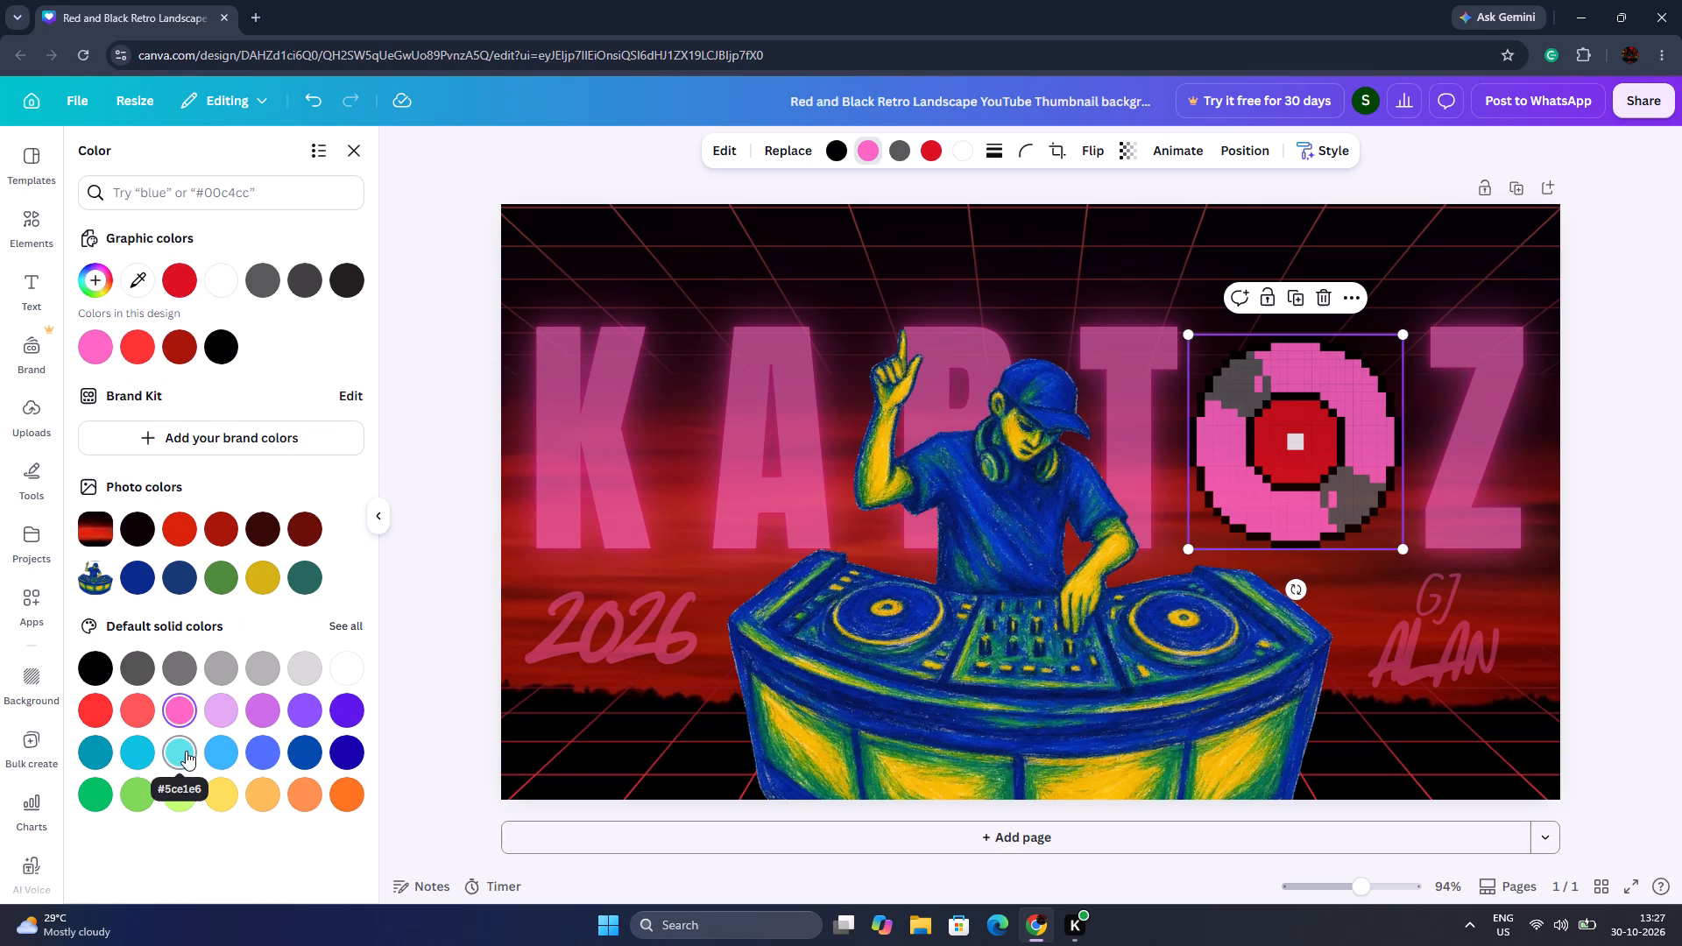
pyautogui.click(261, 717)
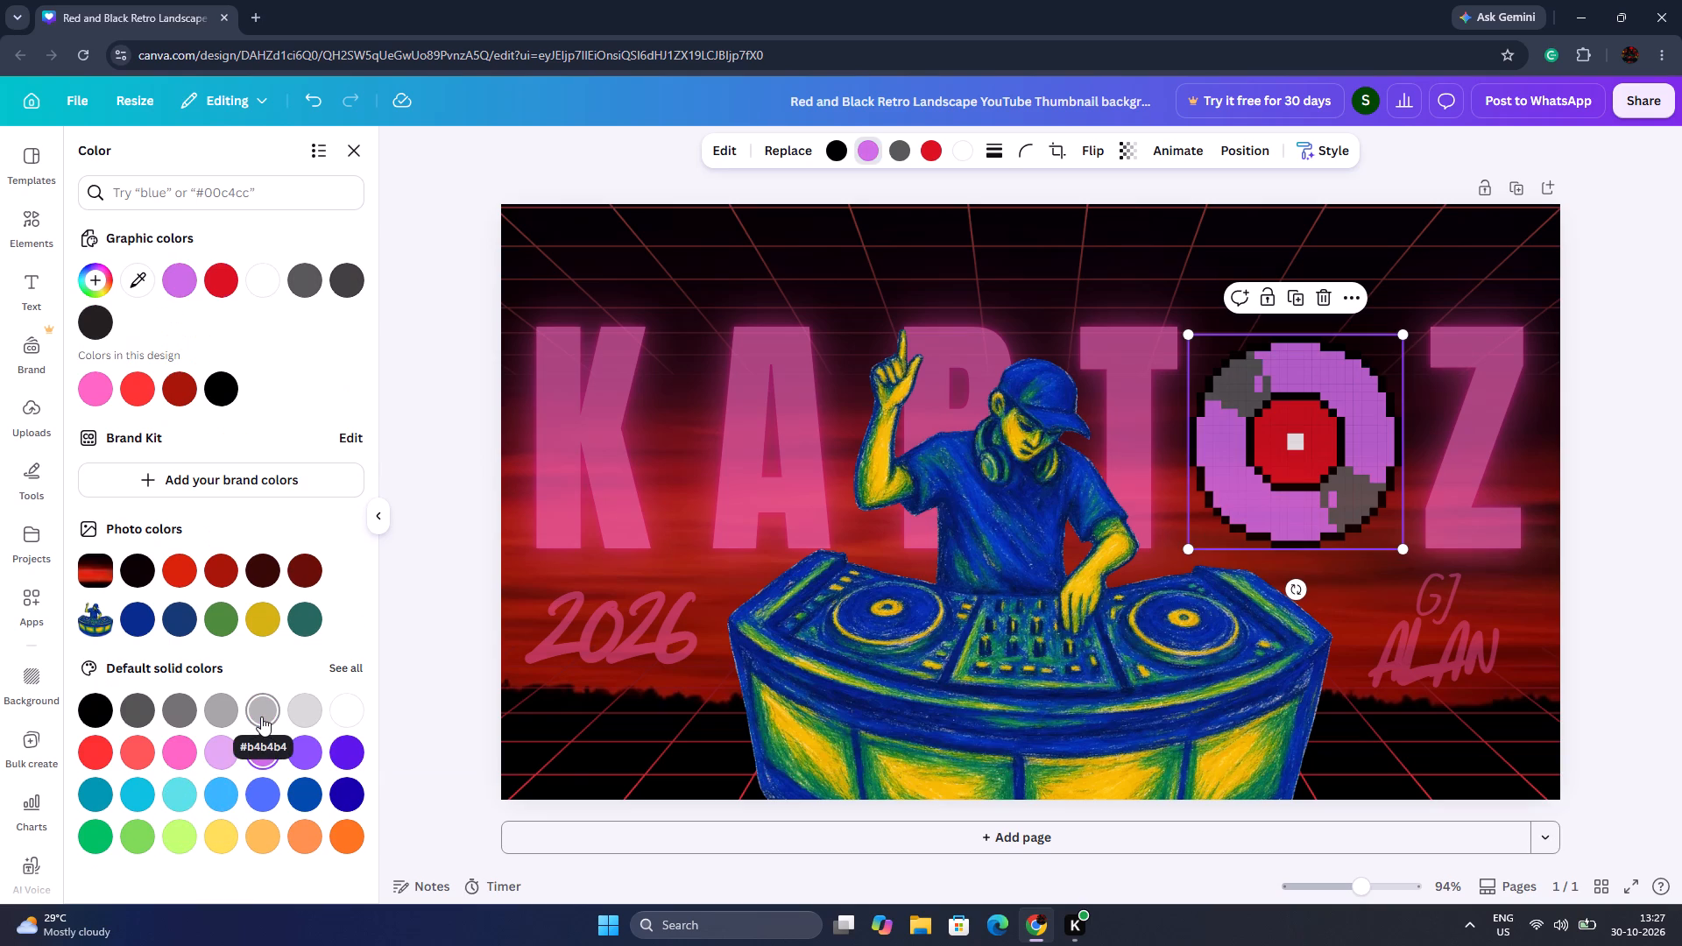
pyautogui.click(214, 752)
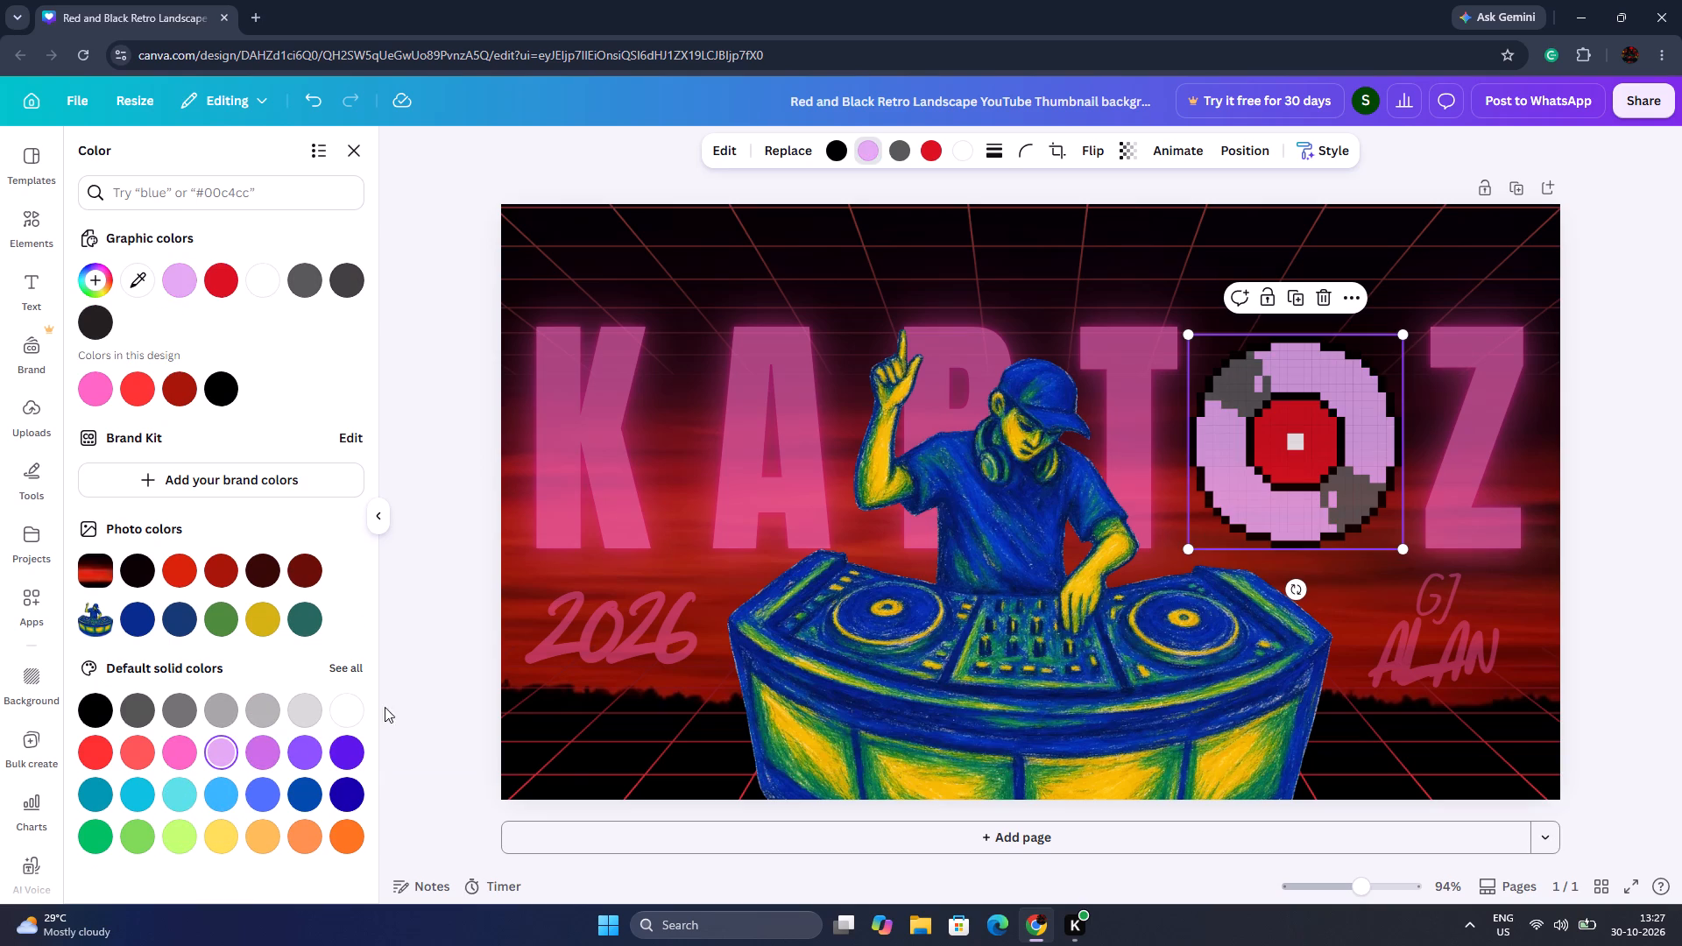
# Recolour the vinyl record's grey highlight patches, trying pink, blue, orange, yellow, green and purple before settling on coral red.
pyautogui.click(901, 146)
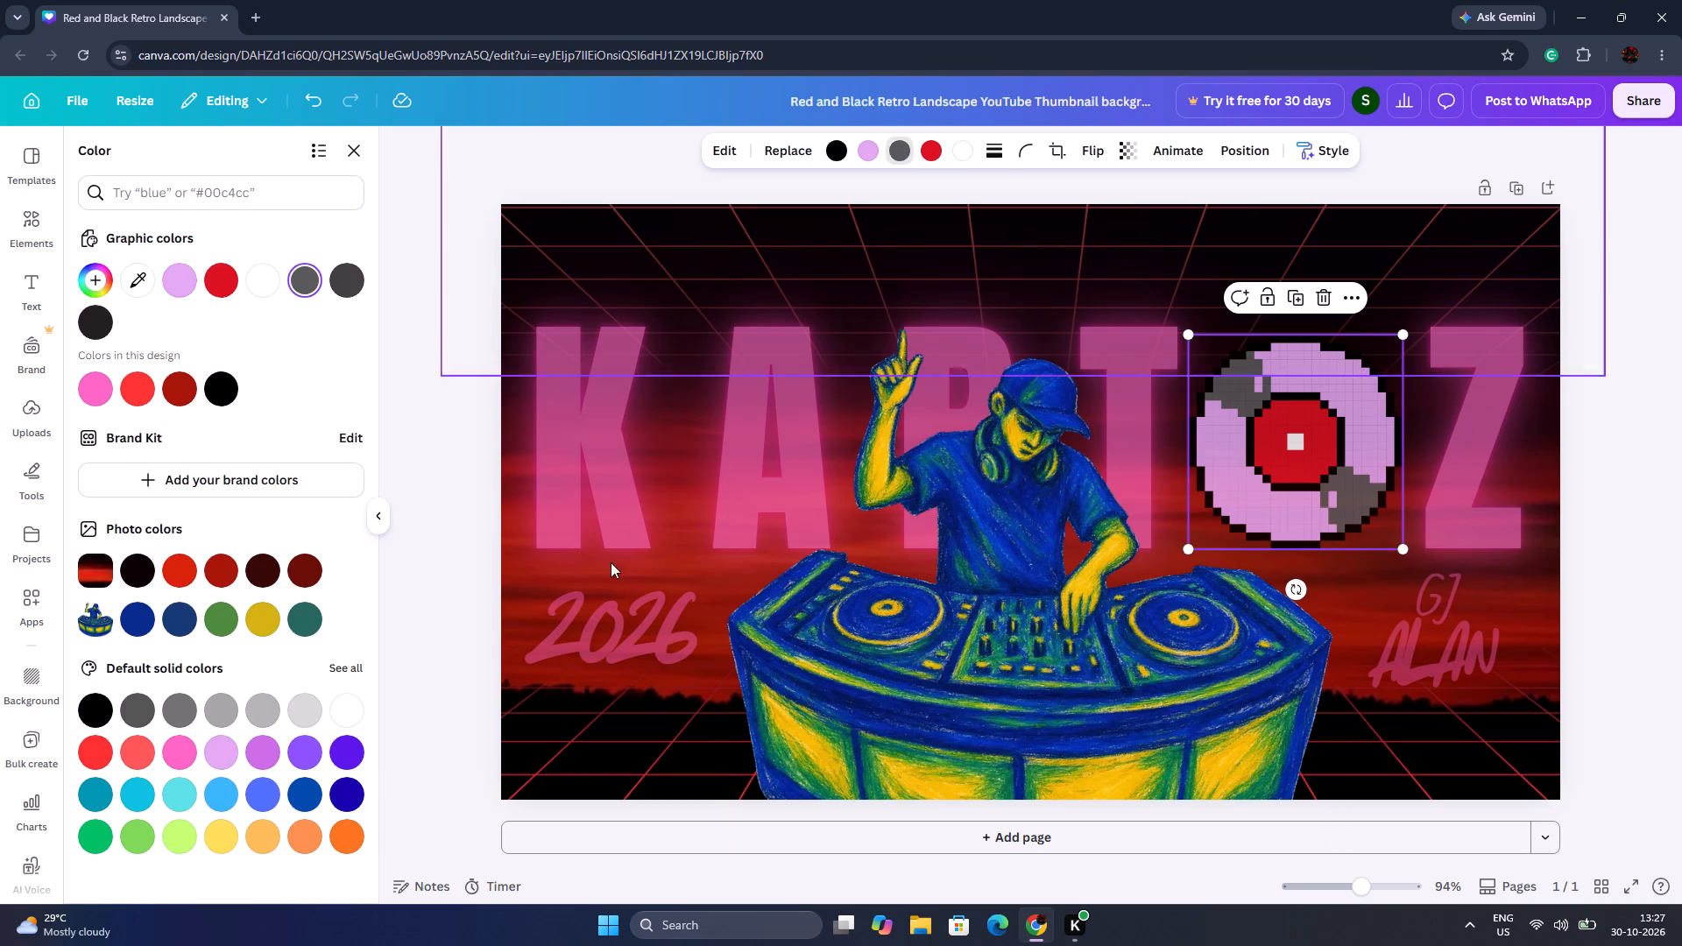
pyautogui.click(138, 754)
pyautogui.click(166, 762)
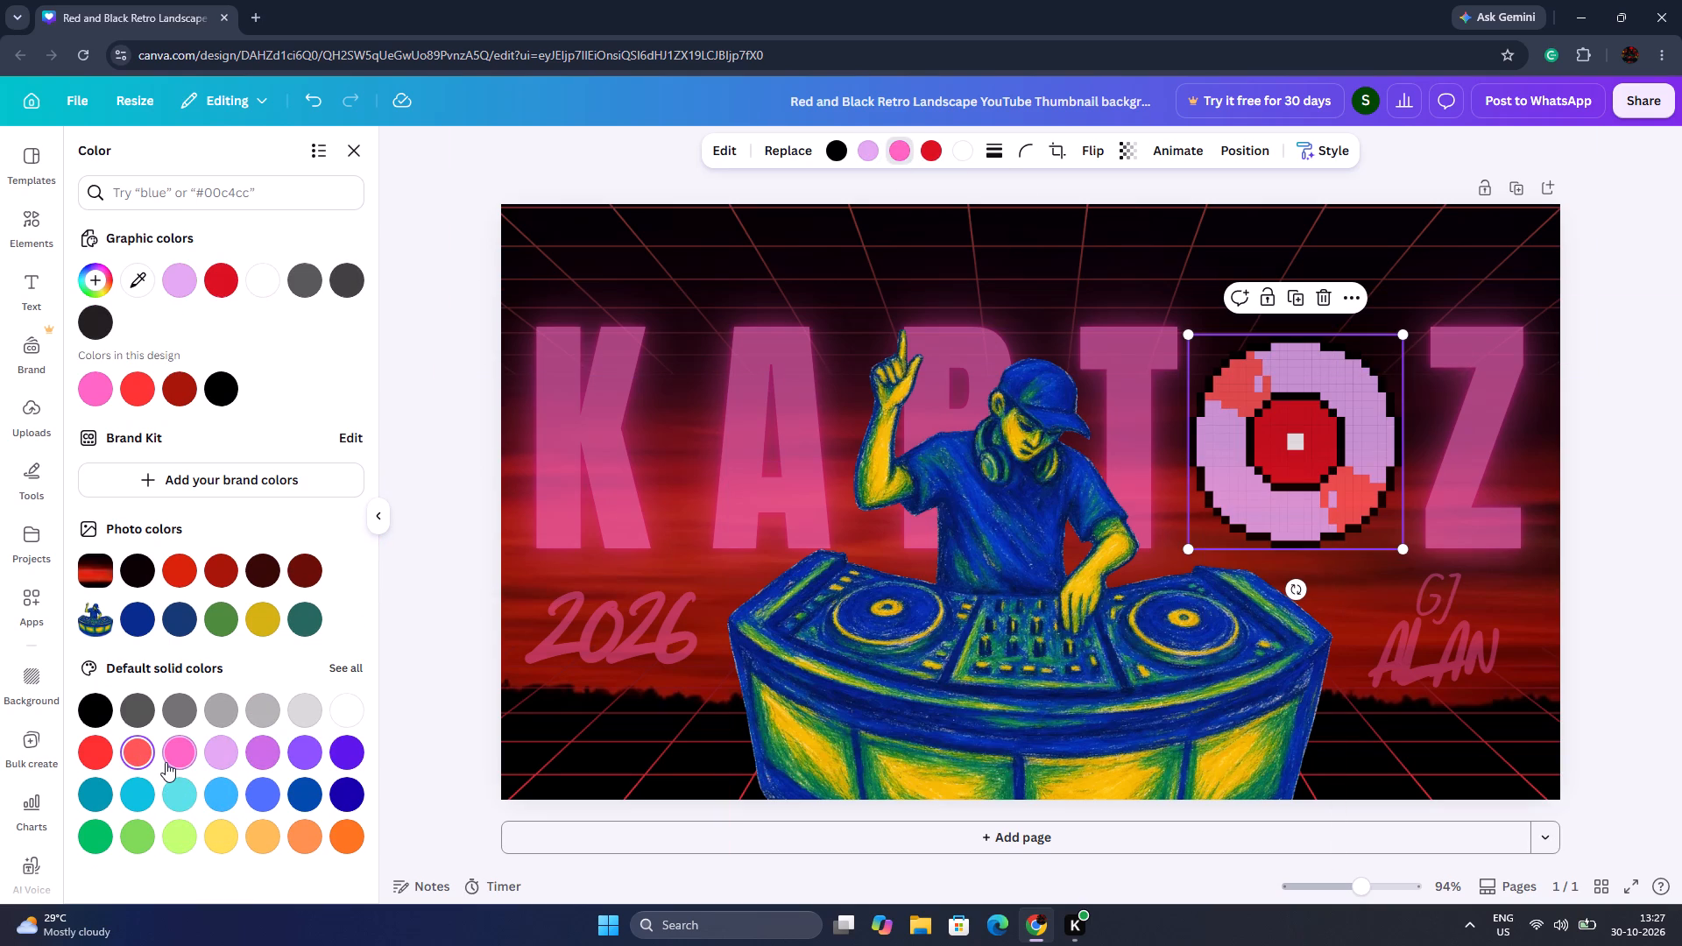
pyautogui.click(272, 805)
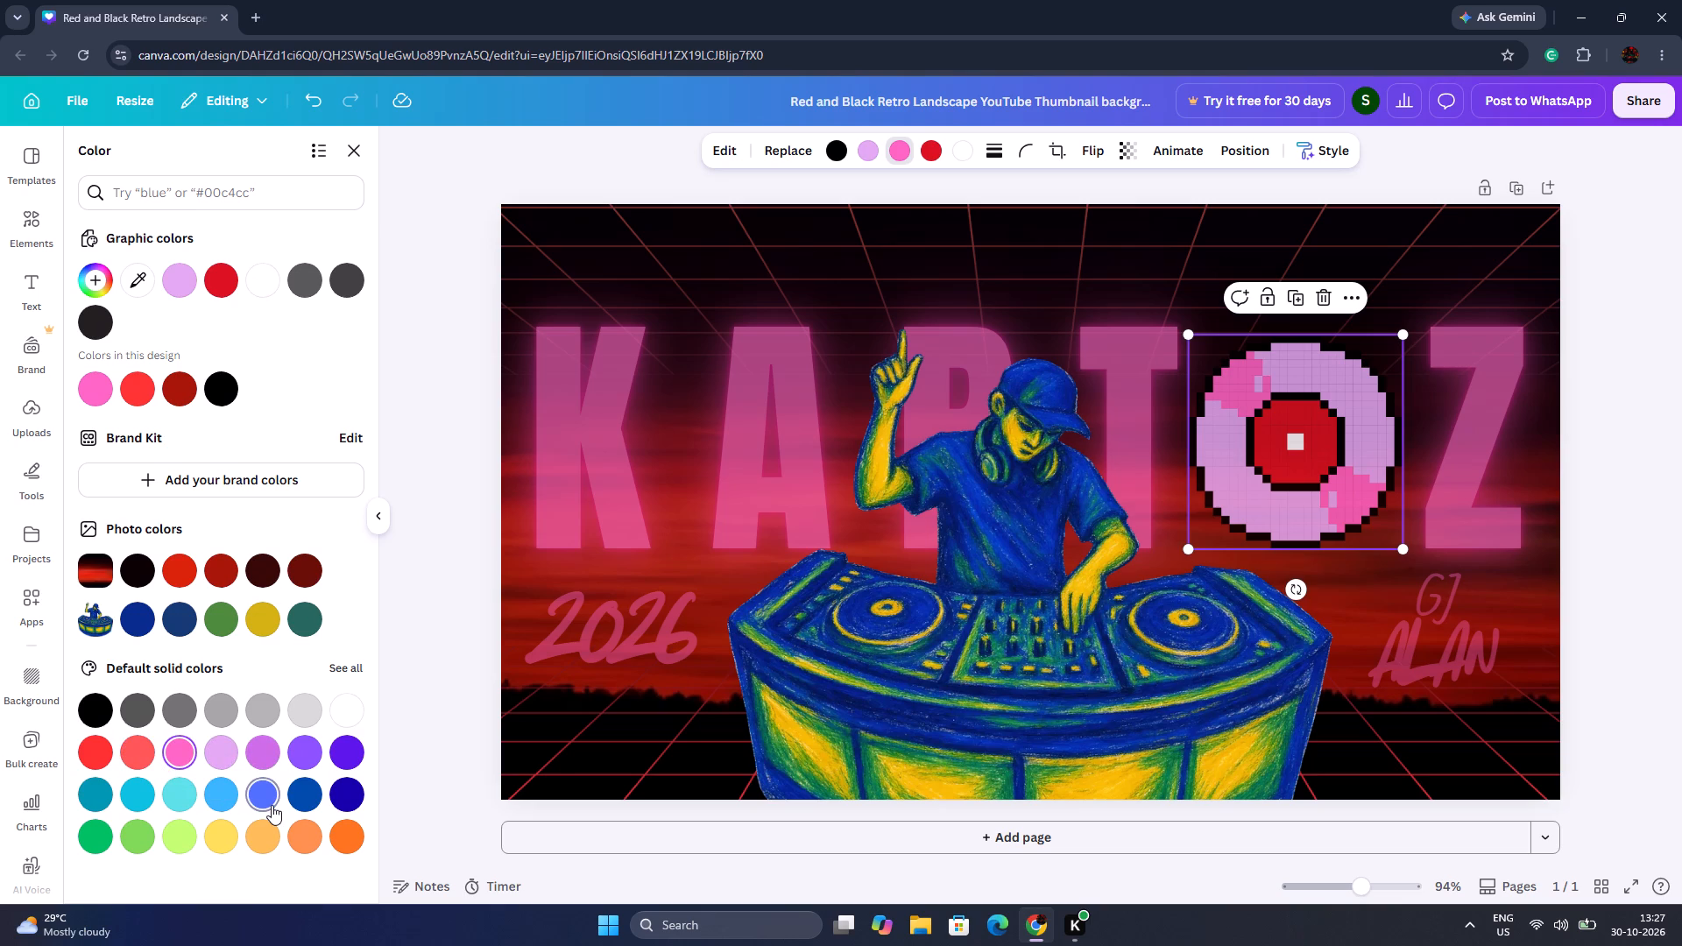
pyautogui.click(304, 780)
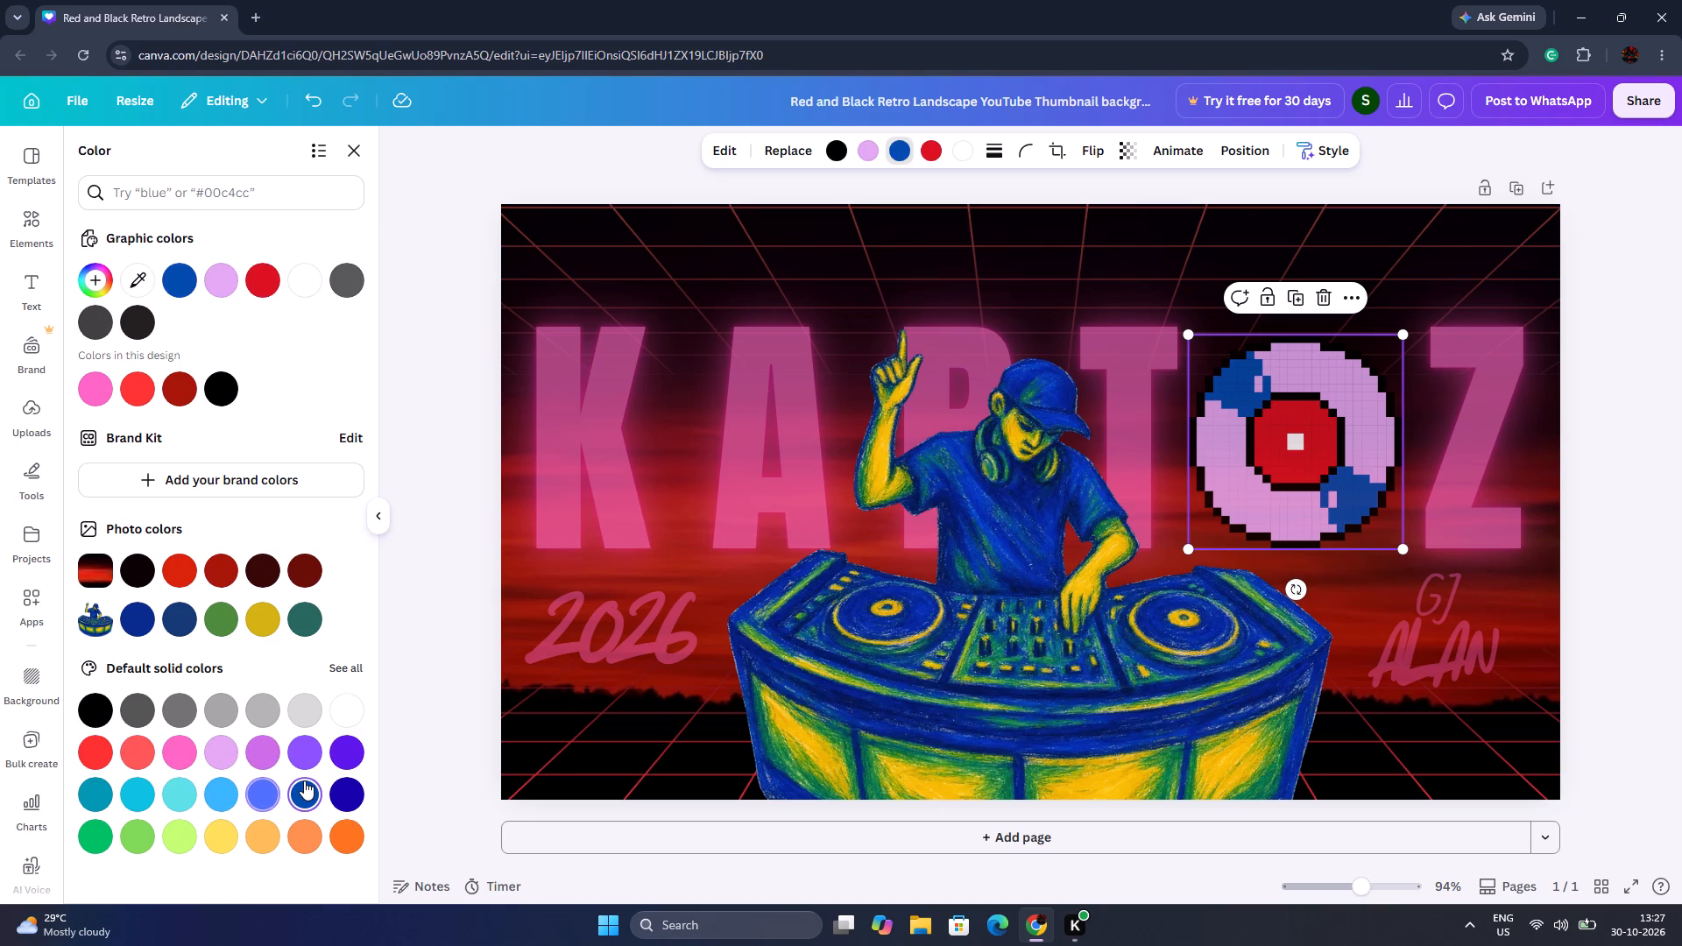
pyautogui.click(300, 845)
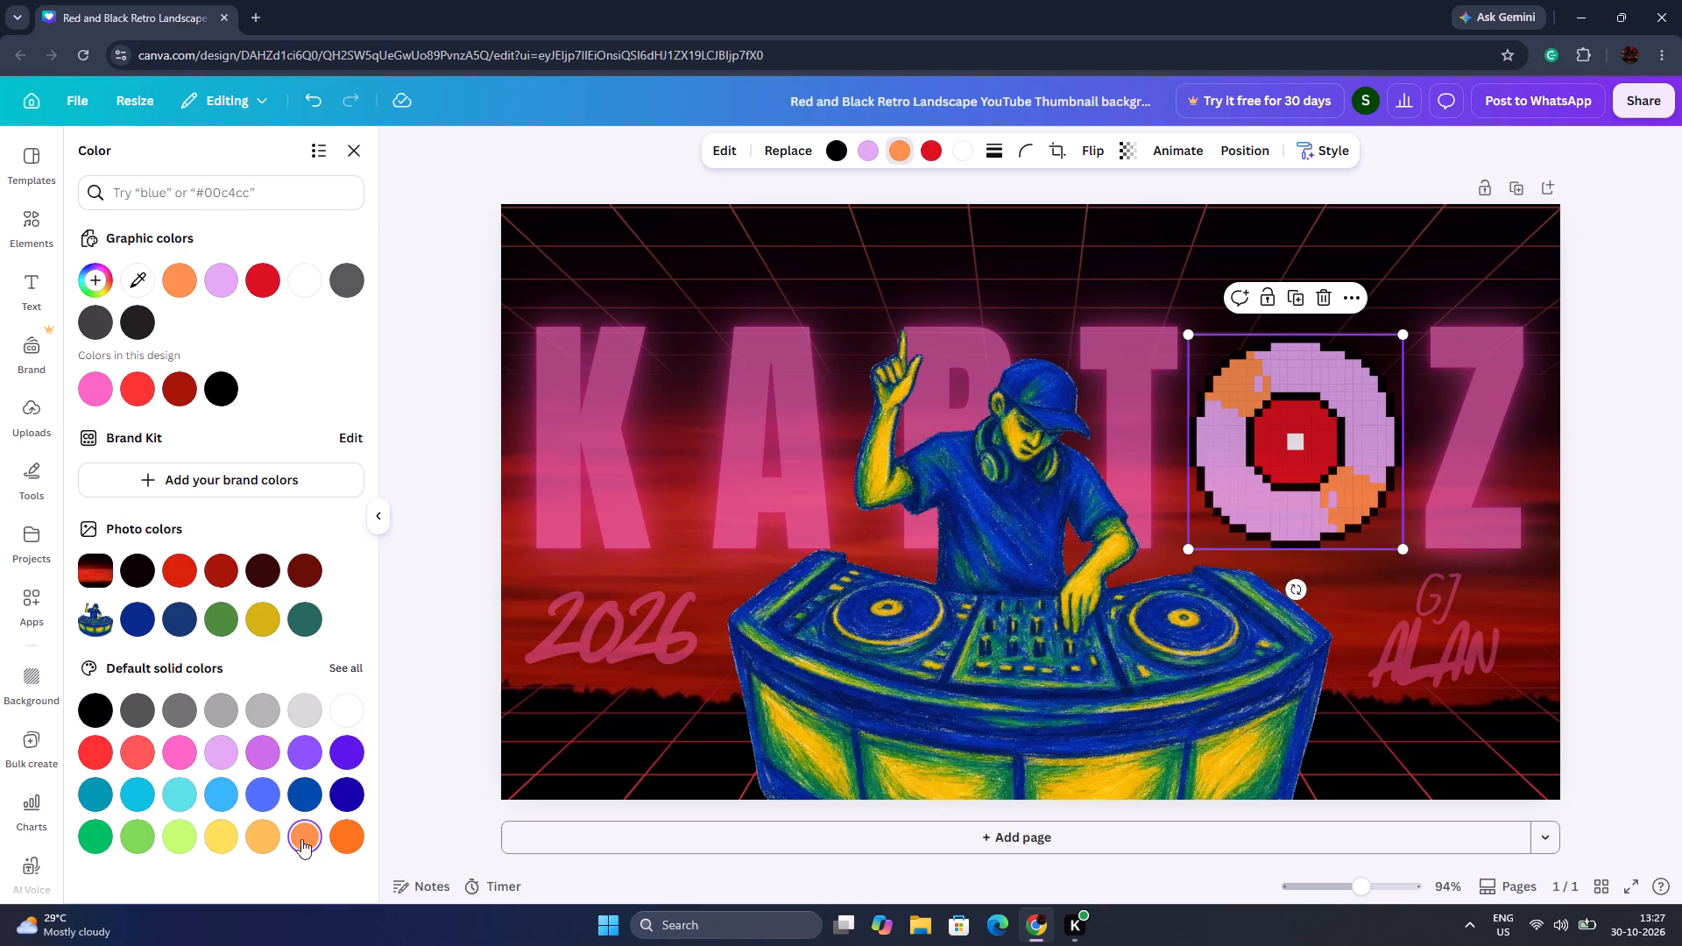
pyautogui.click(310, 794)
pyautogui.click(346, 791)
pyautogui.click(342, 835)
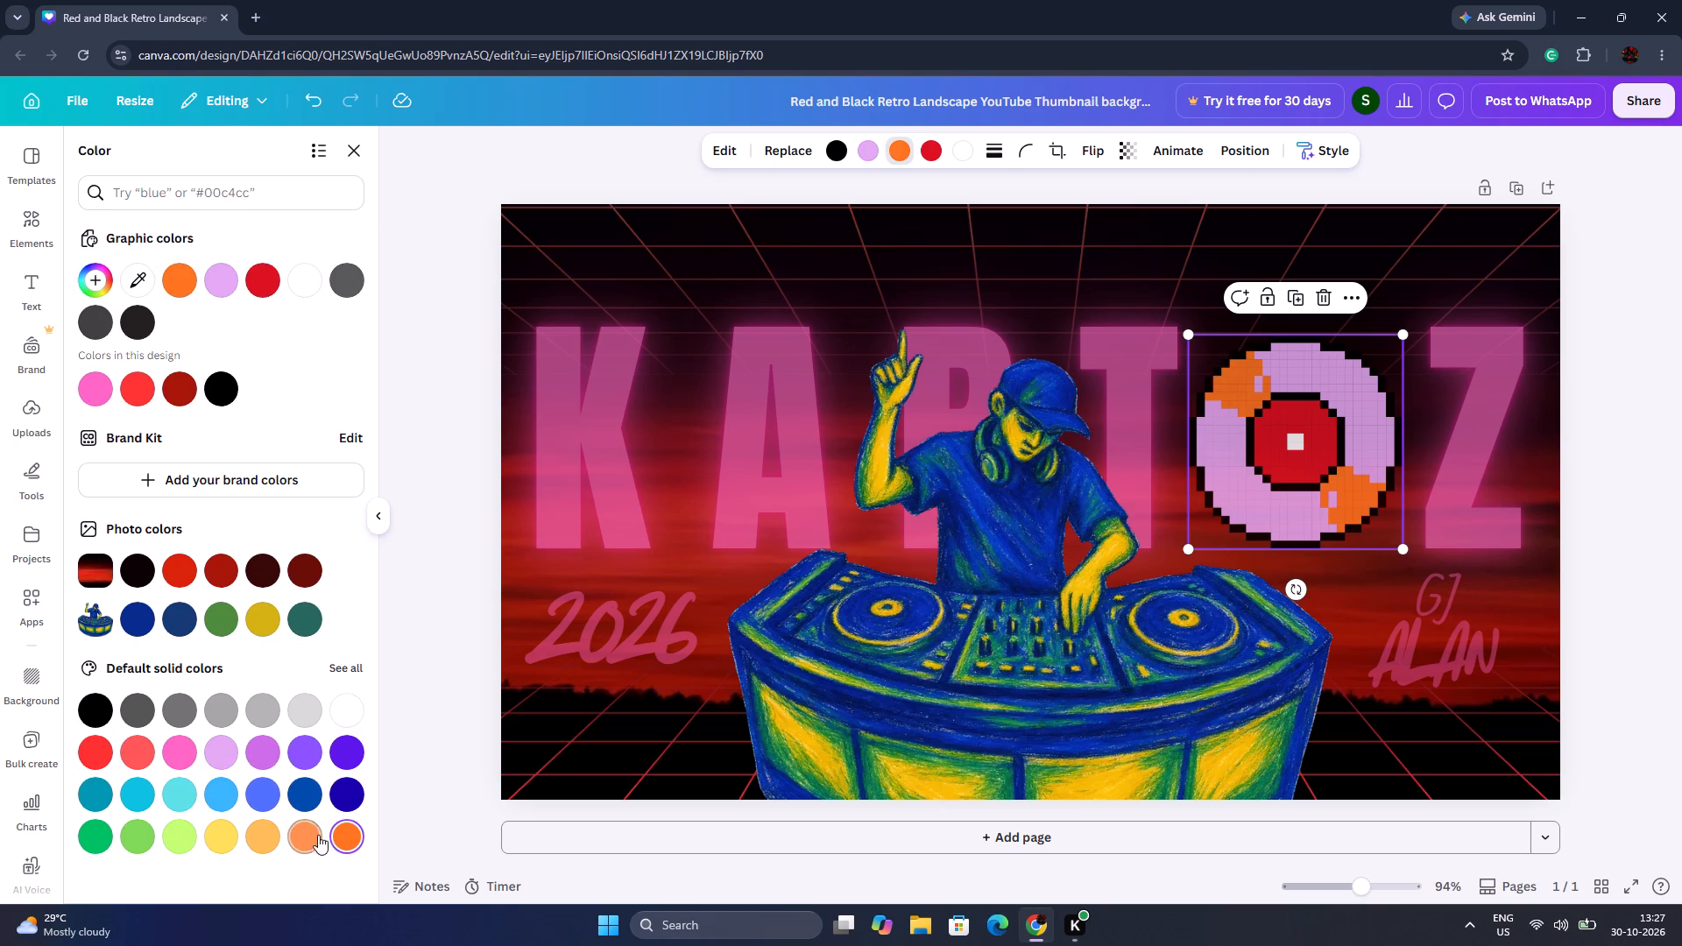
pyautogui.click(231, 838)
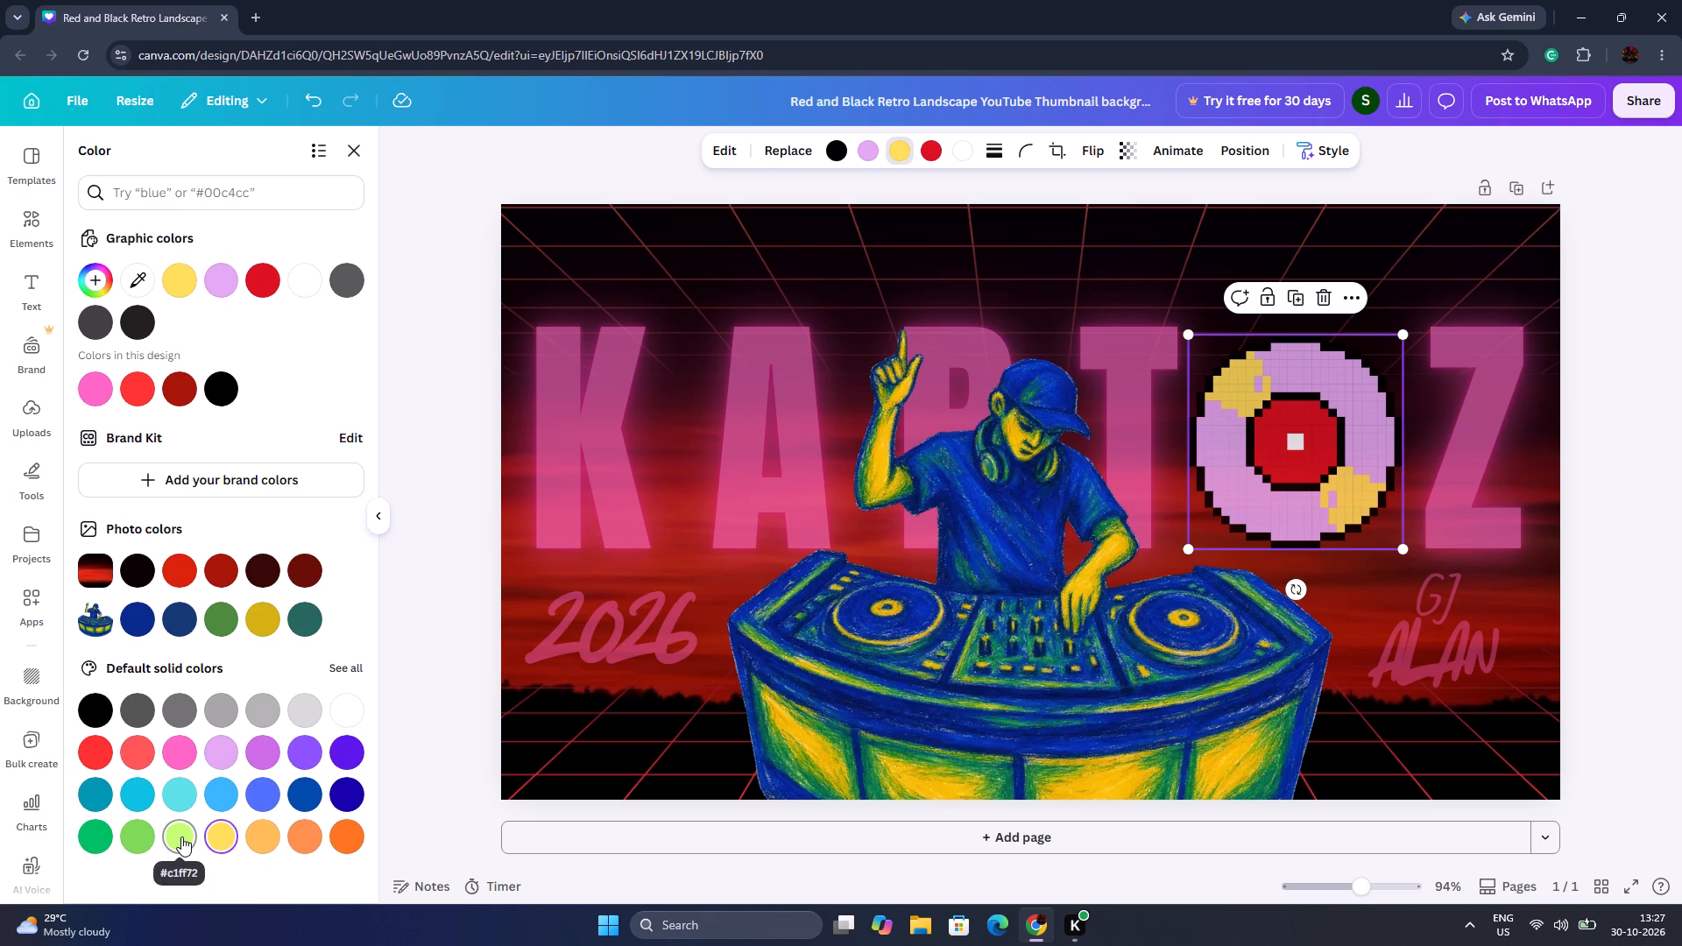
pyautogui.click(181, 837)
pyautogui.click(260, 798)
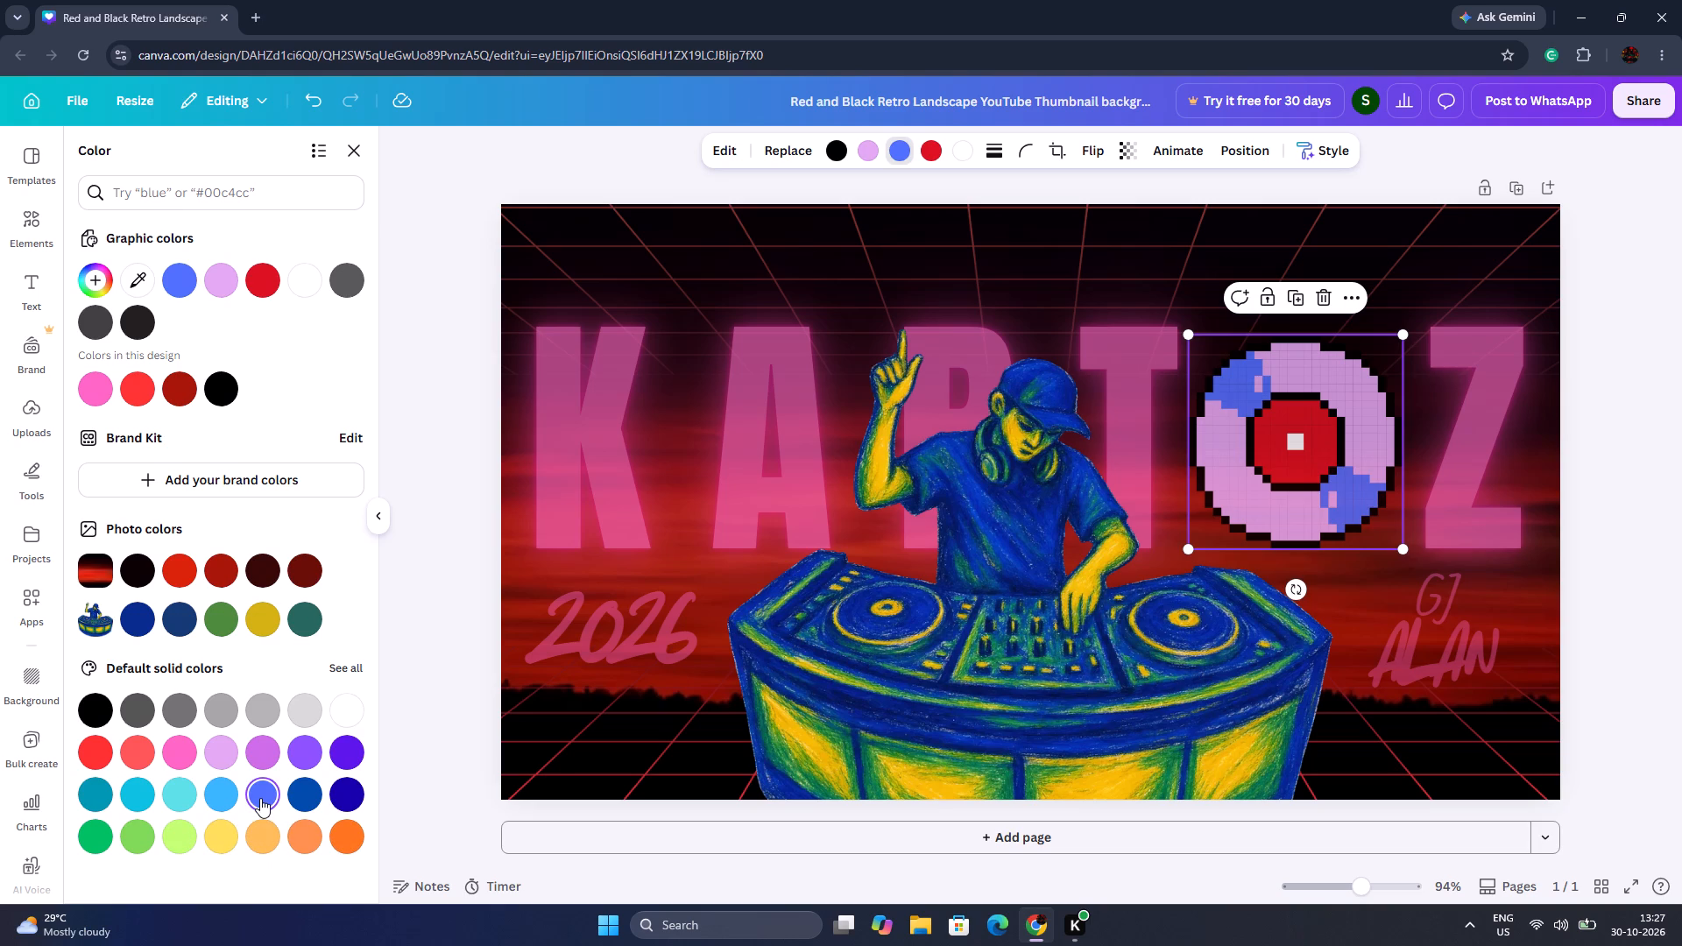
pyautogui.click(251, 761)
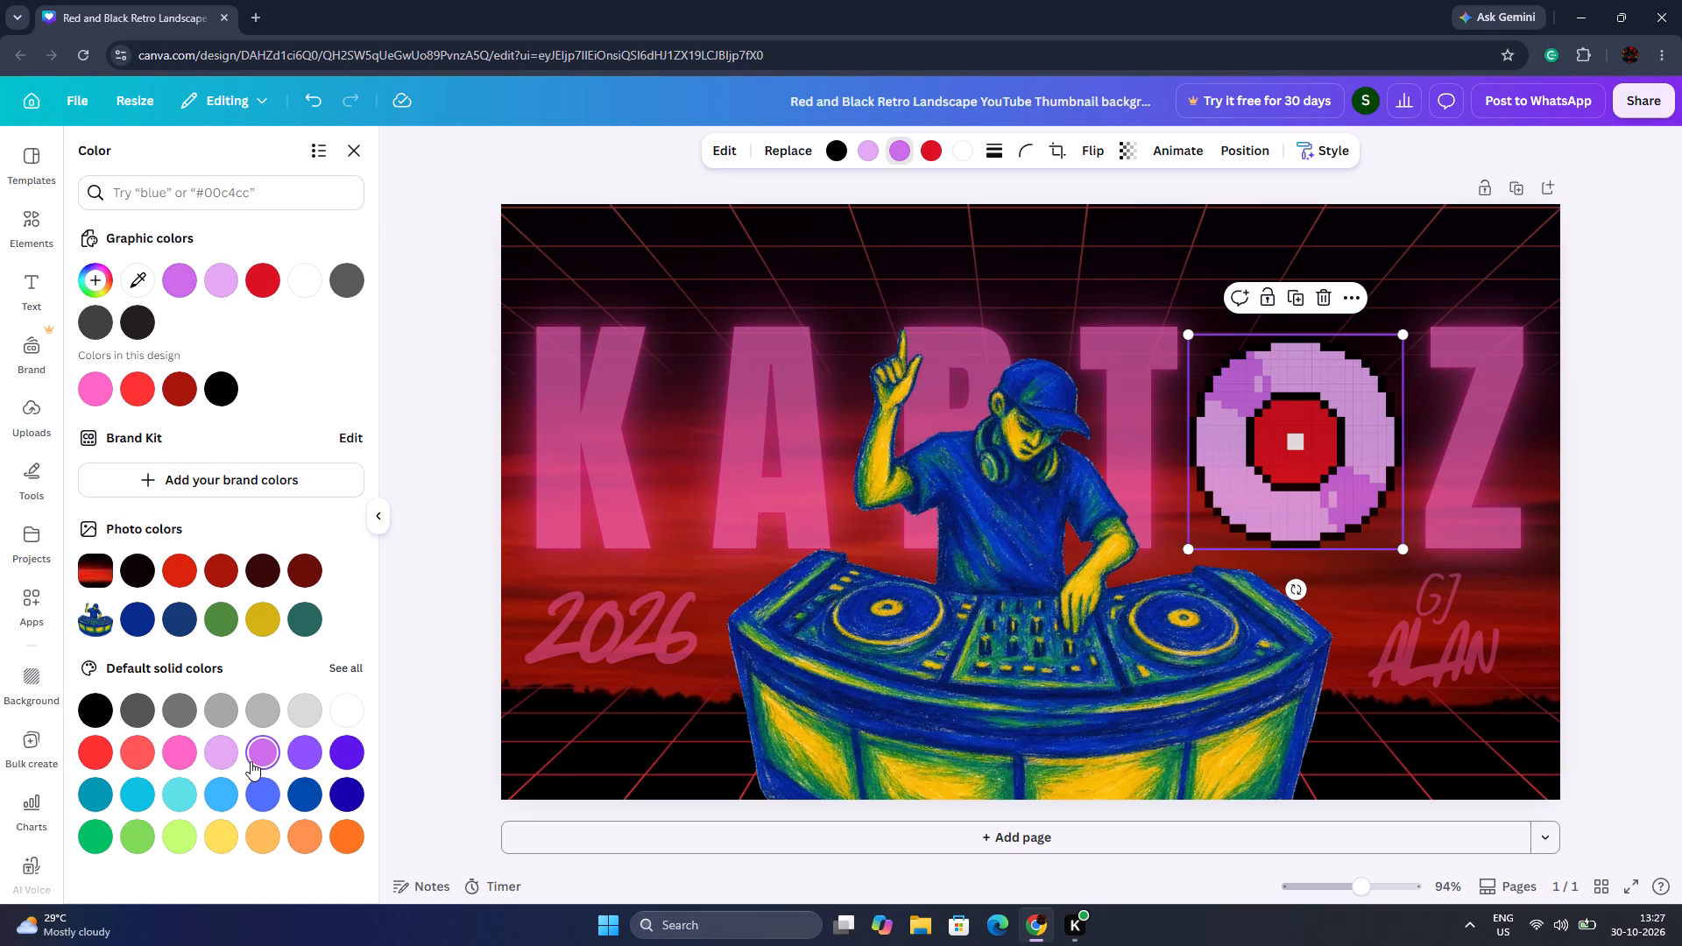
pyautogui.click(212, 756)
pyautogui.click(145, 745)
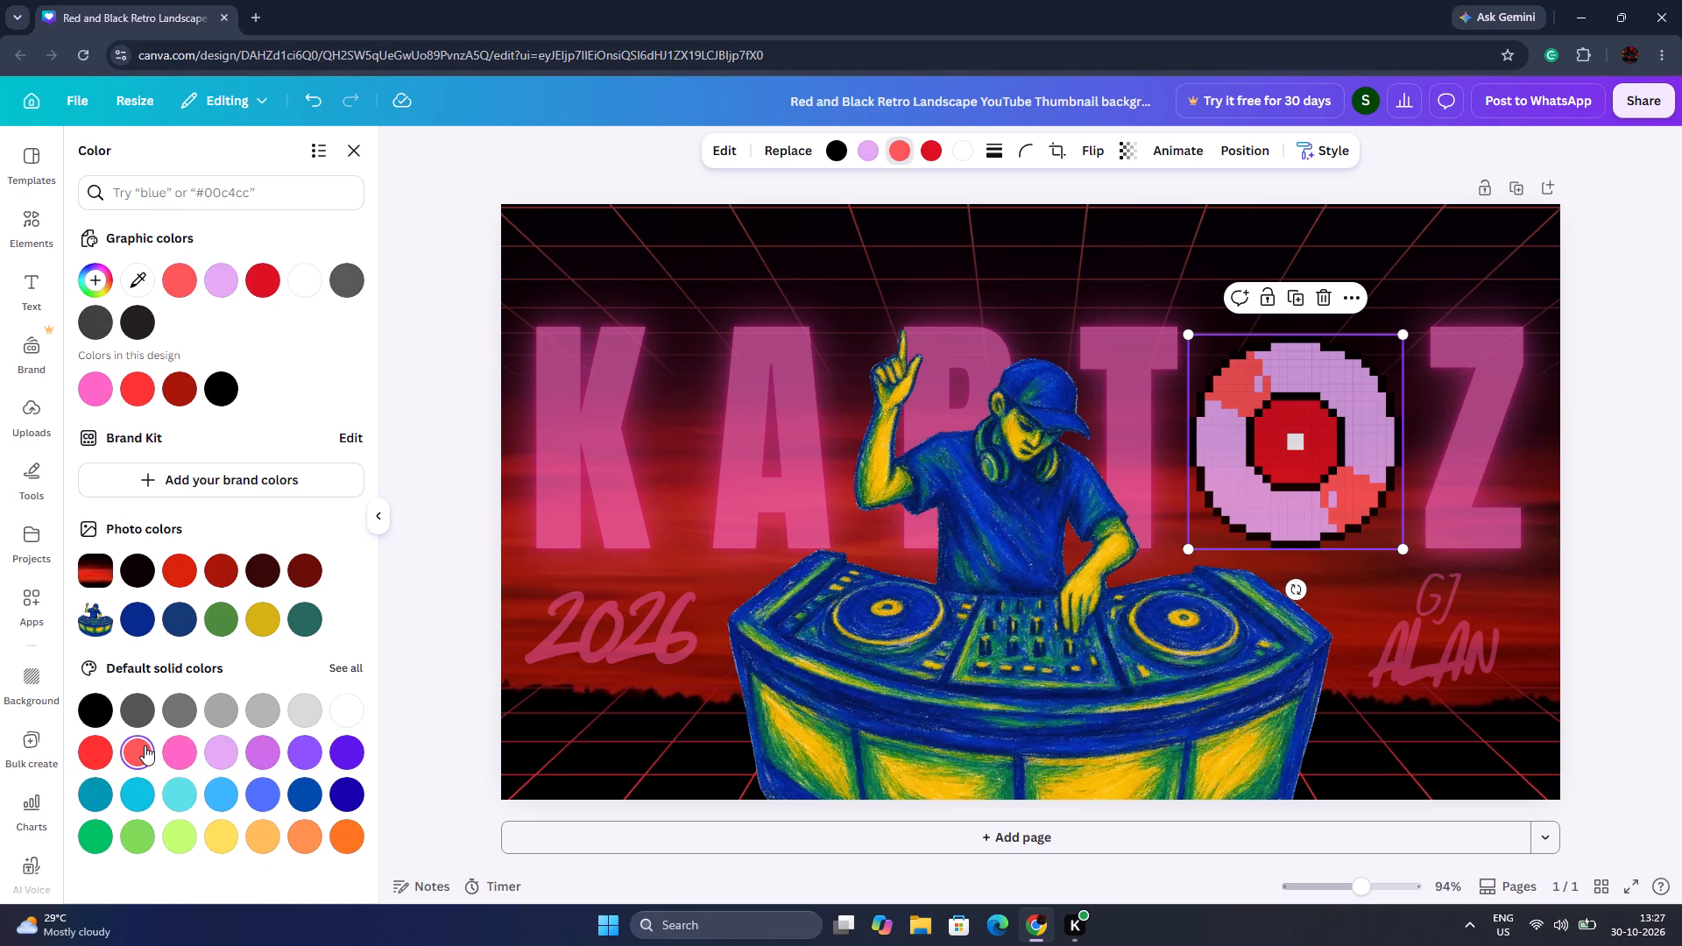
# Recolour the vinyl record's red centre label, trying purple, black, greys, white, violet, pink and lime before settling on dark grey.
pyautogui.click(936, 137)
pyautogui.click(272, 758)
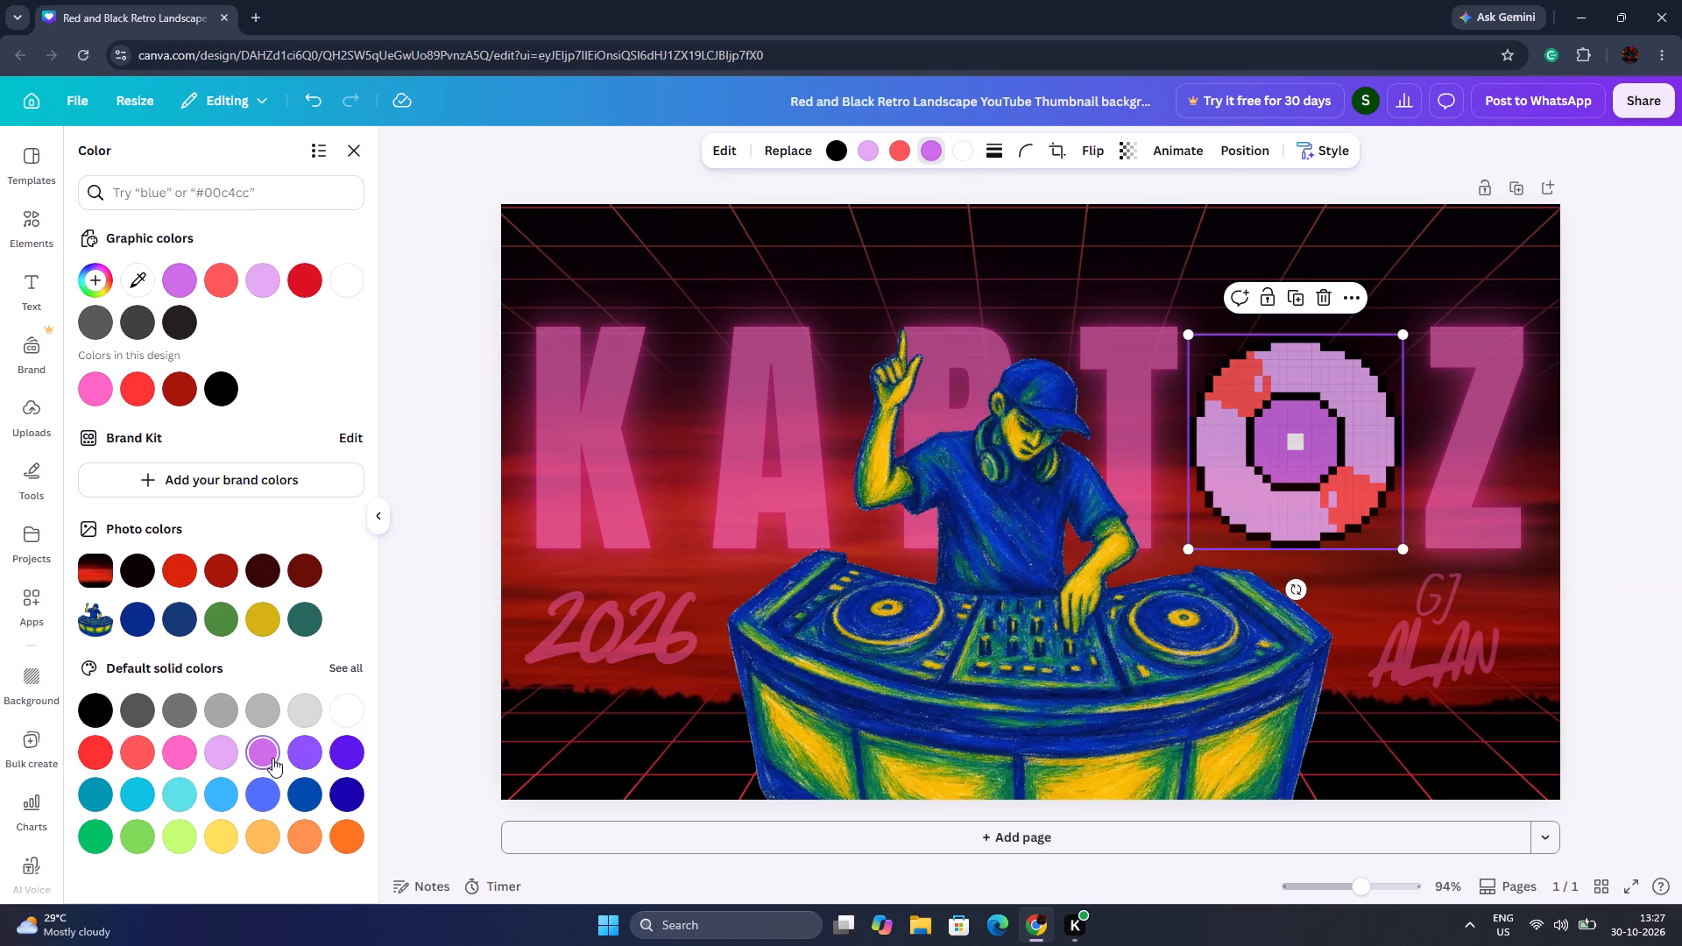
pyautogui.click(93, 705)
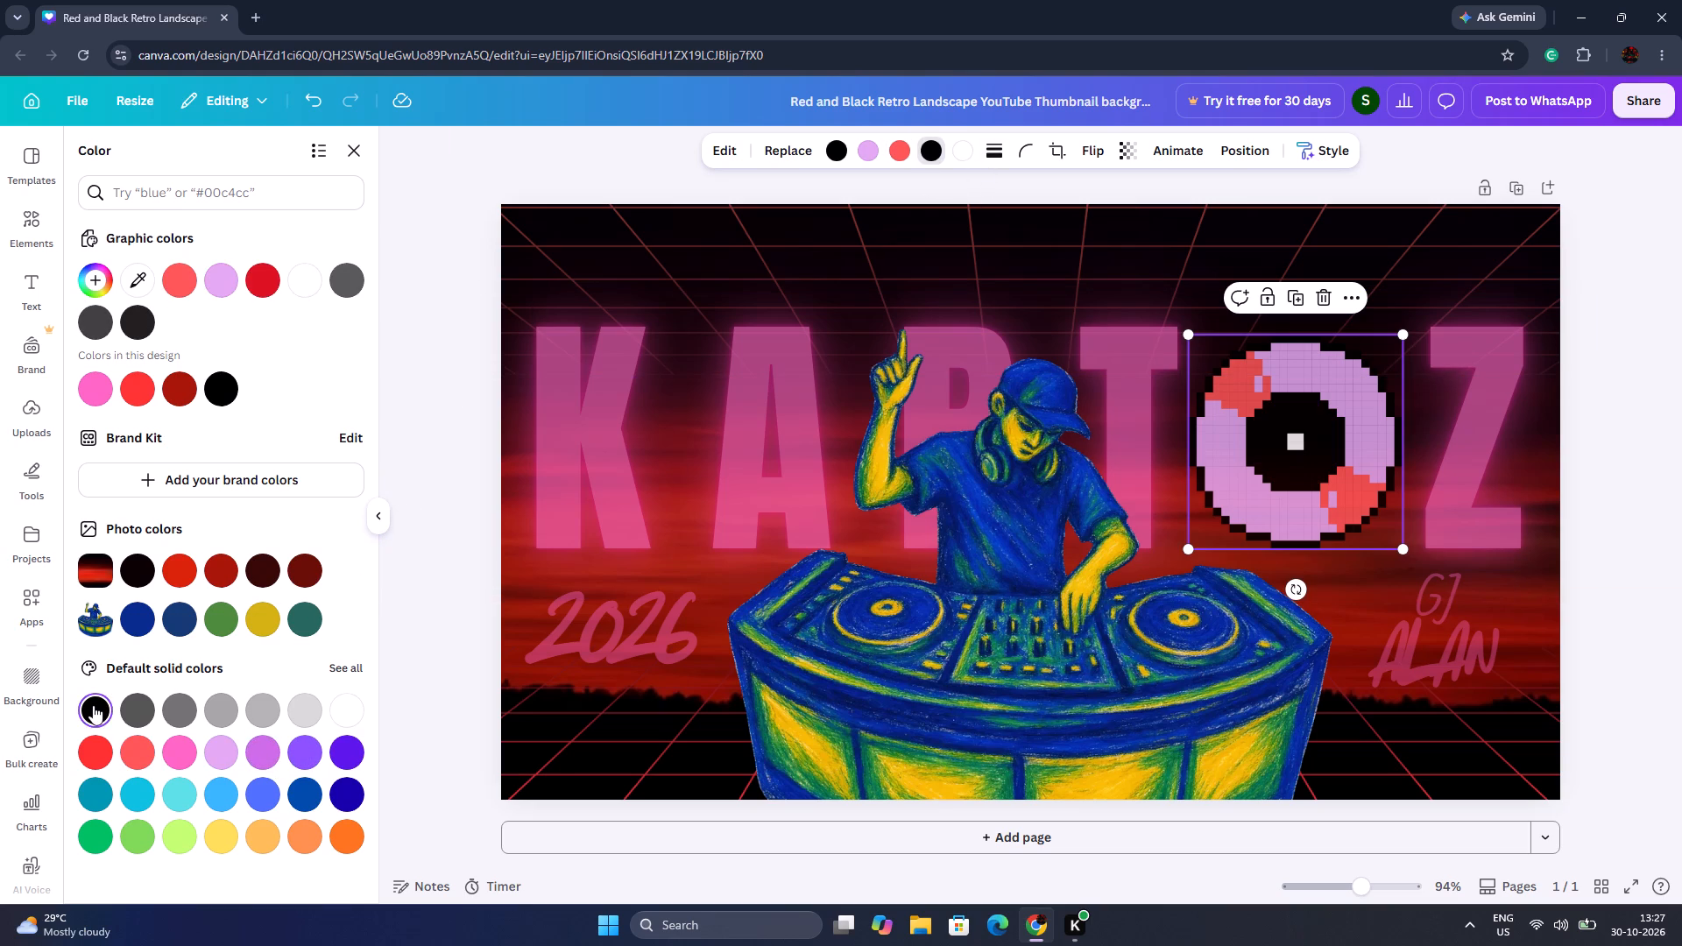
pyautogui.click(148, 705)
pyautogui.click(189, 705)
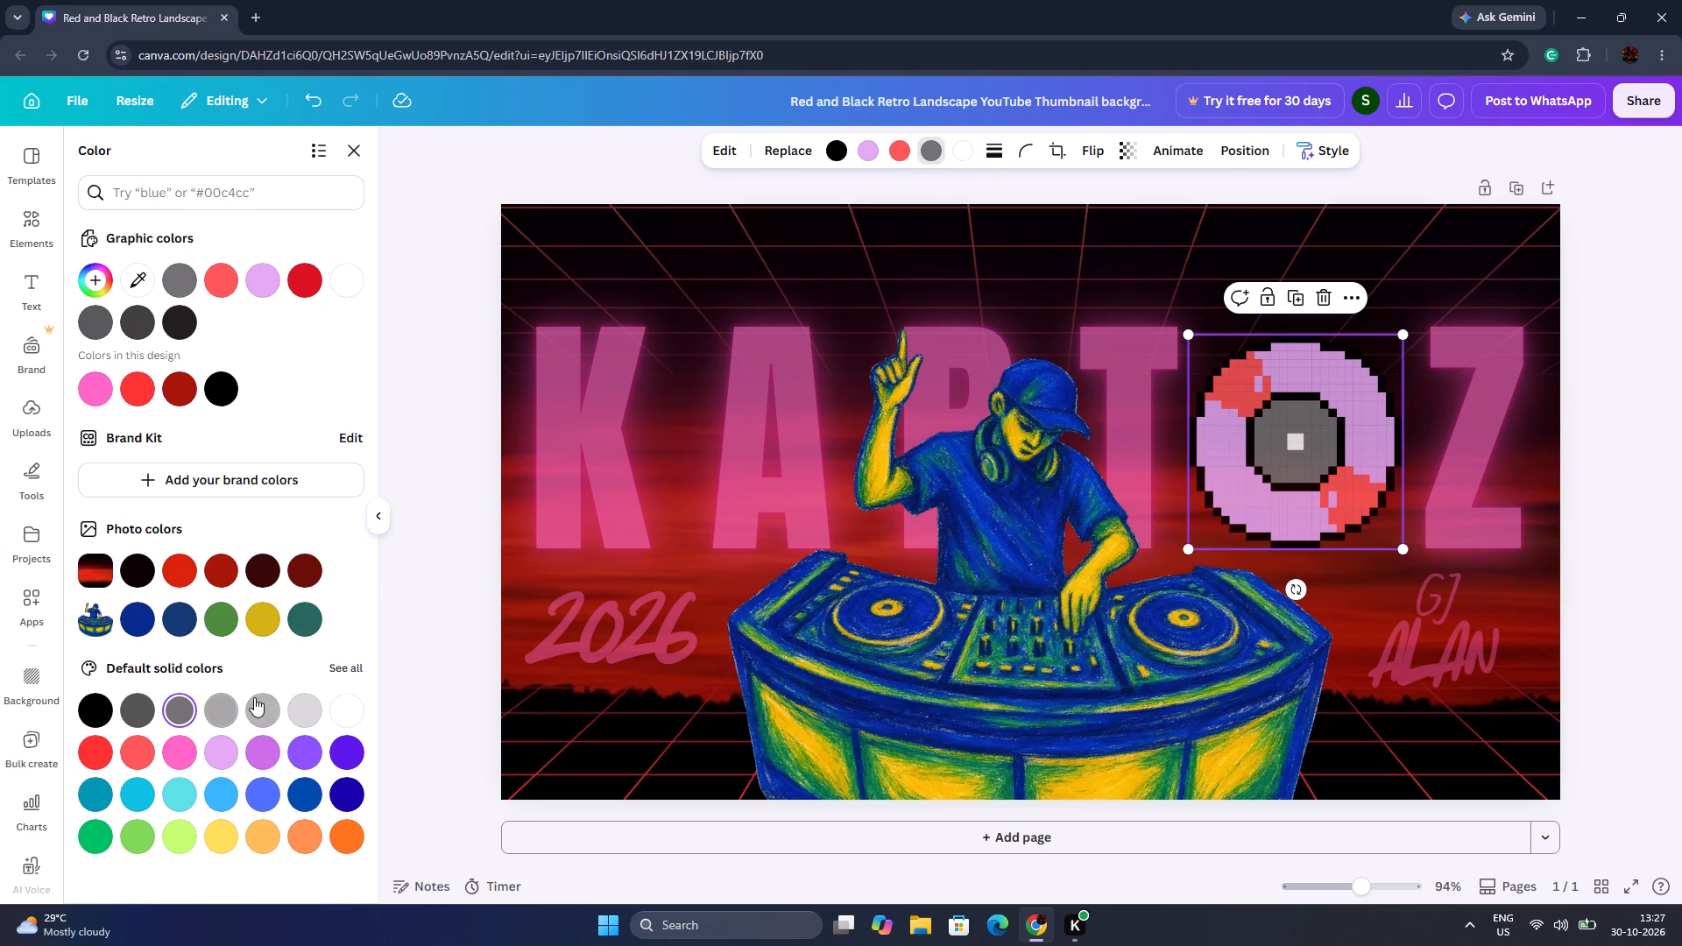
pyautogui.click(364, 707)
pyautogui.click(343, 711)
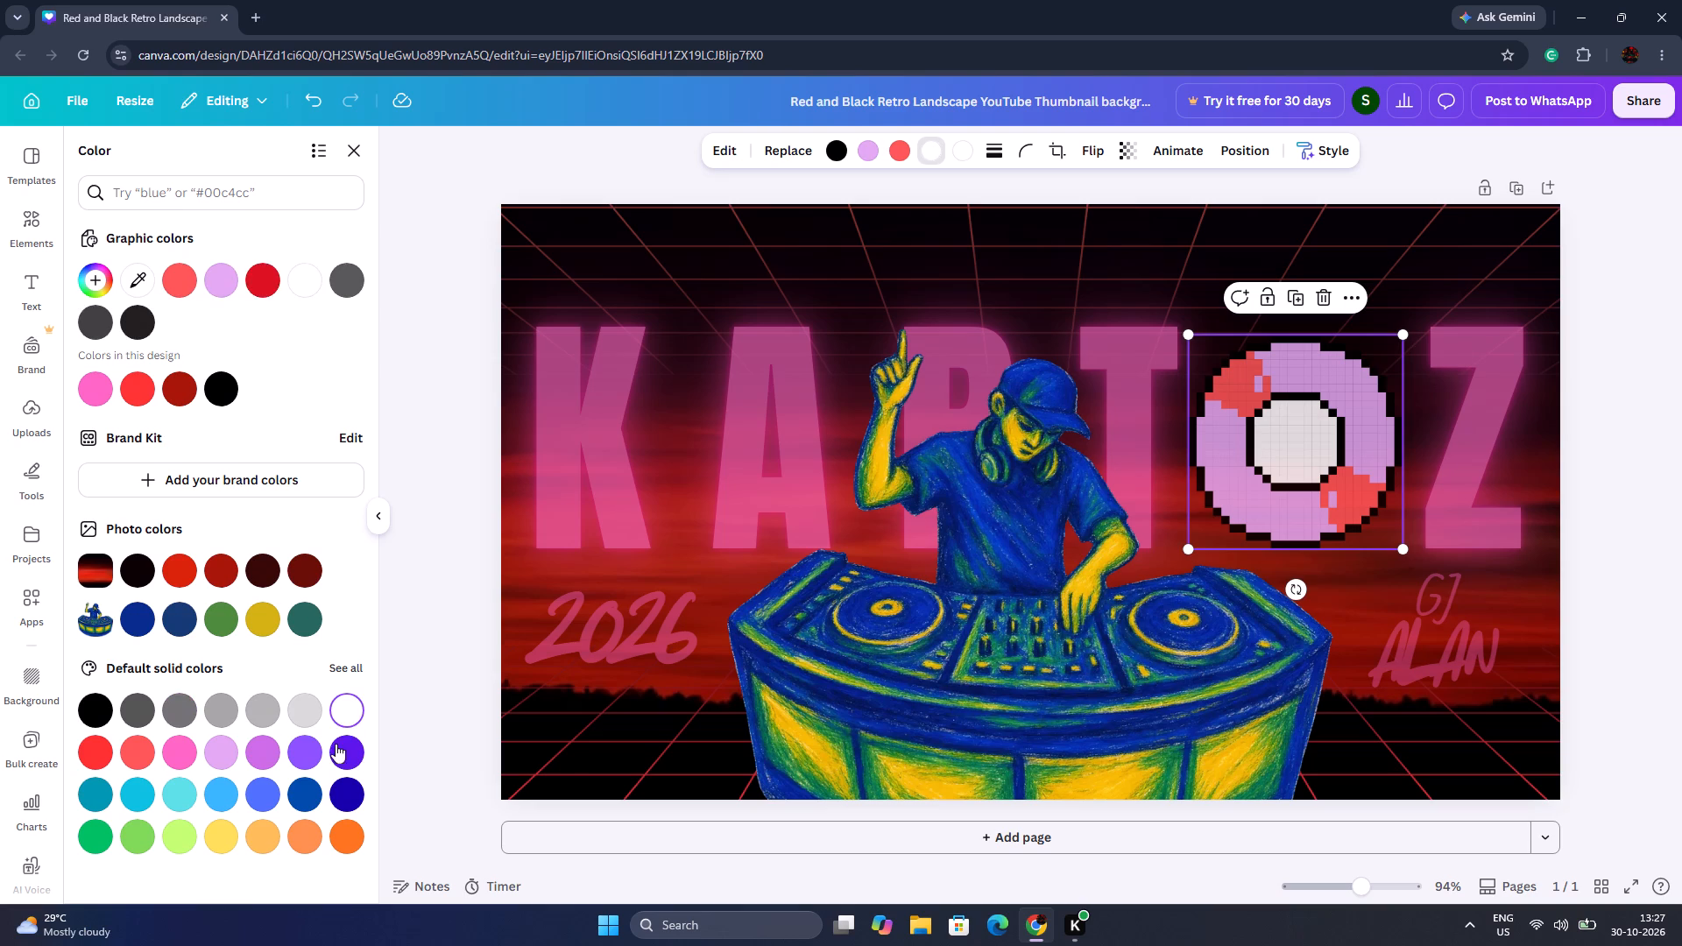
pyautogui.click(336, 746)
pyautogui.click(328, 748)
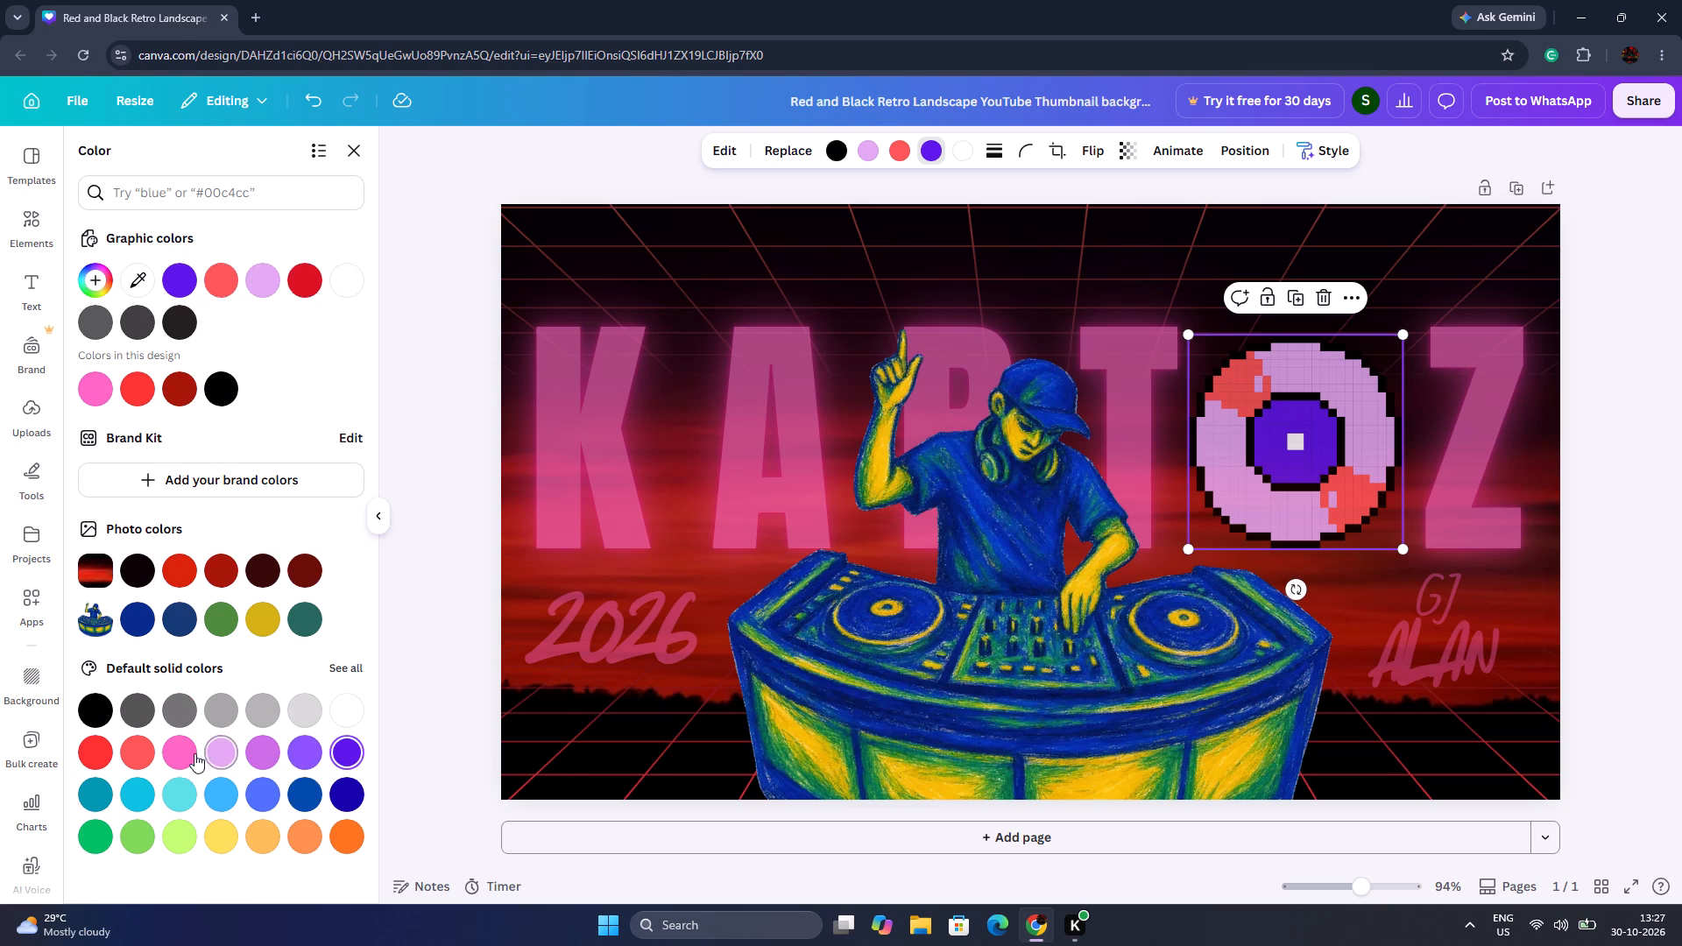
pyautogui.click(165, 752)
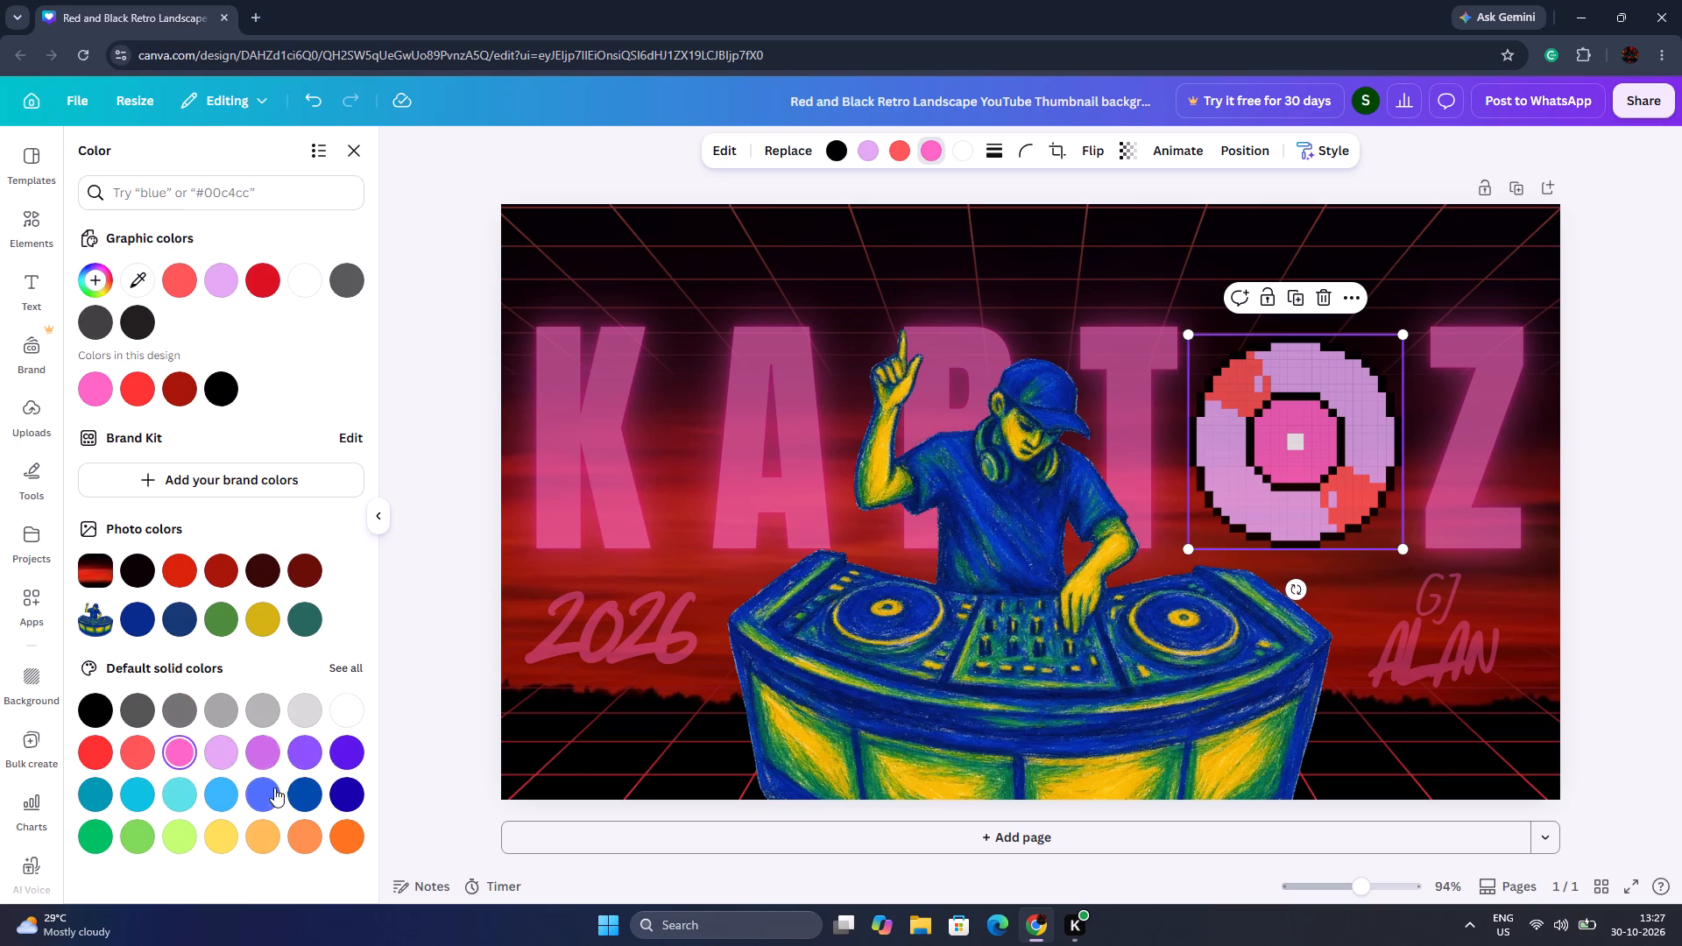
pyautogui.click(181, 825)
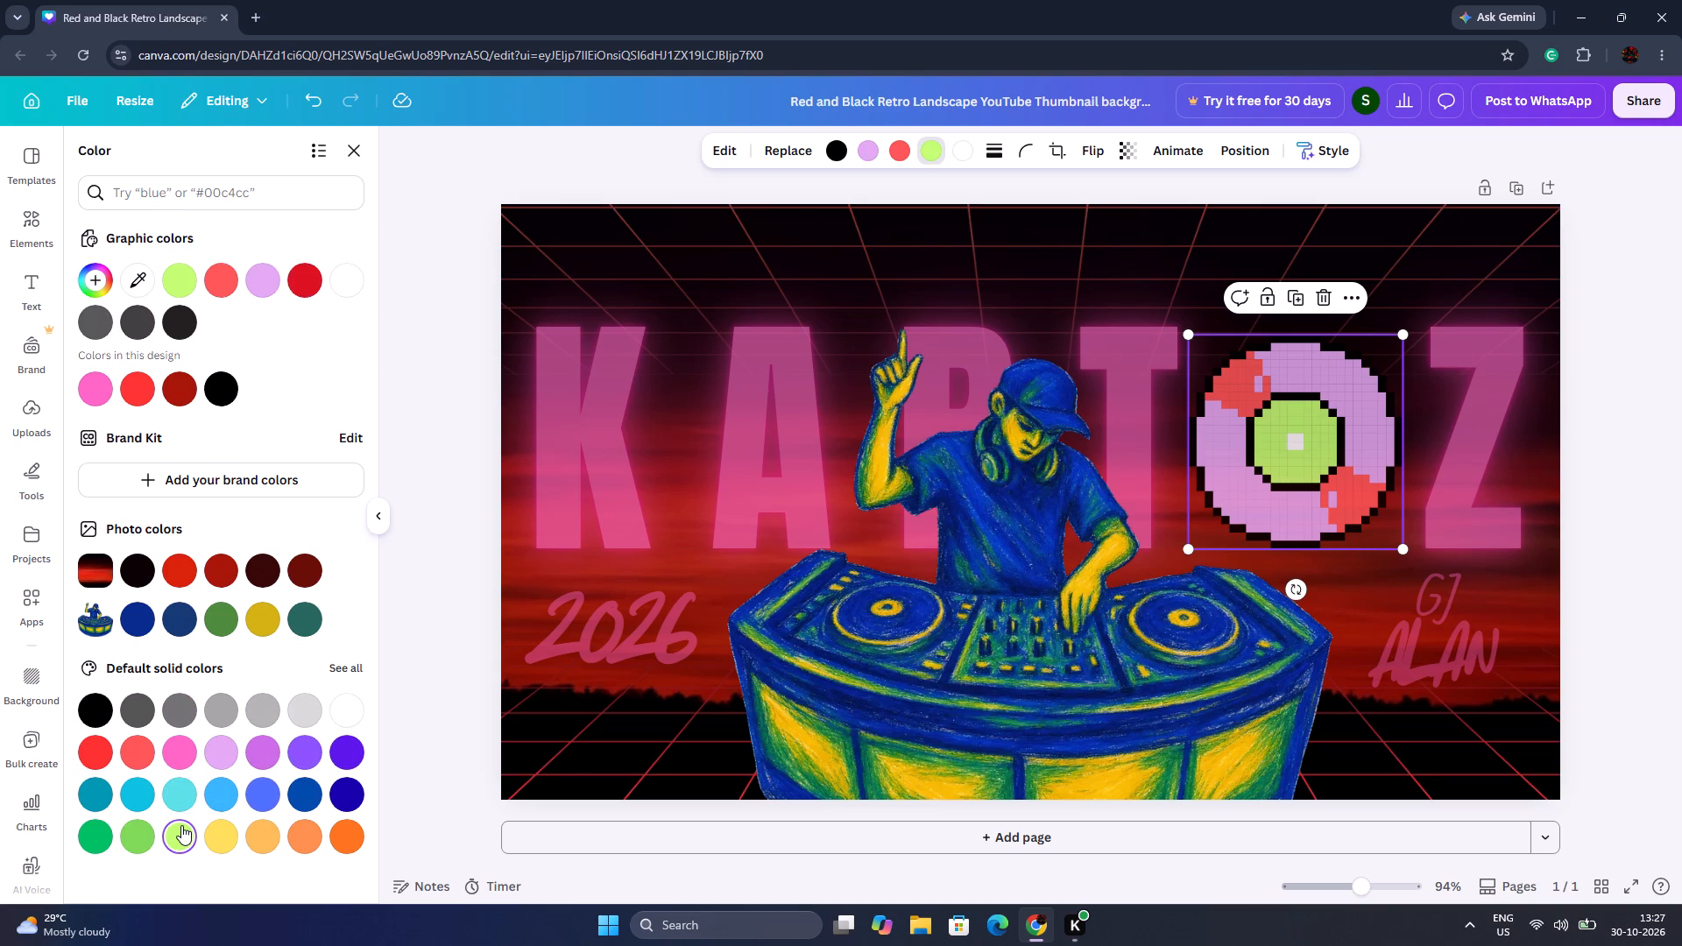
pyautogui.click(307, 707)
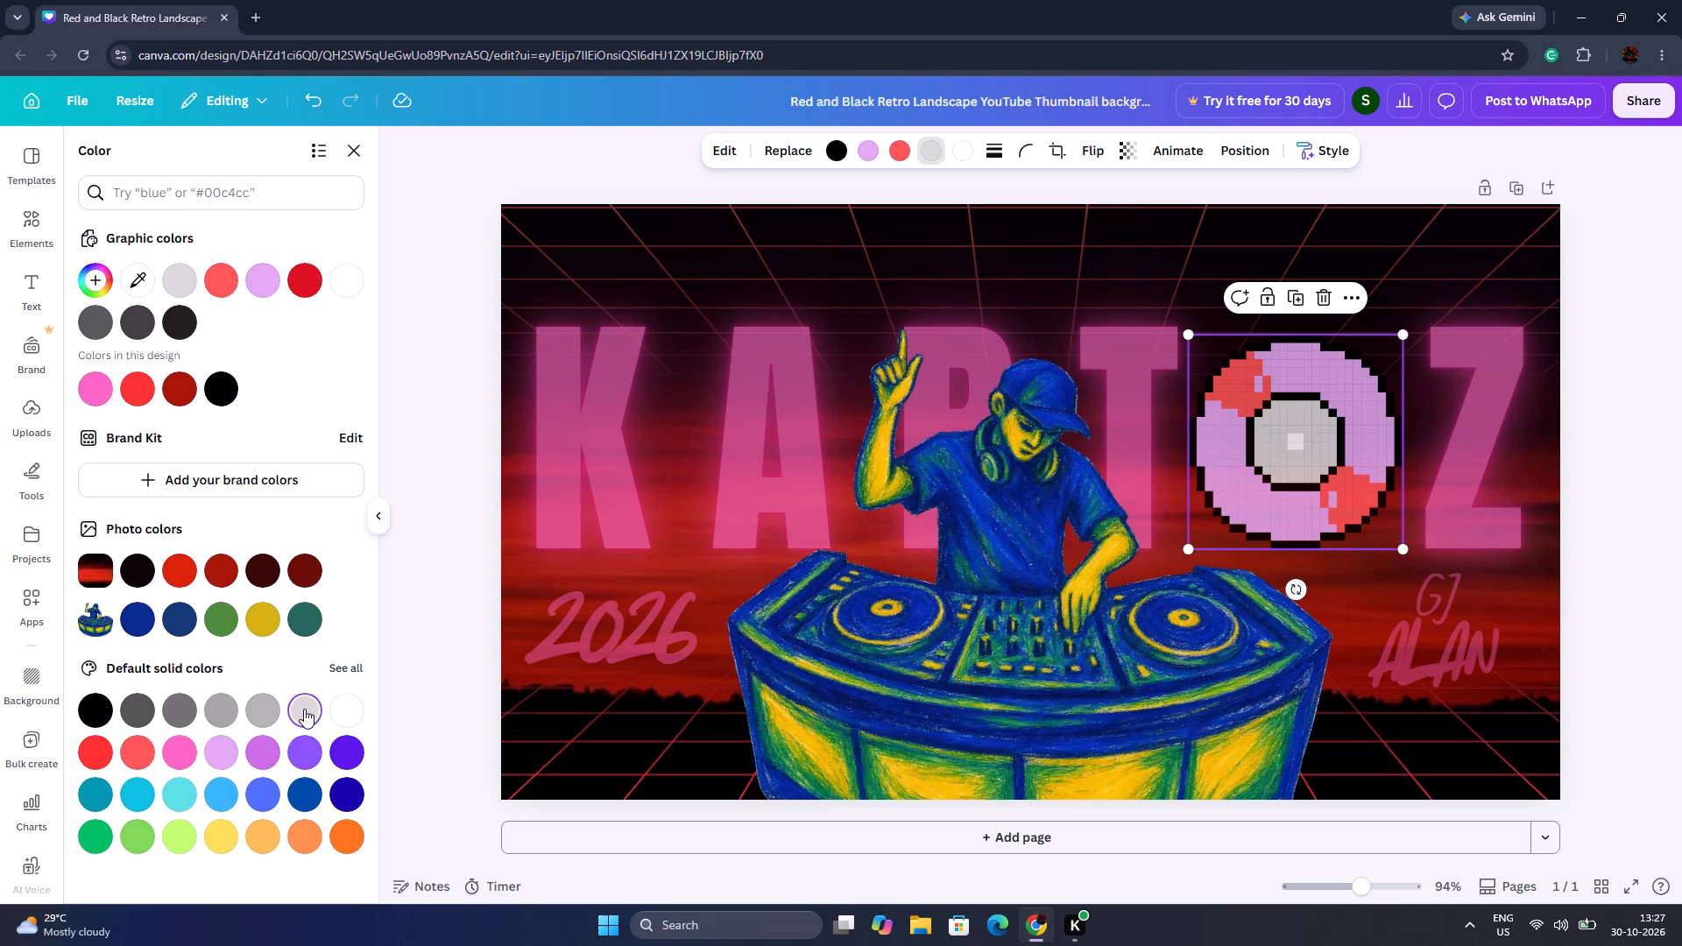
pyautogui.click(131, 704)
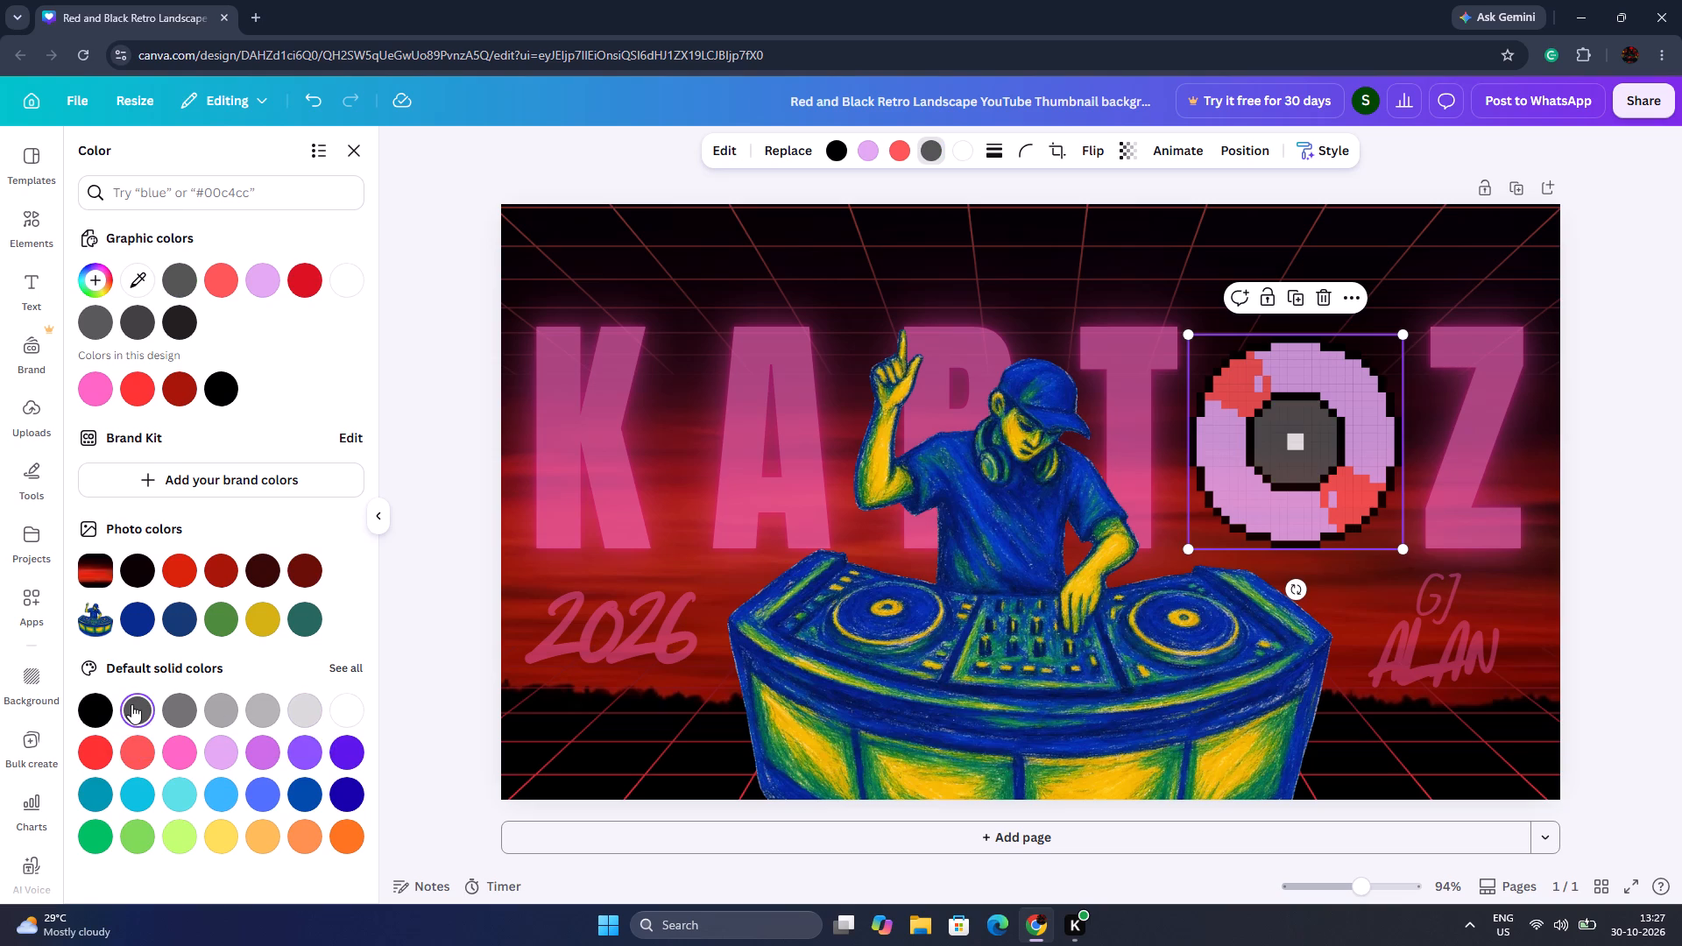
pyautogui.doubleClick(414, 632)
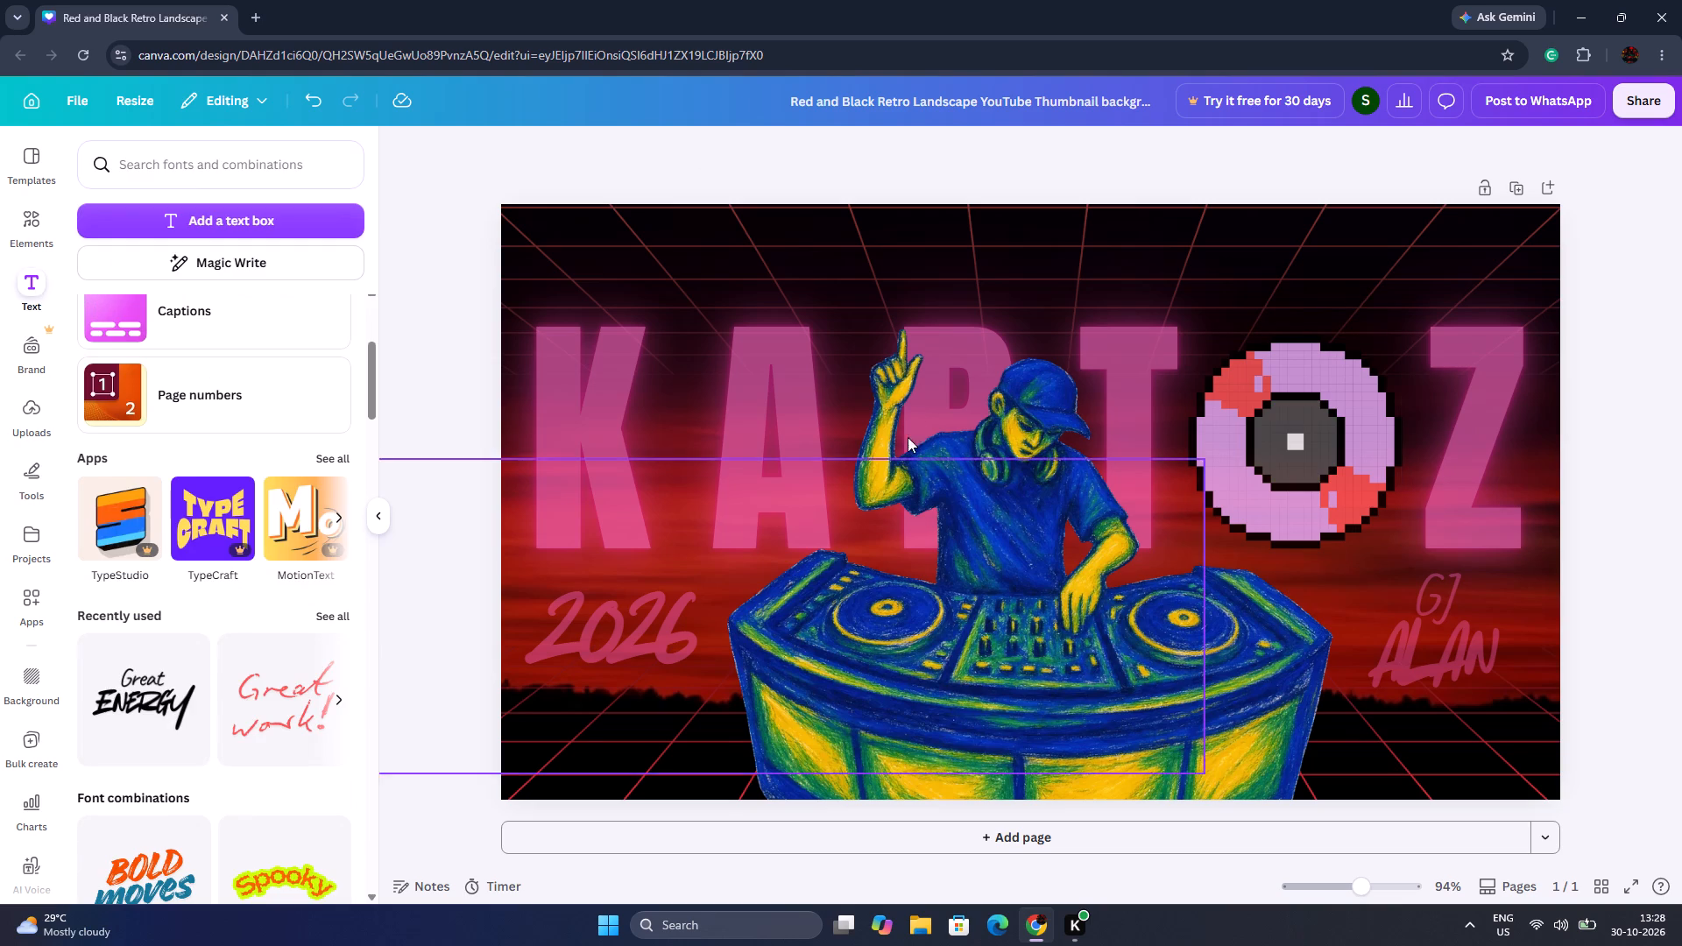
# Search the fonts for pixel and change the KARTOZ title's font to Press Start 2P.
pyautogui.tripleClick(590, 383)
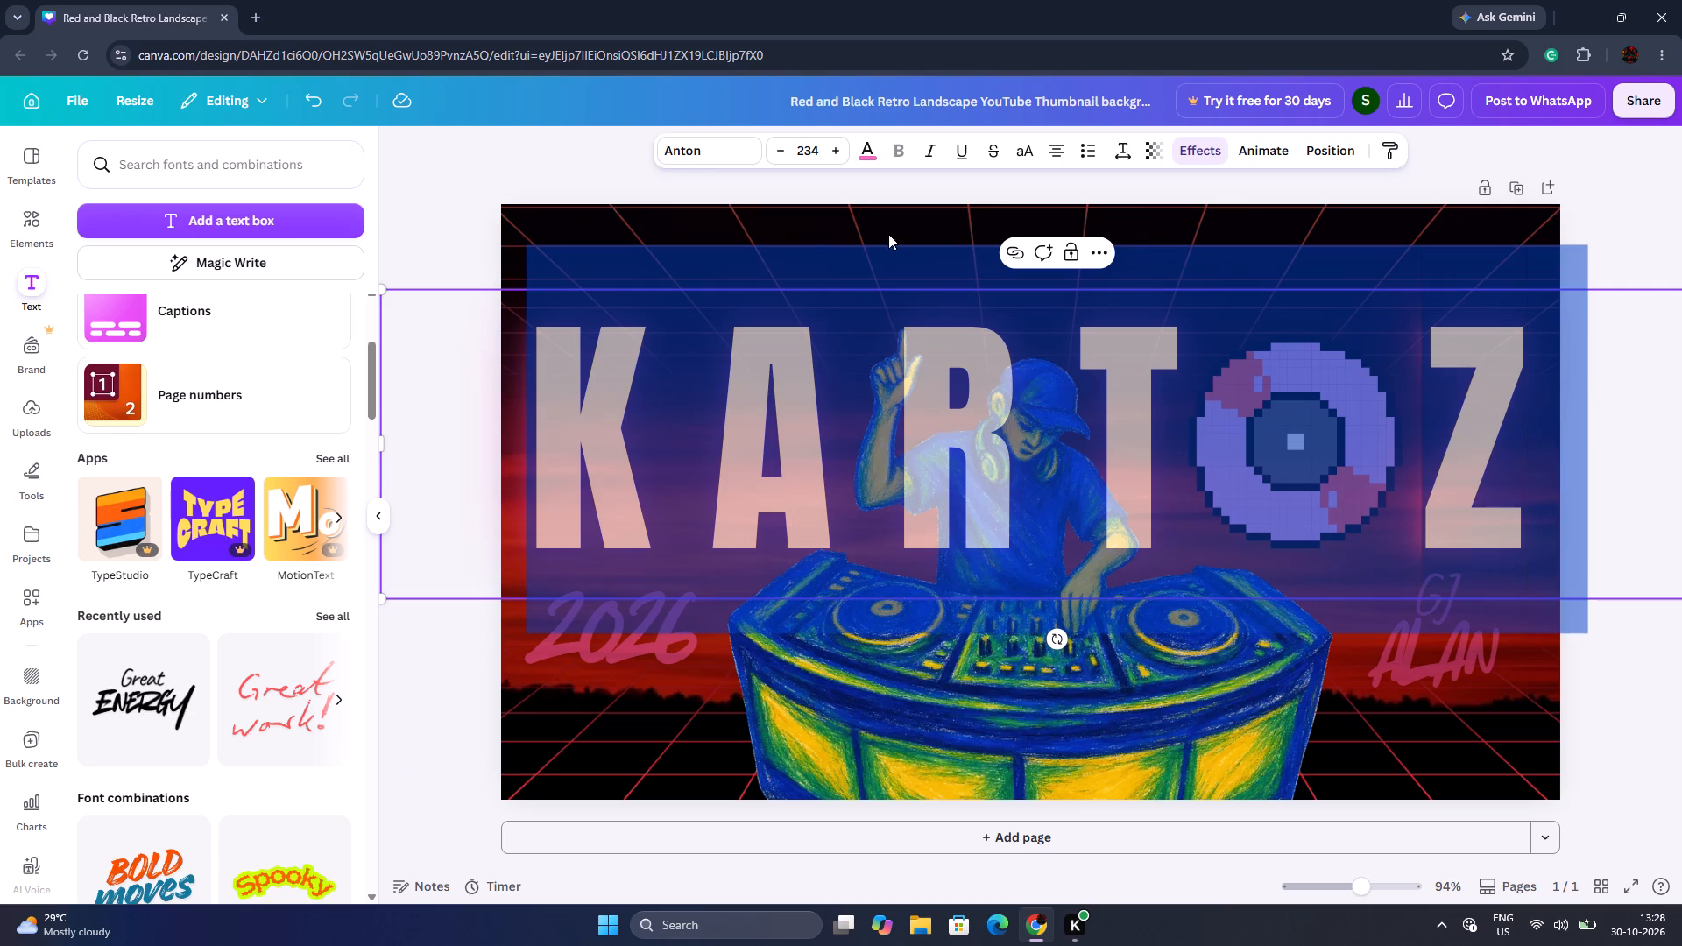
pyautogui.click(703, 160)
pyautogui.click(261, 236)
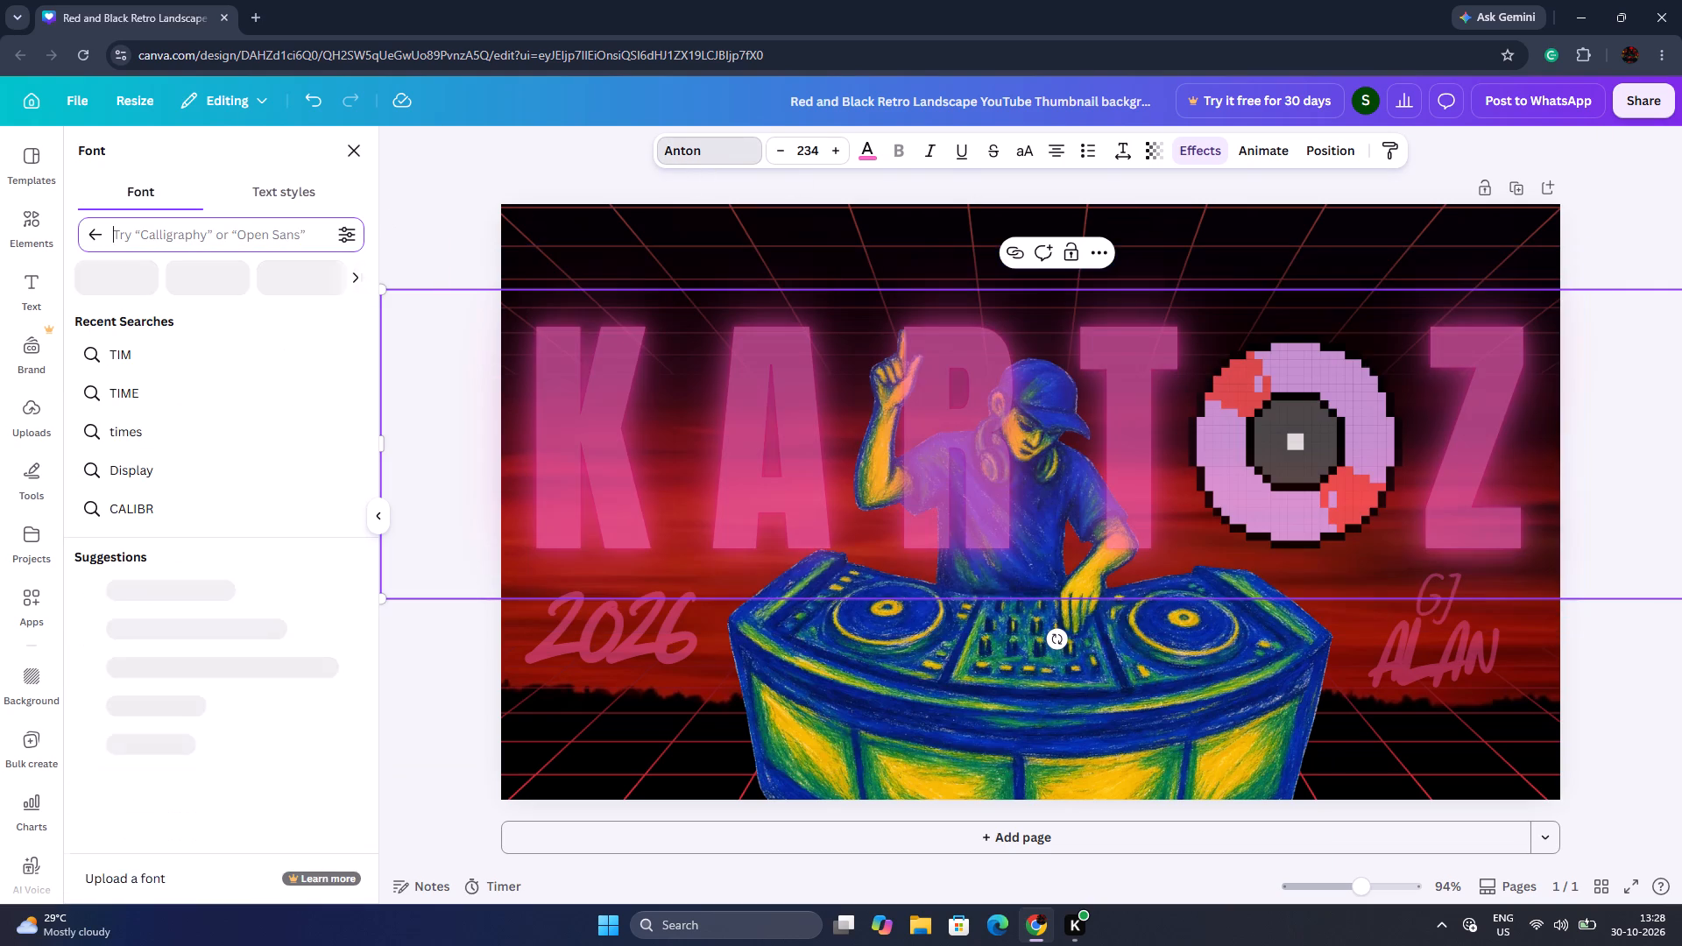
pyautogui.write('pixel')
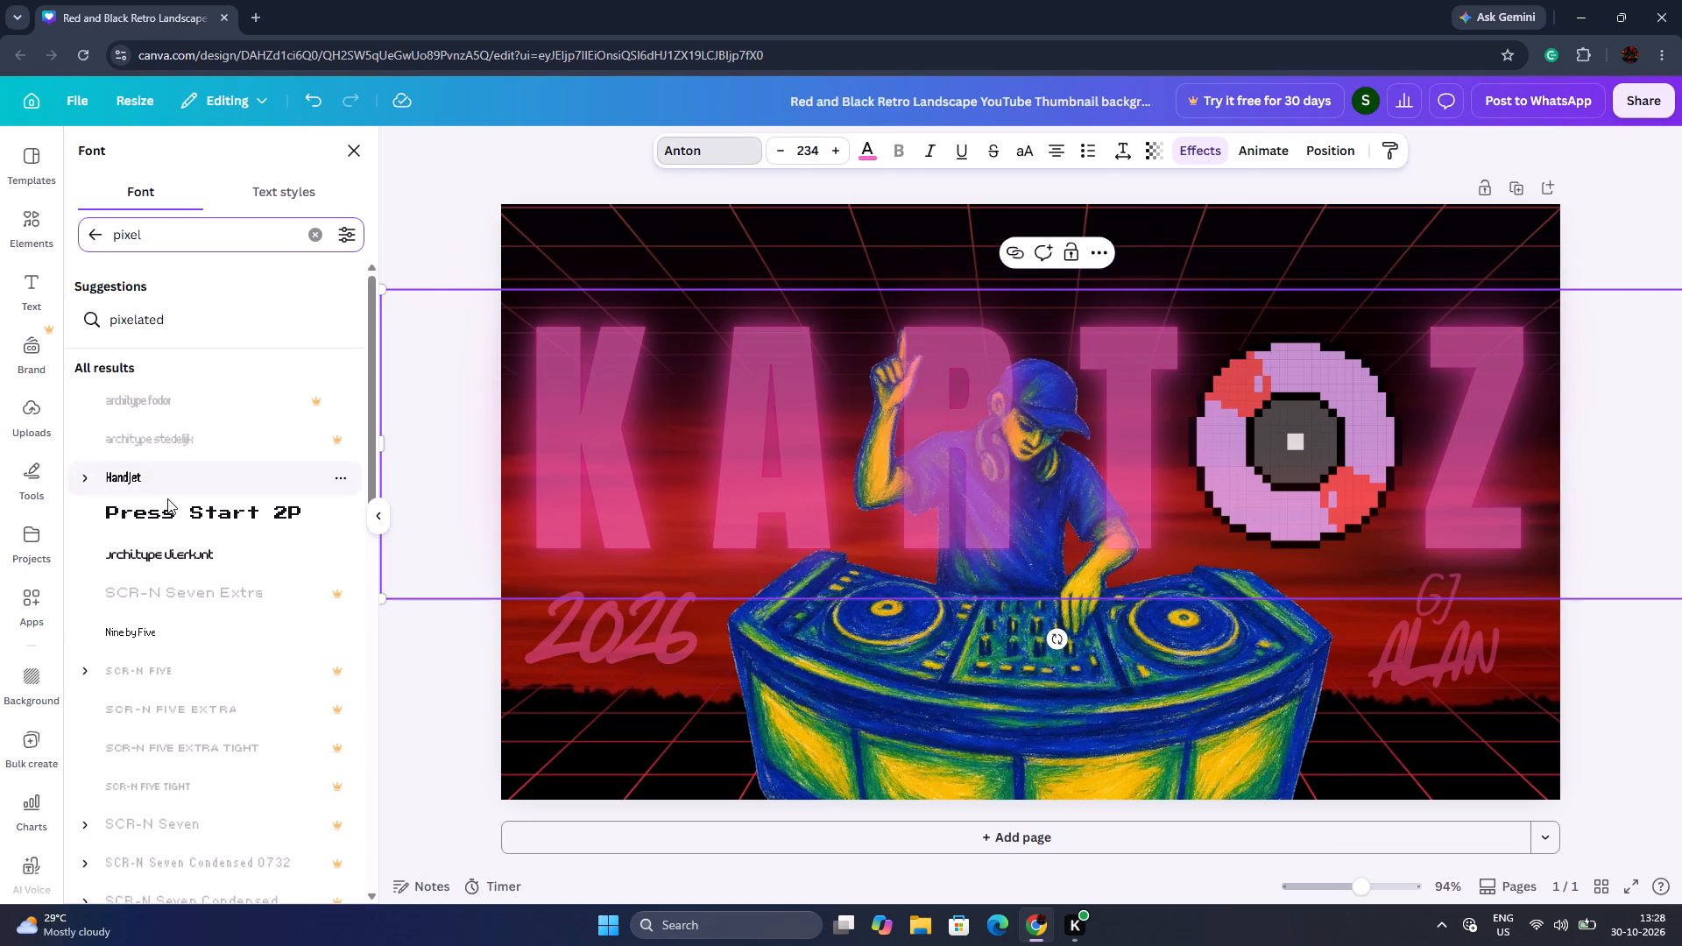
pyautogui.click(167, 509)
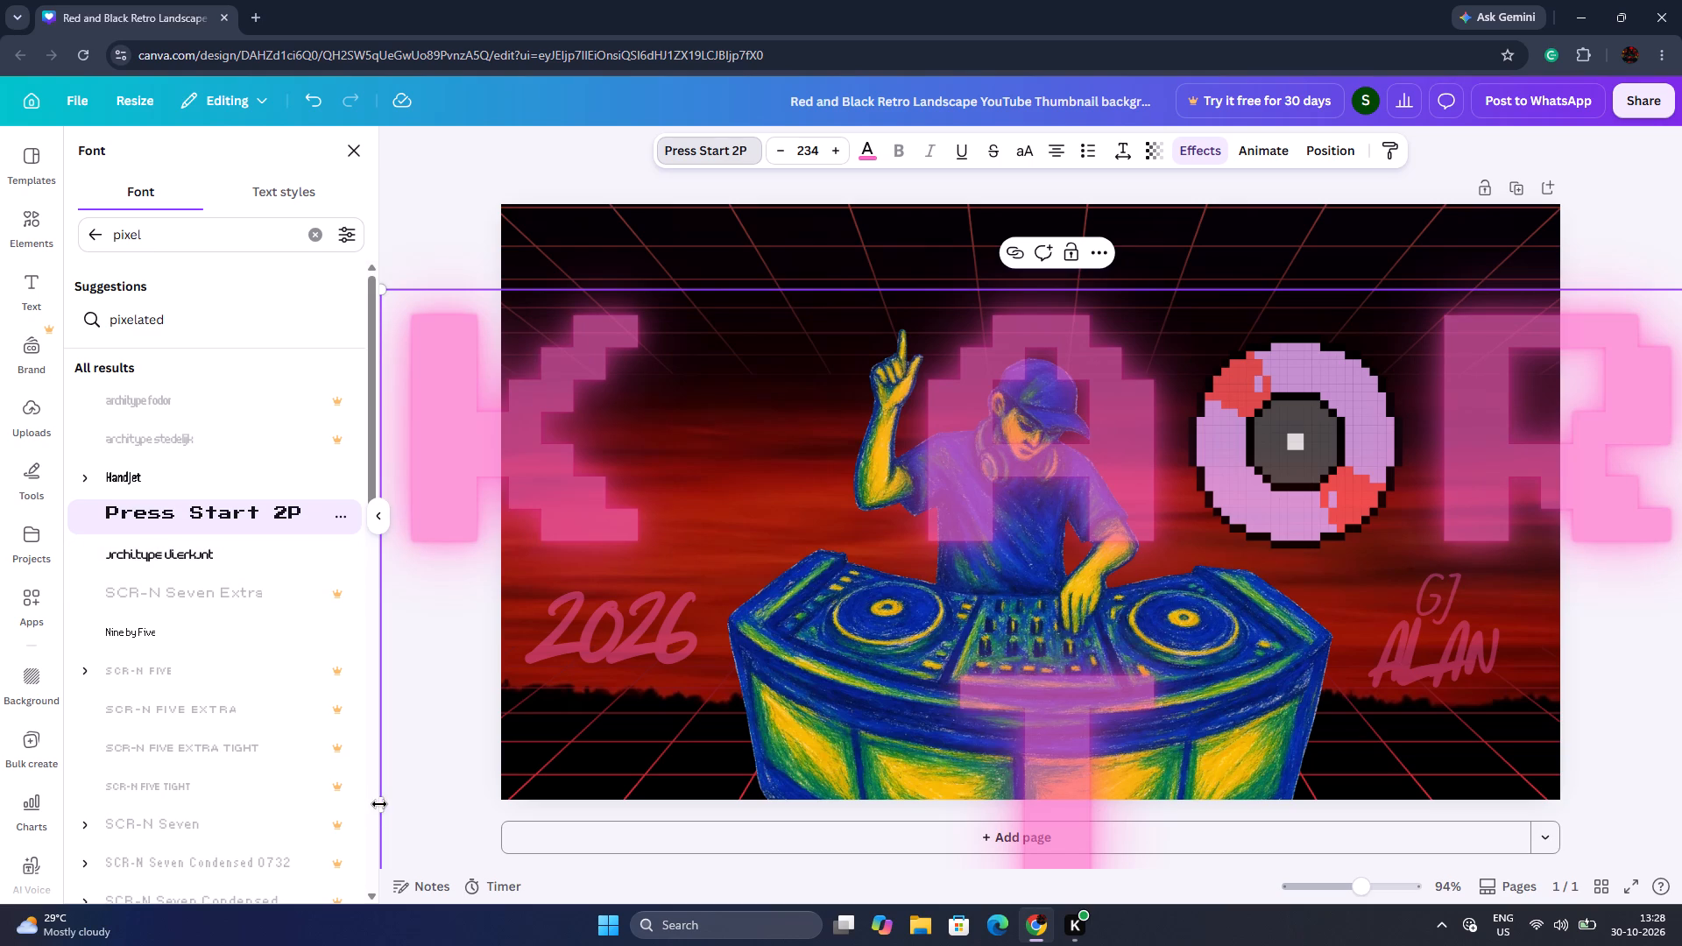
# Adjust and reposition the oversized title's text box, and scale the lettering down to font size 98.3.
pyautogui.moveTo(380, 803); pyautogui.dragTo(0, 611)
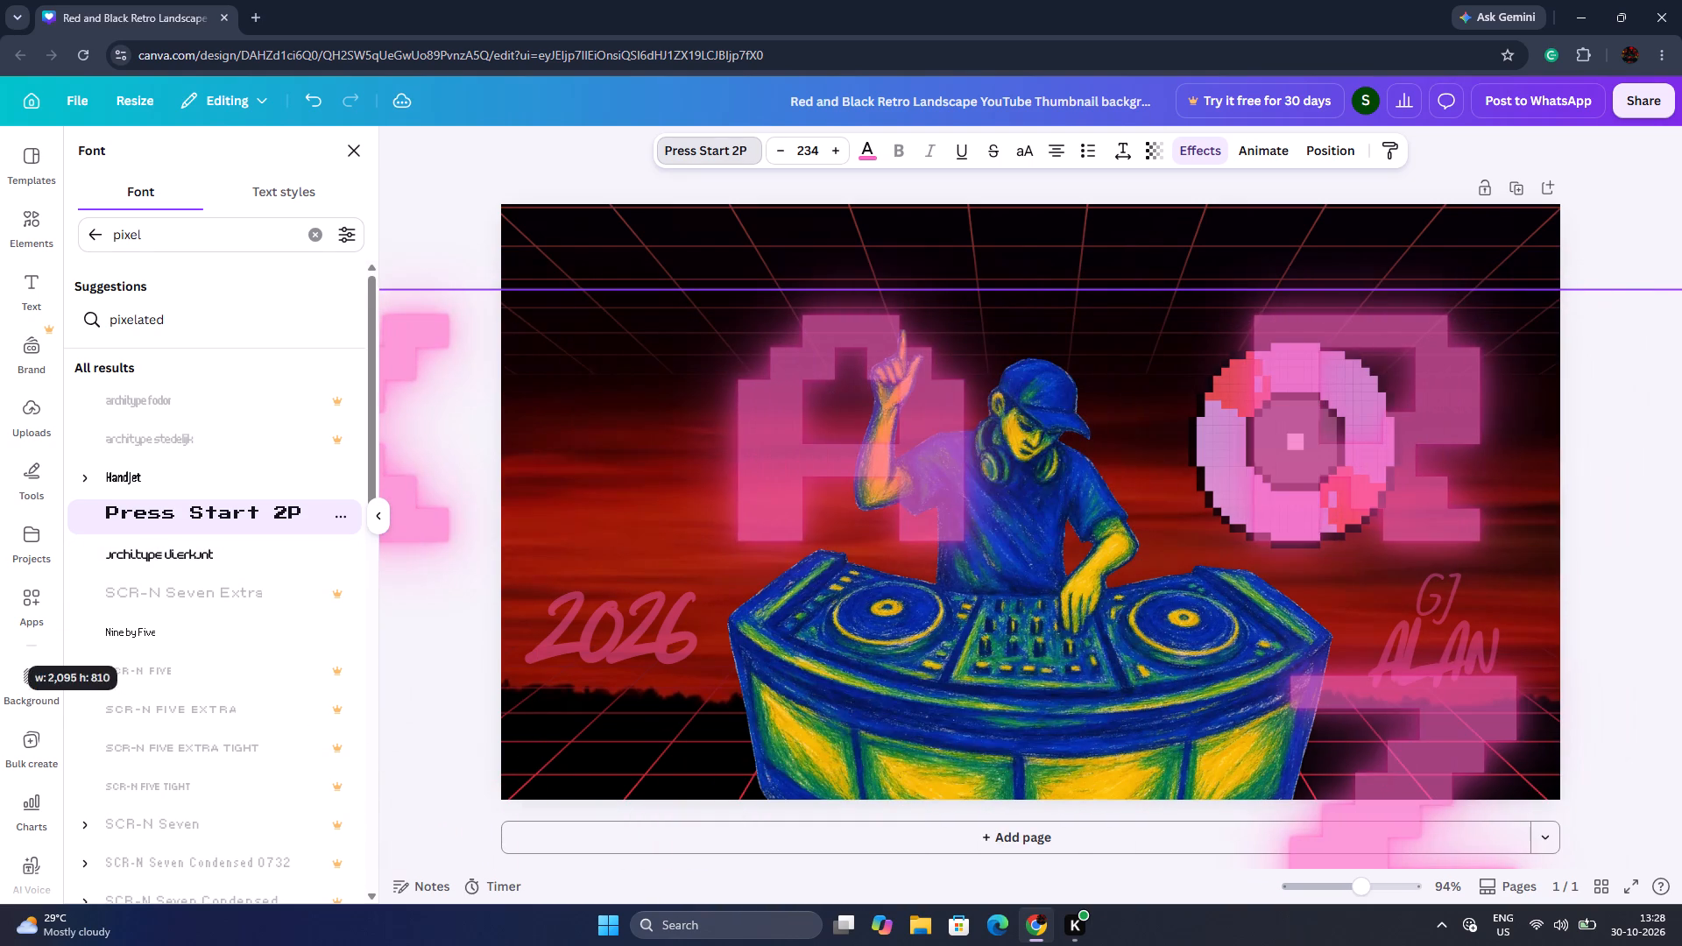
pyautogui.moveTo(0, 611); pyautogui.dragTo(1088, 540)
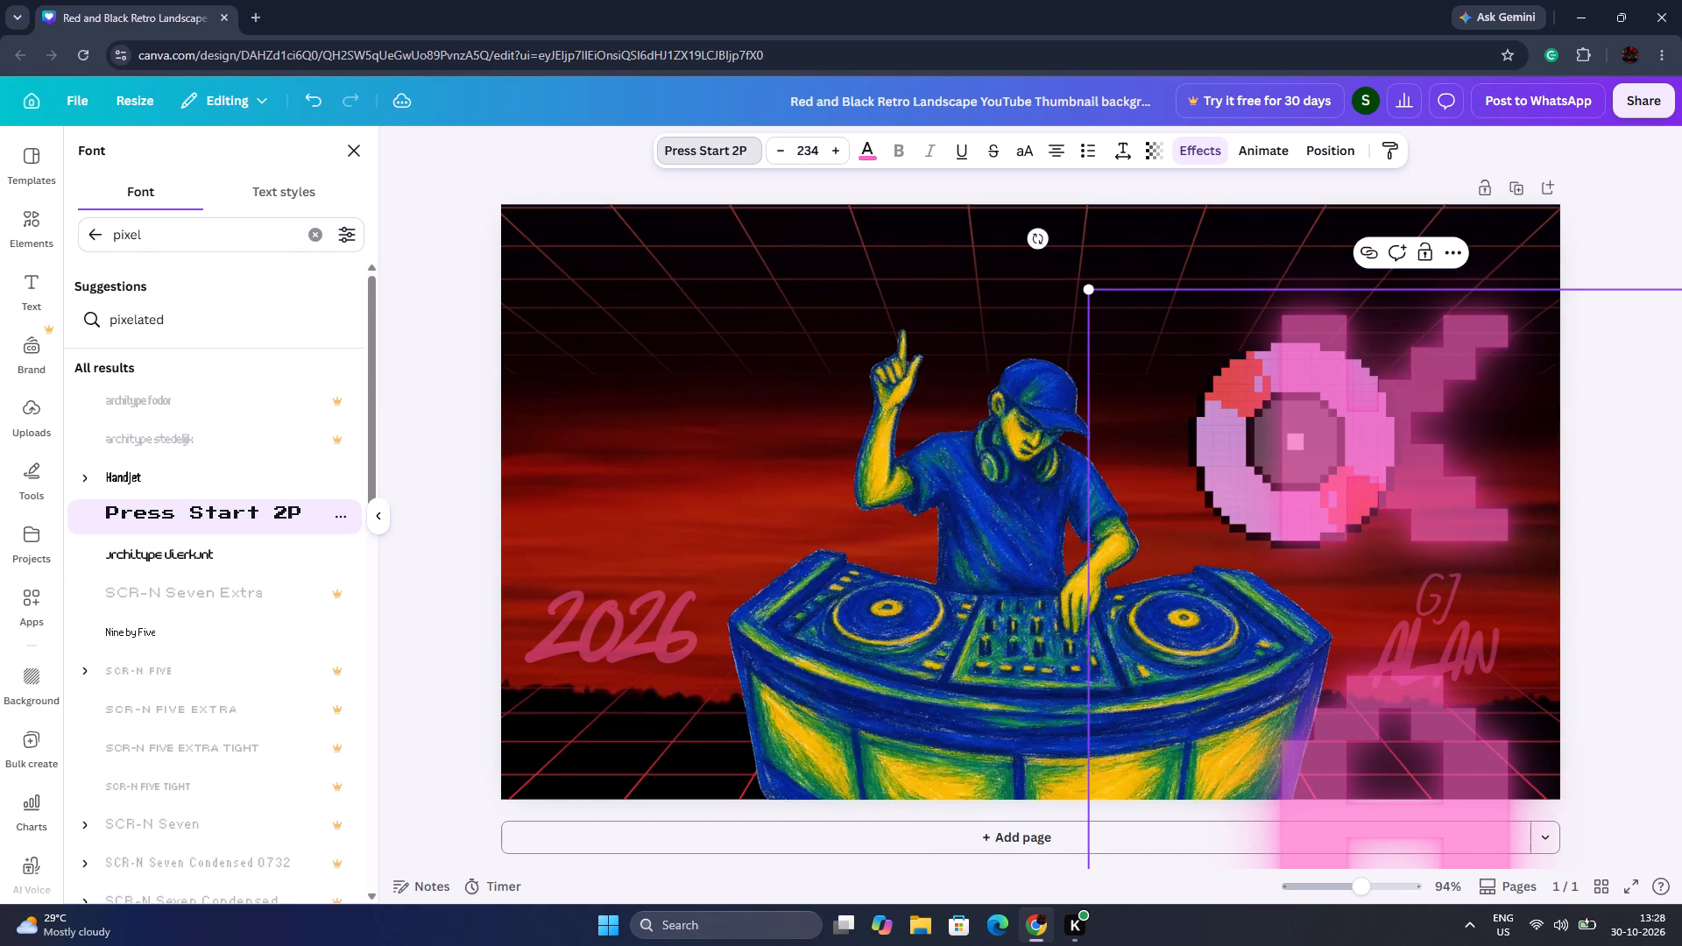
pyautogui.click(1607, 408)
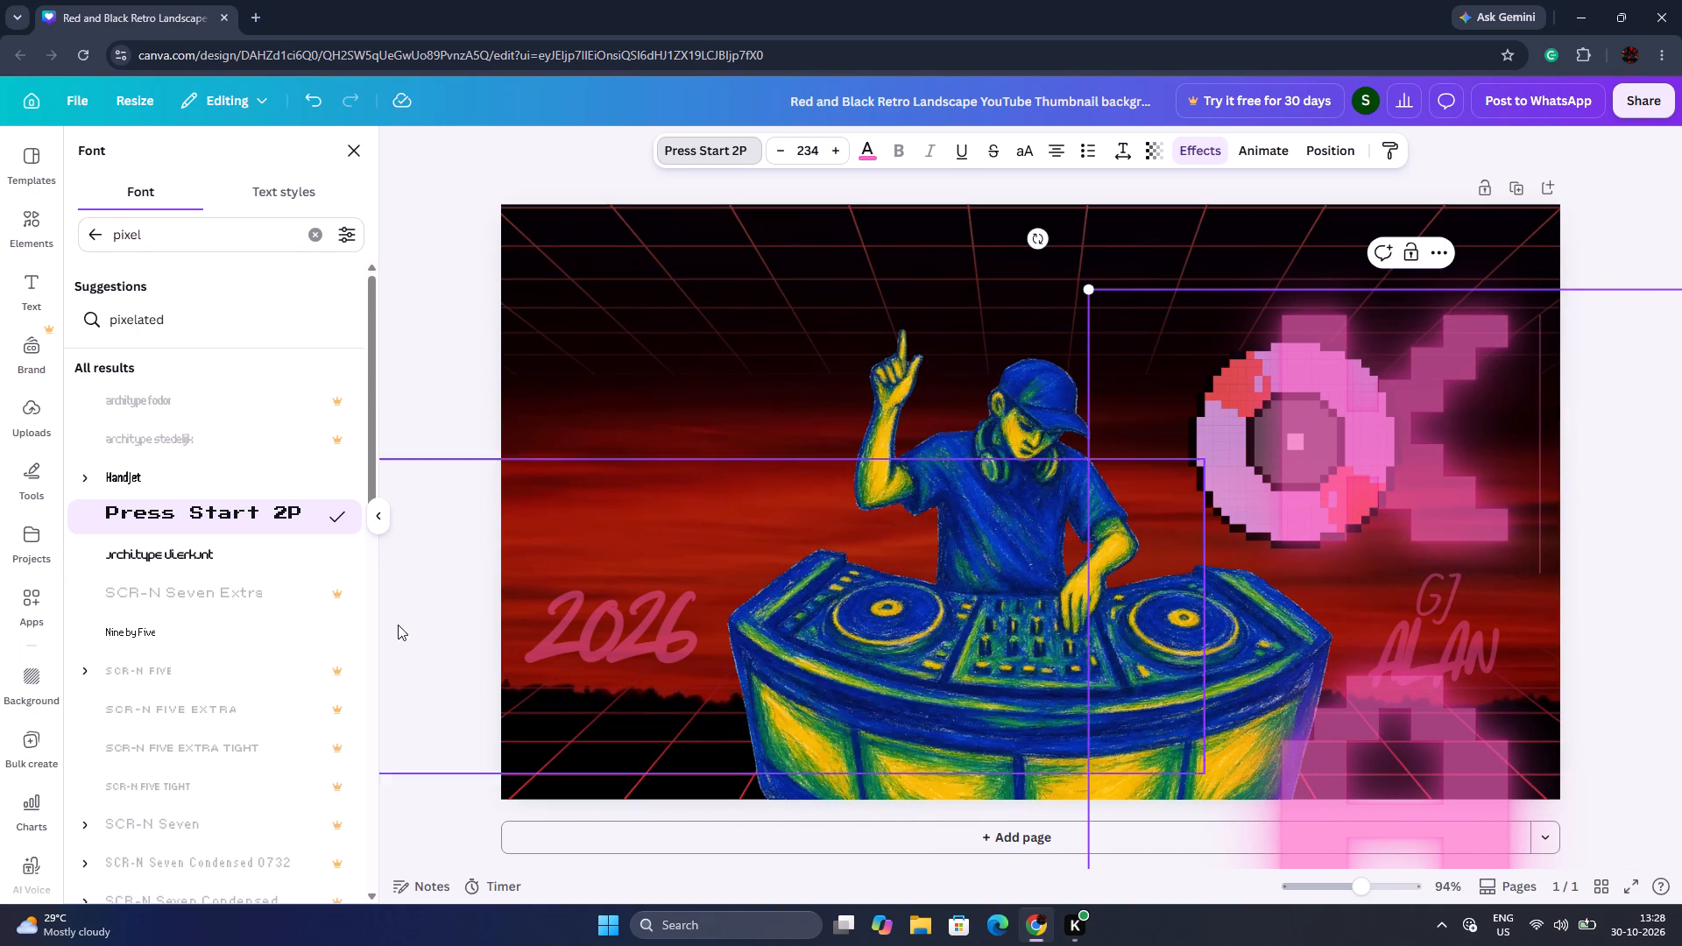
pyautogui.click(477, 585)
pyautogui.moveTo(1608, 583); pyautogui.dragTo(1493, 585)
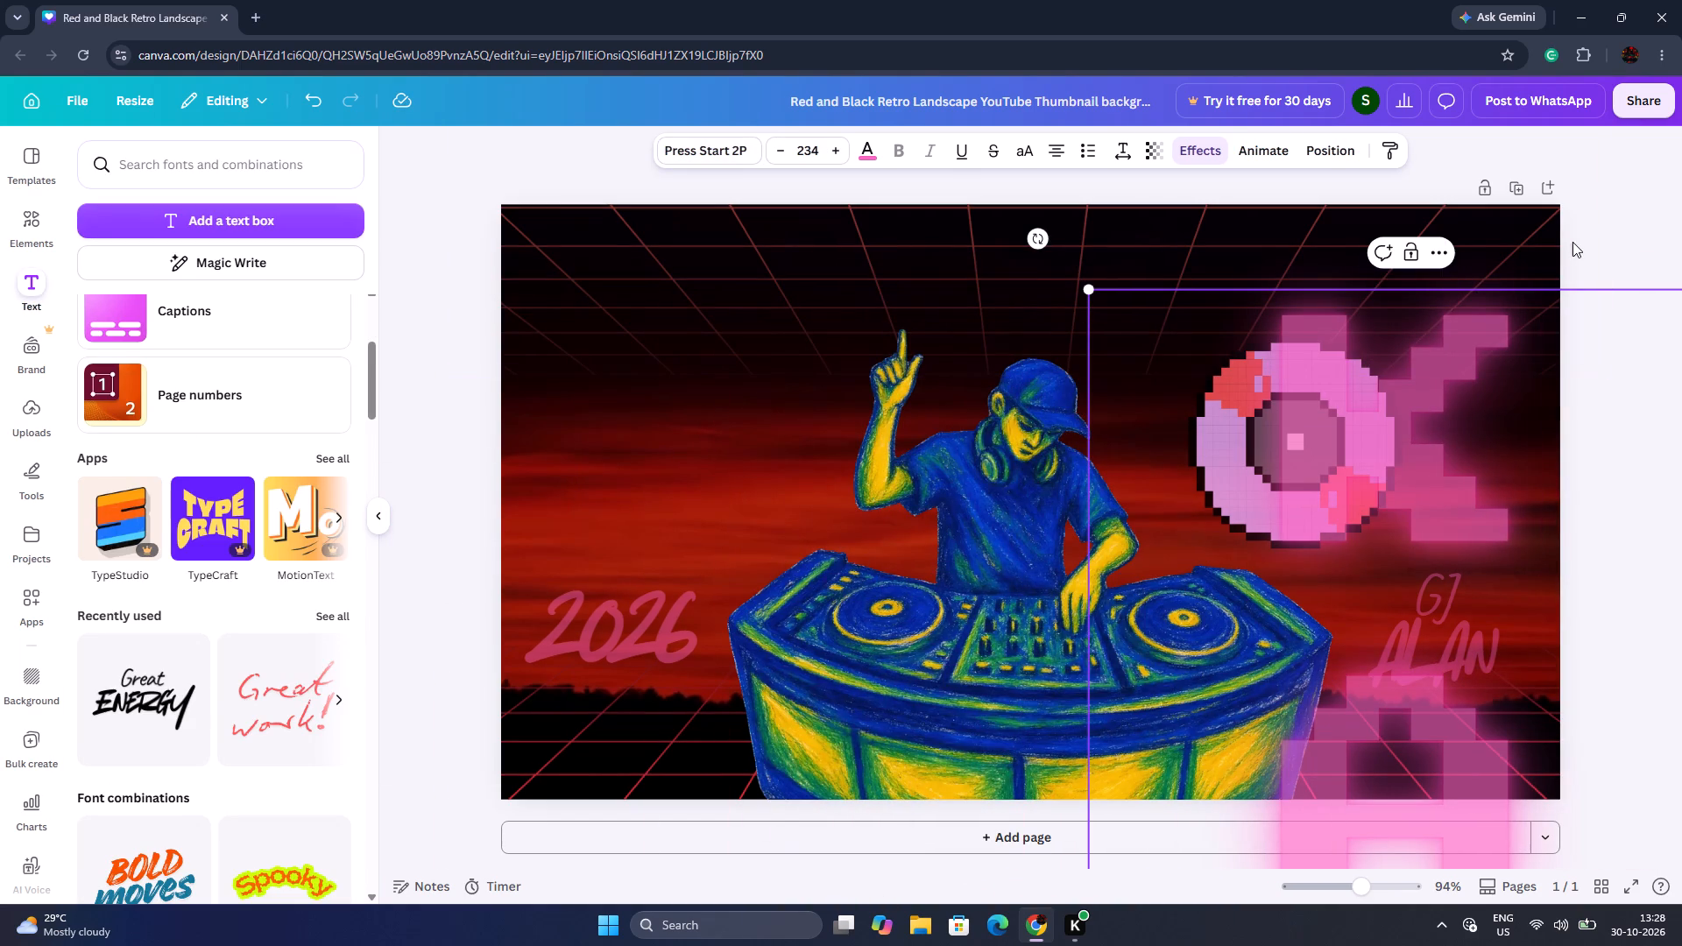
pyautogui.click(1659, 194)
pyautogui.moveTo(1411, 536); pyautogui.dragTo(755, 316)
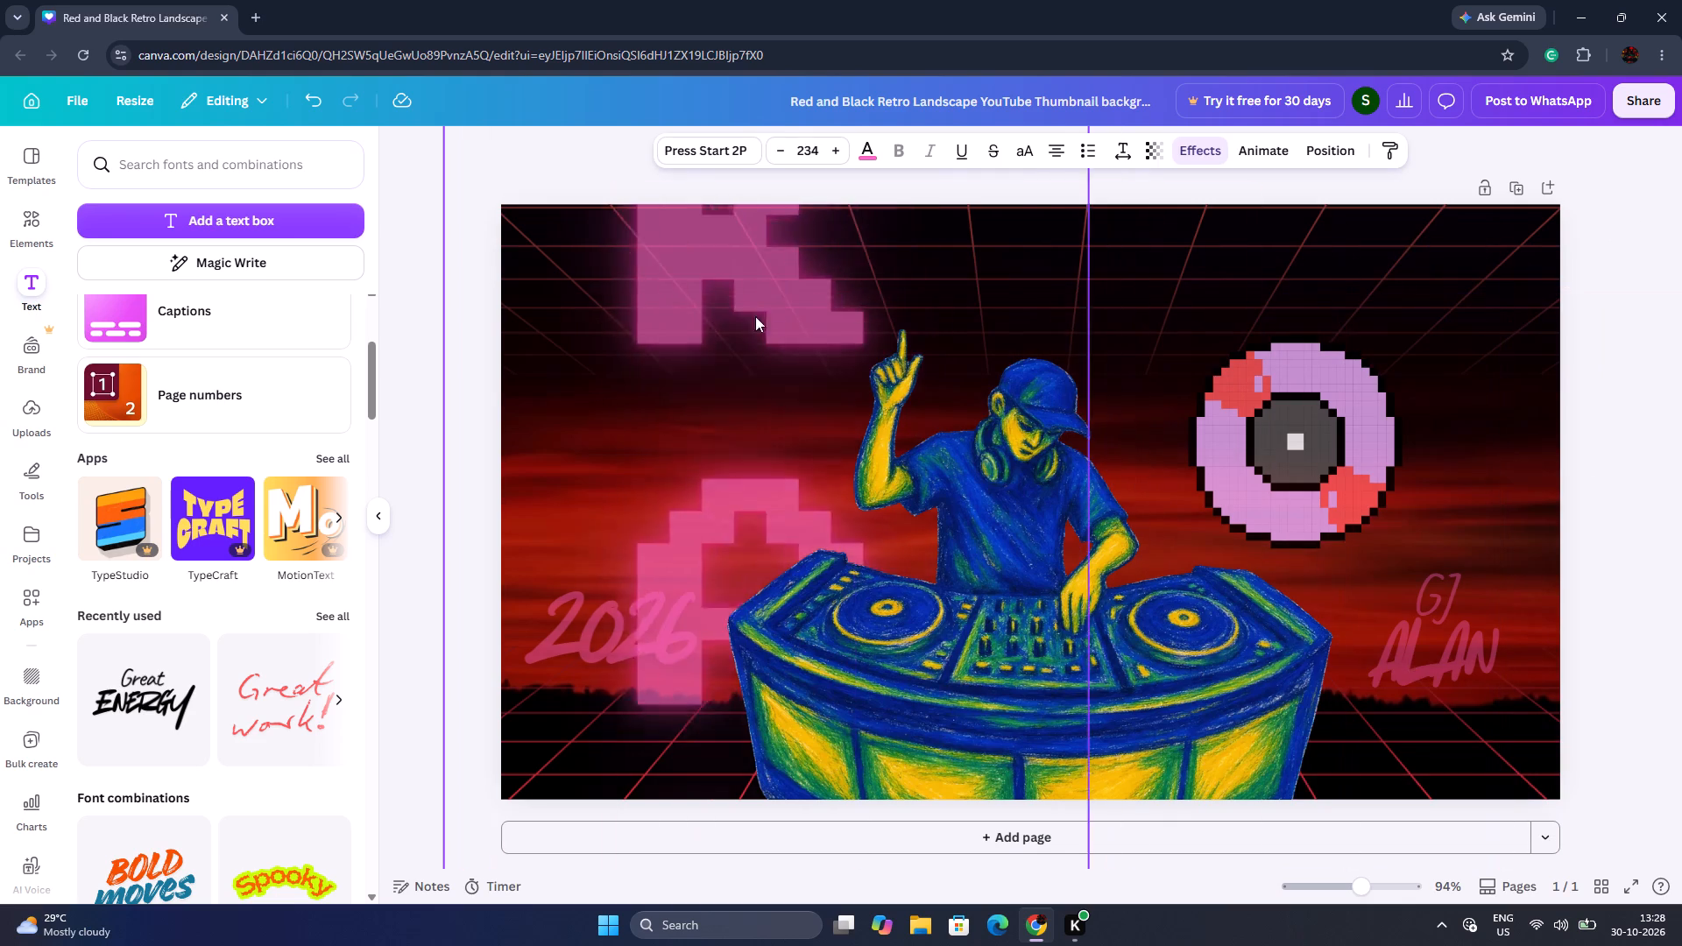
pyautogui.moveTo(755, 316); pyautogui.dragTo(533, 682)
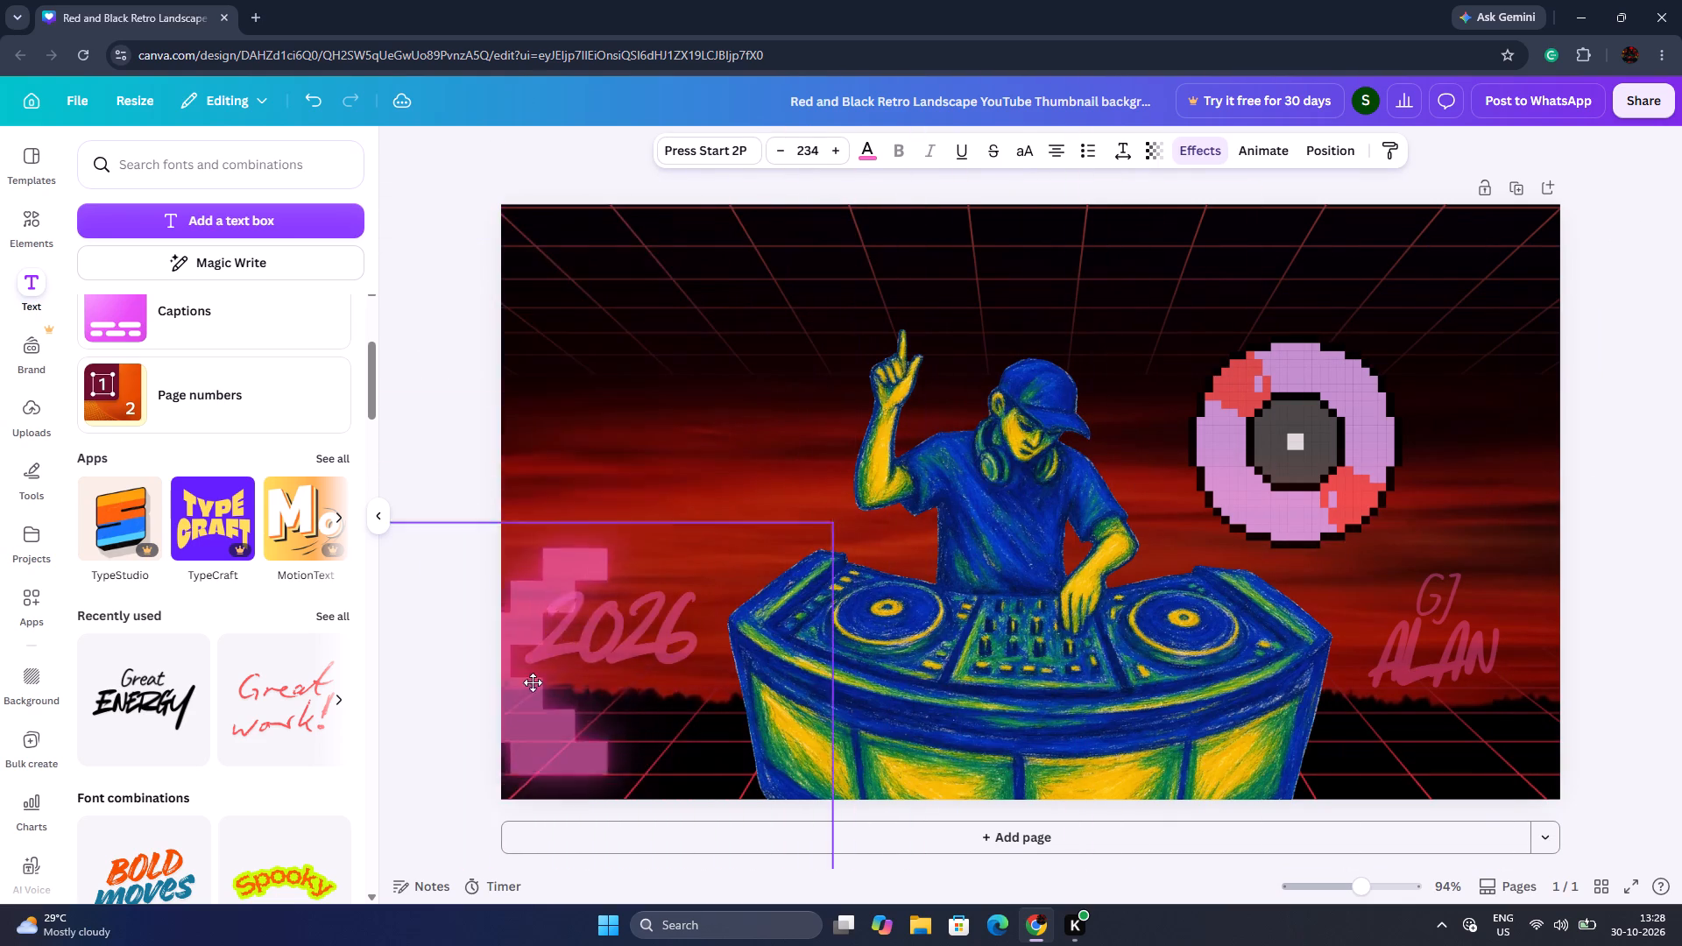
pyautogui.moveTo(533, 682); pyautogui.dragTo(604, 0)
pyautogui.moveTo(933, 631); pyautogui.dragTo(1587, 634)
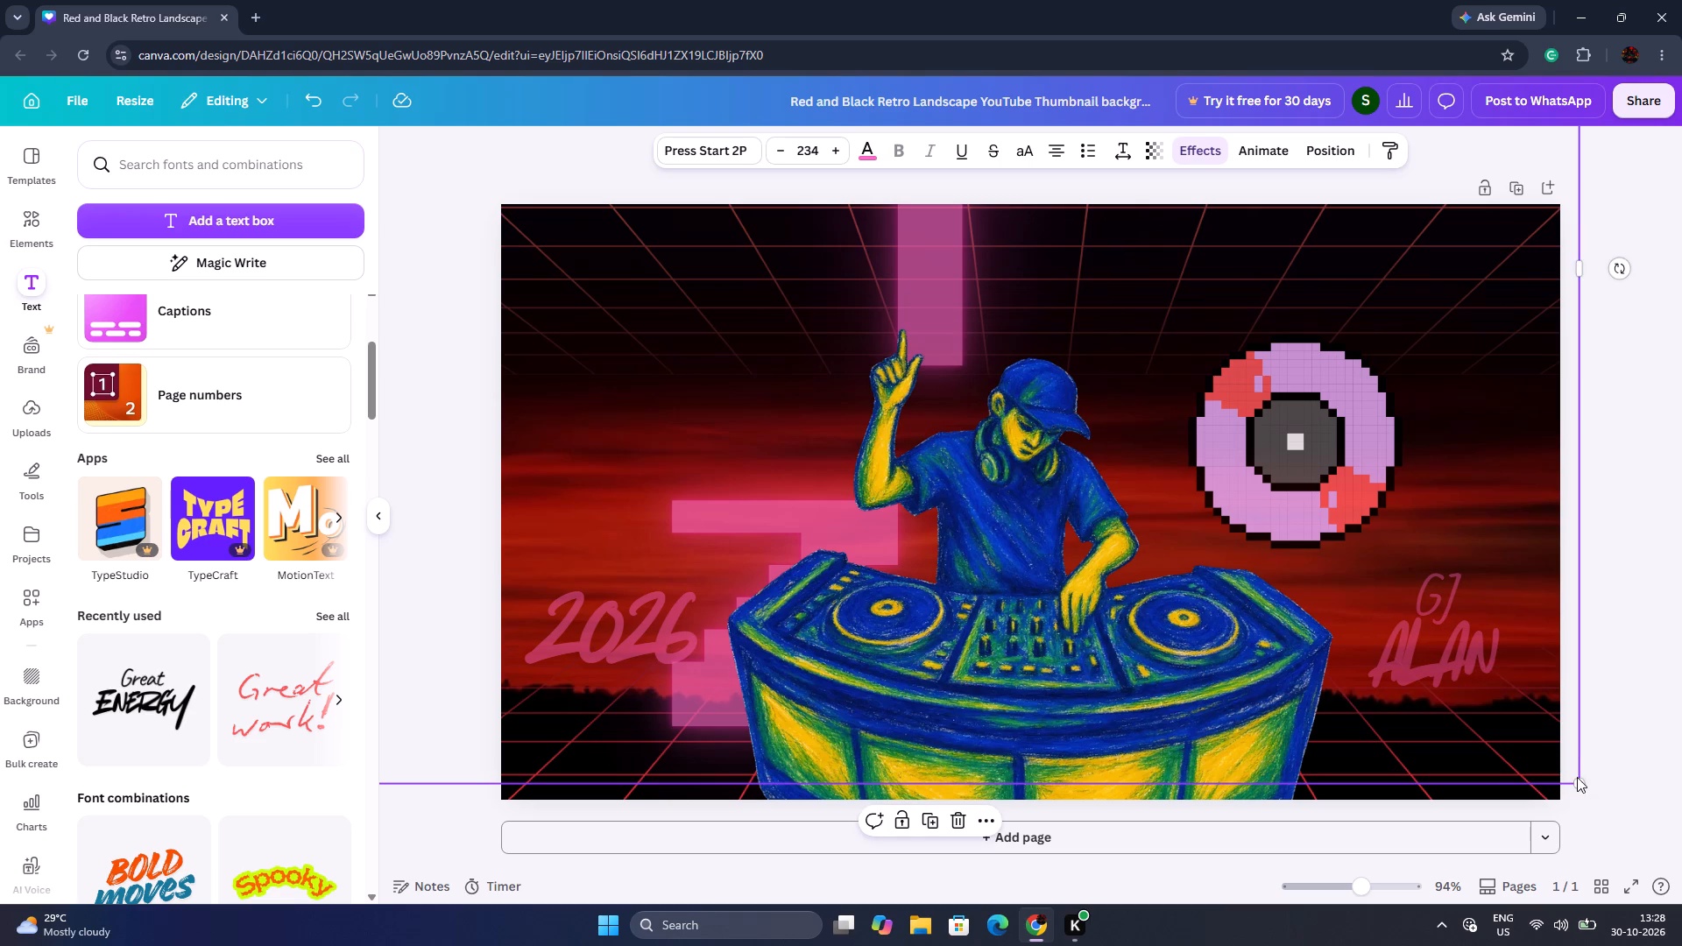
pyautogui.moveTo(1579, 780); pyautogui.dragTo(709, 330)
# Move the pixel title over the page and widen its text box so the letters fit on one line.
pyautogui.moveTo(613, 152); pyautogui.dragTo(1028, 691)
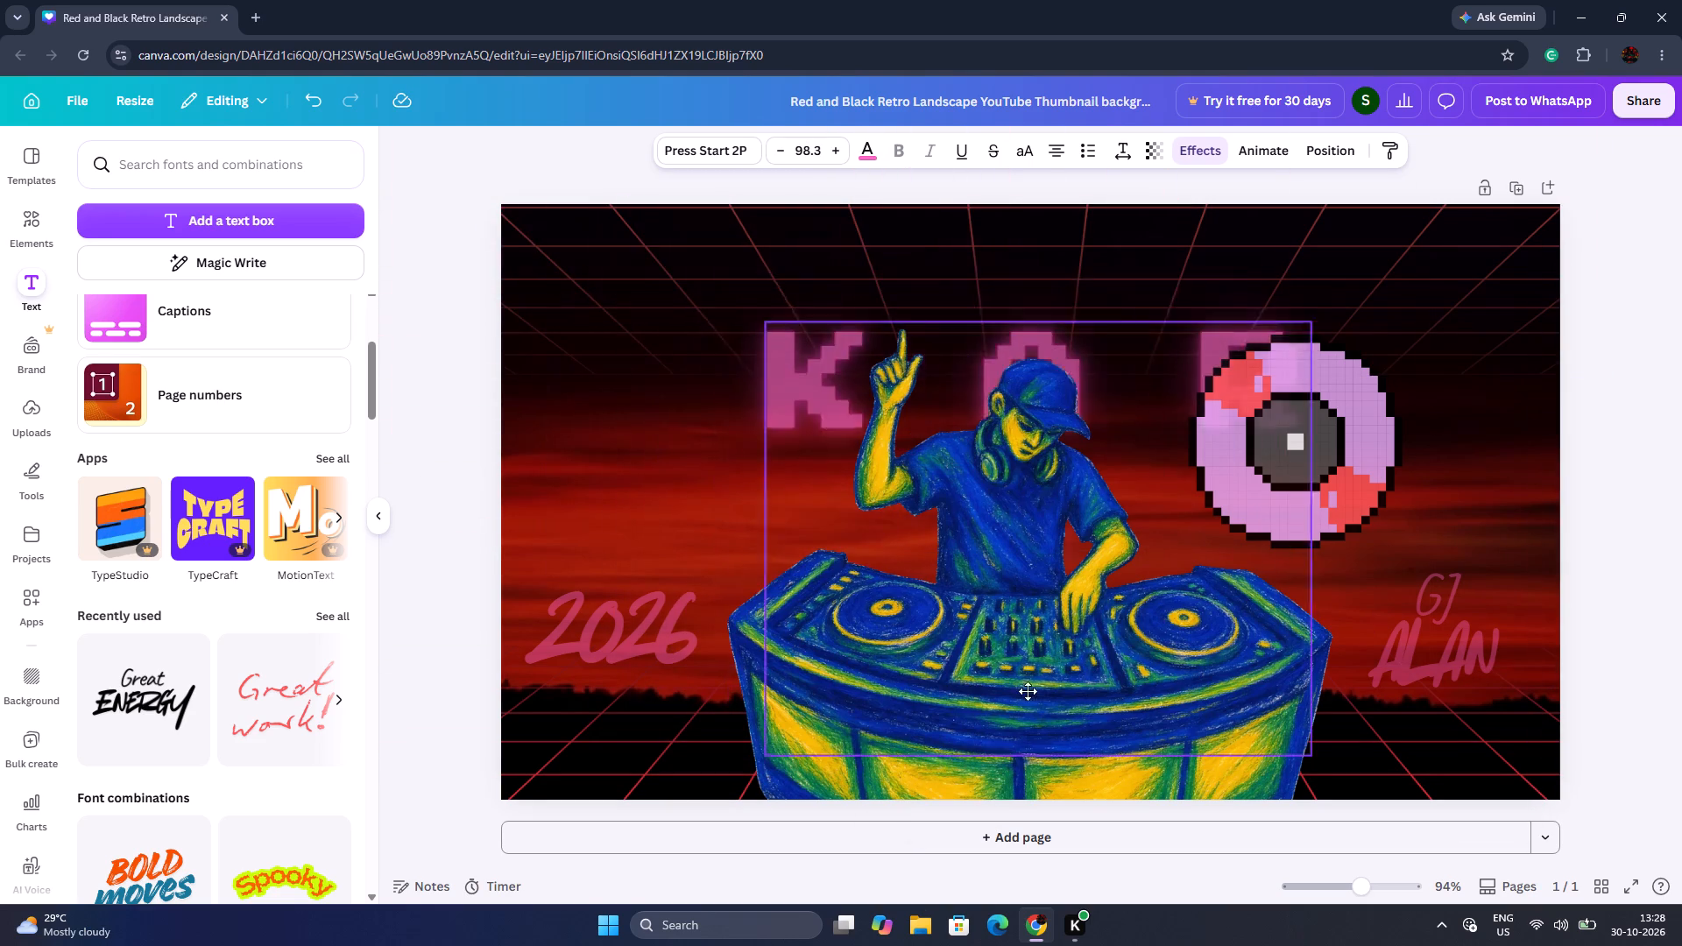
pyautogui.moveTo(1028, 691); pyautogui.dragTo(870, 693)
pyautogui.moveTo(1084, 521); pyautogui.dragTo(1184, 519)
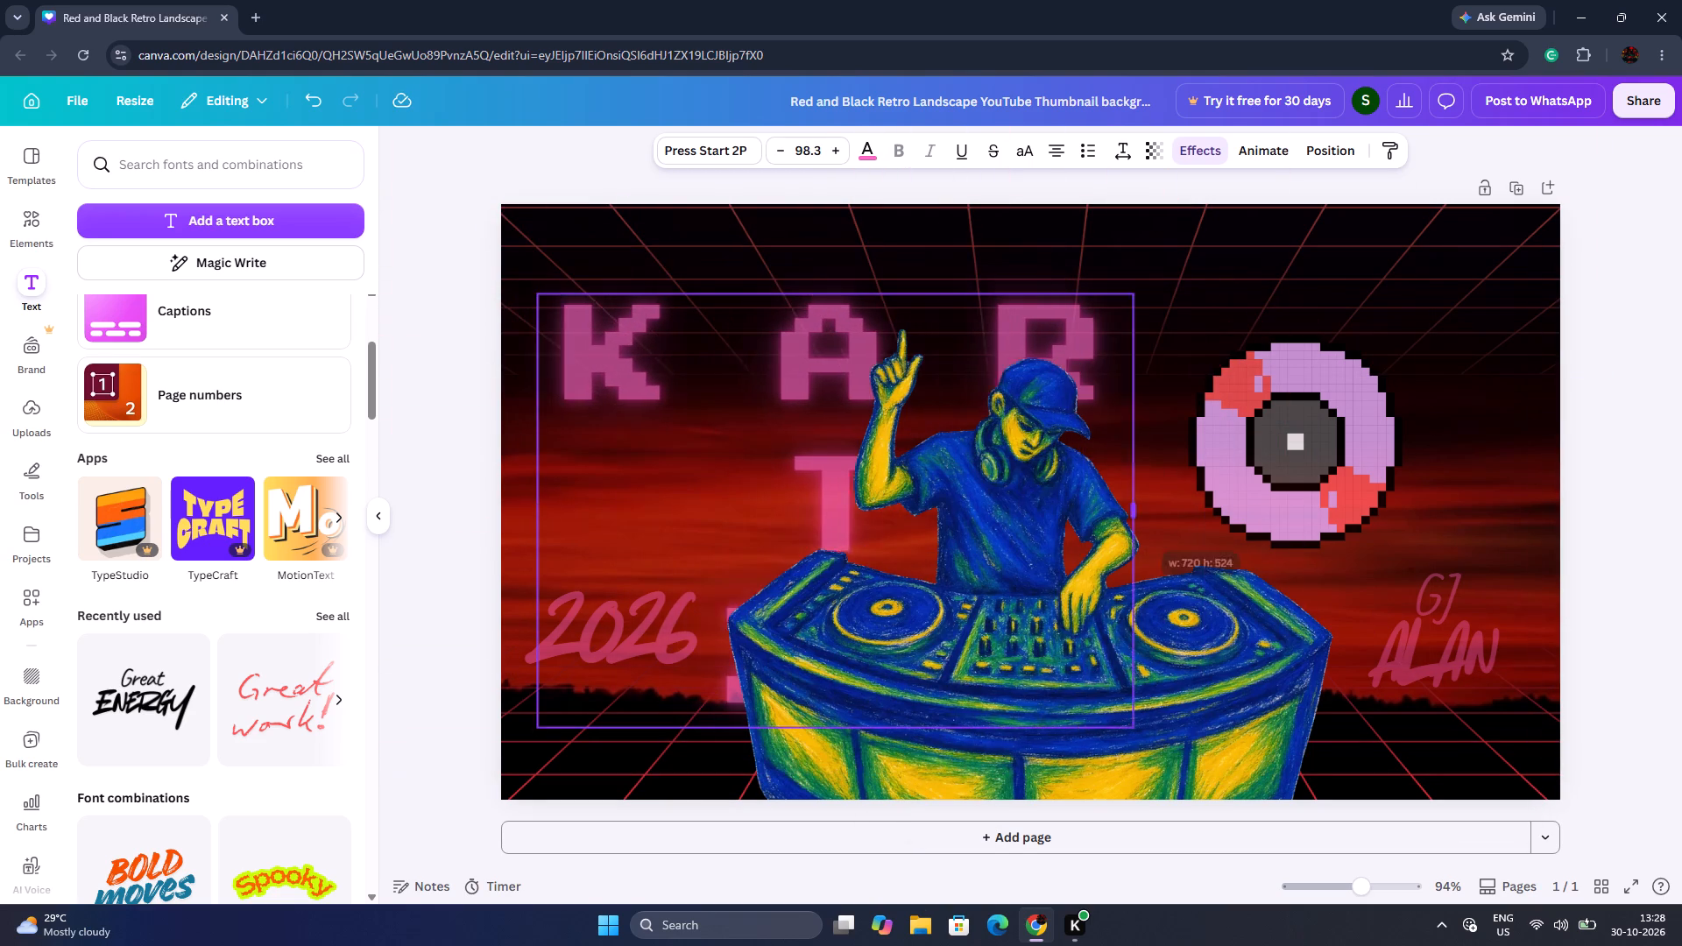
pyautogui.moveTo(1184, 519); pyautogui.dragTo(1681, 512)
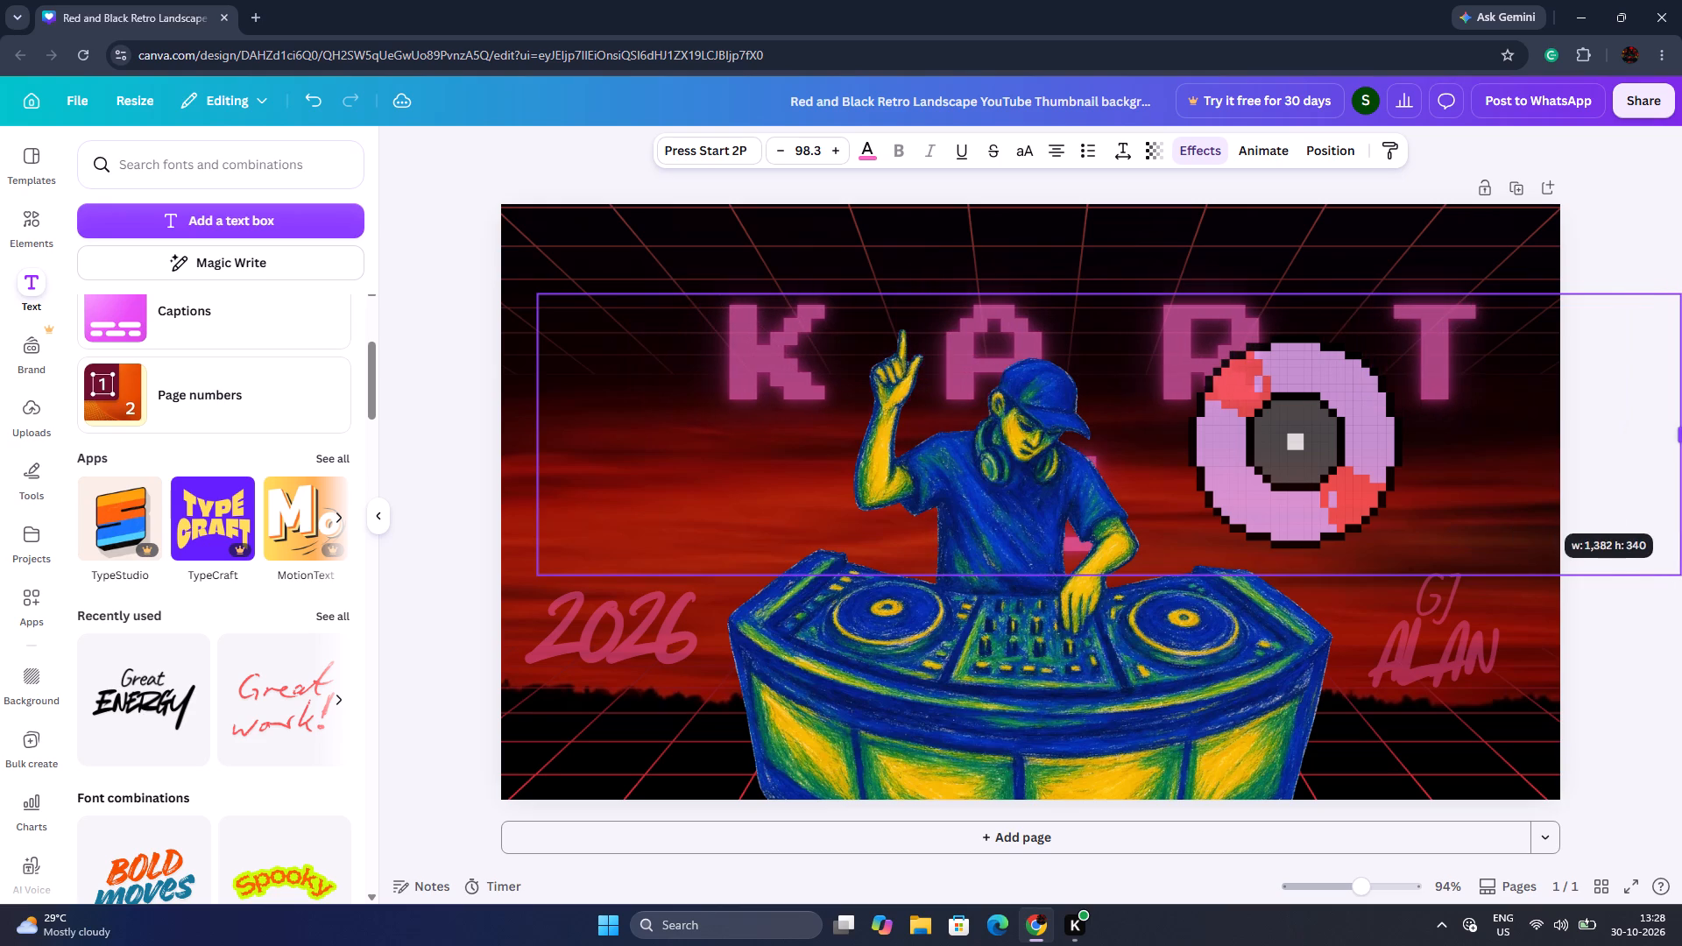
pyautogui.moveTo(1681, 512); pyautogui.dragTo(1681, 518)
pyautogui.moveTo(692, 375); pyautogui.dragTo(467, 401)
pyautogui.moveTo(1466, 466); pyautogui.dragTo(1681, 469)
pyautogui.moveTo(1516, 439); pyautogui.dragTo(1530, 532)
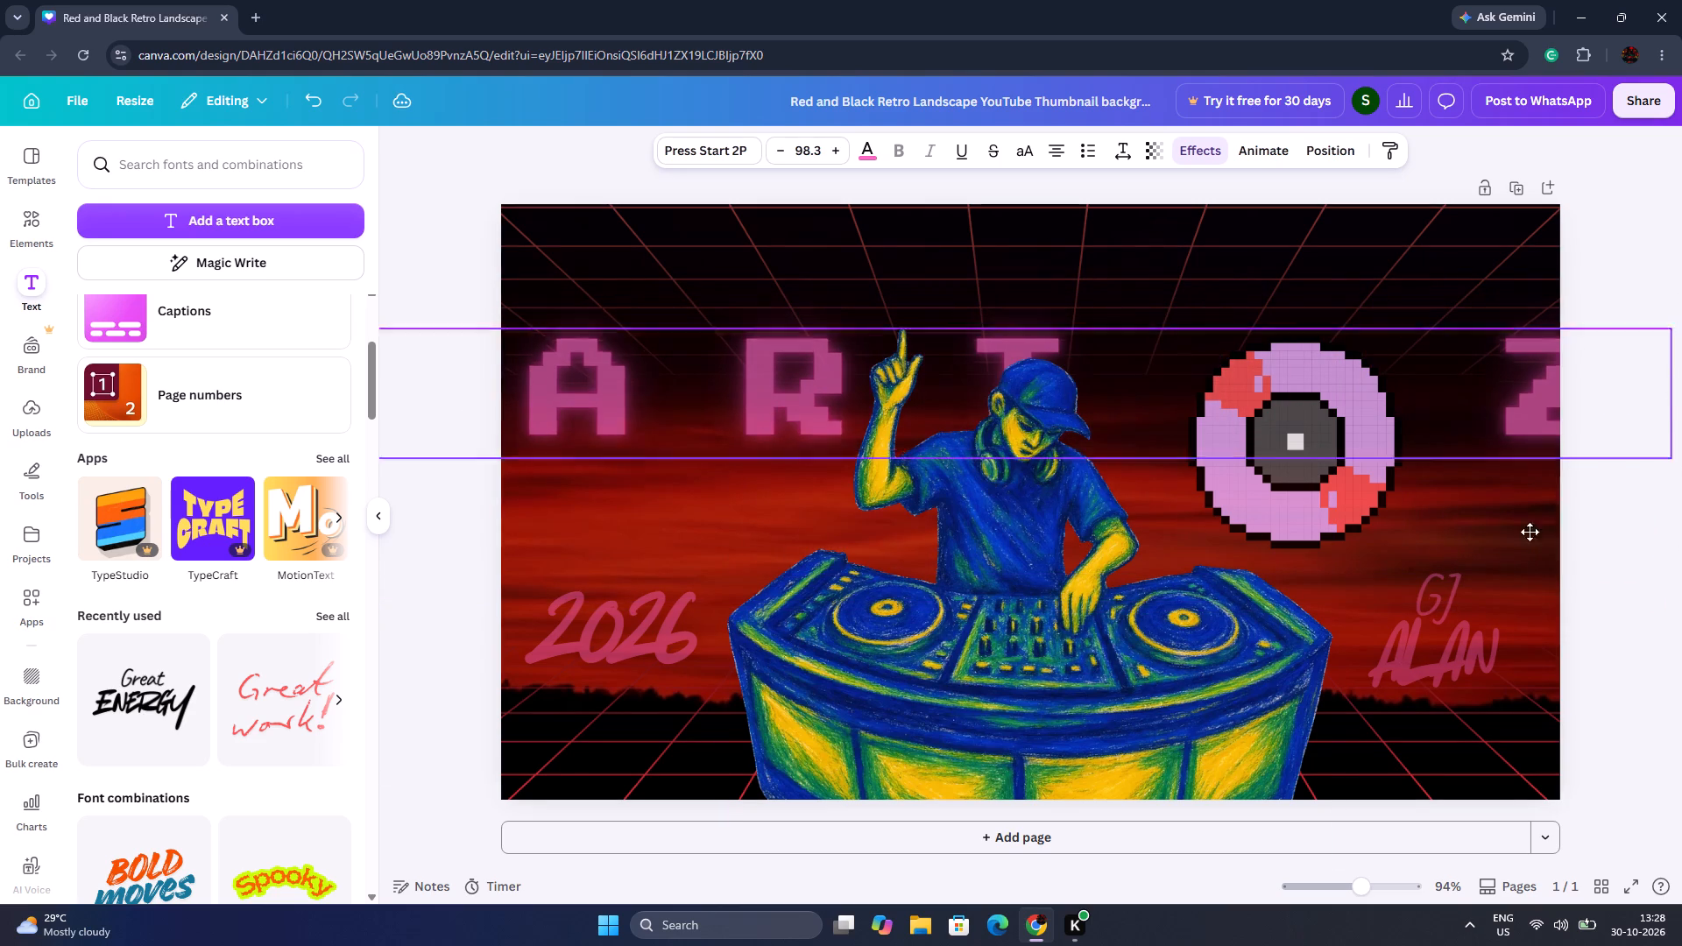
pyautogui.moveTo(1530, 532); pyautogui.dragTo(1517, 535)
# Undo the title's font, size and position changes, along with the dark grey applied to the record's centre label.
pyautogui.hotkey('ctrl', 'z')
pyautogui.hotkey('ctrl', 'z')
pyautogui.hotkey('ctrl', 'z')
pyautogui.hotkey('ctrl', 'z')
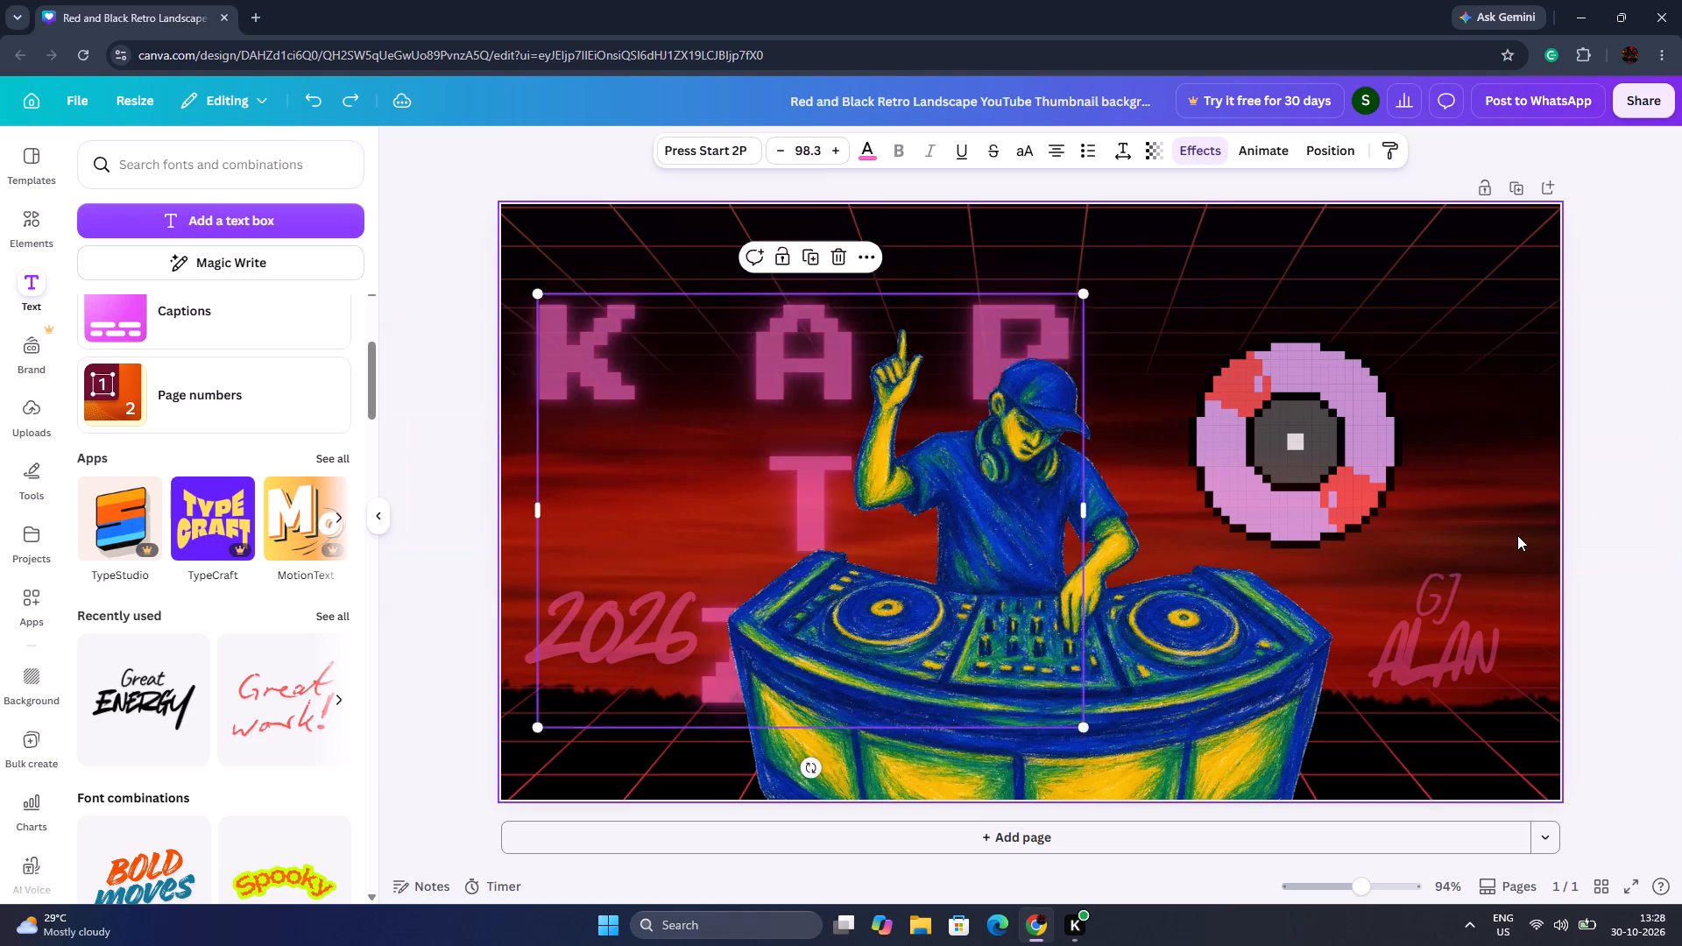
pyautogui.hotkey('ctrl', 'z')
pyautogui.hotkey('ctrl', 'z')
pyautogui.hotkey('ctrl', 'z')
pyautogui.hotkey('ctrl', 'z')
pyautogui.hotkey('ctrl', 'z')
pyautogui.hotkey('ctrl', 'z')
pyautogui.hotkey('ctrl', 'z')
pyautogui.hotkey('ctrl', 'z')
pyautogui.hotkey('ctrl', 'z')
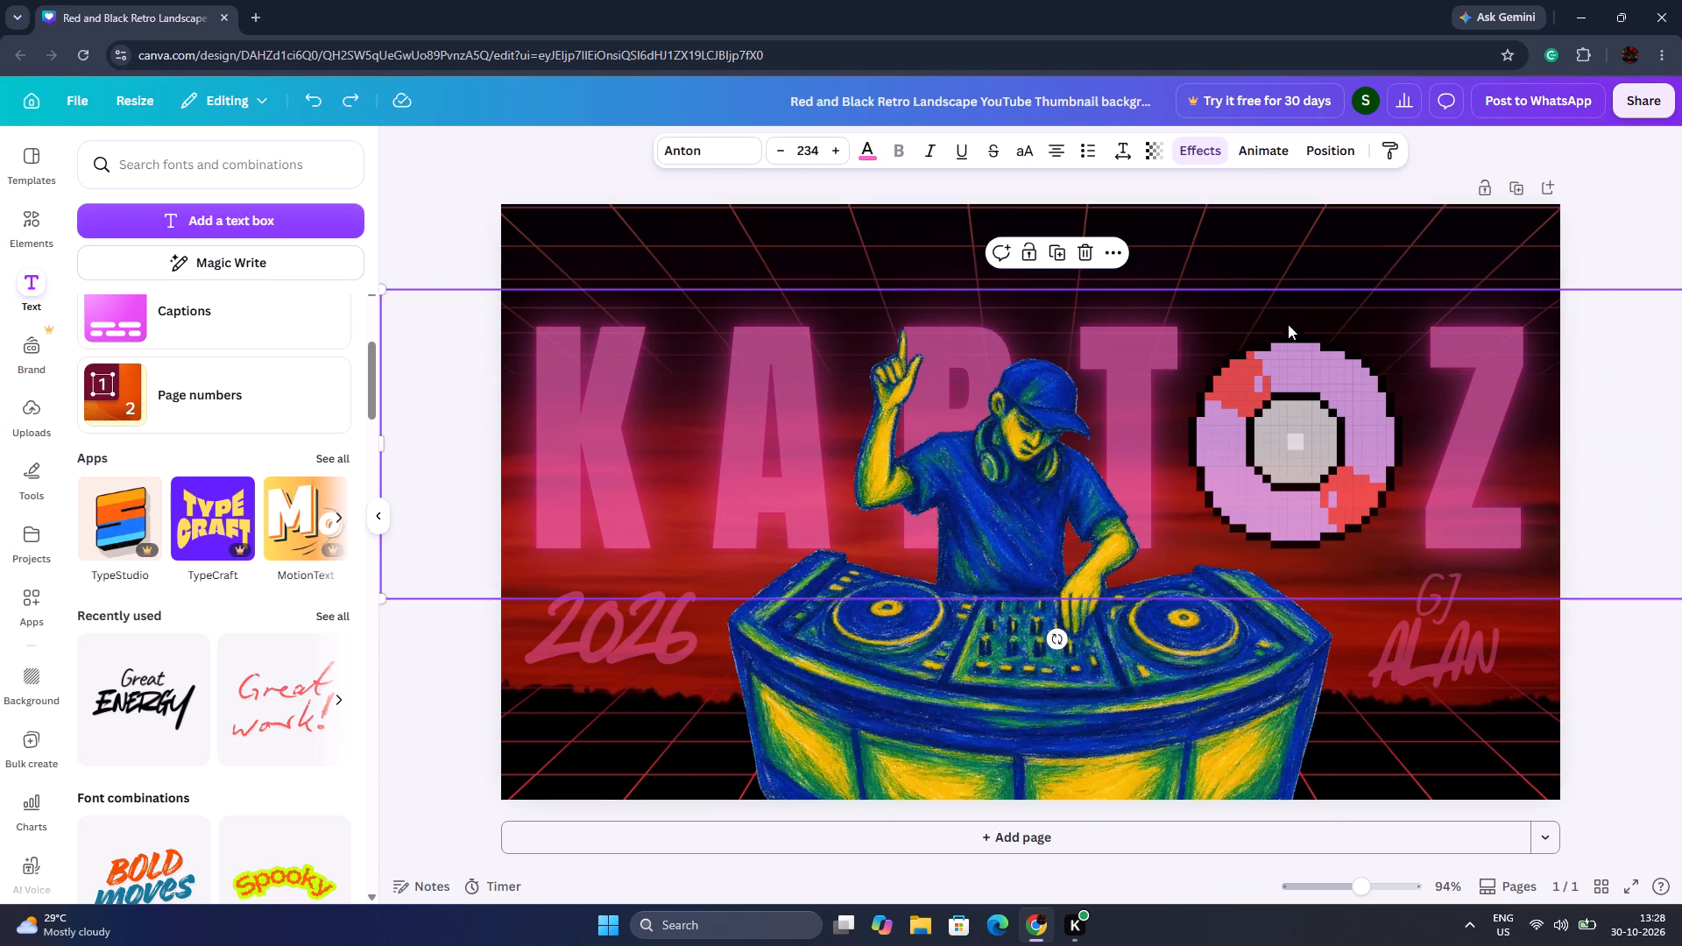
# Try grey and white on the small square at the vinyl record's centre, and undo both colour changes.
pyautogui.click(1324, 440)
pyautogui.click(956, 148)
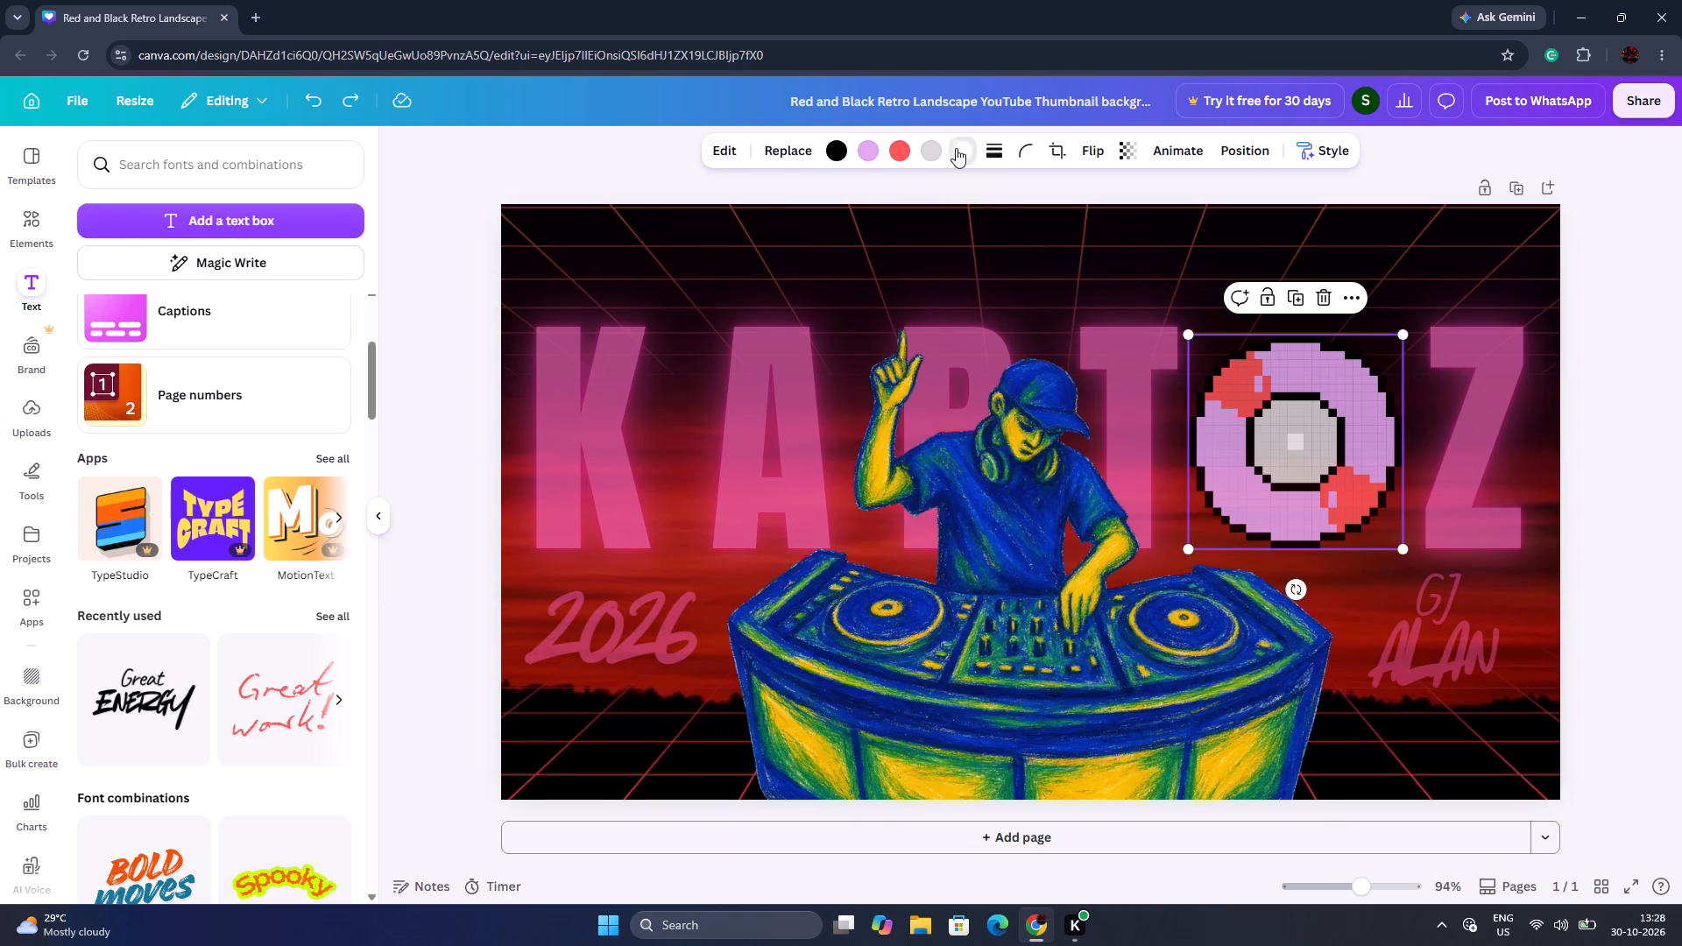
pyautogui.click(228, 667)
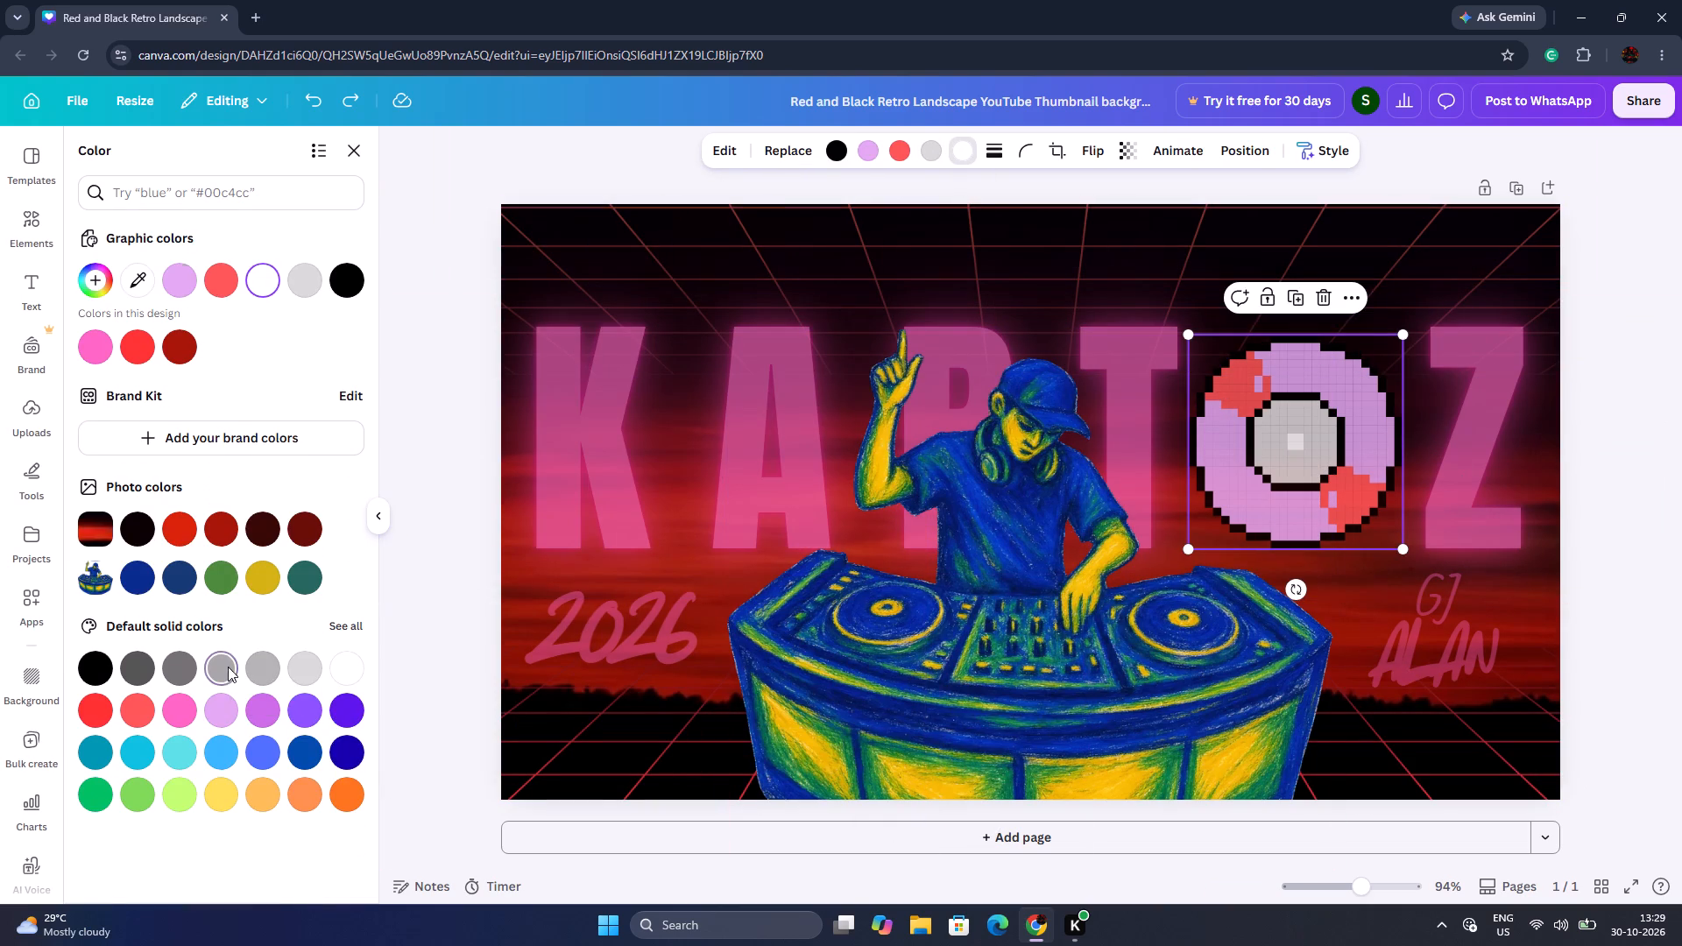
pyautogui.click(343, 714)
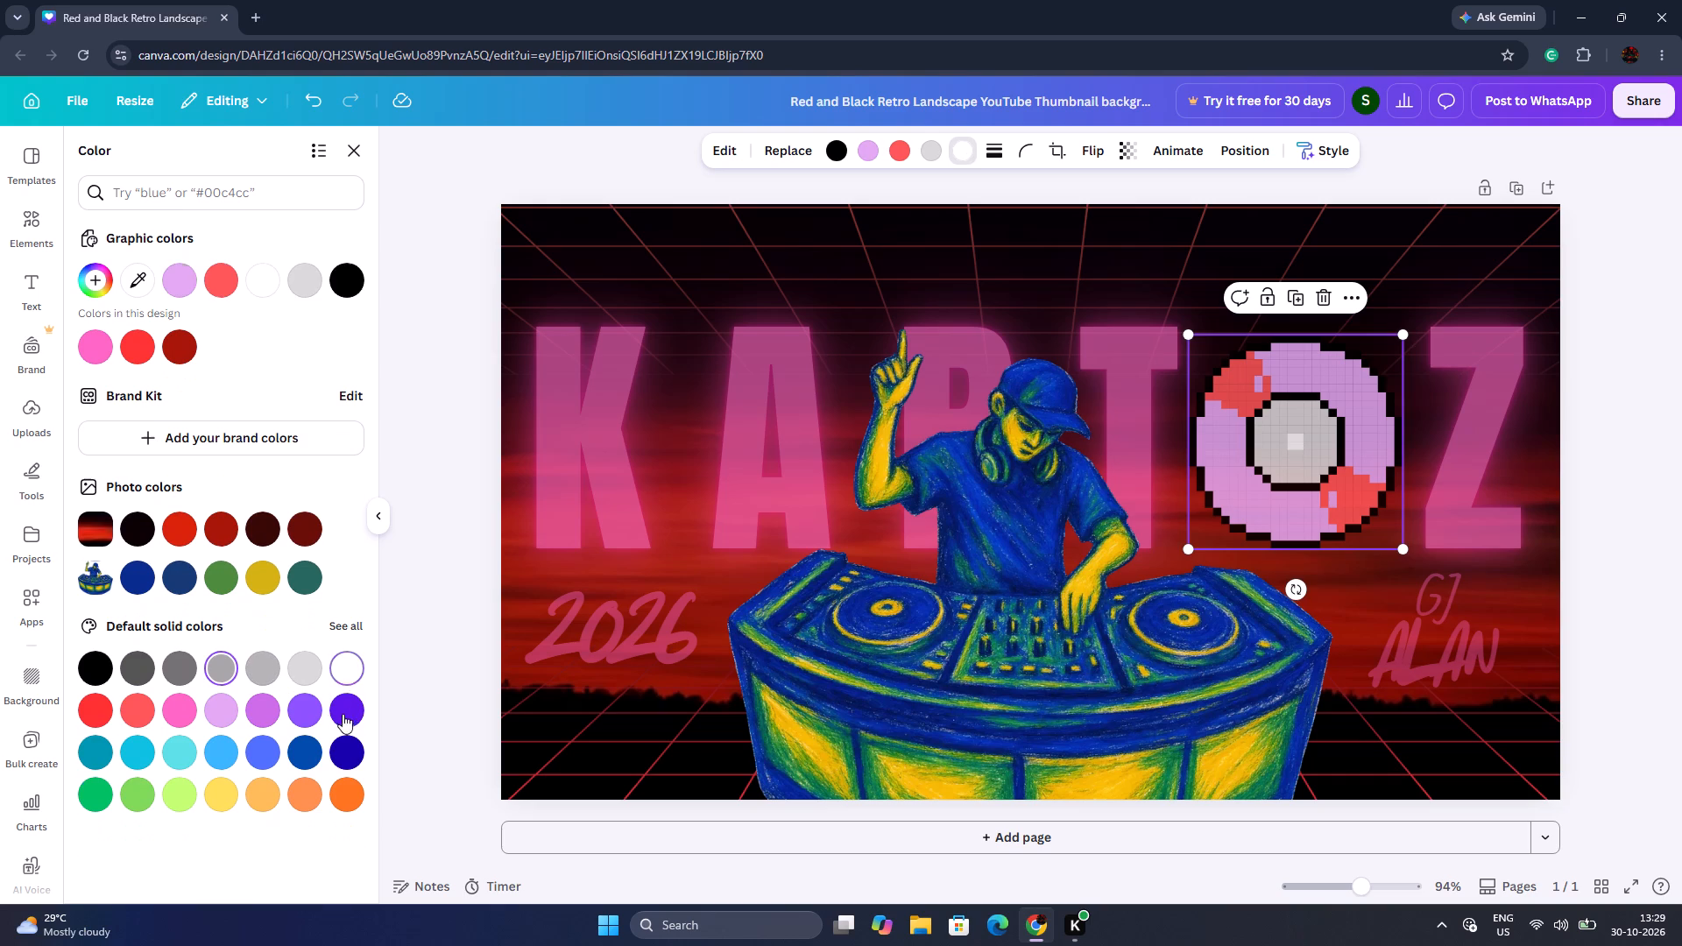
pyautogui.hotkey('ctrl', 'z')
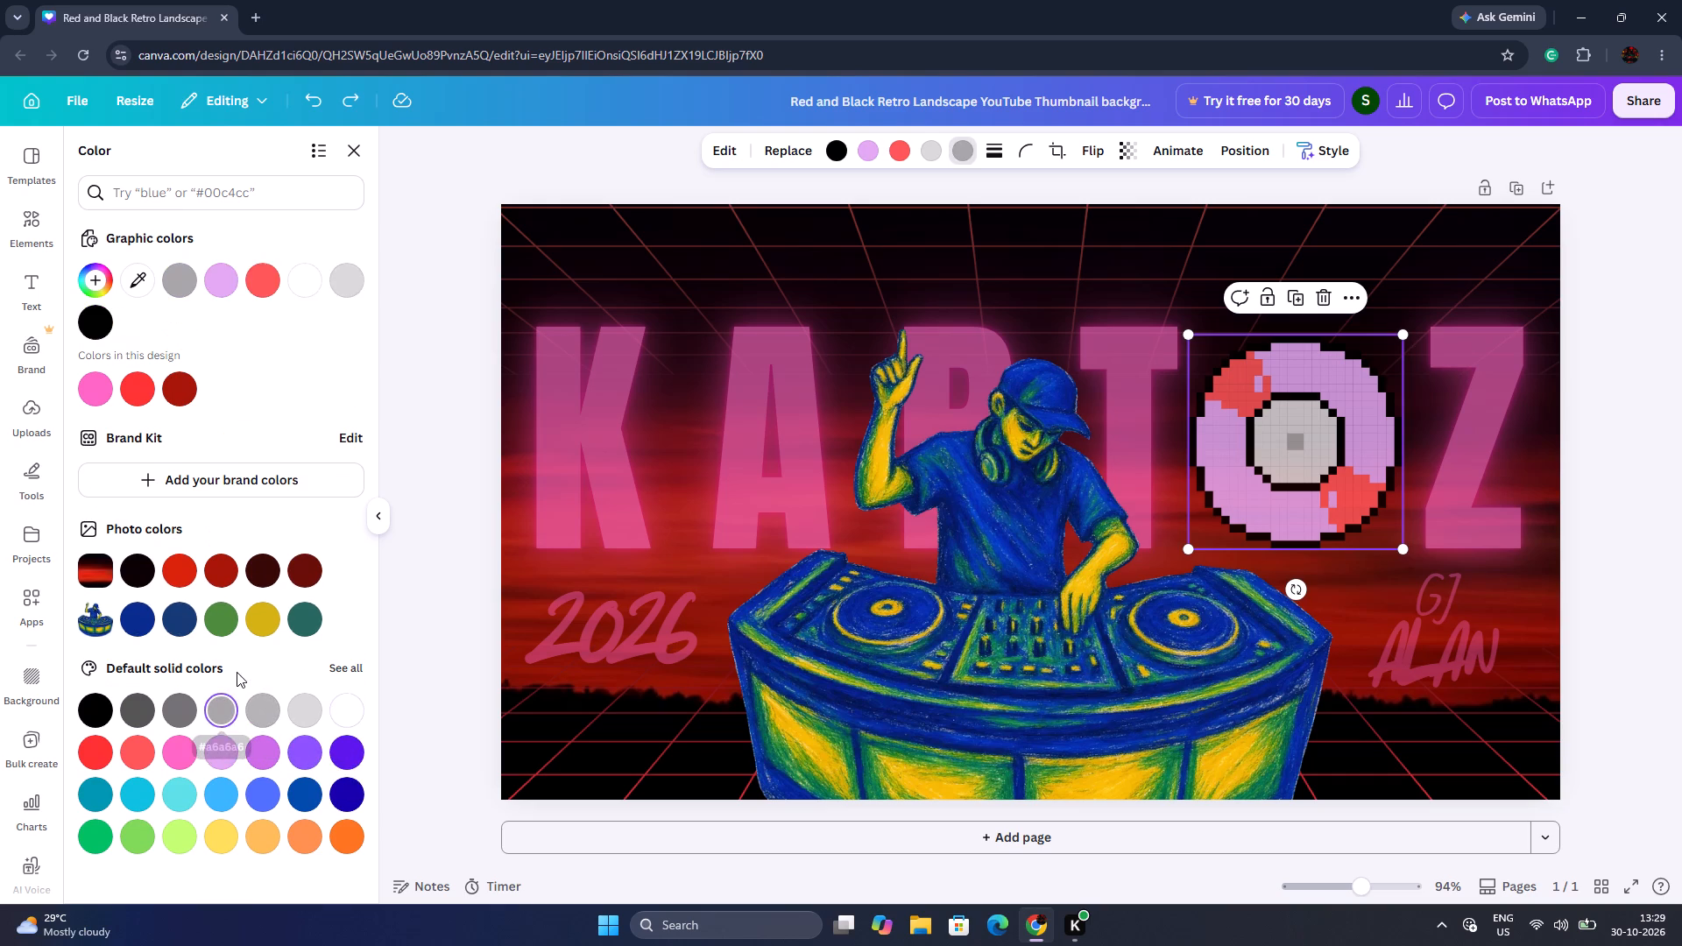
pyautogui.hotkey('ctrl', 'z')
# Recolour the light grey centre label of the pixel vinyl record, trying progressively darker greys and settling on dark grey.
pyautogui.click(920, 147)
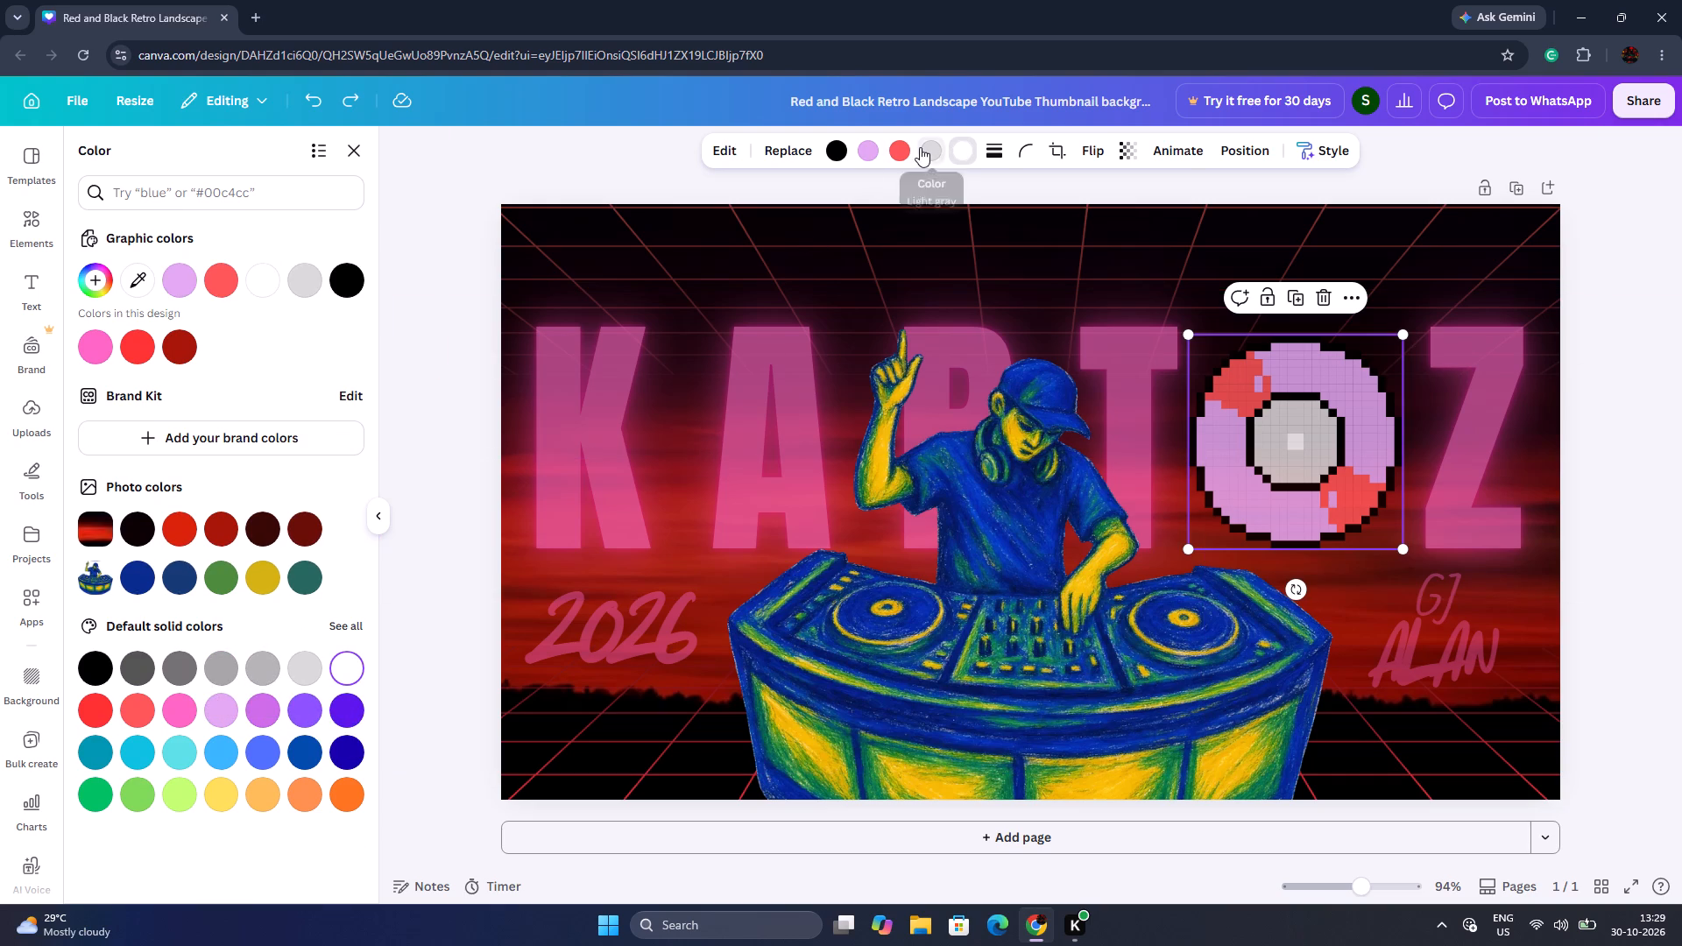
pyautogui.click(310, 674)
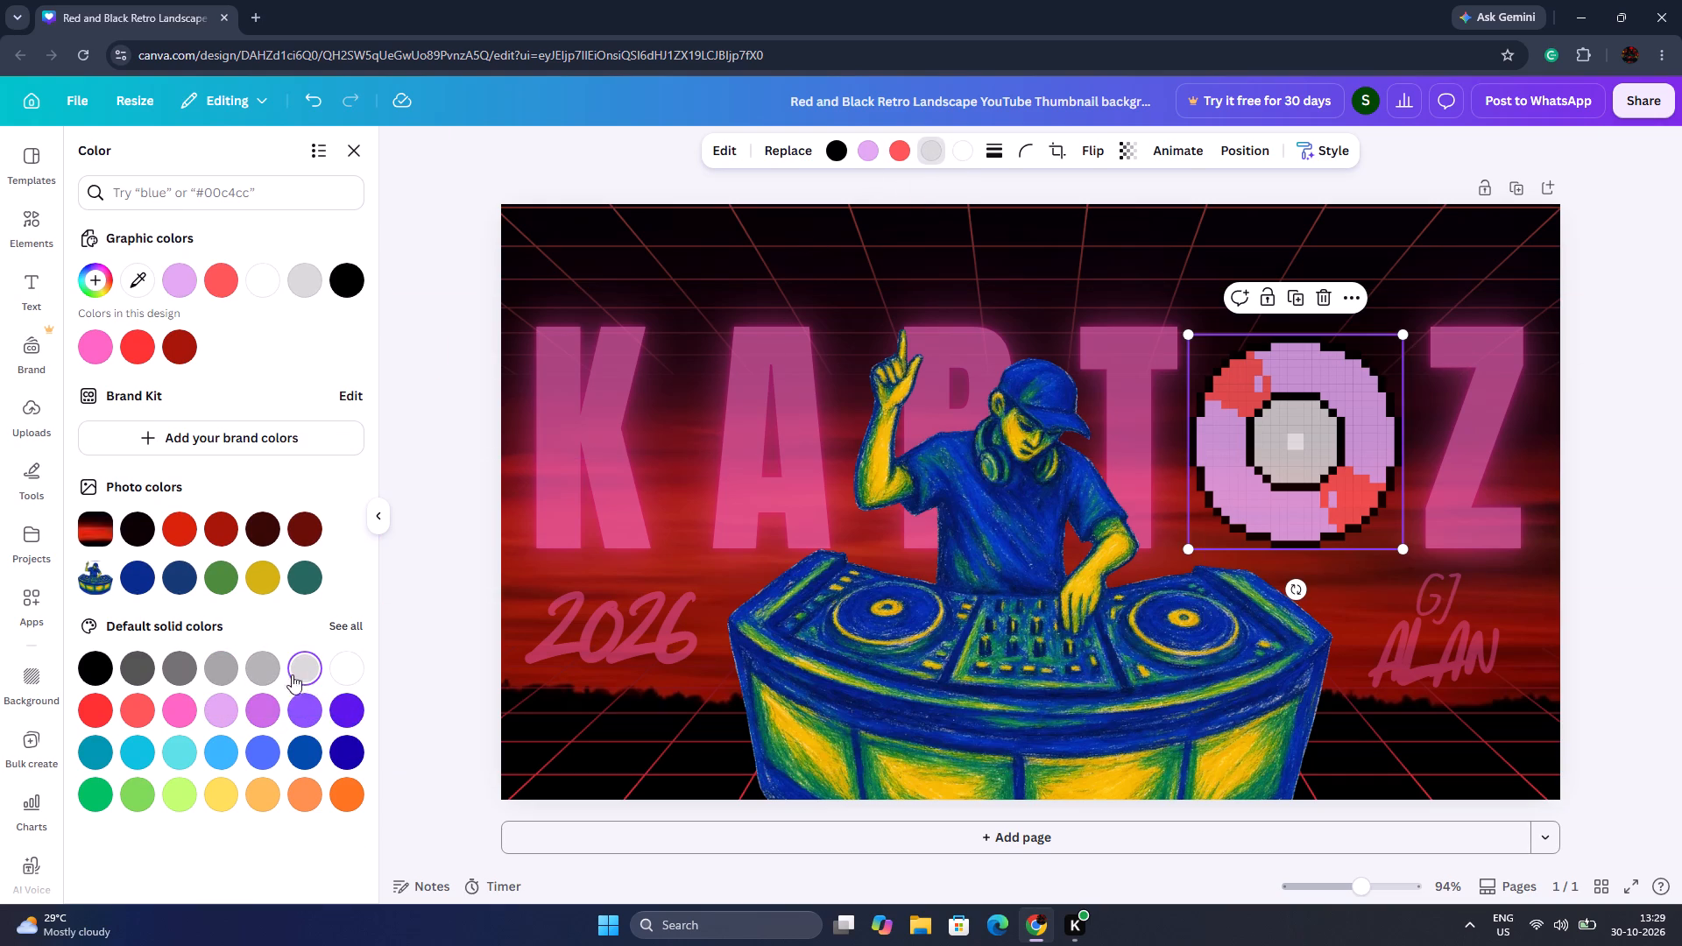
pyautogui.click(276, 674)
pyautogui.click(238, 699)
pyautogui.click(235, 710)
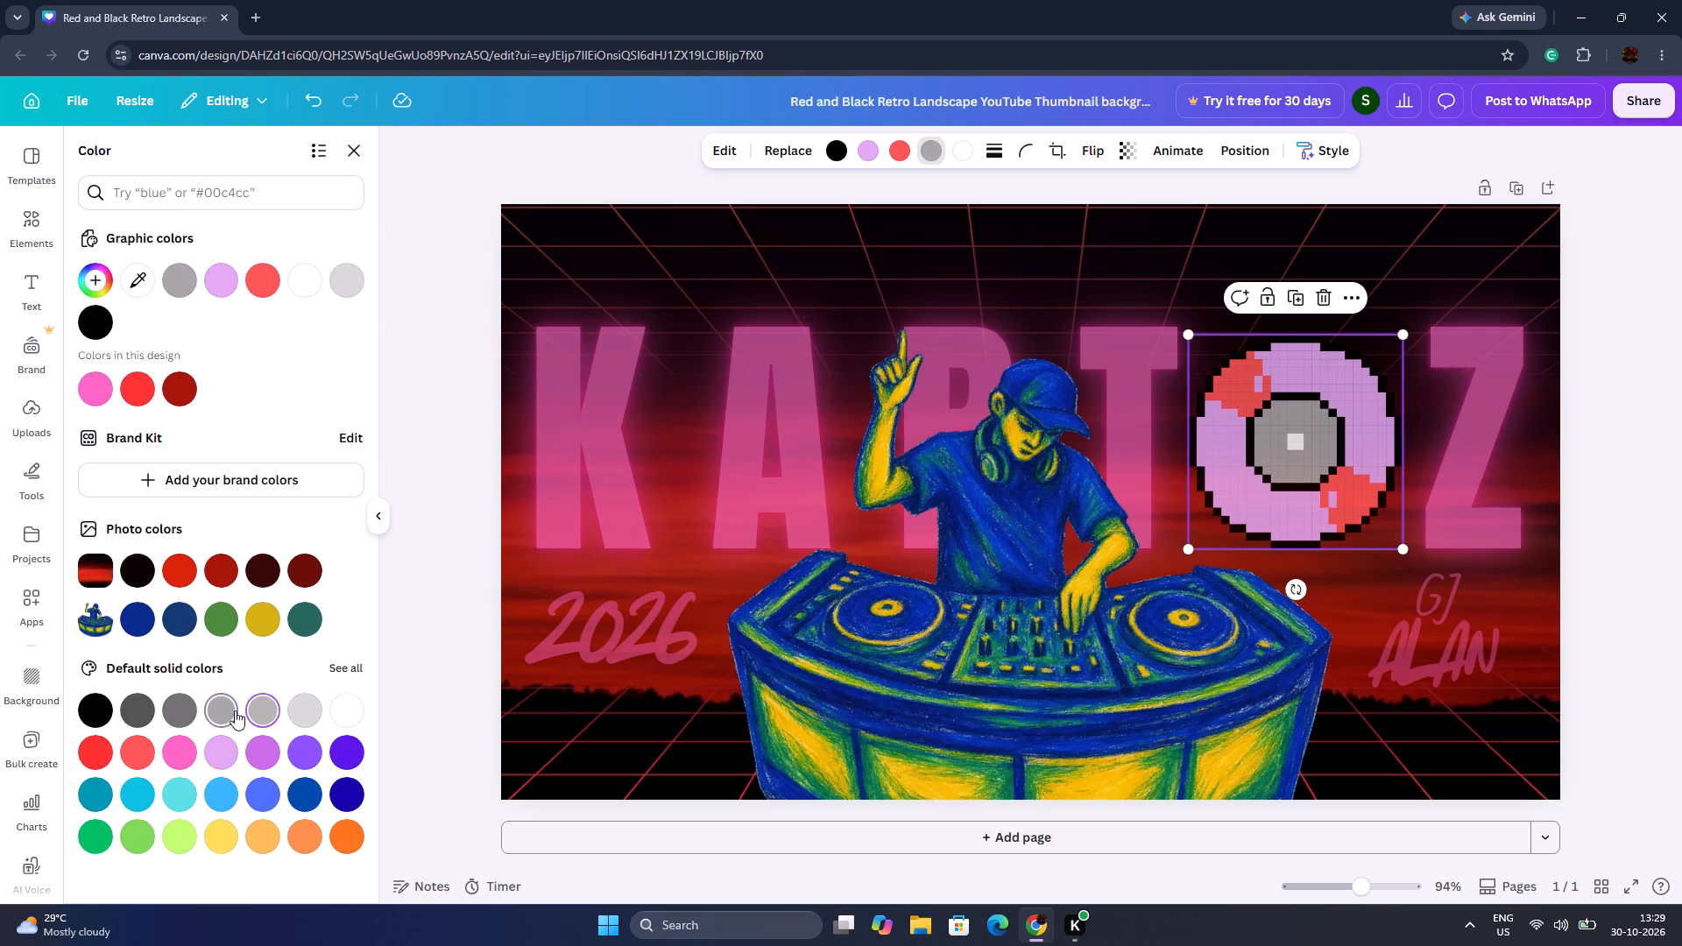
pyautogui.click(180, 713)
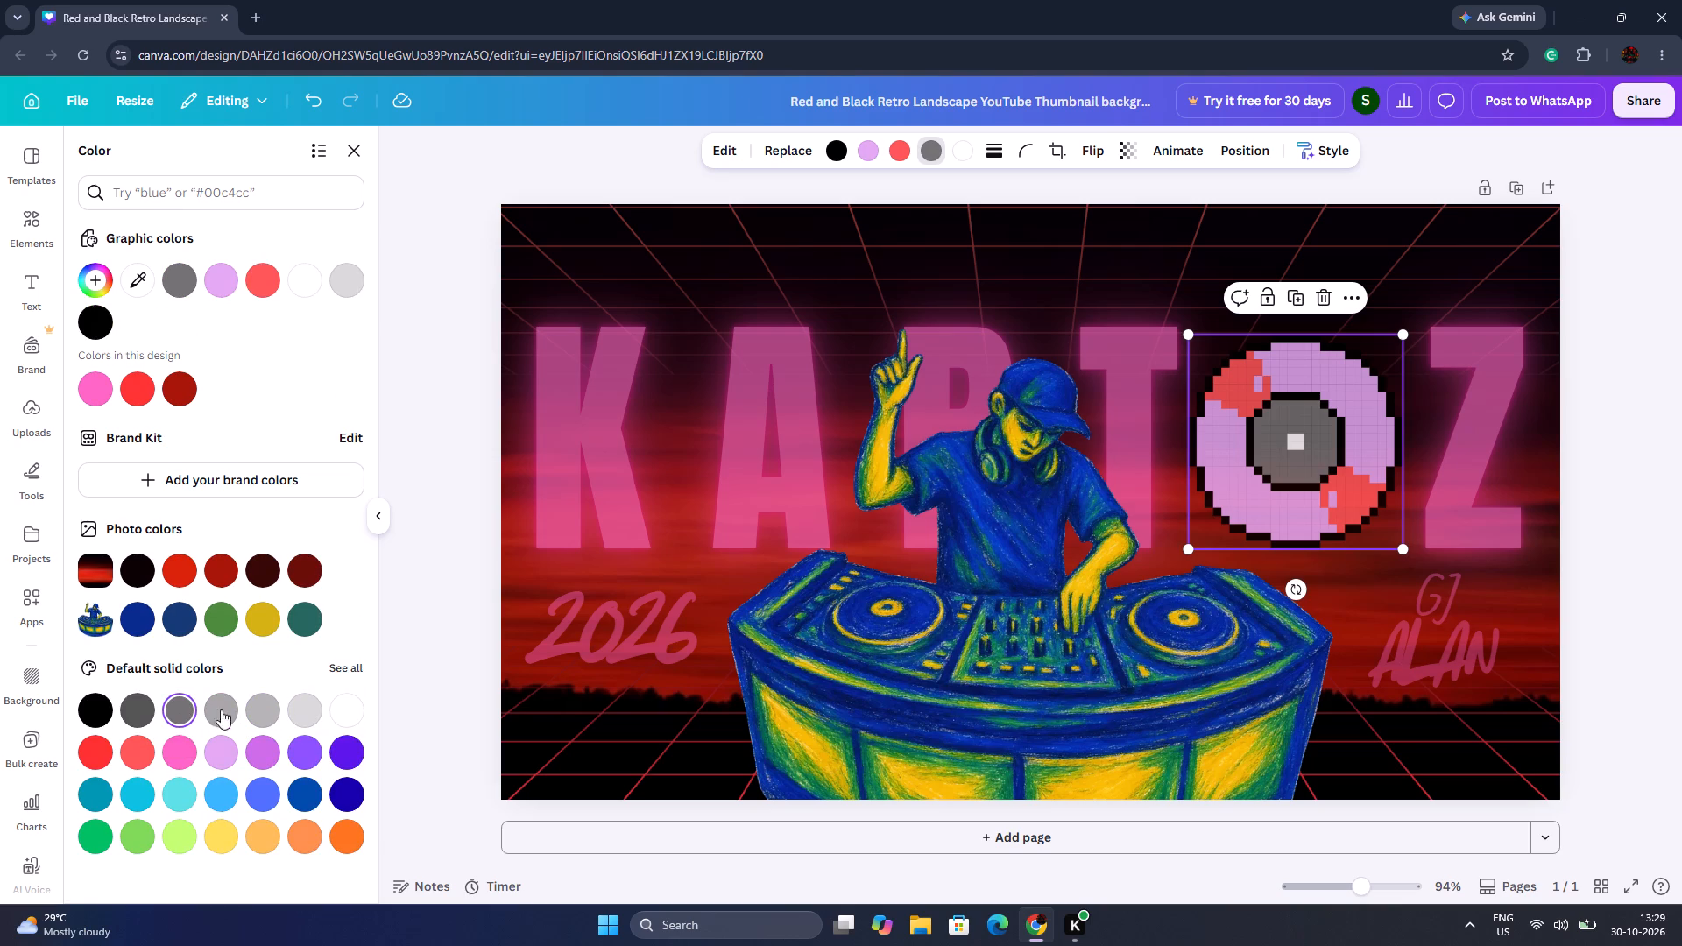
pyautogui.click(143, 710)
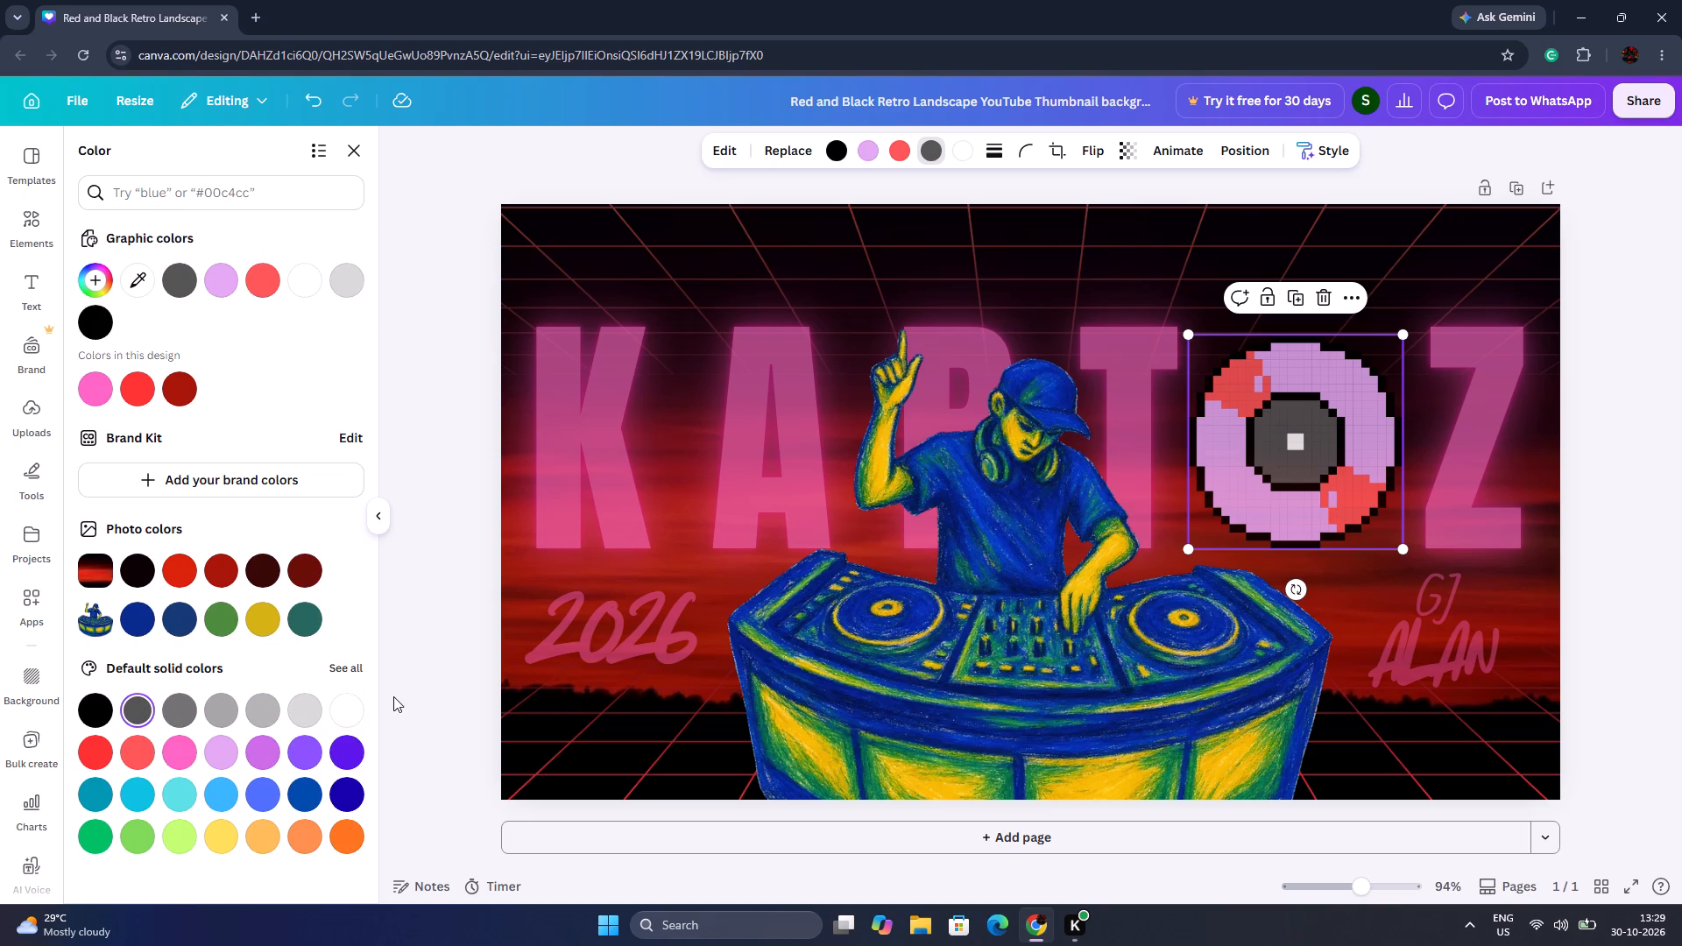
pyautogui.click(394, 695)
pyautogui.click(394, 695)
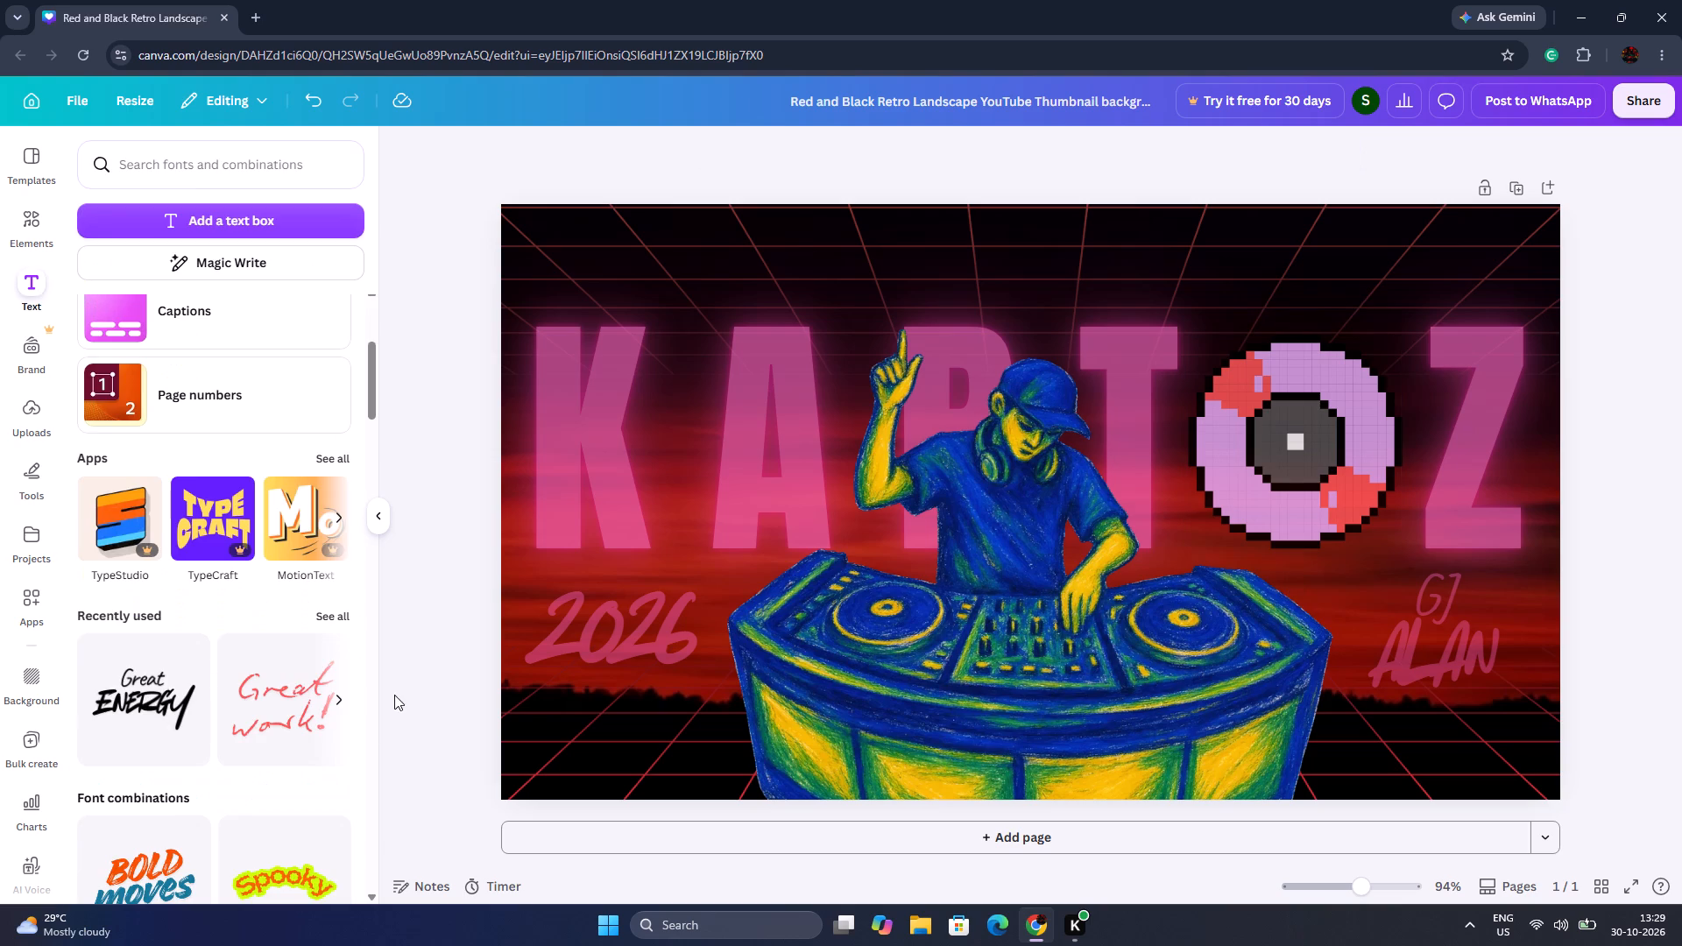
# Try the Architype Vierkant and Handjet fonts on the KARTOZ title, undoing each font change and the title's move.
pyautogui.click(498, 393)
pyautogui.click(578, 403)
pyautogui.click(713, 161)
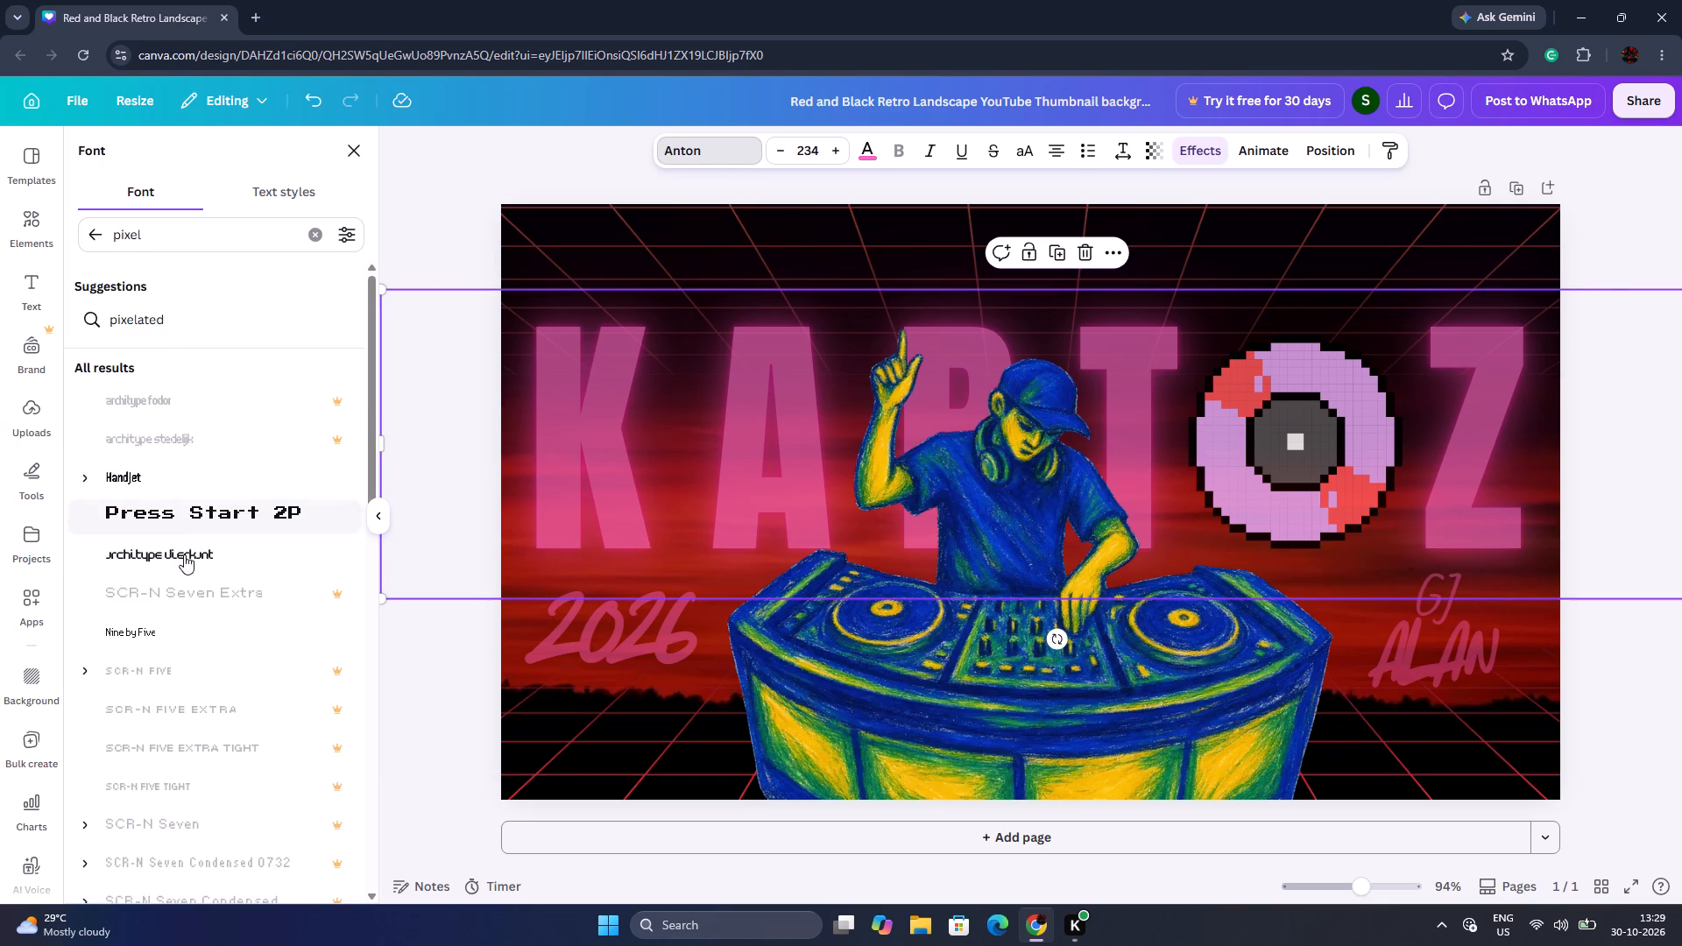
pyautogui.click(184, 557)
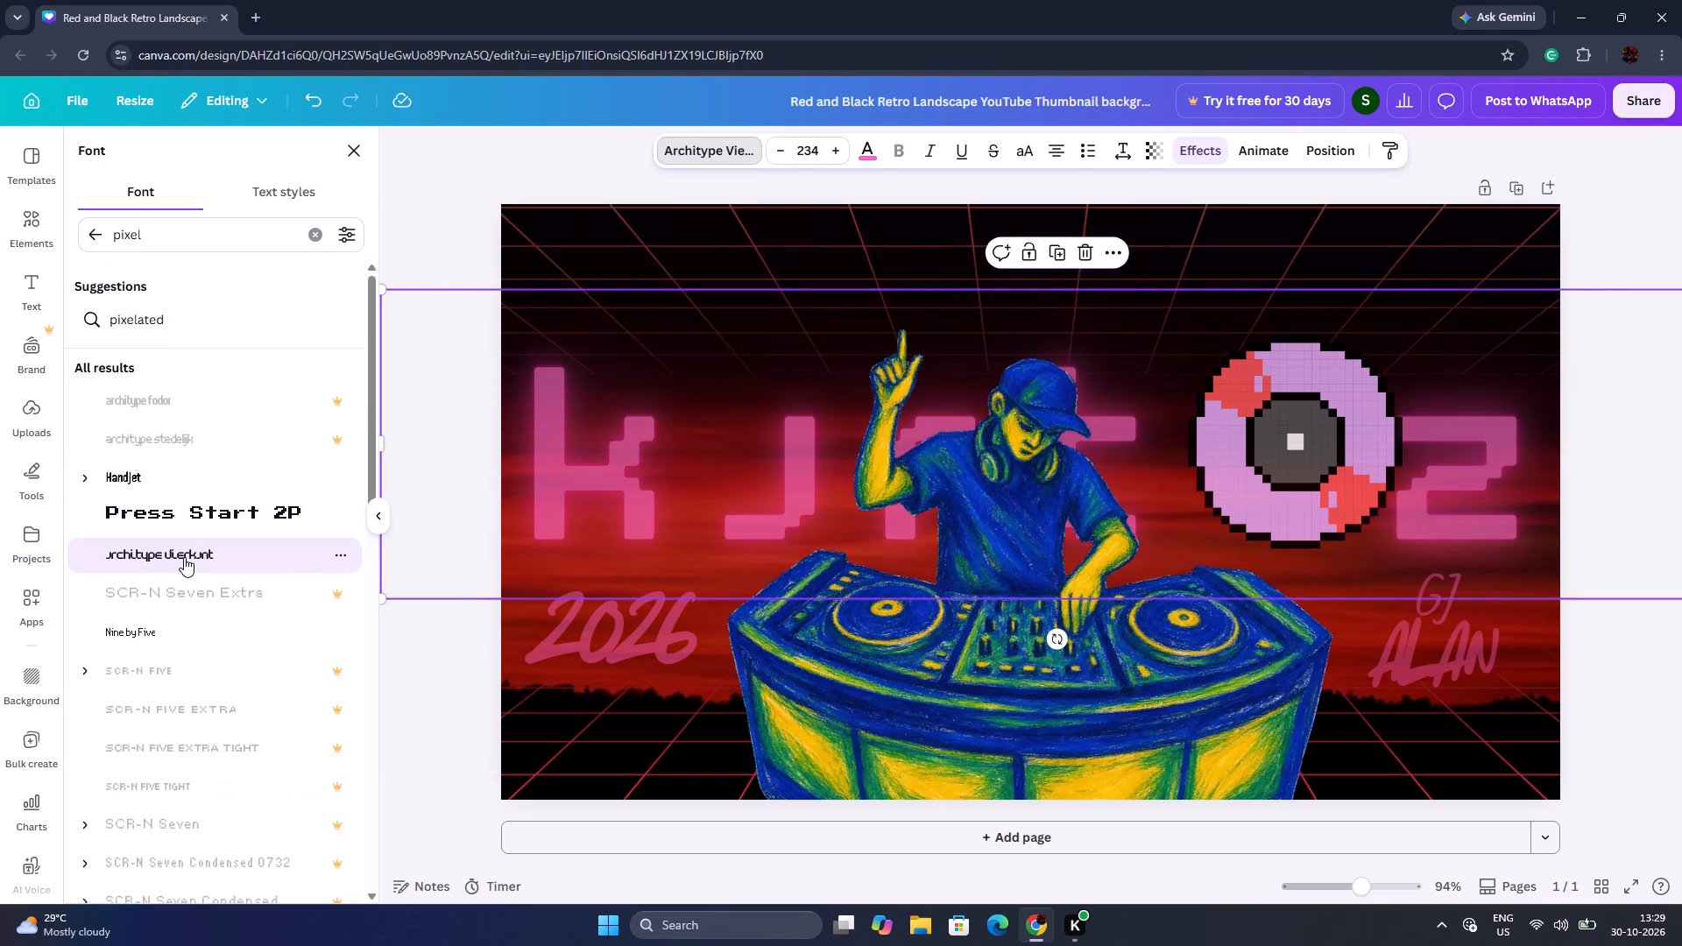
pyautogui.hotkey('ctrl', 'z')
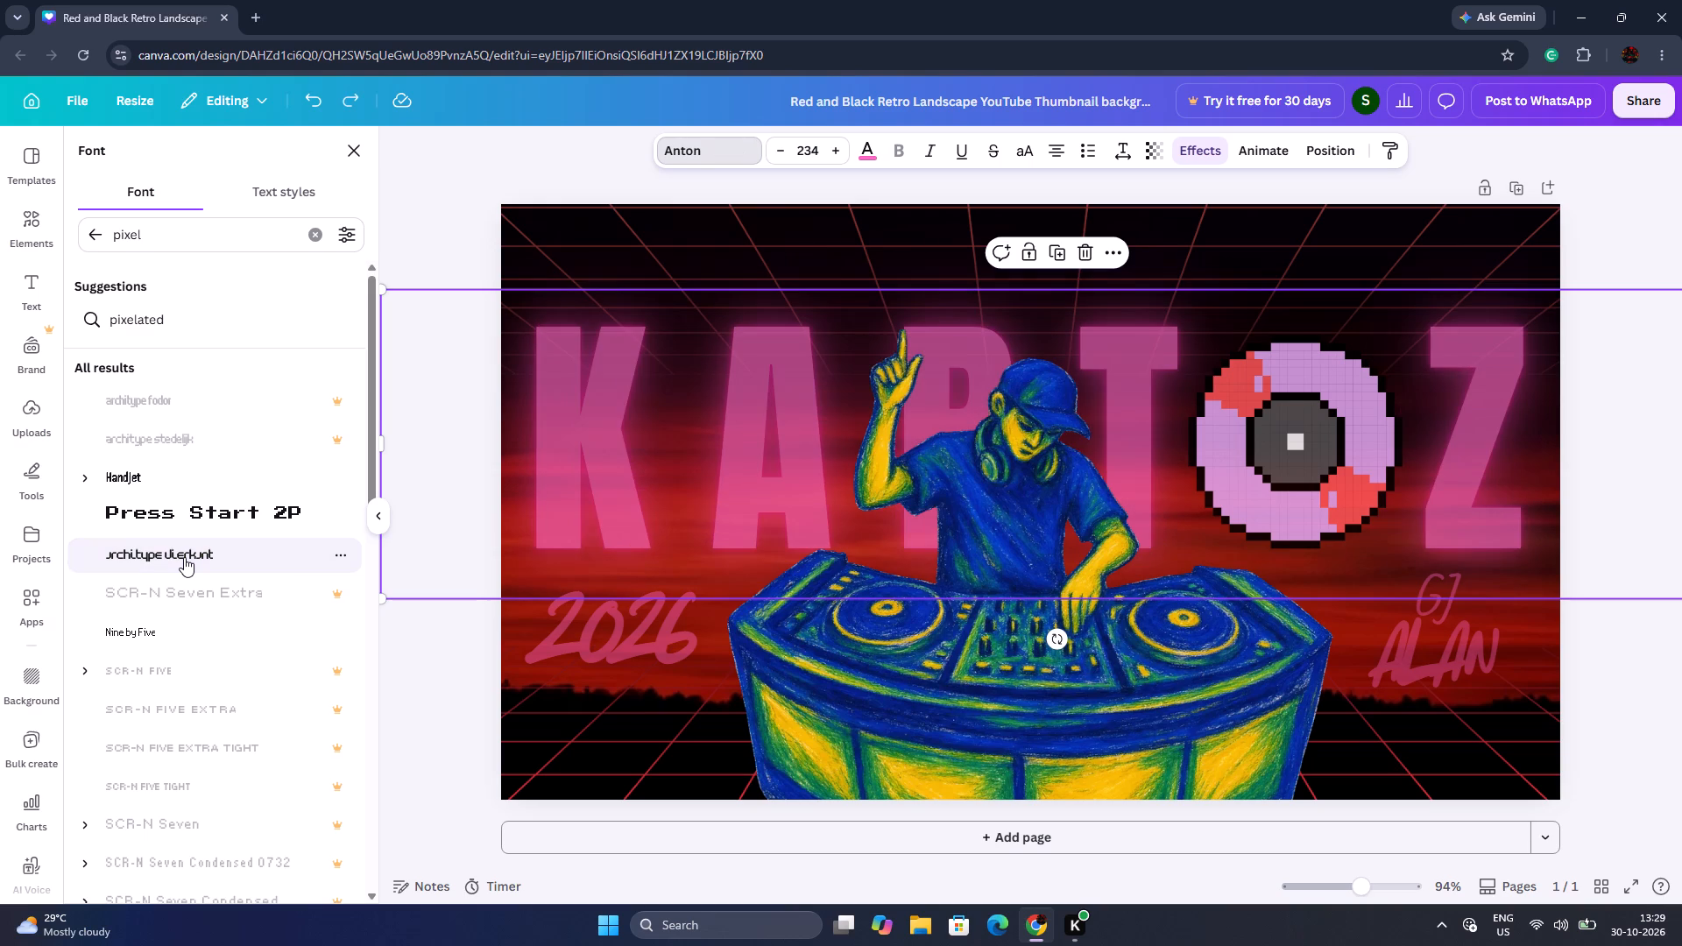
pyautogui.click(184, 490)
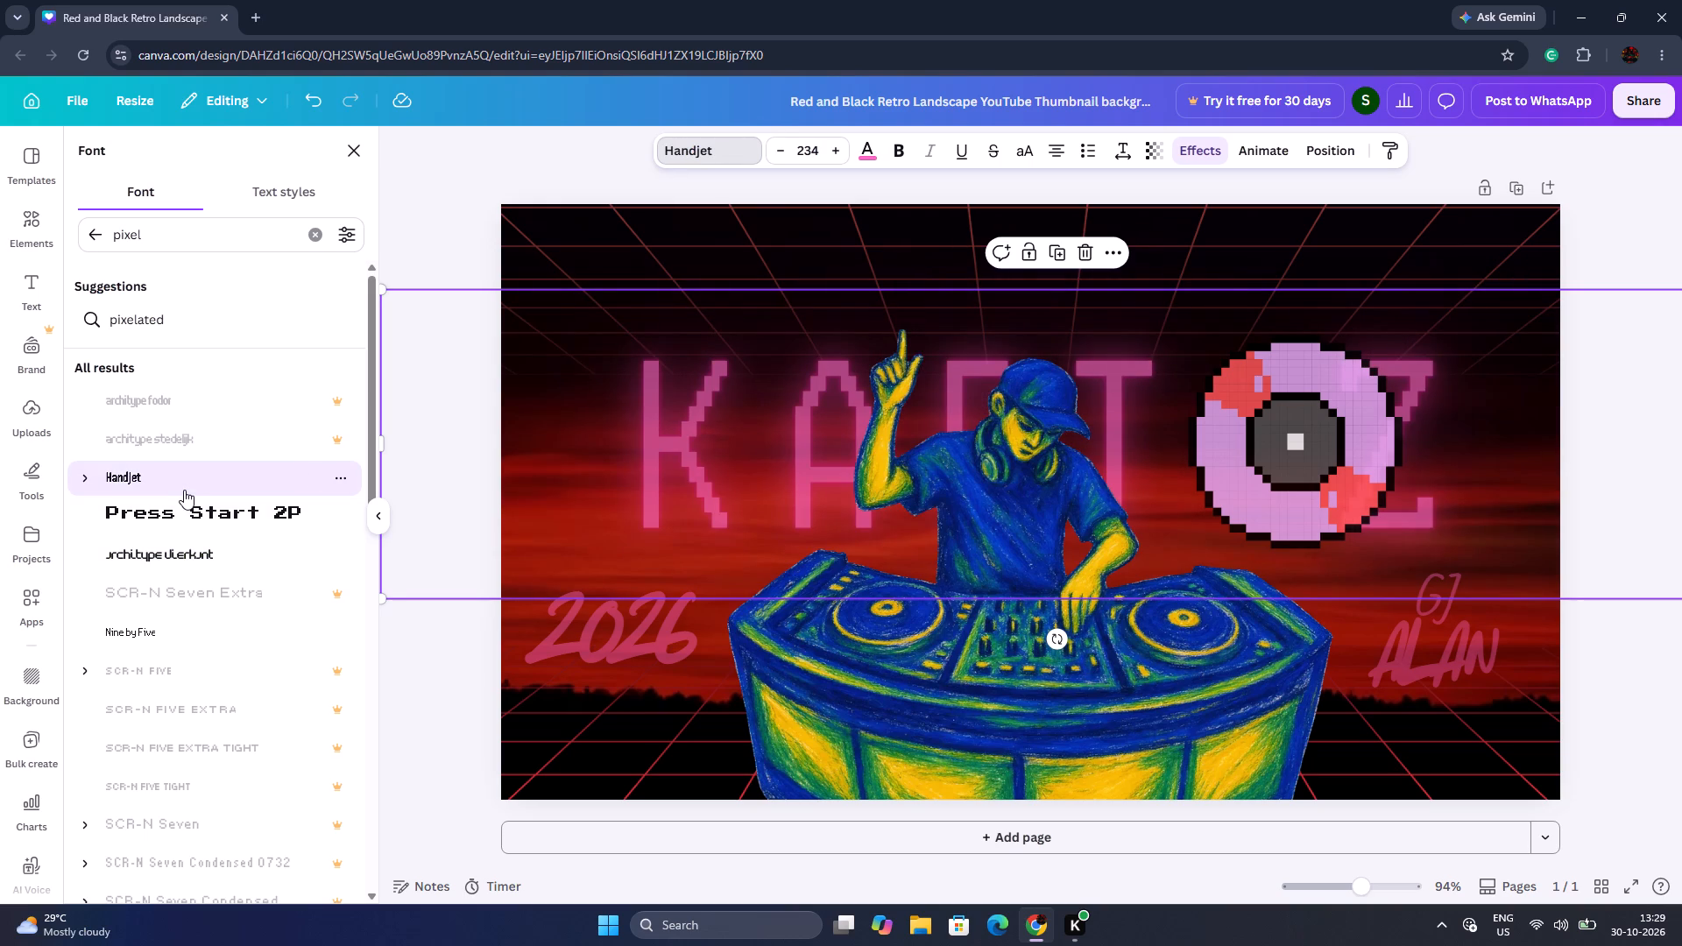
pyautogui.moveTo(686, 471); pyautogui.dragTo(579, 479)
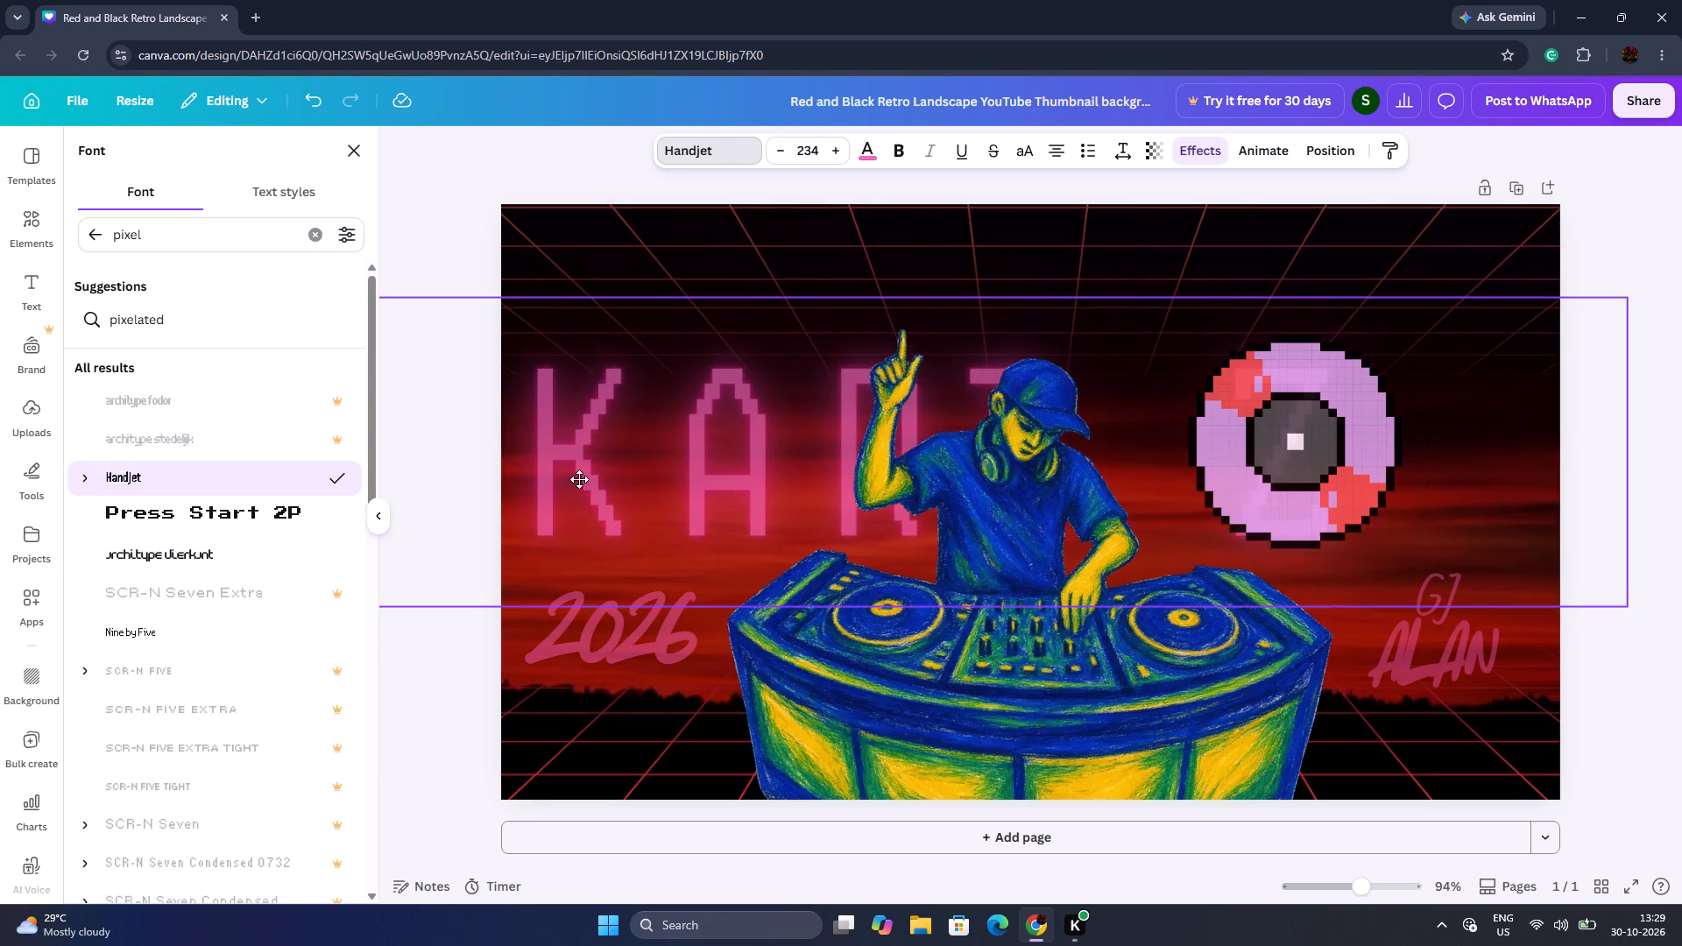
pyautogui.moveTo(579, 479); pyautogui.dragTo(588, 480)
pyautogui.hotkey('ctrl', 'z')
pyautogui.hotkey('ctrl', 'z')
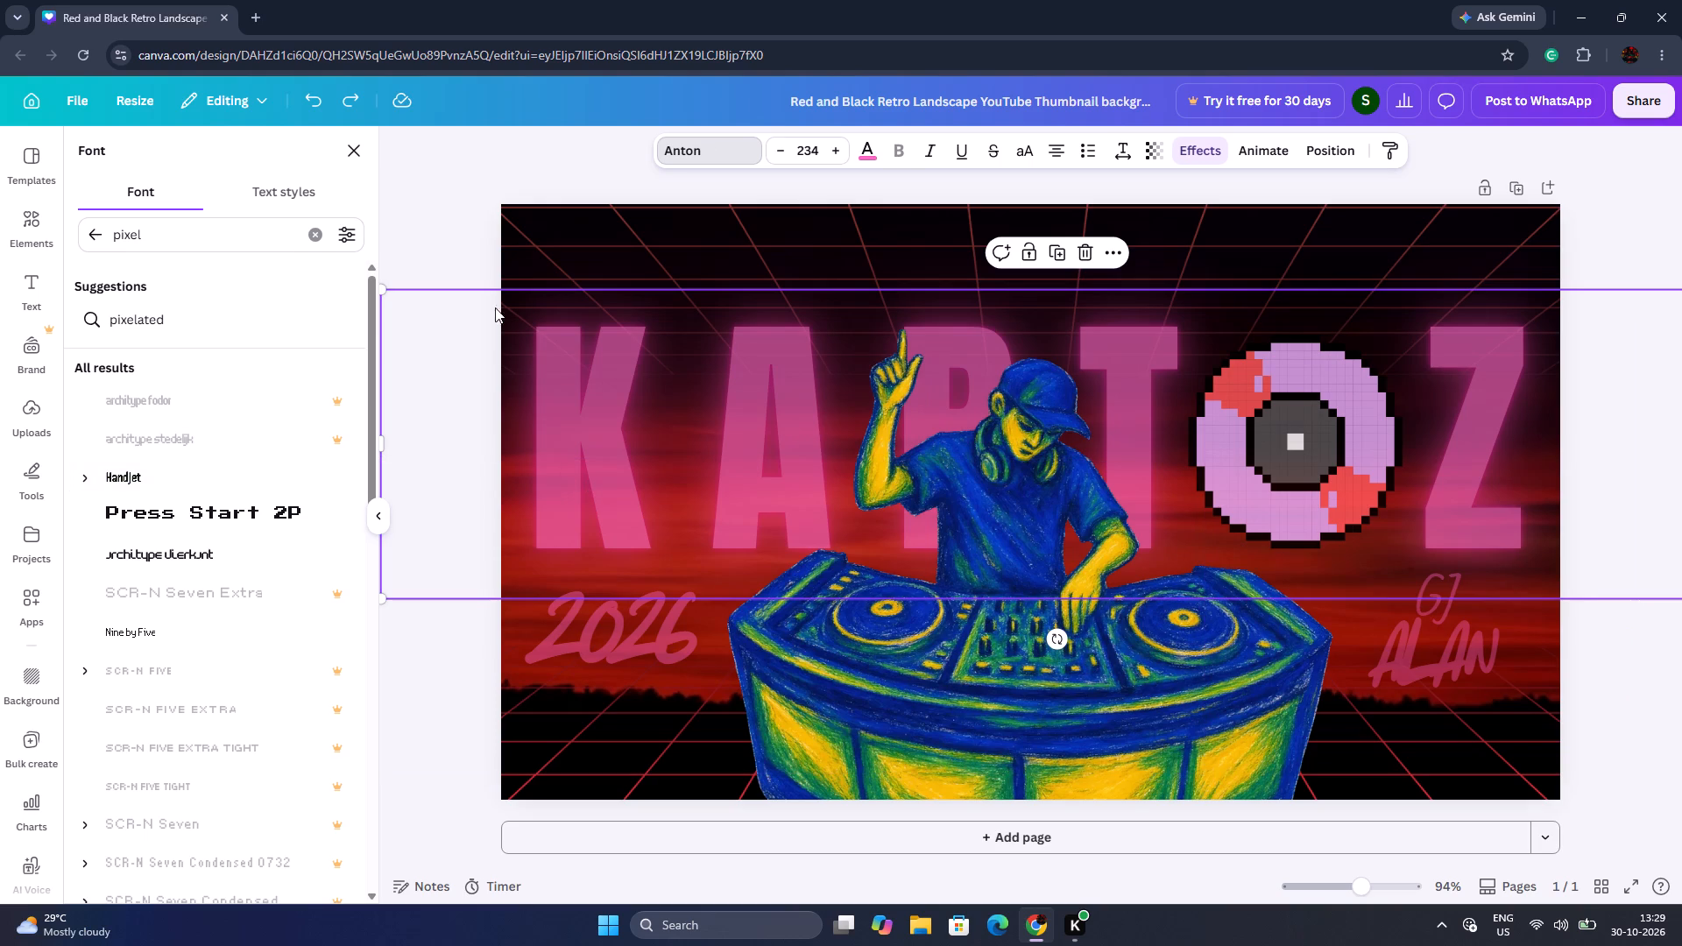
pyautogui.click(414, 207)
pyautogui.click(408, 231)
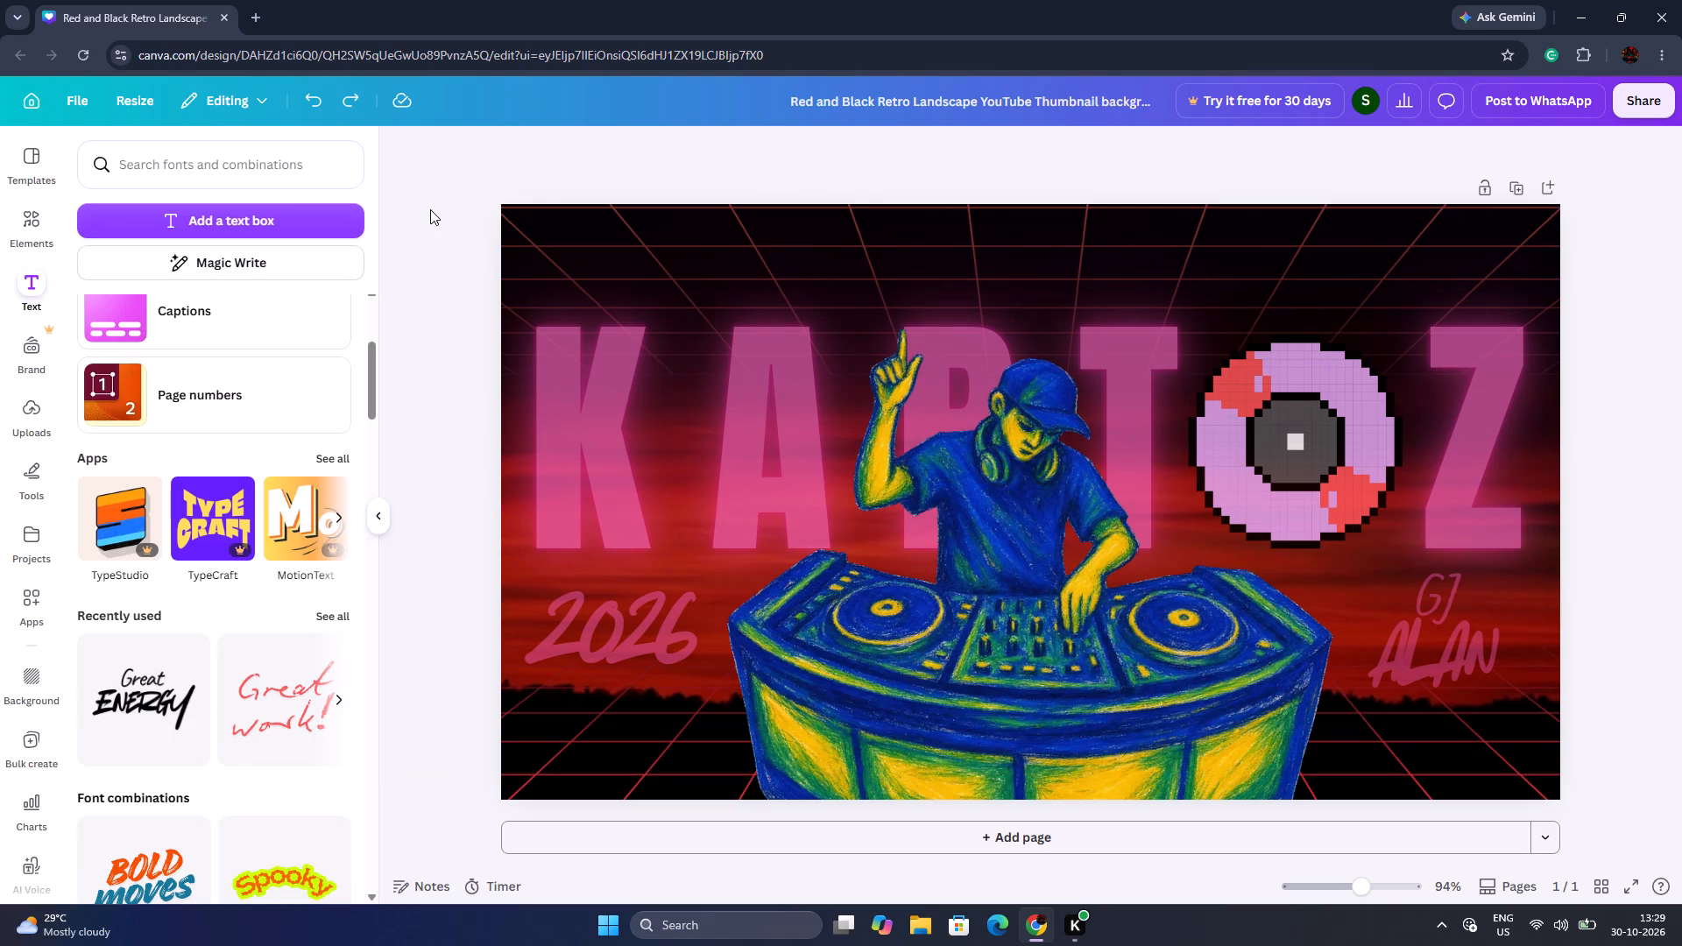
# Add the teal vinyl record graphic with the orange centre, shrink and tilt it, and place it over the DJ's raised finger.
pyautogui.click(0, 222)
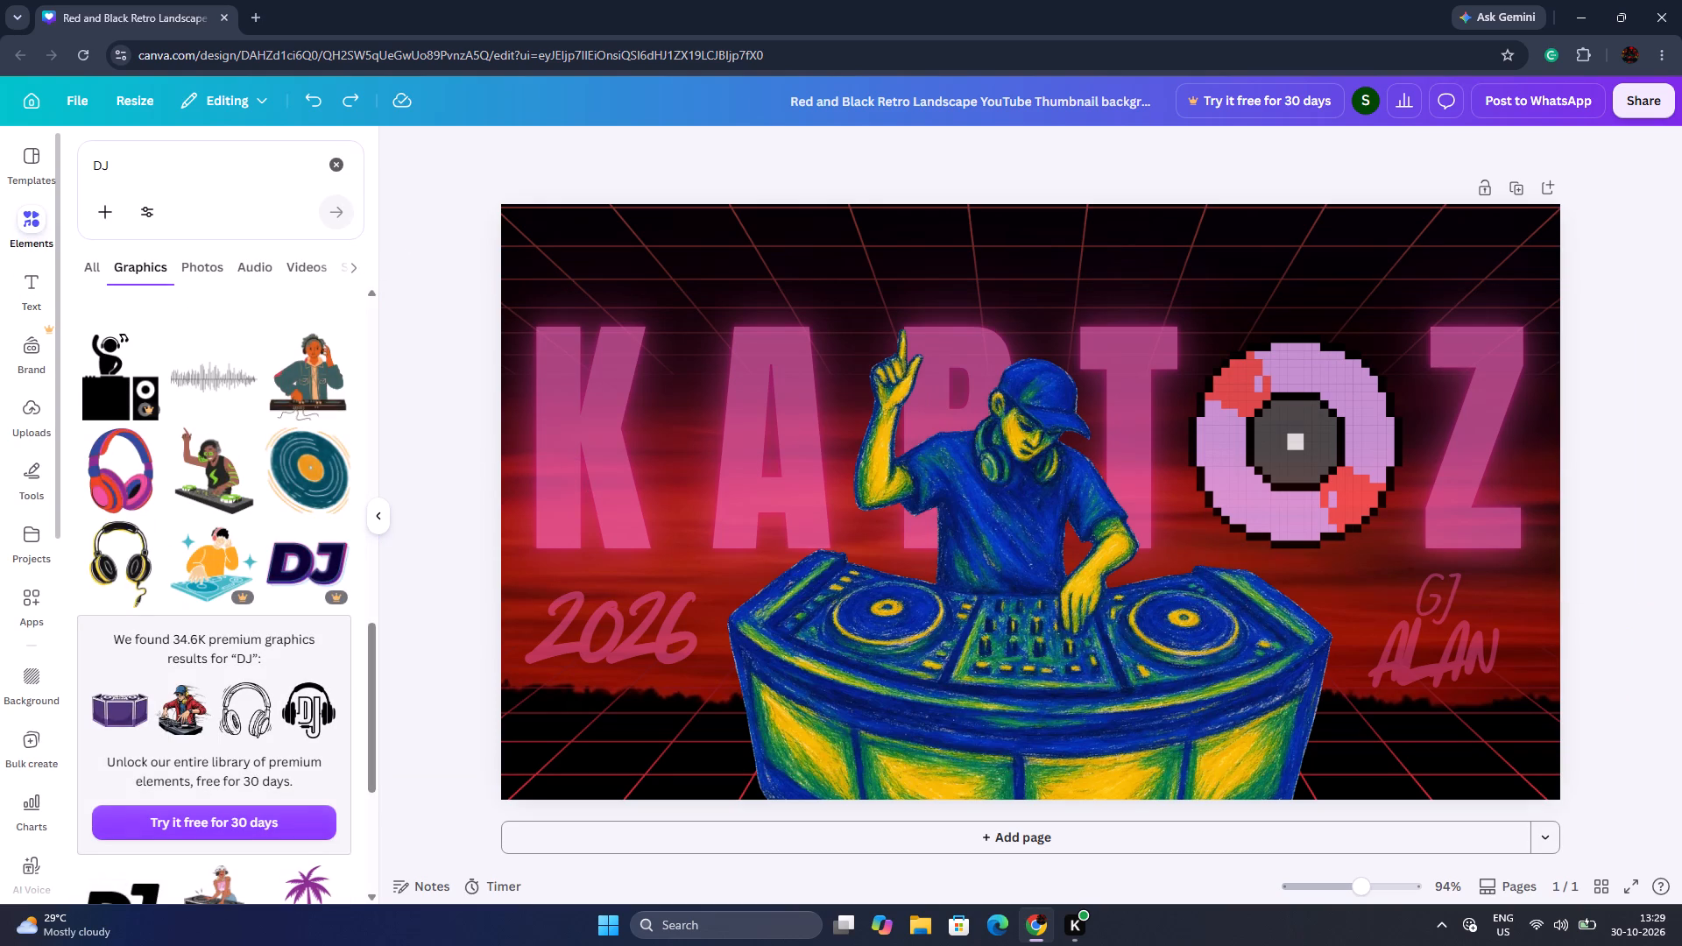
pyautogui.click(310, 486)
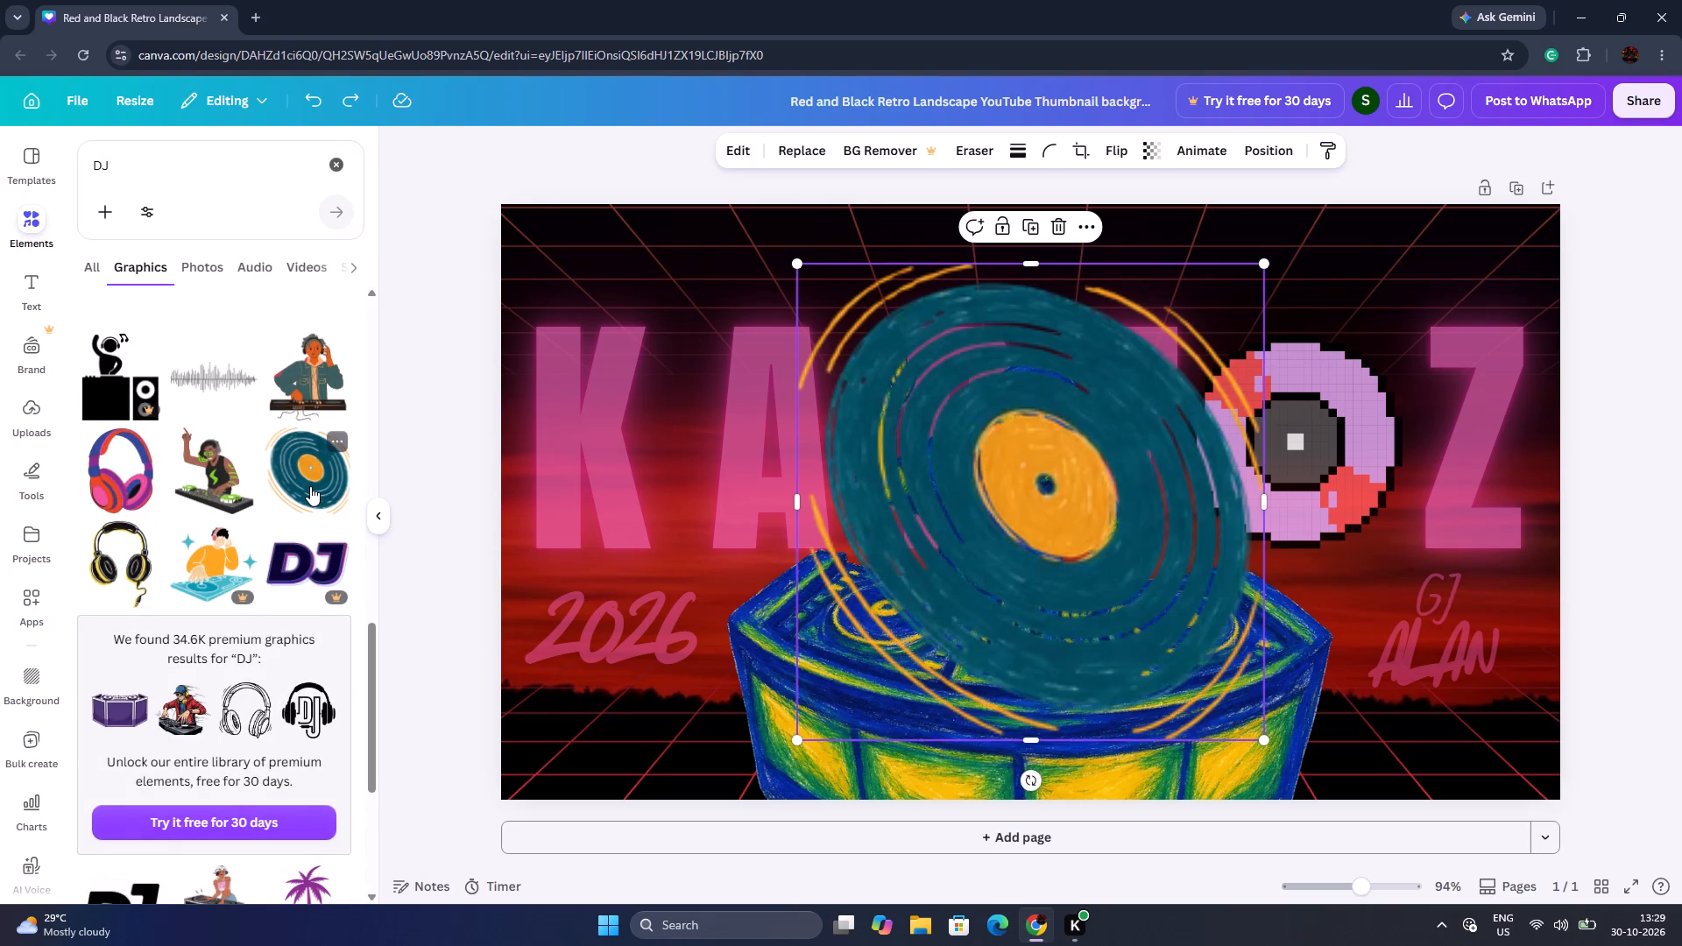
pyautogui.moveTo(1264, 737); pyautogui.dragTo(895, 335)
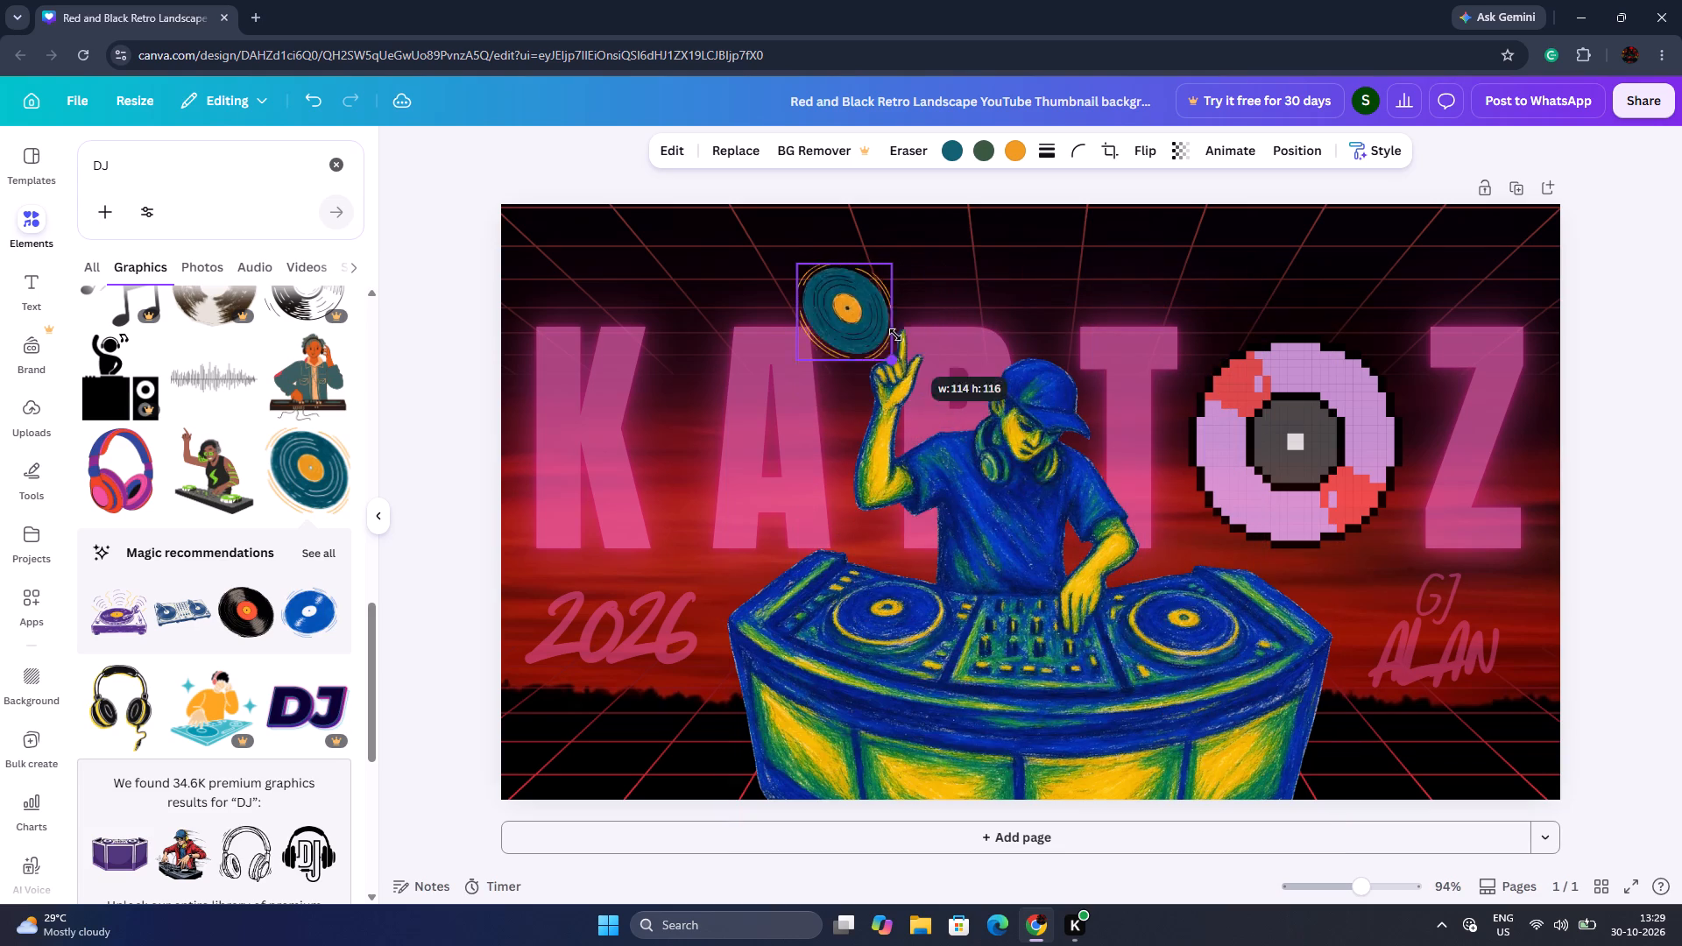
pyautogui.moveTo(895, 335); pyautogui.dragTo(883, 331)
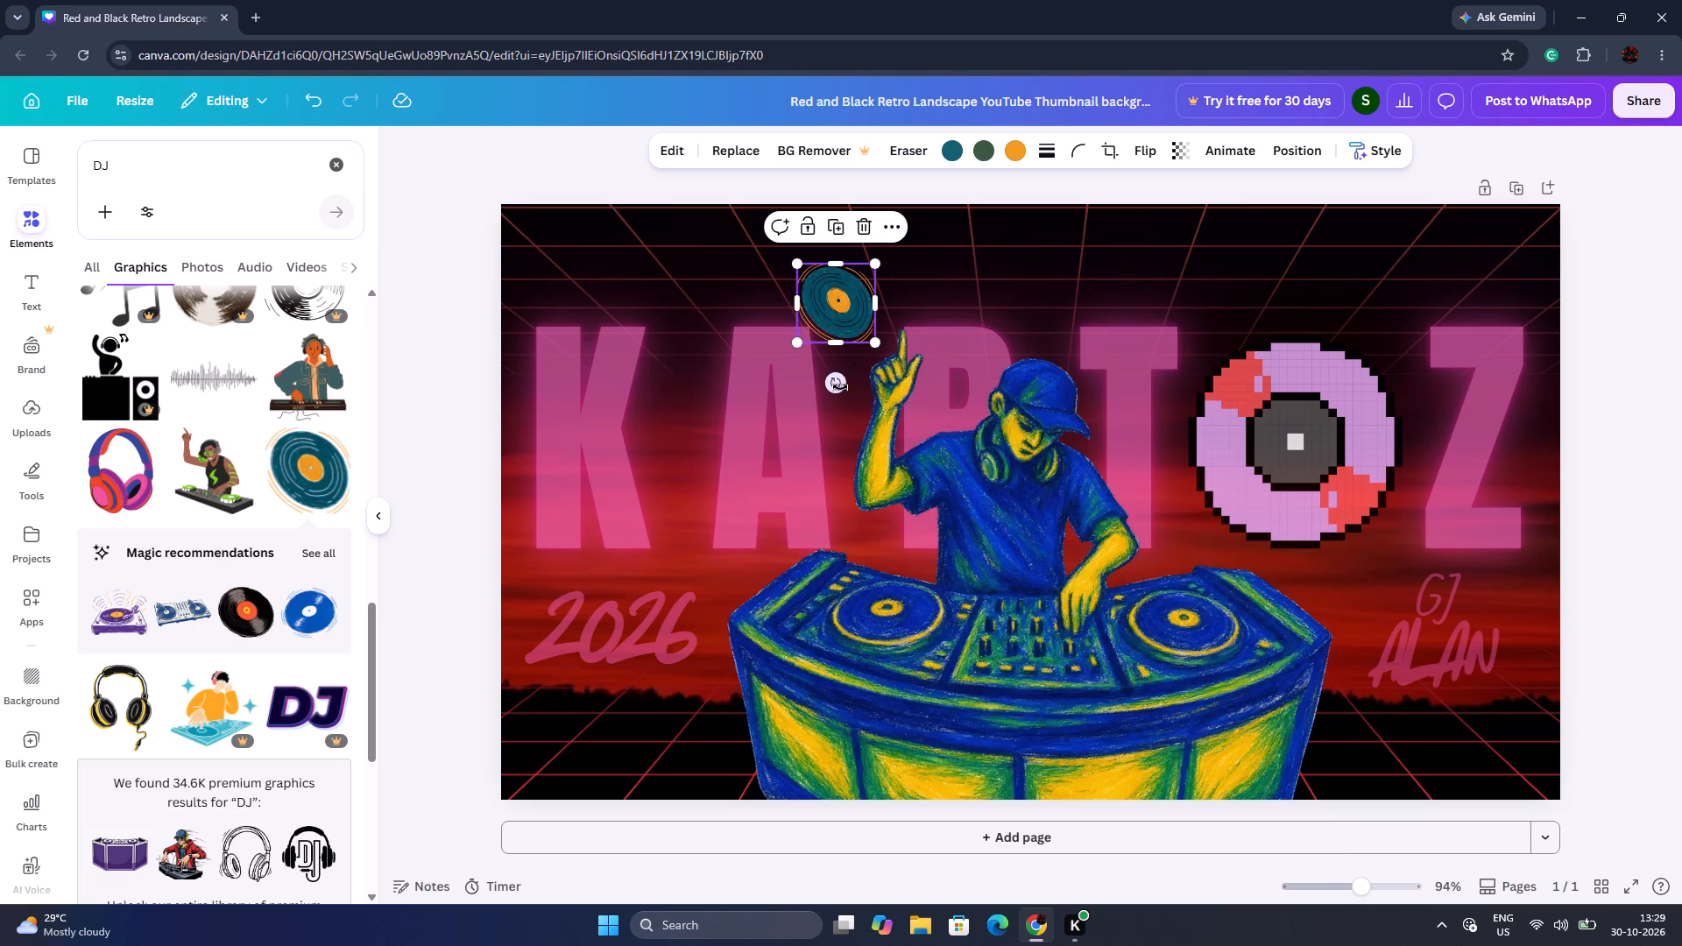
pyautogui.moveTo(840, 387); pyautogui.dragTo(909, 362)
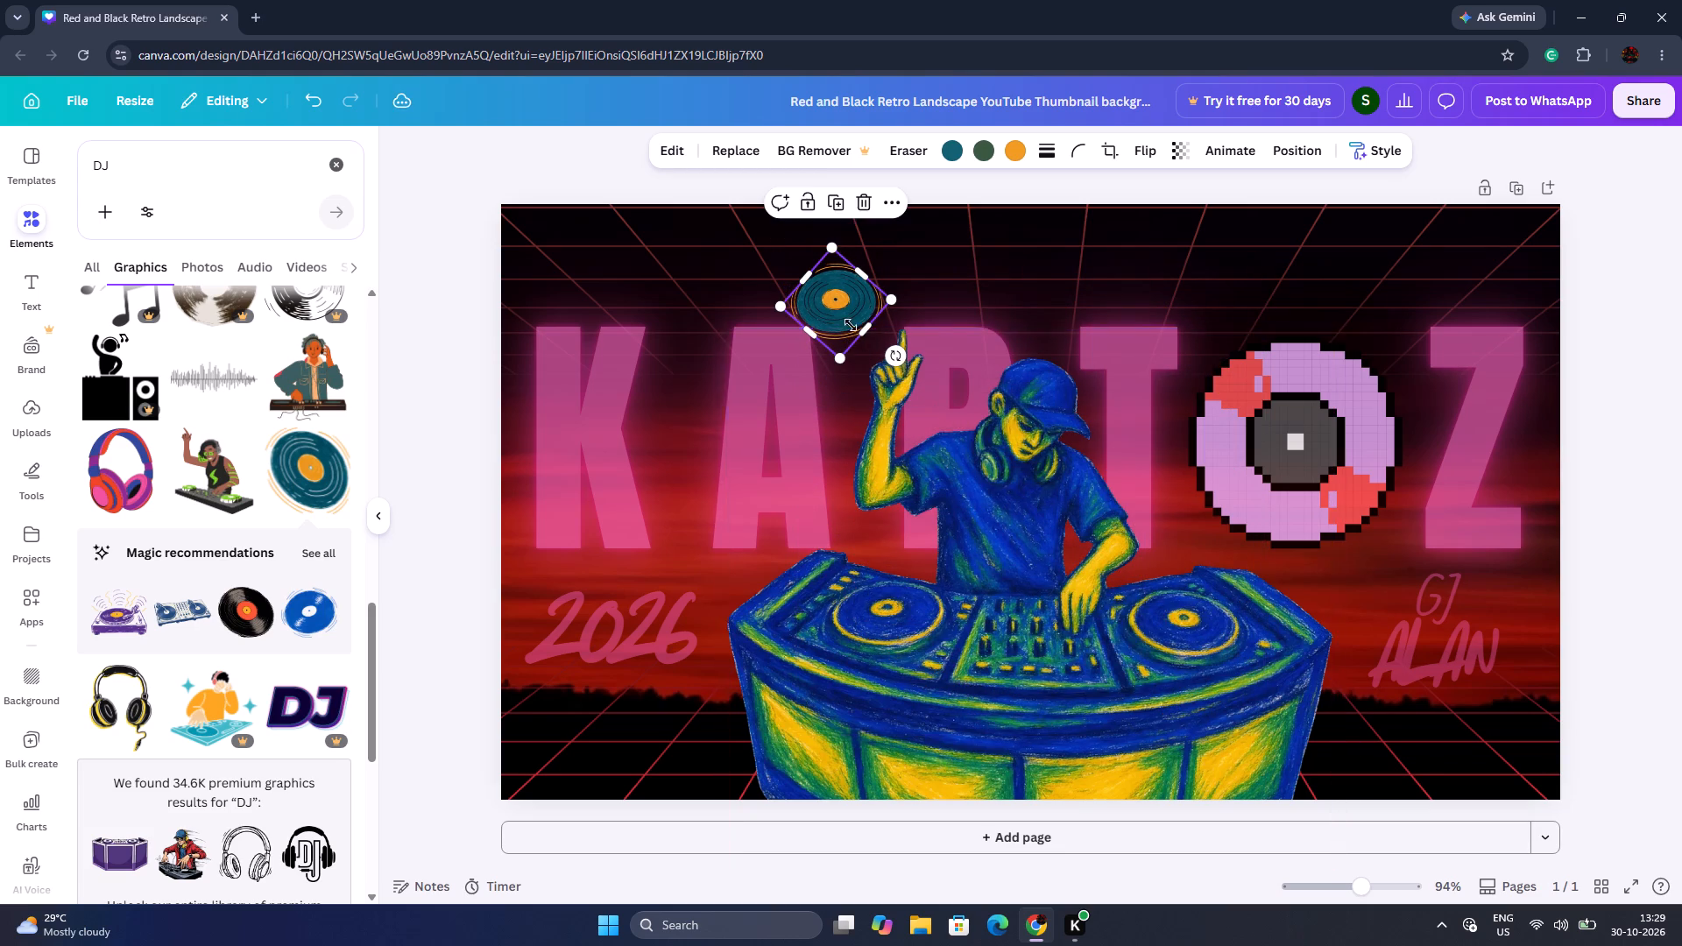
pyautogui.moveTo(851, 322); pyautogui.dragTo(917, 354)
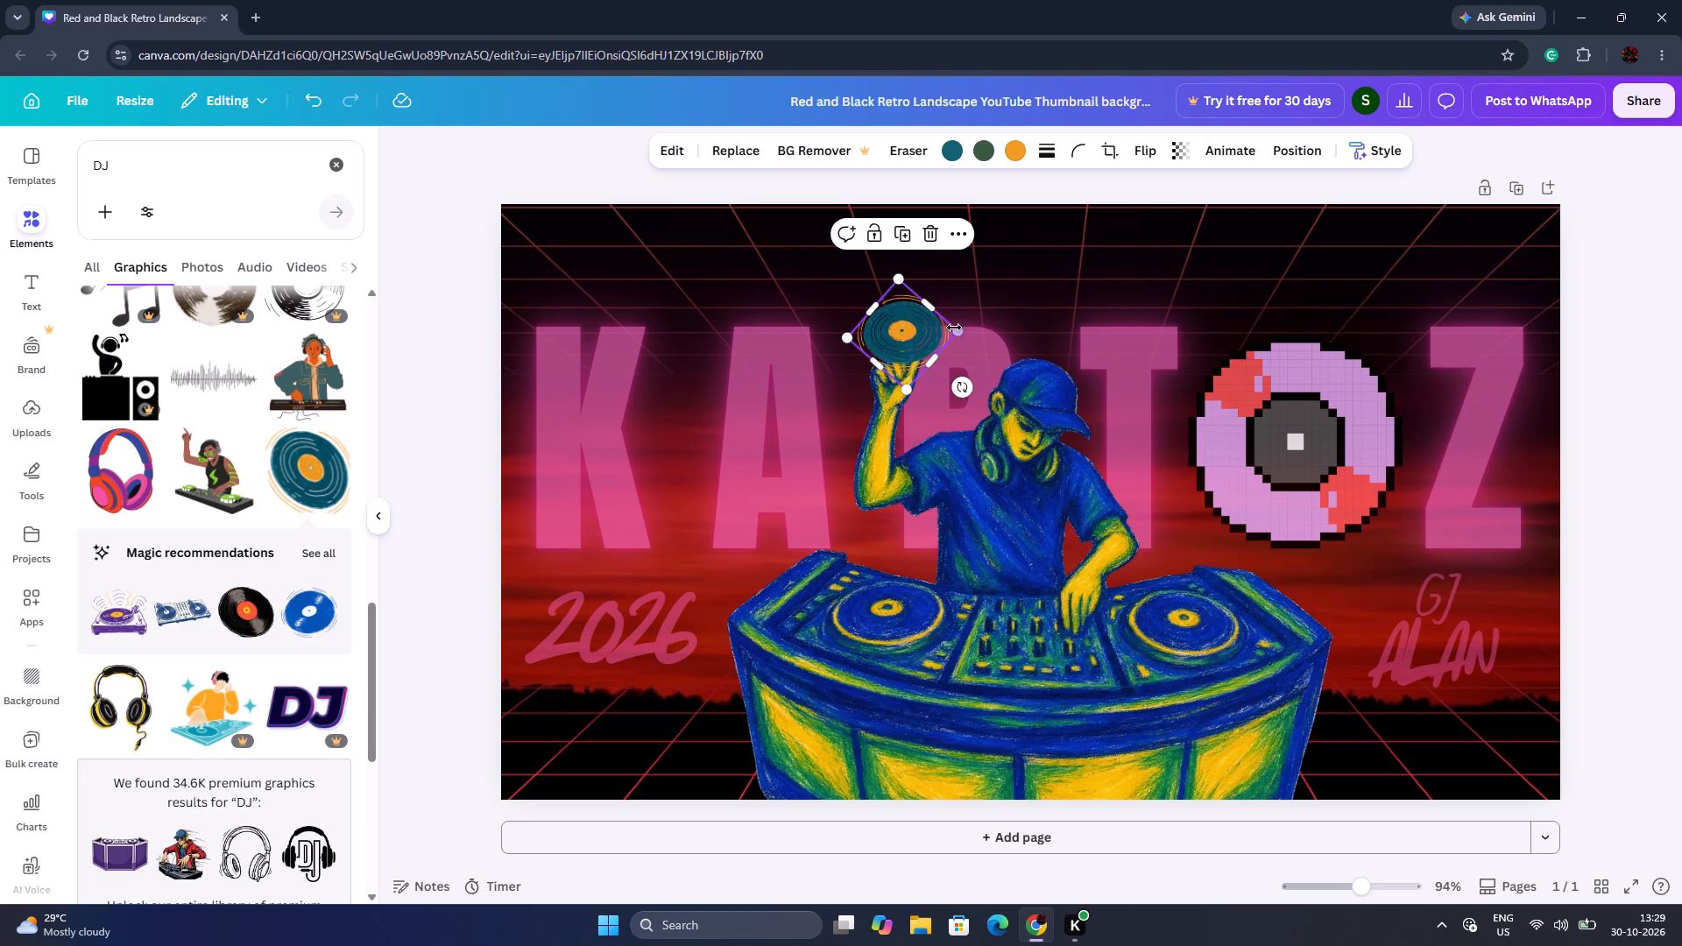
# Make the small teal record semi-transparent, at roughly half opacity, so the DJ's finger shows through.
pyautogui.click(1181, 140)
pyautogui.moveTo(1219, 218); pyautogui.dragTo(1180, 220)
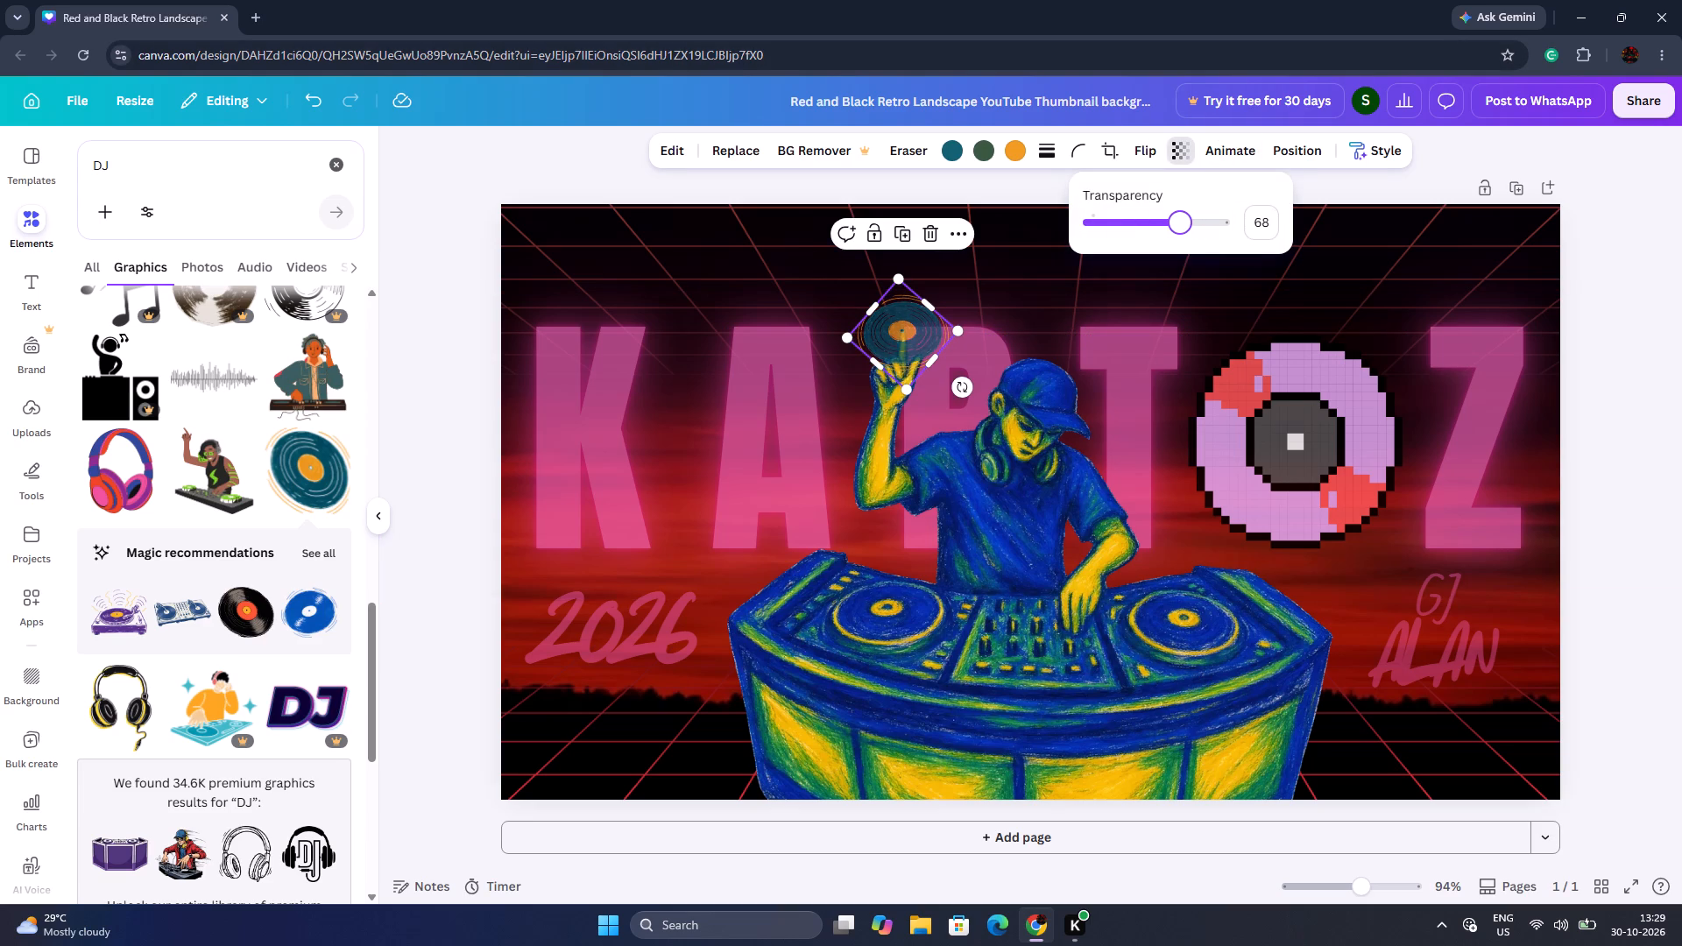
pyautogui.moveTo(1180, 220); pyautogui.dragTo(1148, 220)
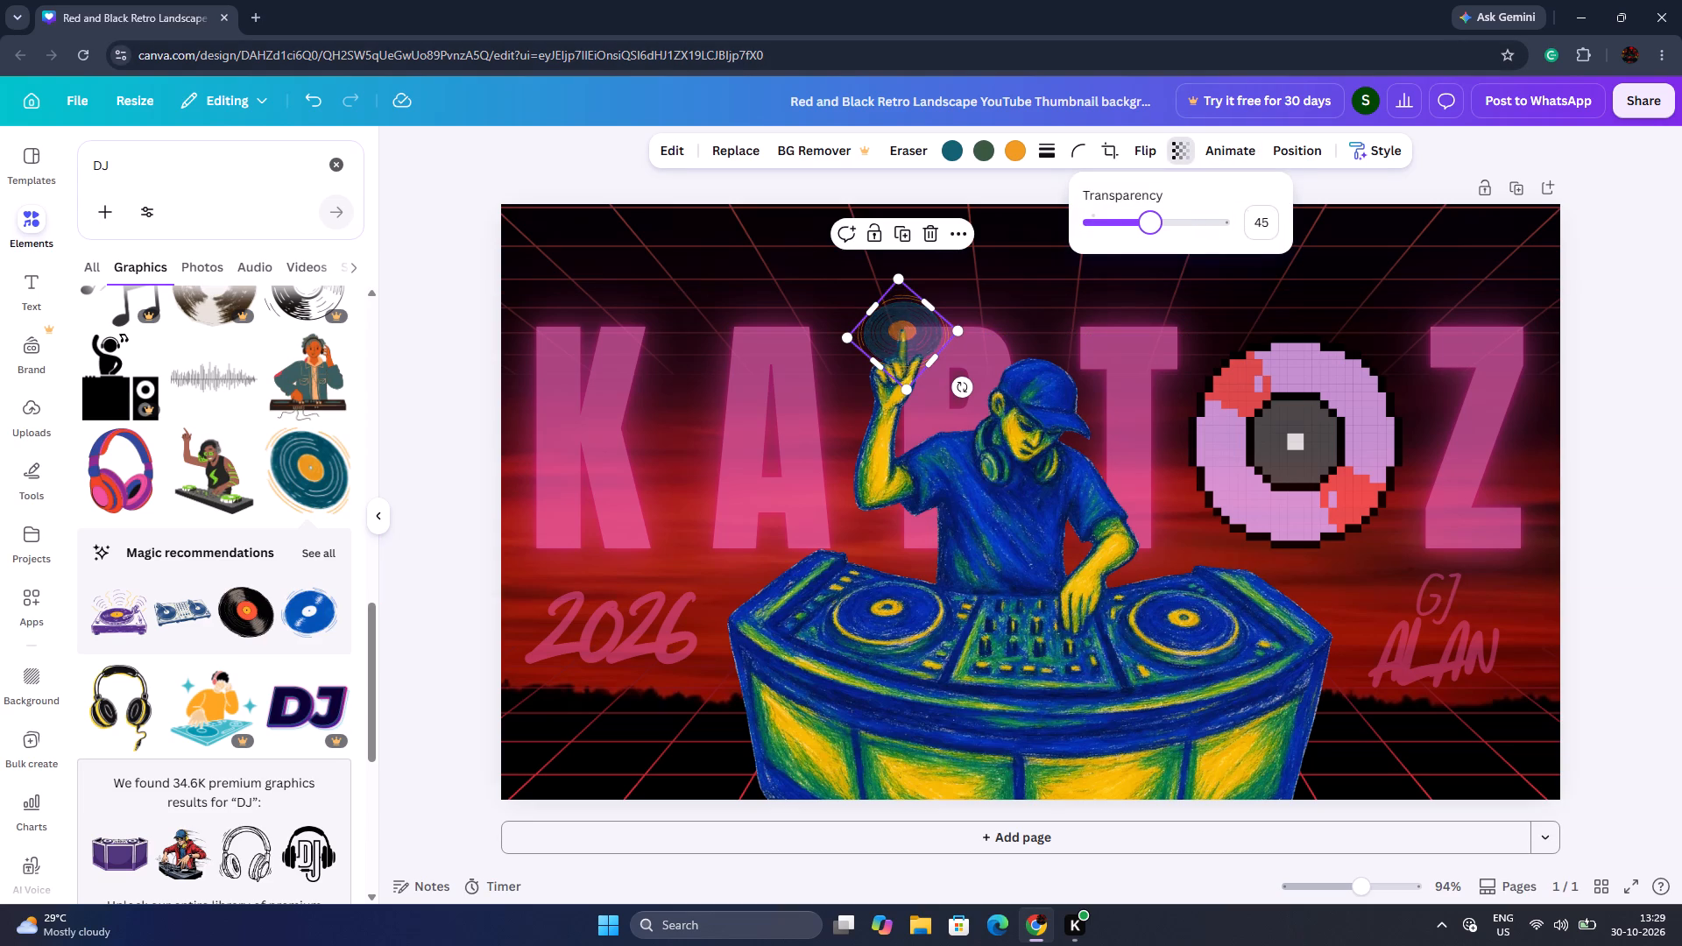
pyautogui.moveTo(1148, 220); pyautogui.dragTo(1159, 220)
pyautogui.click(929, 324)
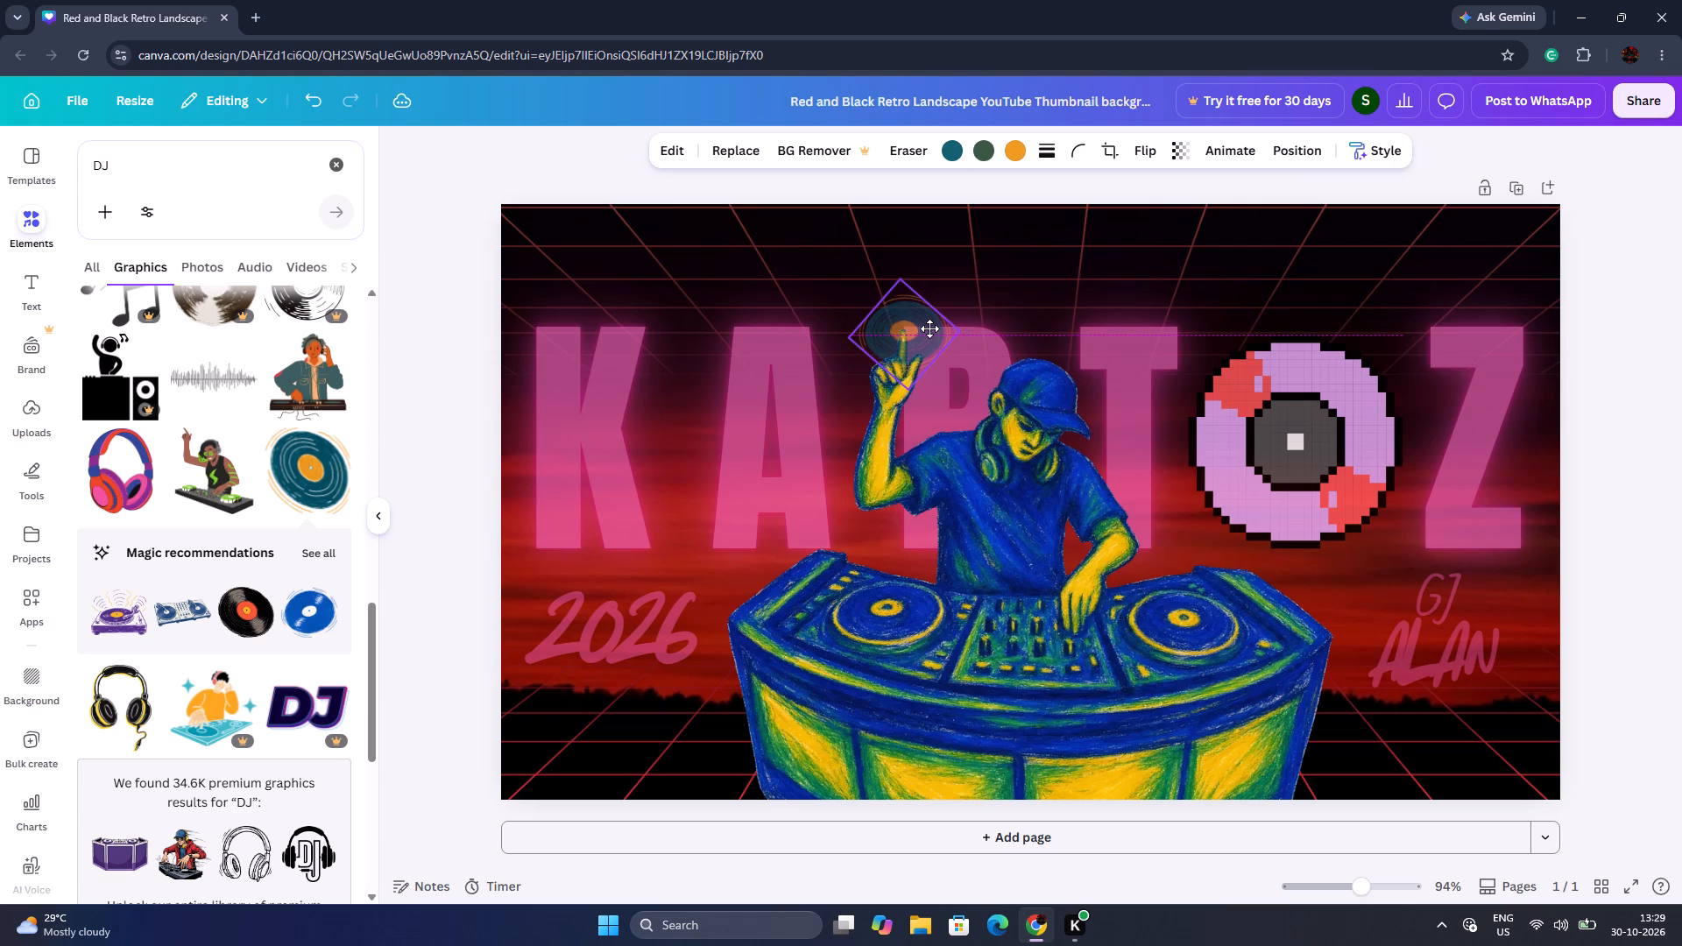
pyautogui.click(969, 187)
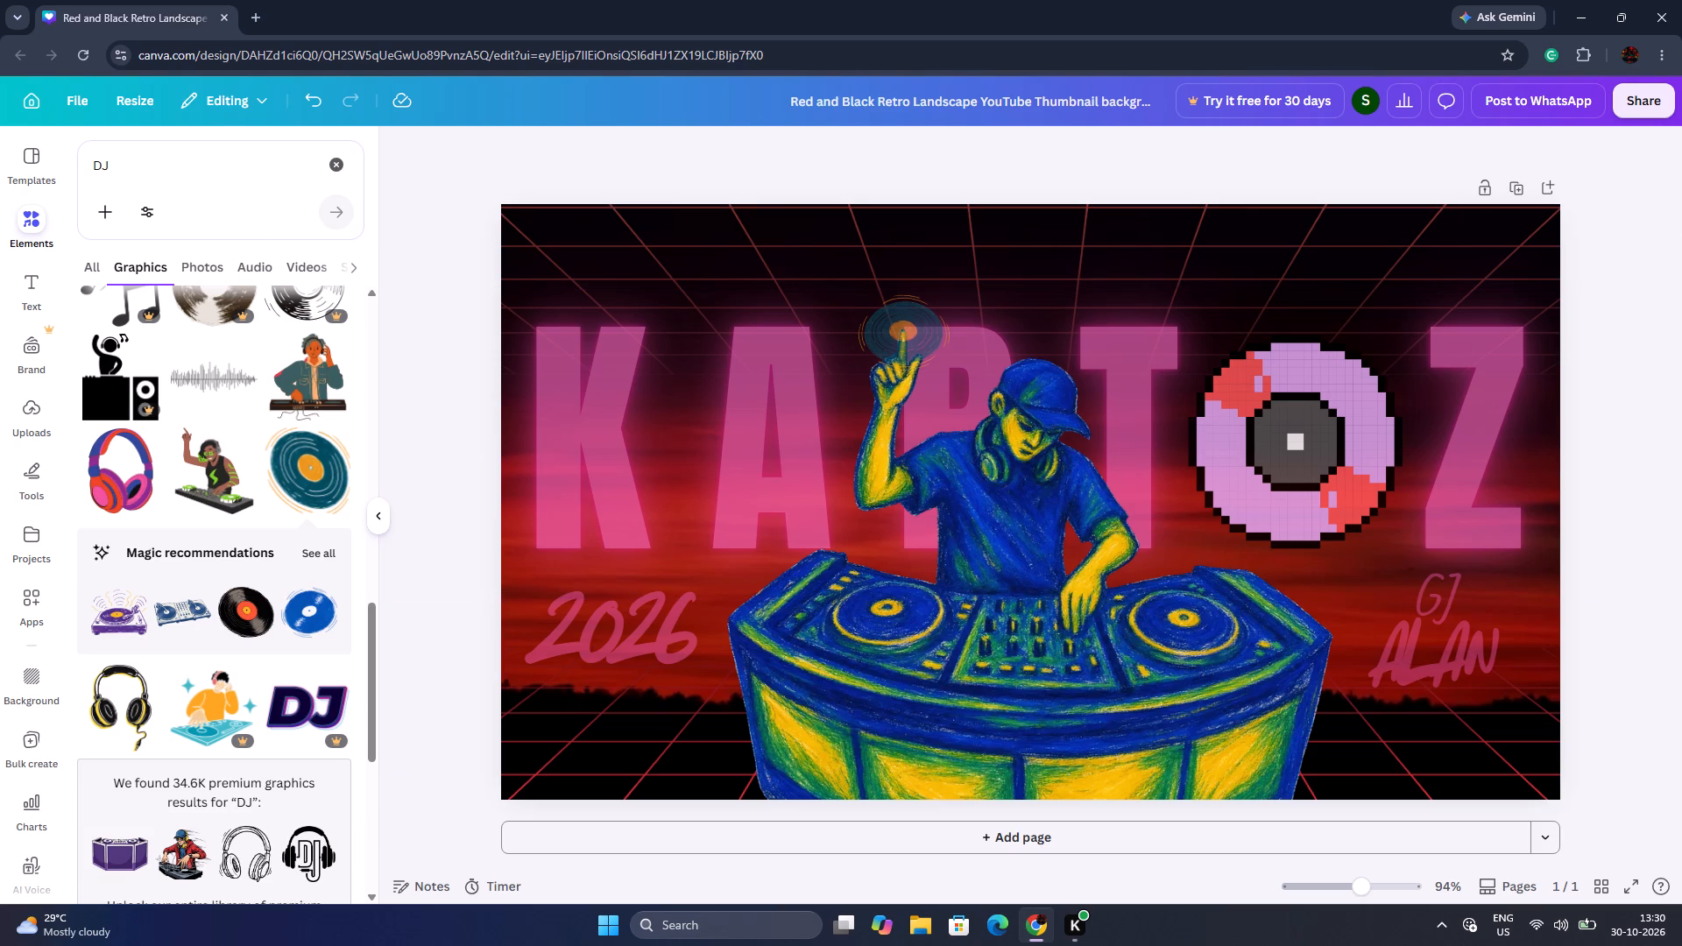
# Replace the DJ illustration with the blue and yellow curly-haired DJ wearing headphones from the DJ graphics results.
pyautogui.scroll(-2, 209, 484)
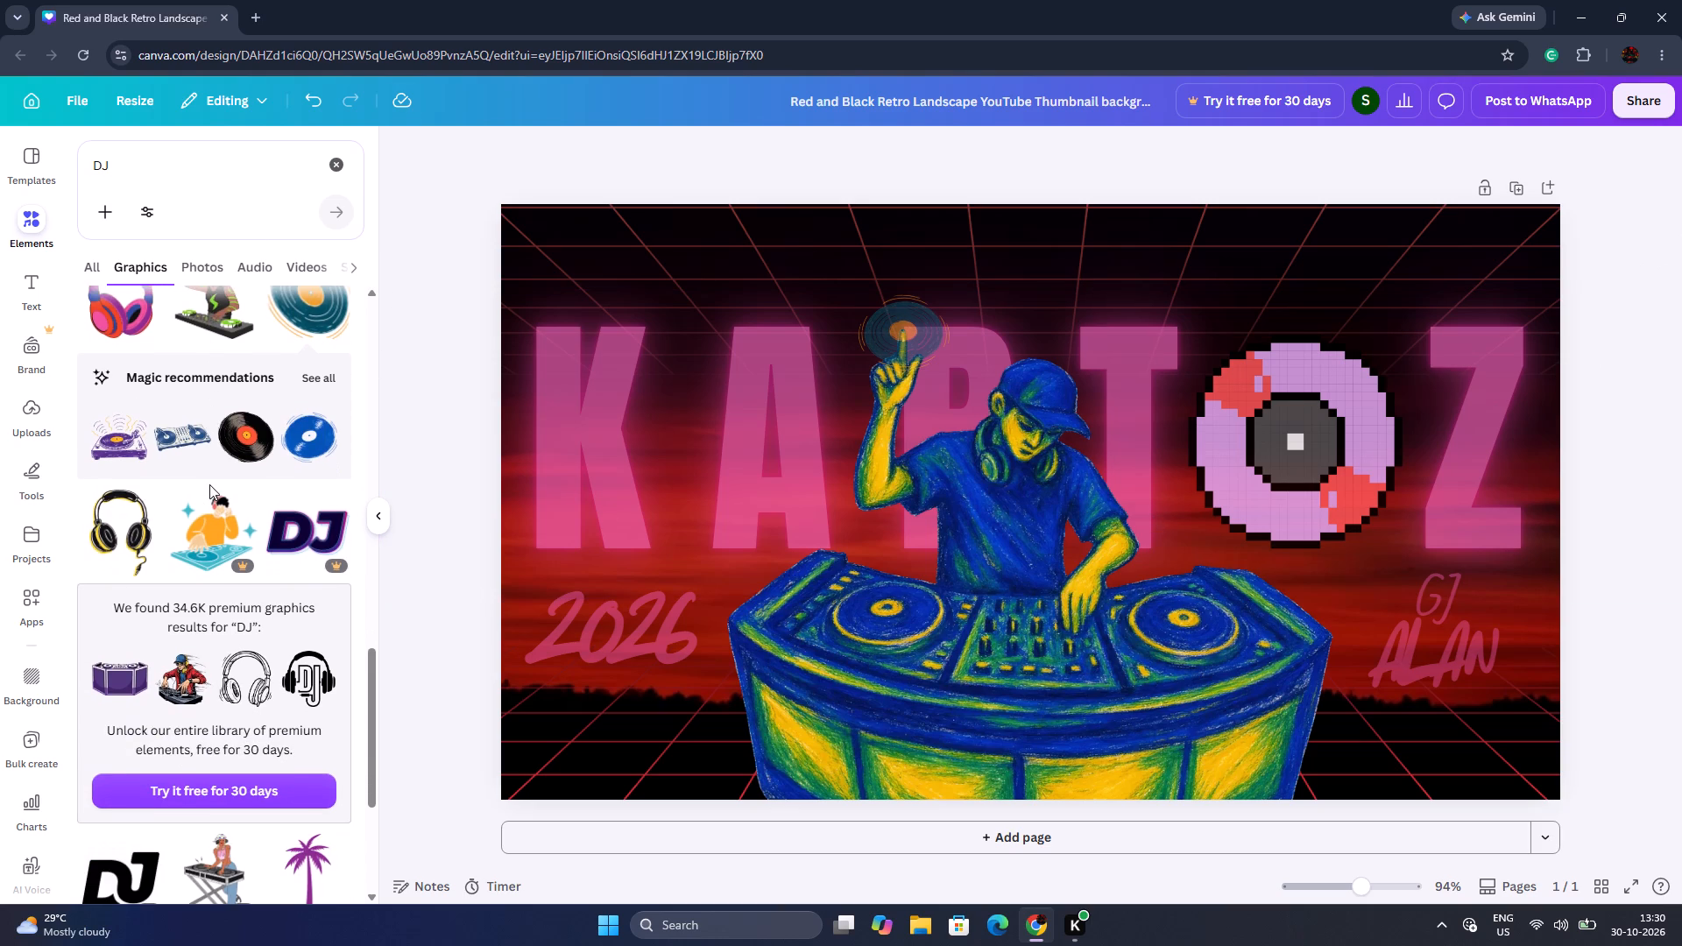
pyautogui.scroll(-2, 216, 534)
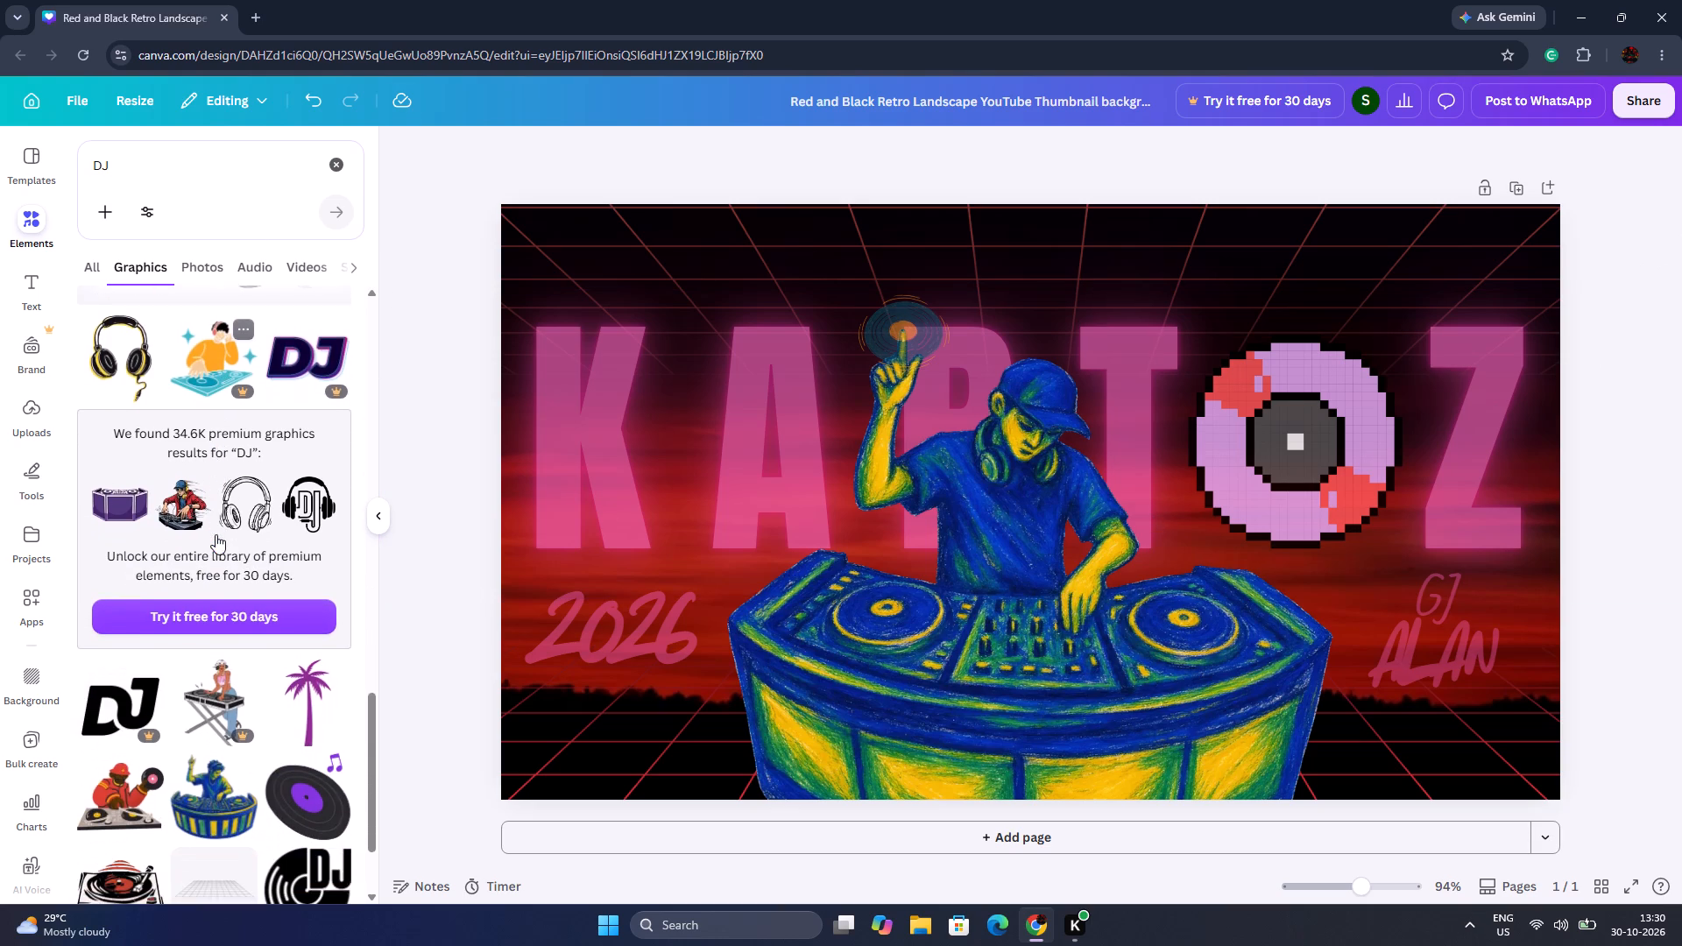
pyautogui.scroll(-2, 216, 534)
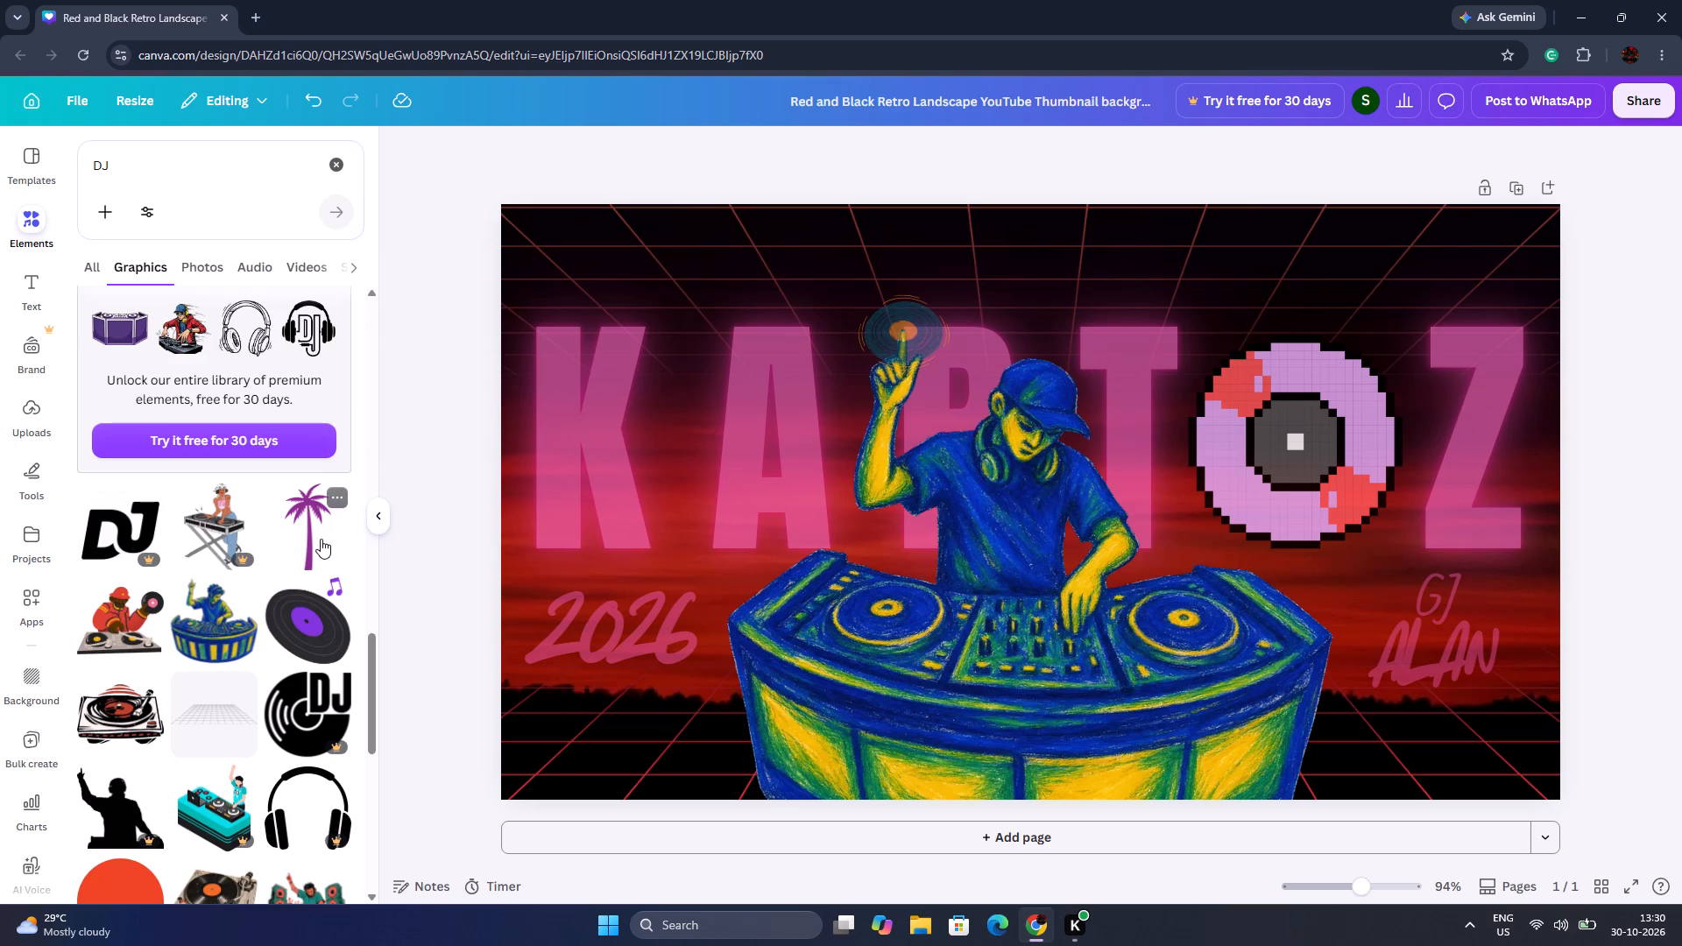
pyautogui.moveTo(225, 637); pyautogui.dragTo(870, 519)
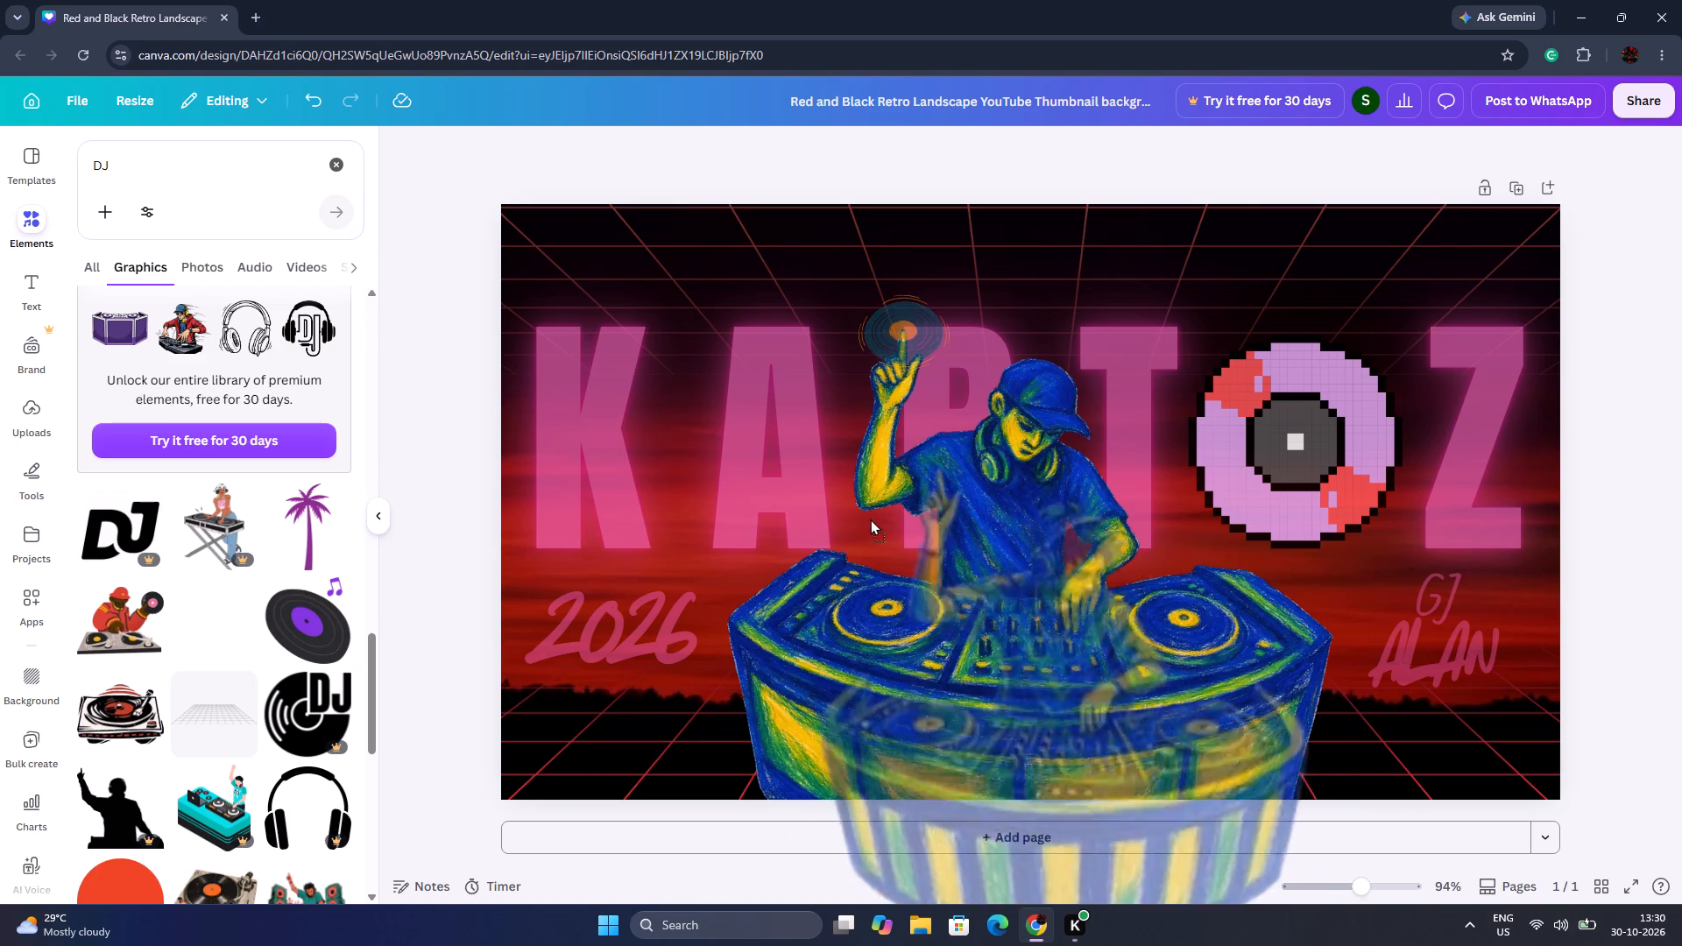
pyautogui.moveTo(870, 519); pyautogui.dragTo(832, 407)
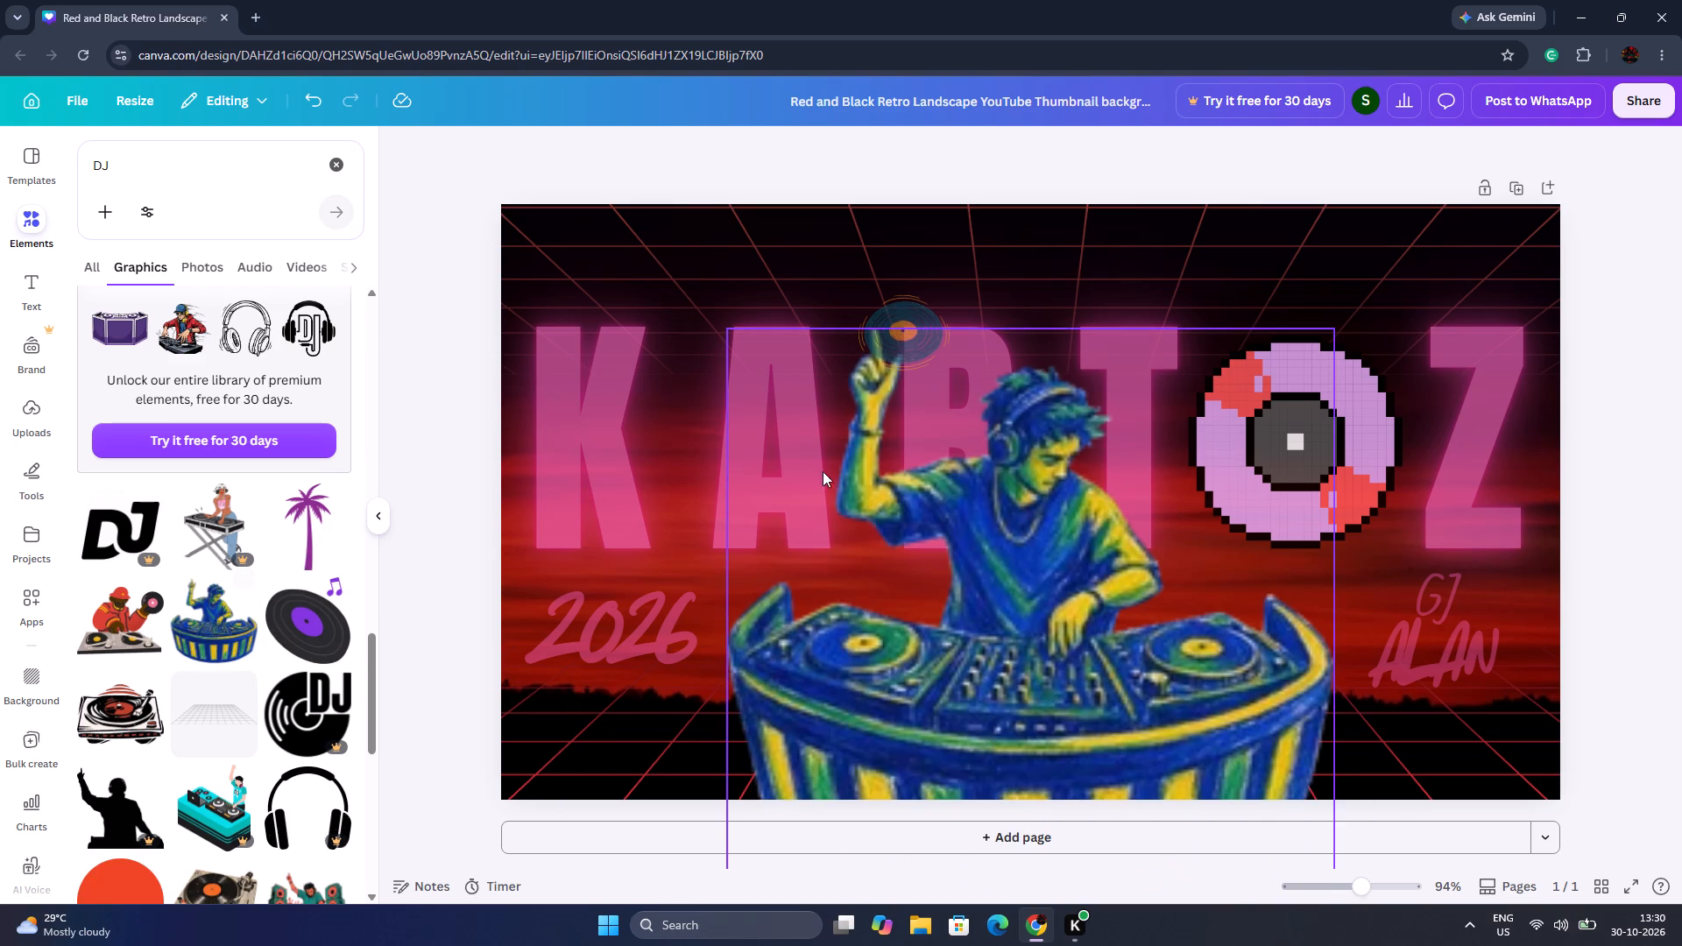
# Enlarge the semi-transparent teal record and centre it on the new DJ's raised fingertip.
pyautogui.moveTo(898, 319); pyautogui.dragTo(874, 307)
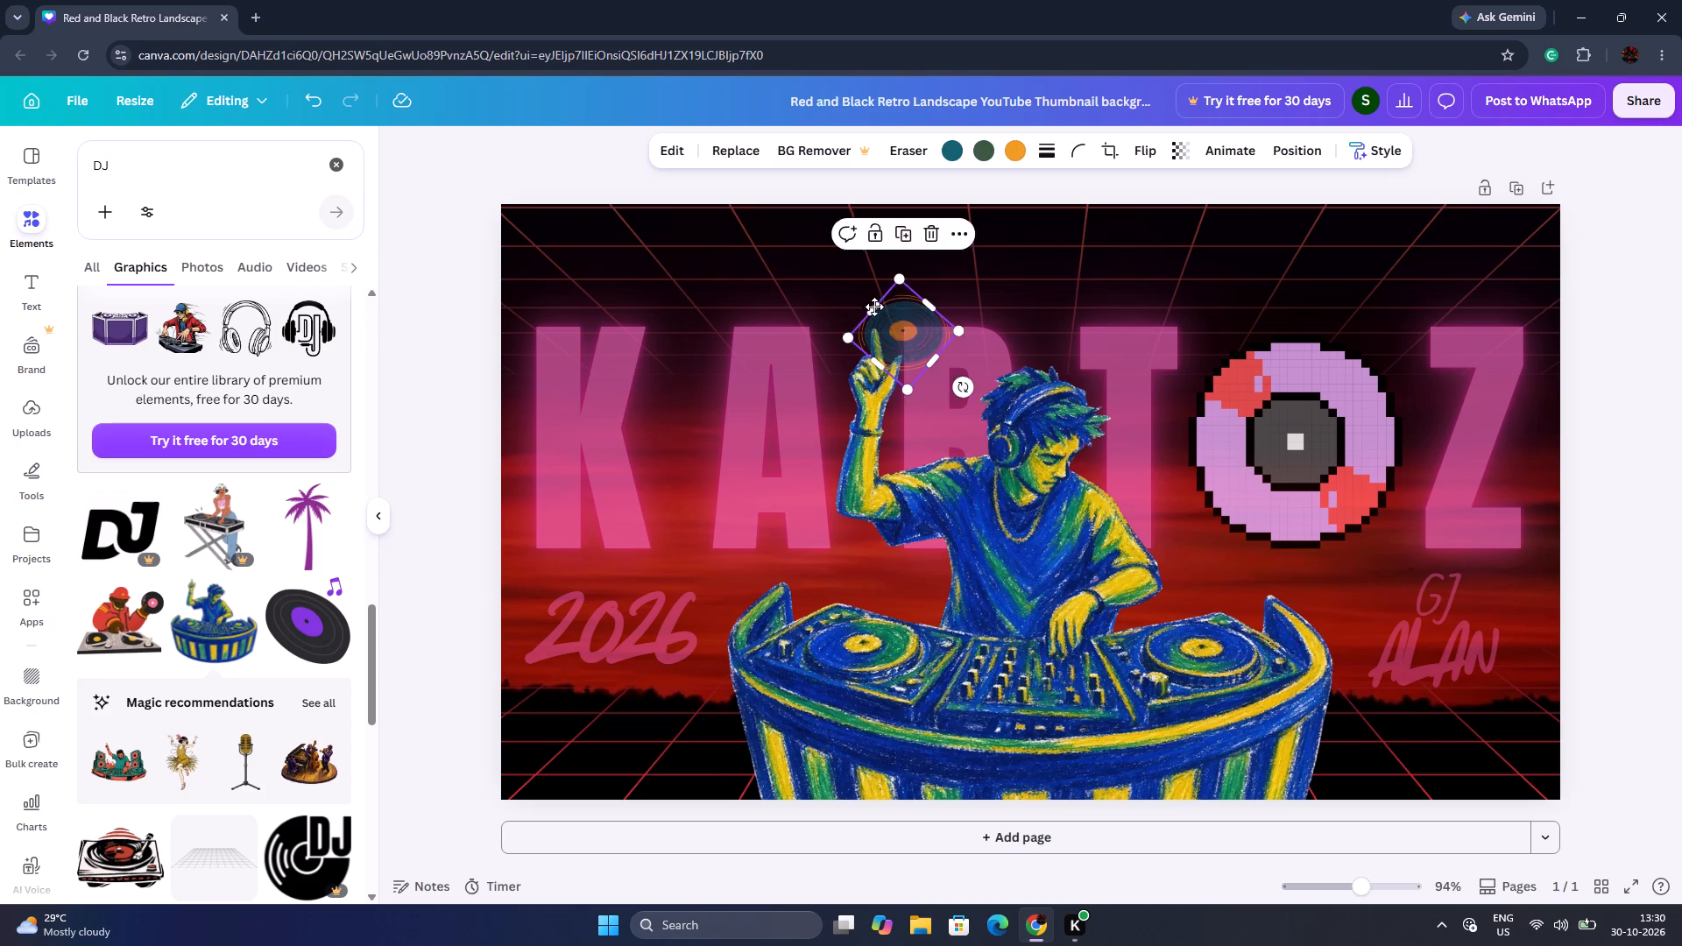
pyautogui.moveTo(874, 307); pyautogui.dragTo(871, 317)
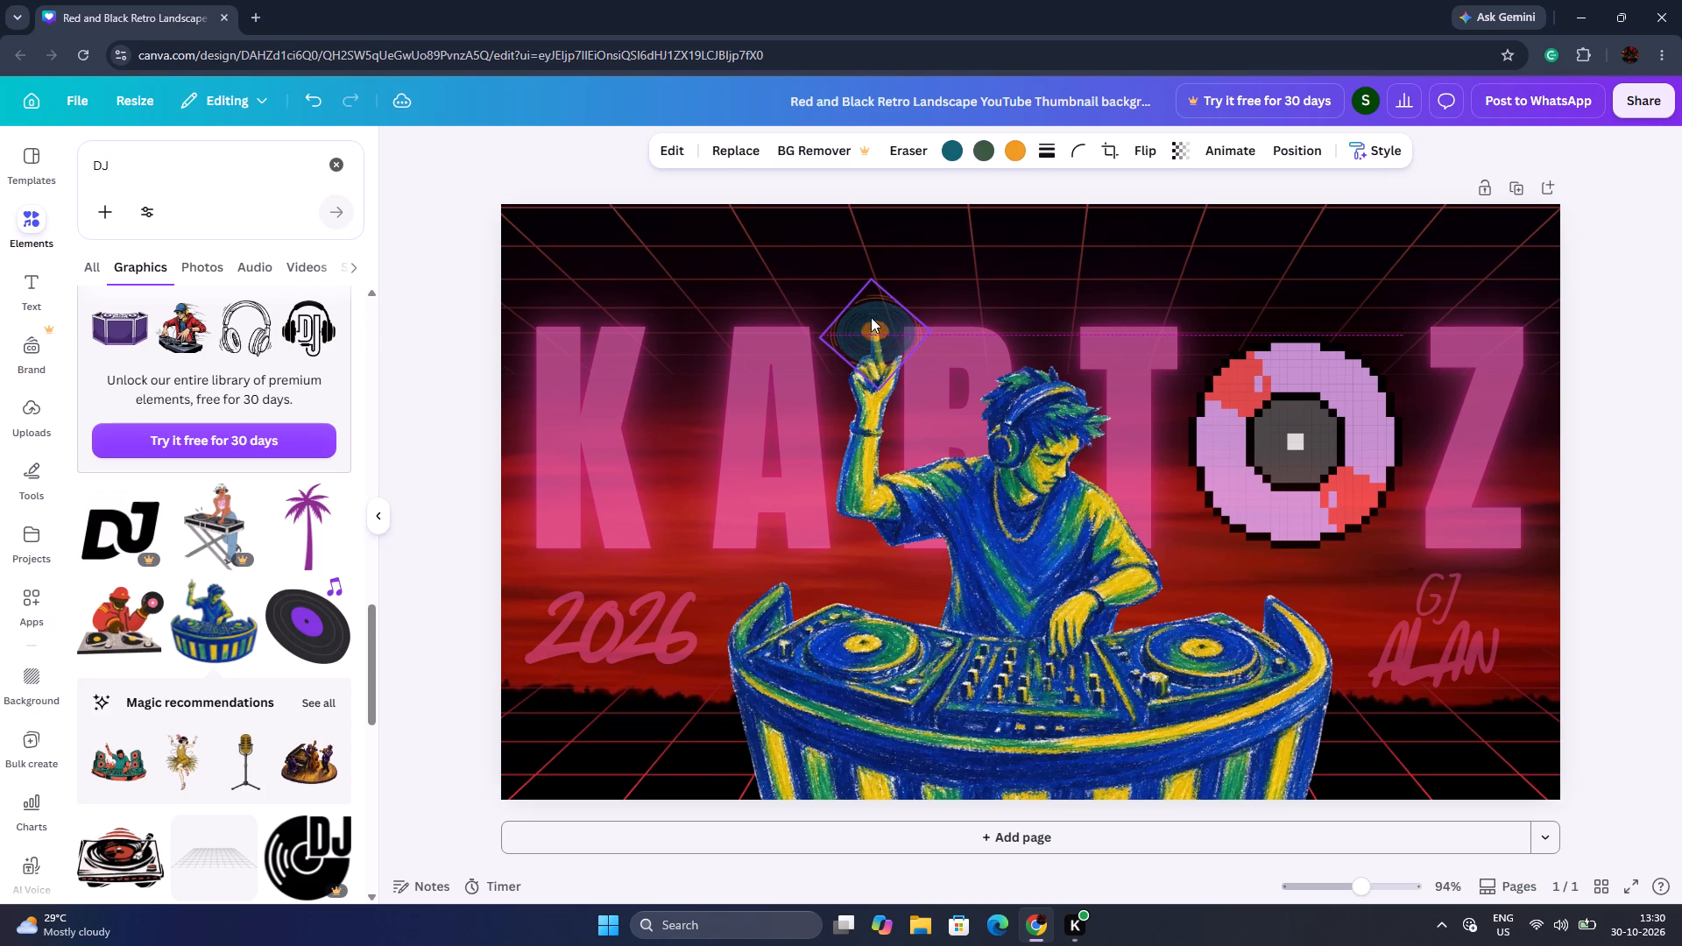
pyautogui.moveTo(873, 279); pyautogui.dragTo(869, 245)
pyautogui.moveTo(871, 335); pyautogui.dragTo(876, 338)
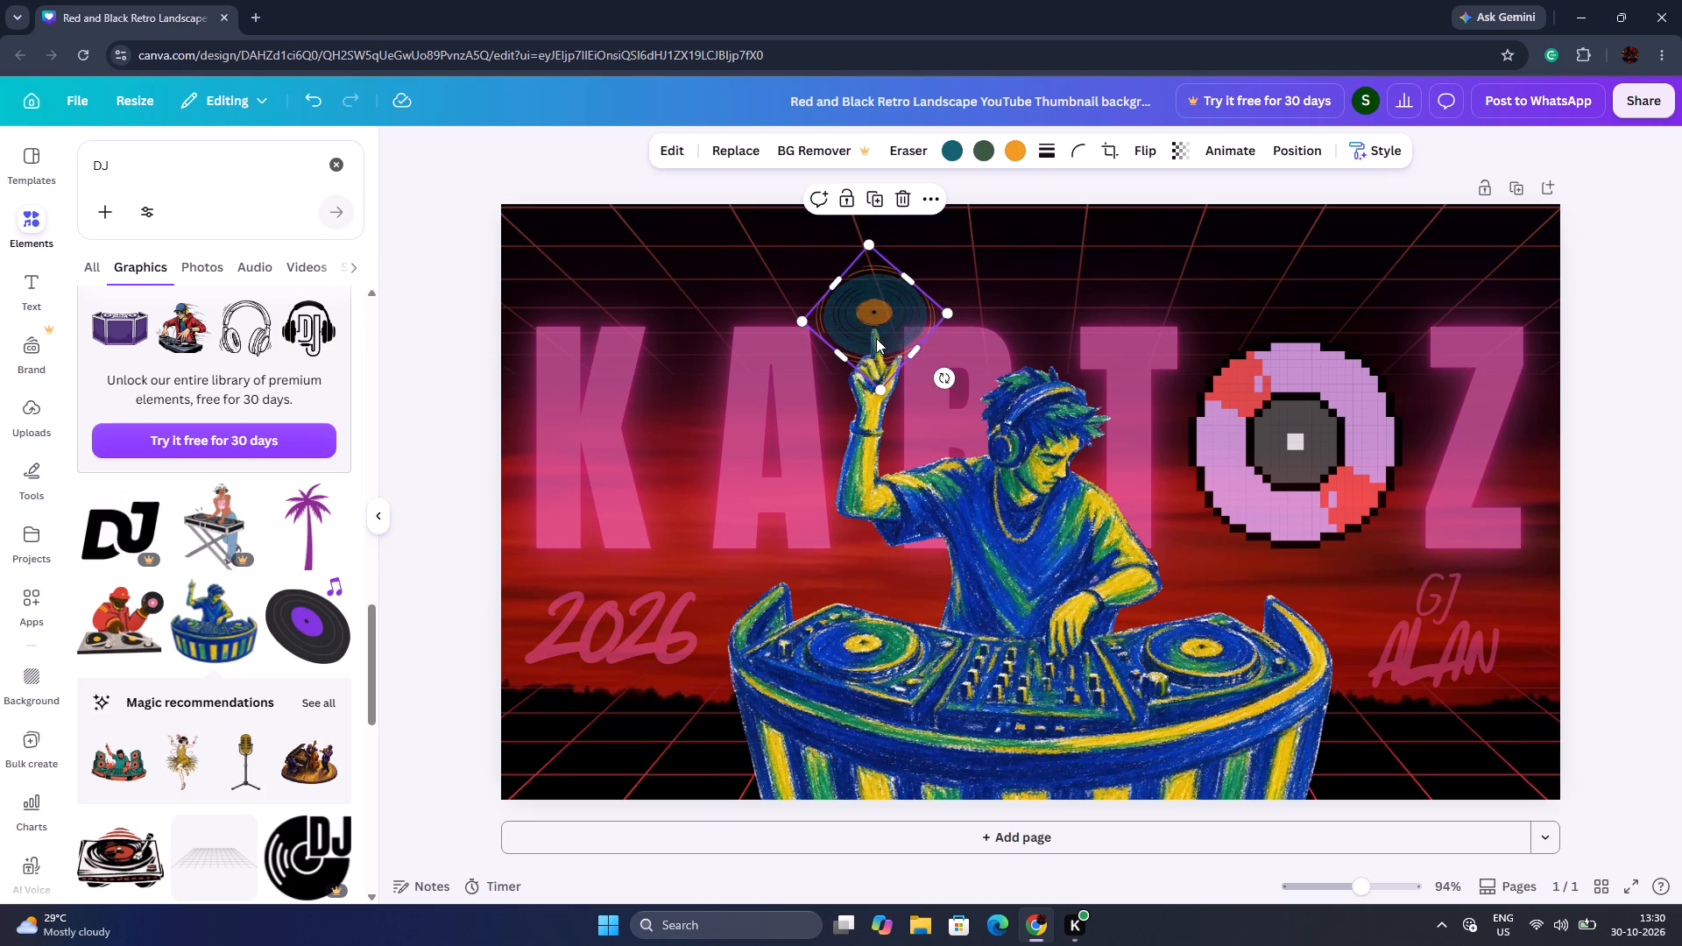
pyautogui.moveTo(876, 338); pyautogui.dragTo(876, 357)
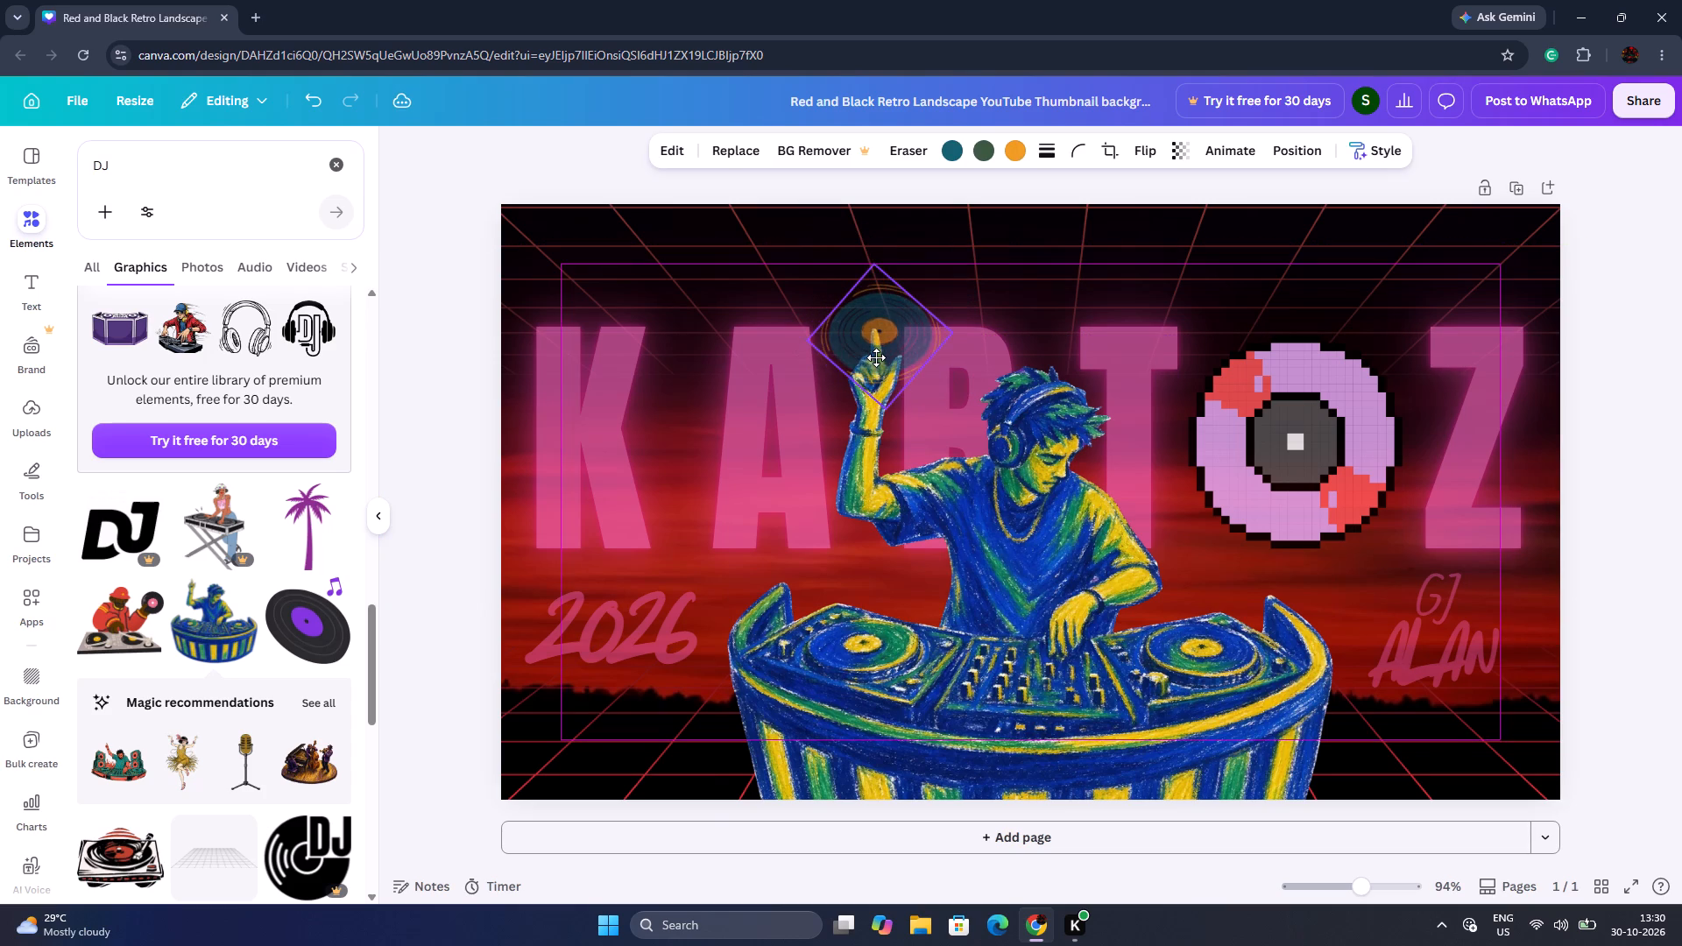
pyautogui.moveTo(876, 357); pyautogui.dragTo(872, 357)
pyautogui.click(1115, 195)
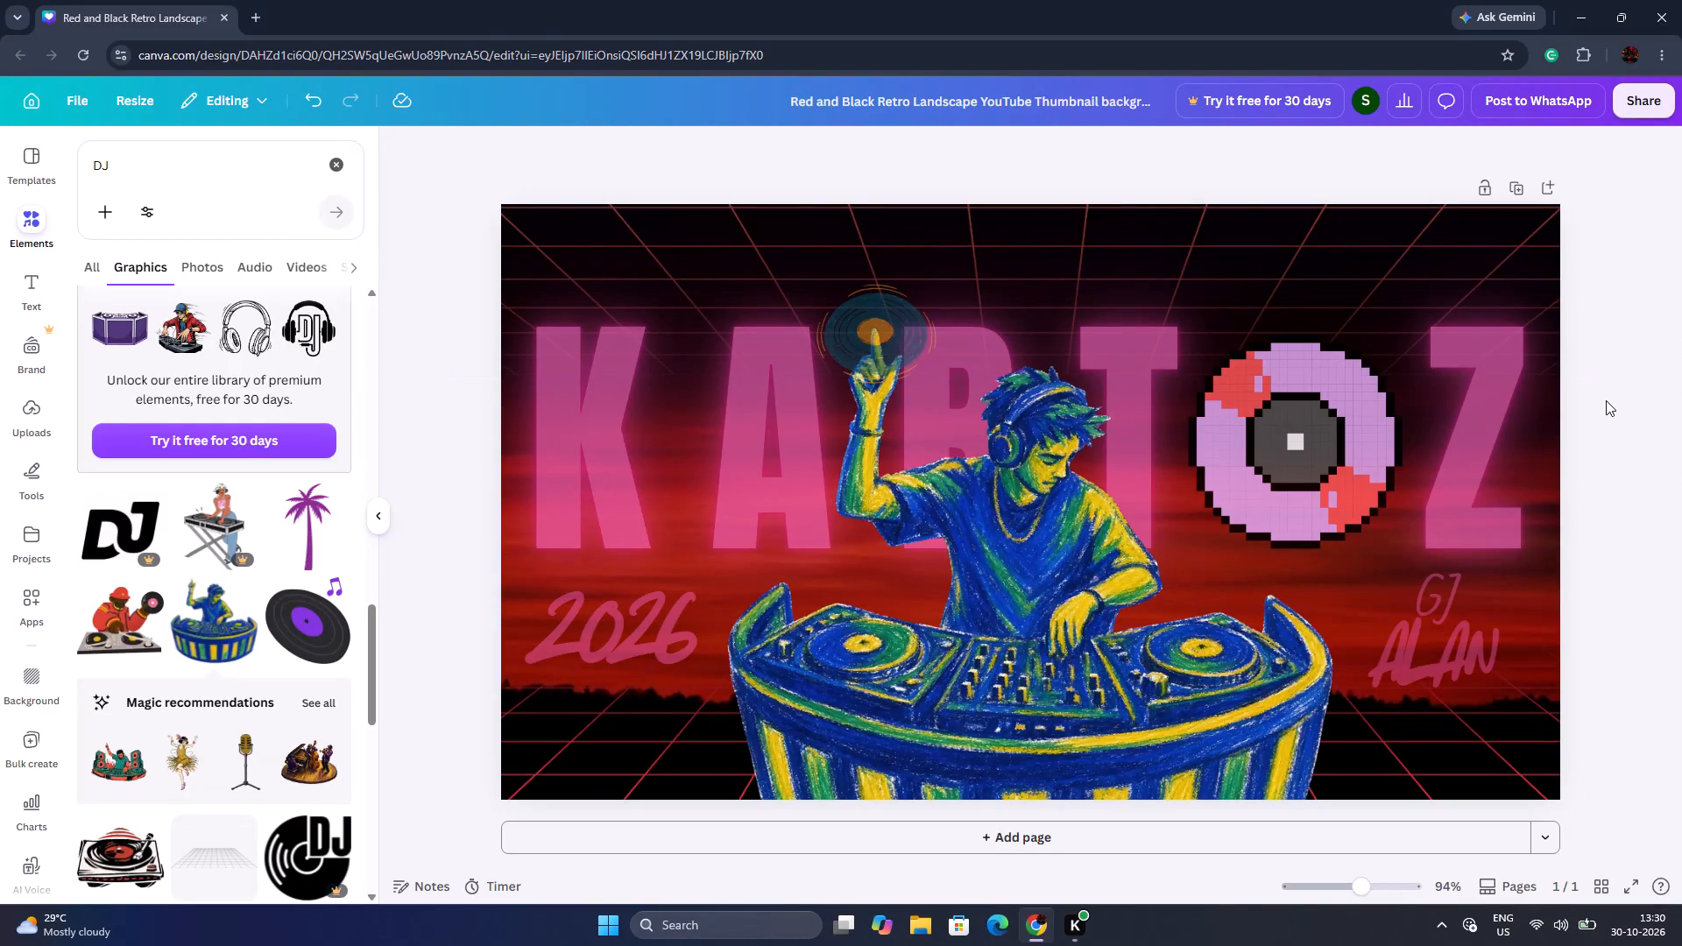
# Move the blue and yellow DJ illustration slightly up and to the left over the KARTOZ title.
pyautogui.click(1066, 689)
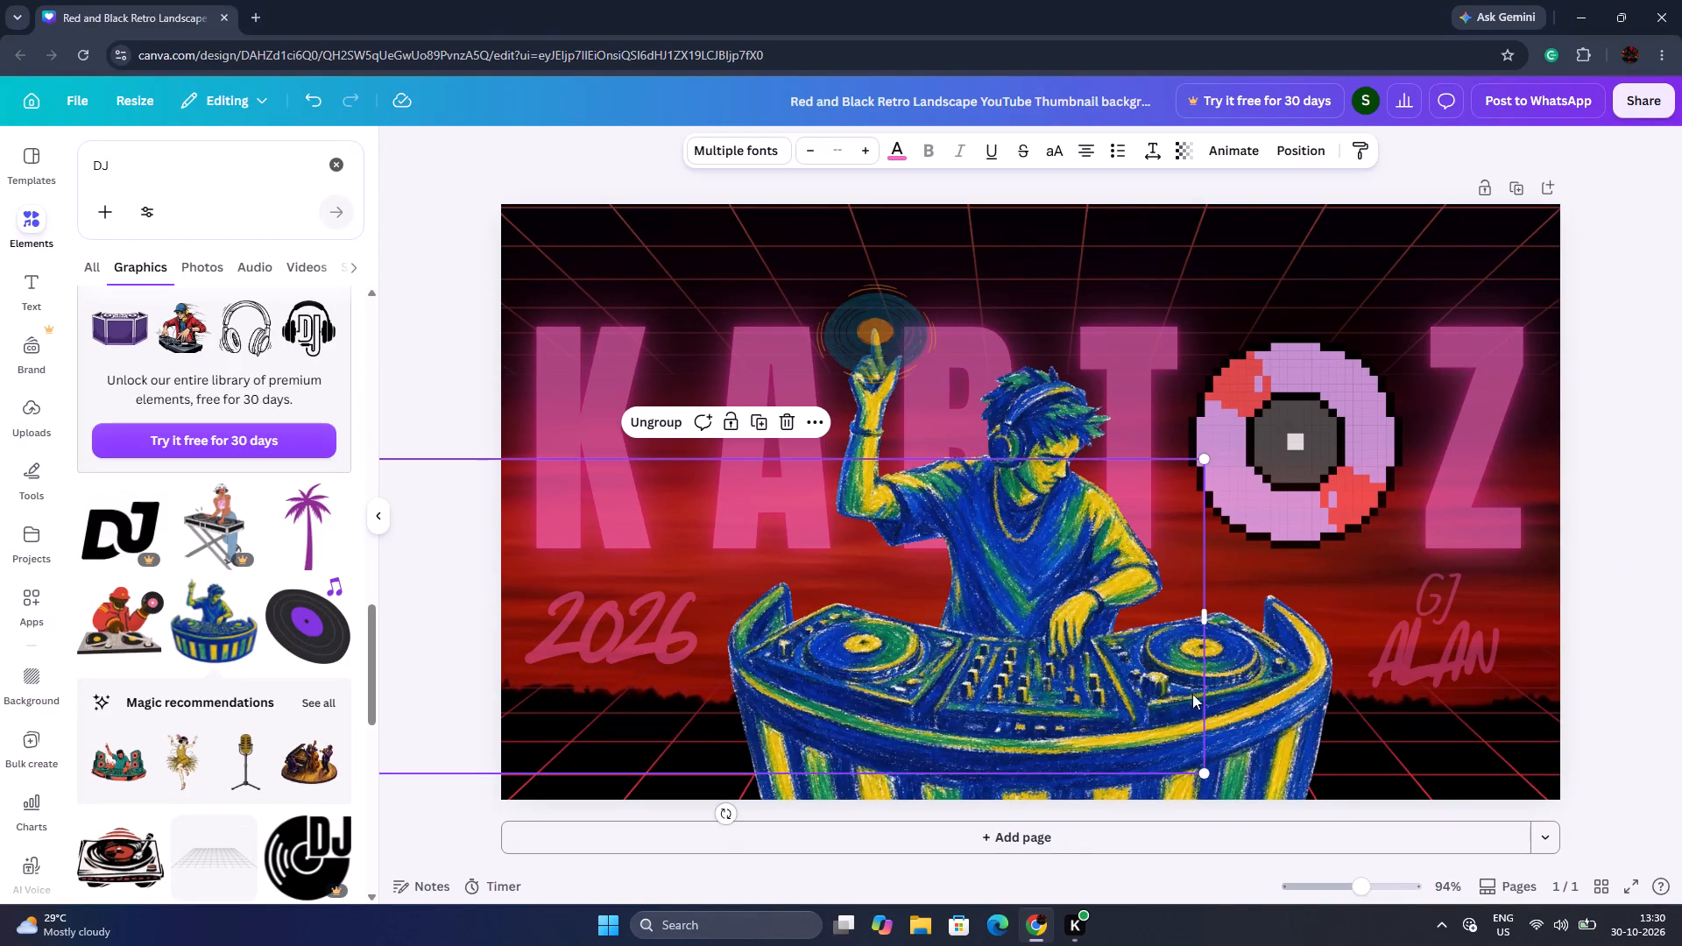
pyautogui.click(1262, 729)
pyautogui.moveTo(1256, 724); pyautogui.dragTo(1242, 695)
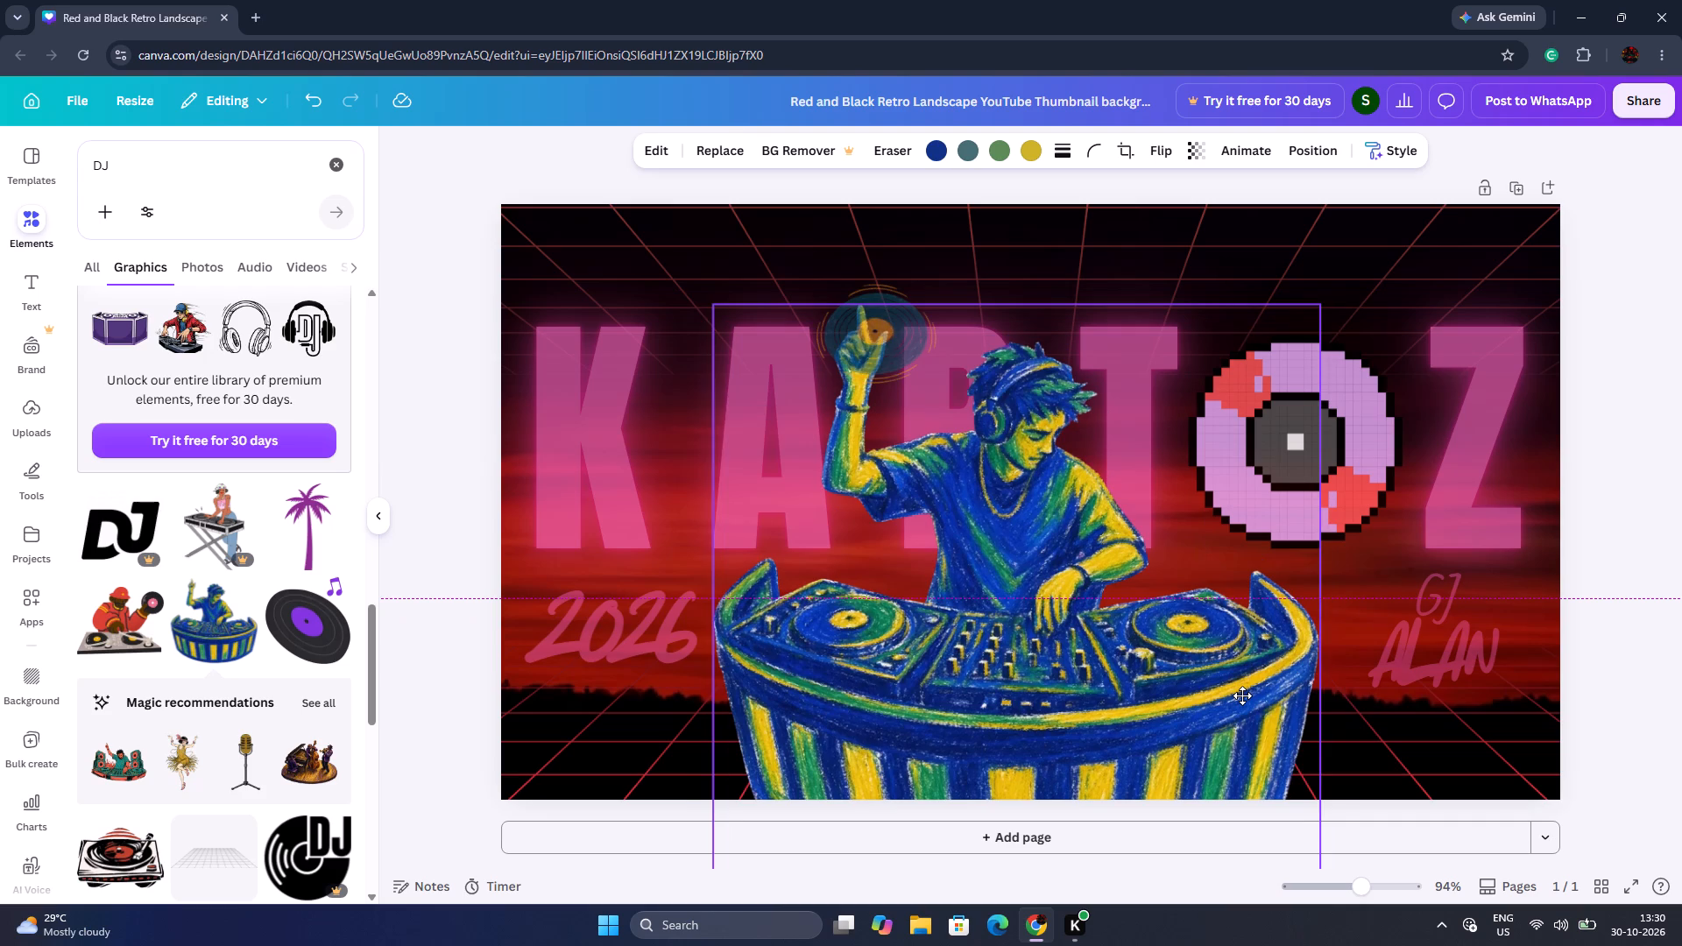
pyautogui.moveTo(1242, 695); pyautogui.dragTo(1243, 695)
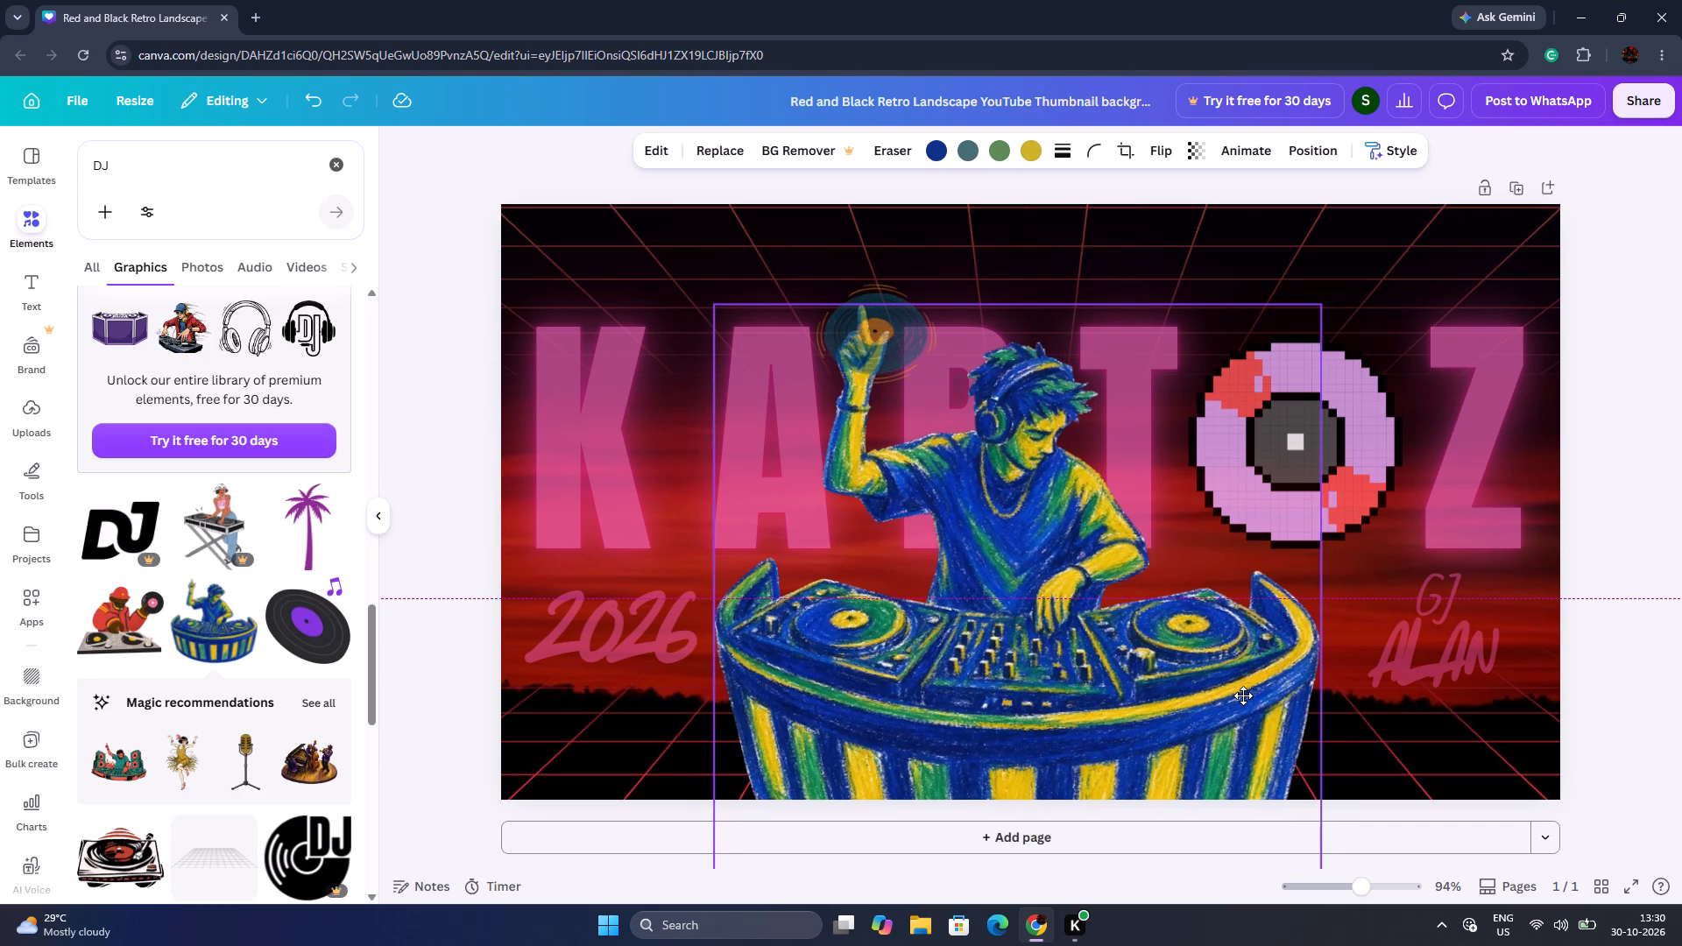
pyautogui.moveTo(1243, 695); pyautogui.dragTo(1244, 695)
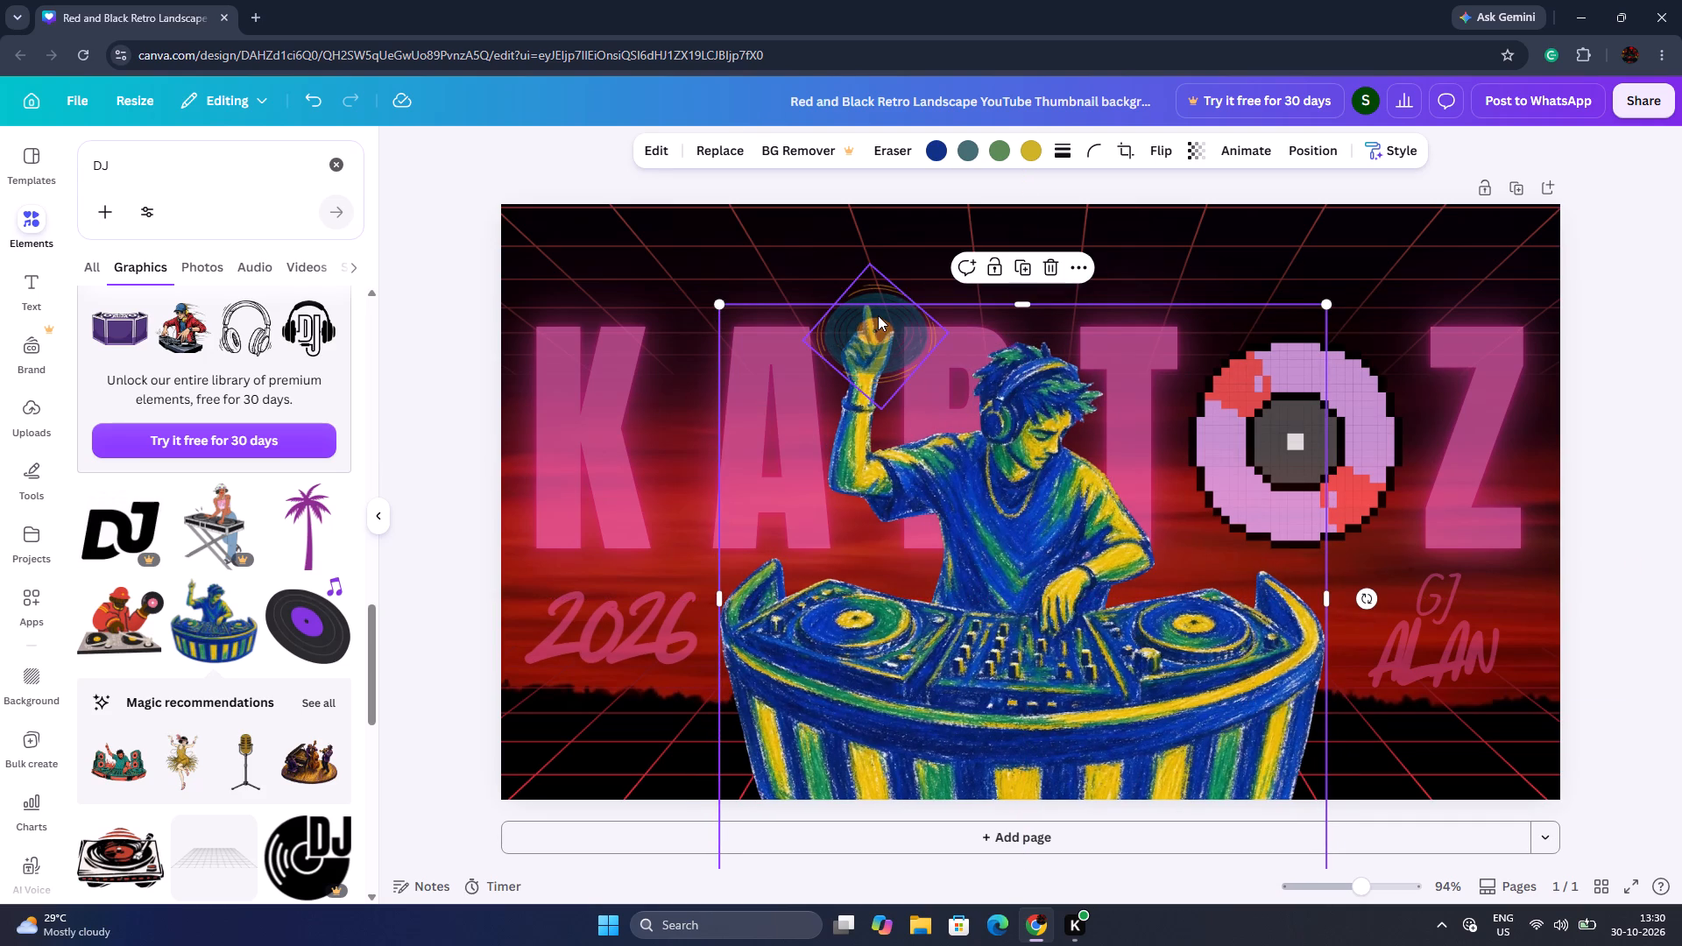
# Delete the semi-transparent teal record from the DJ's raised finger.
pyautogui.click(878, 315)
pyautogui.moveTo(900, 328); pyautogui.dragTo(891, 305)
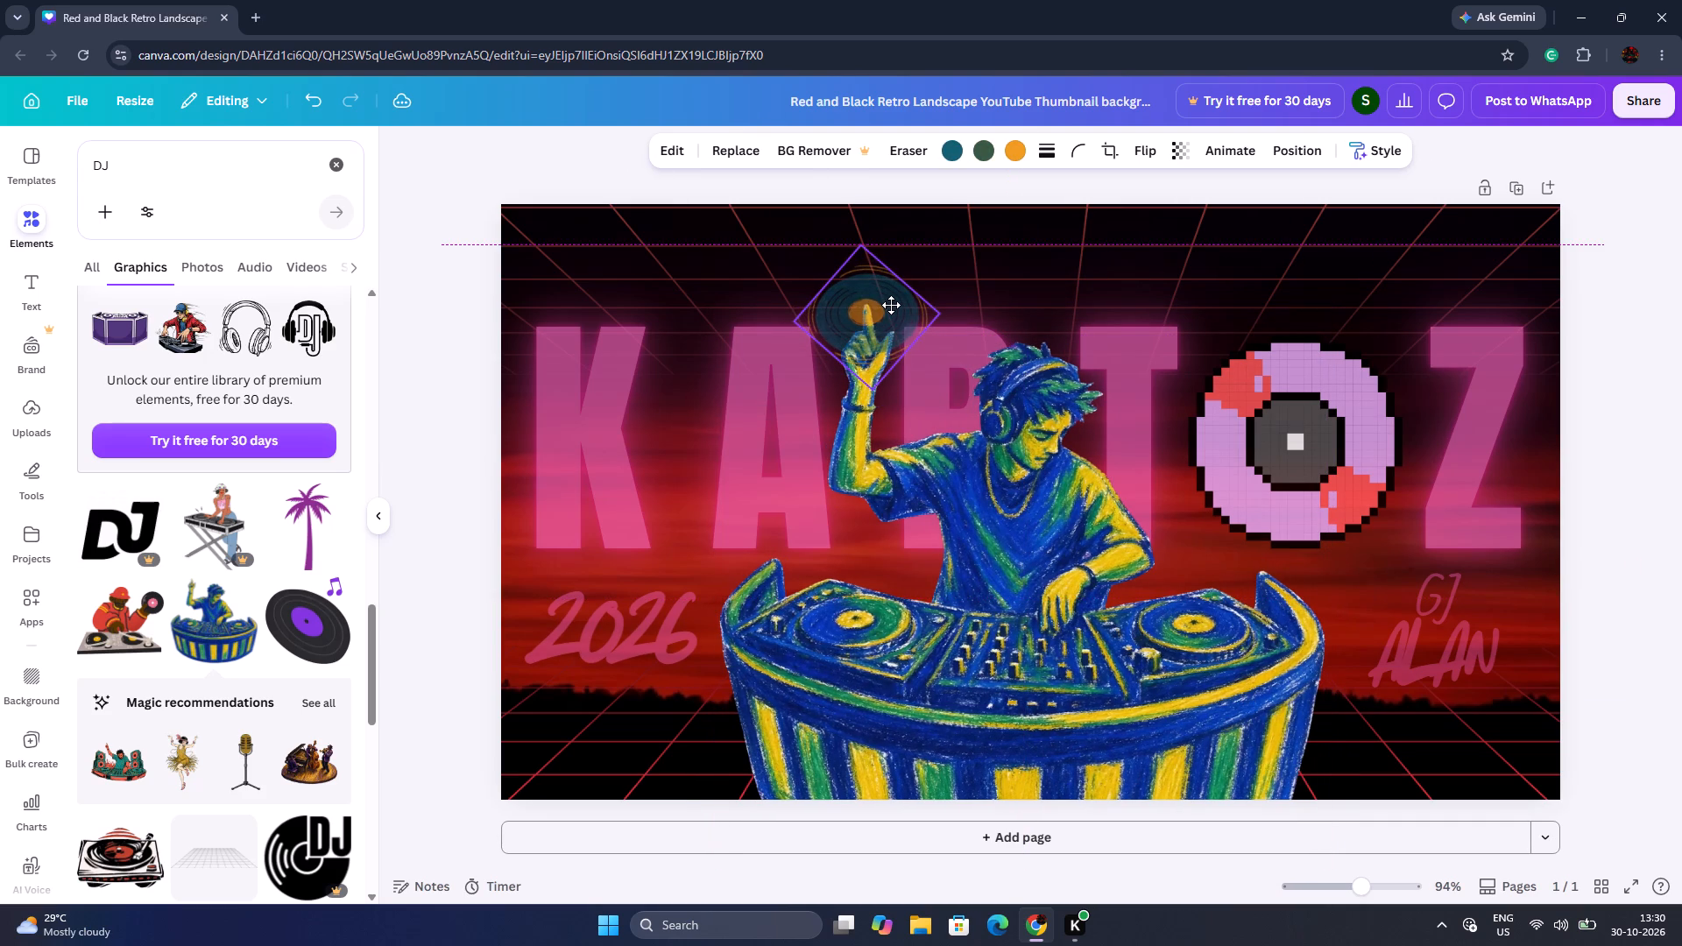
pyautogui.moveTo(891, 305); pyautogui.dragTo(891, 304)
pyautogui.moveTo(891, 304); pyautogui.dragTo(776, 695)
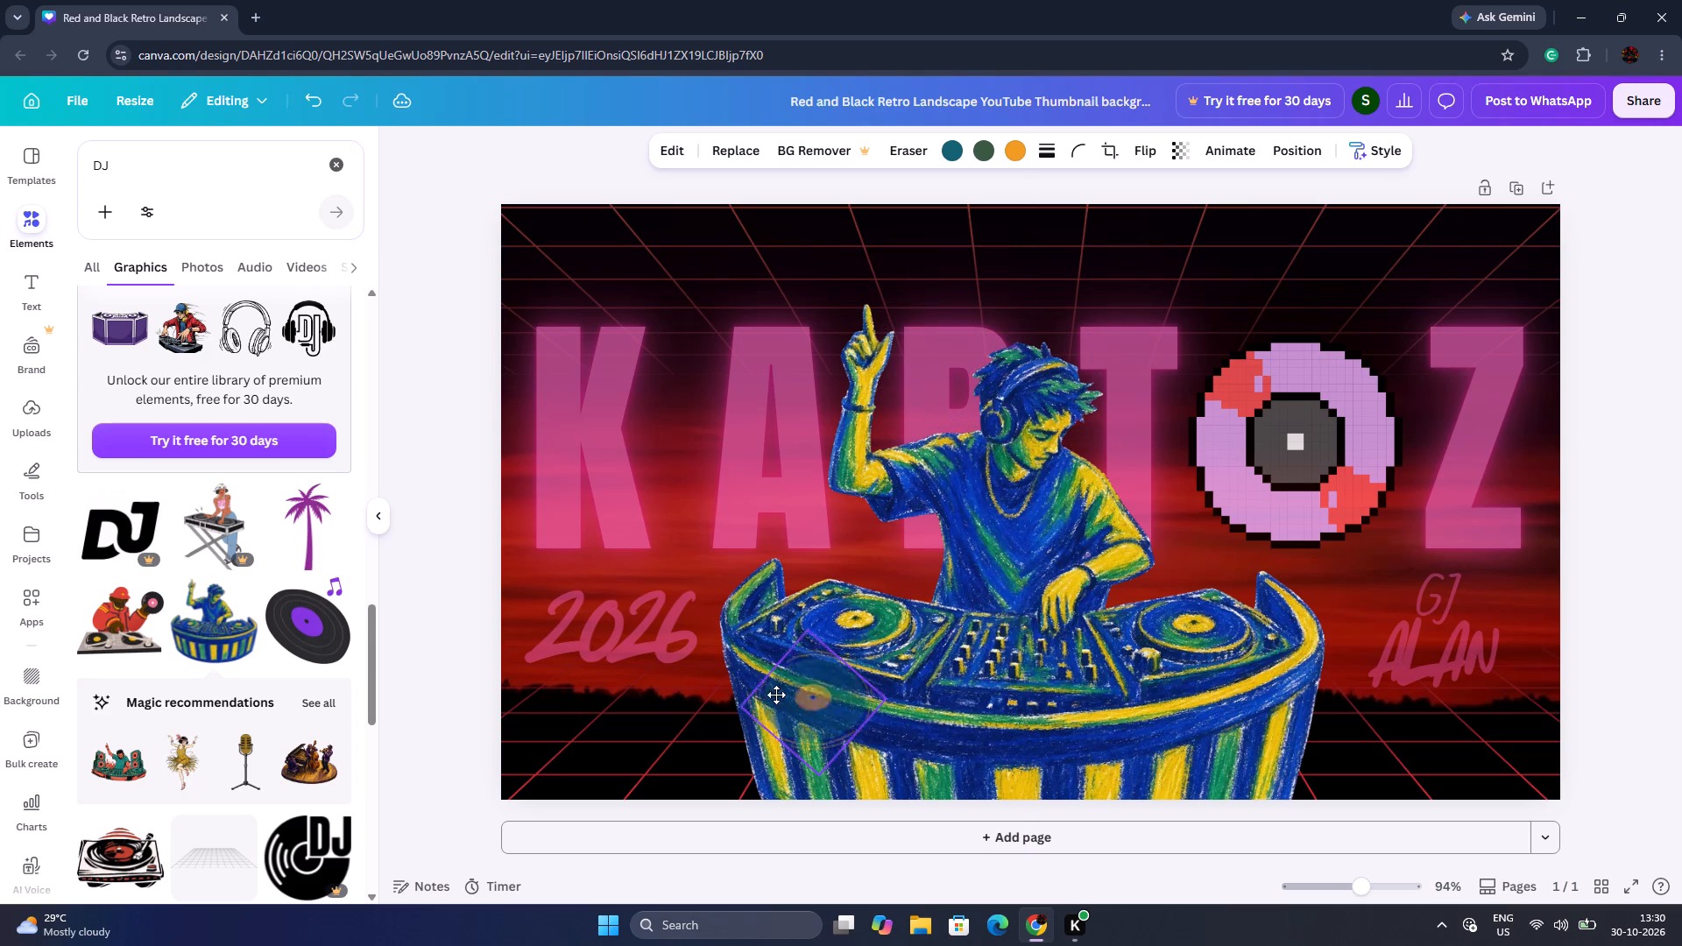
pyautogui.moveTo(776, 695); pyautogui.dragTo(545, 779)
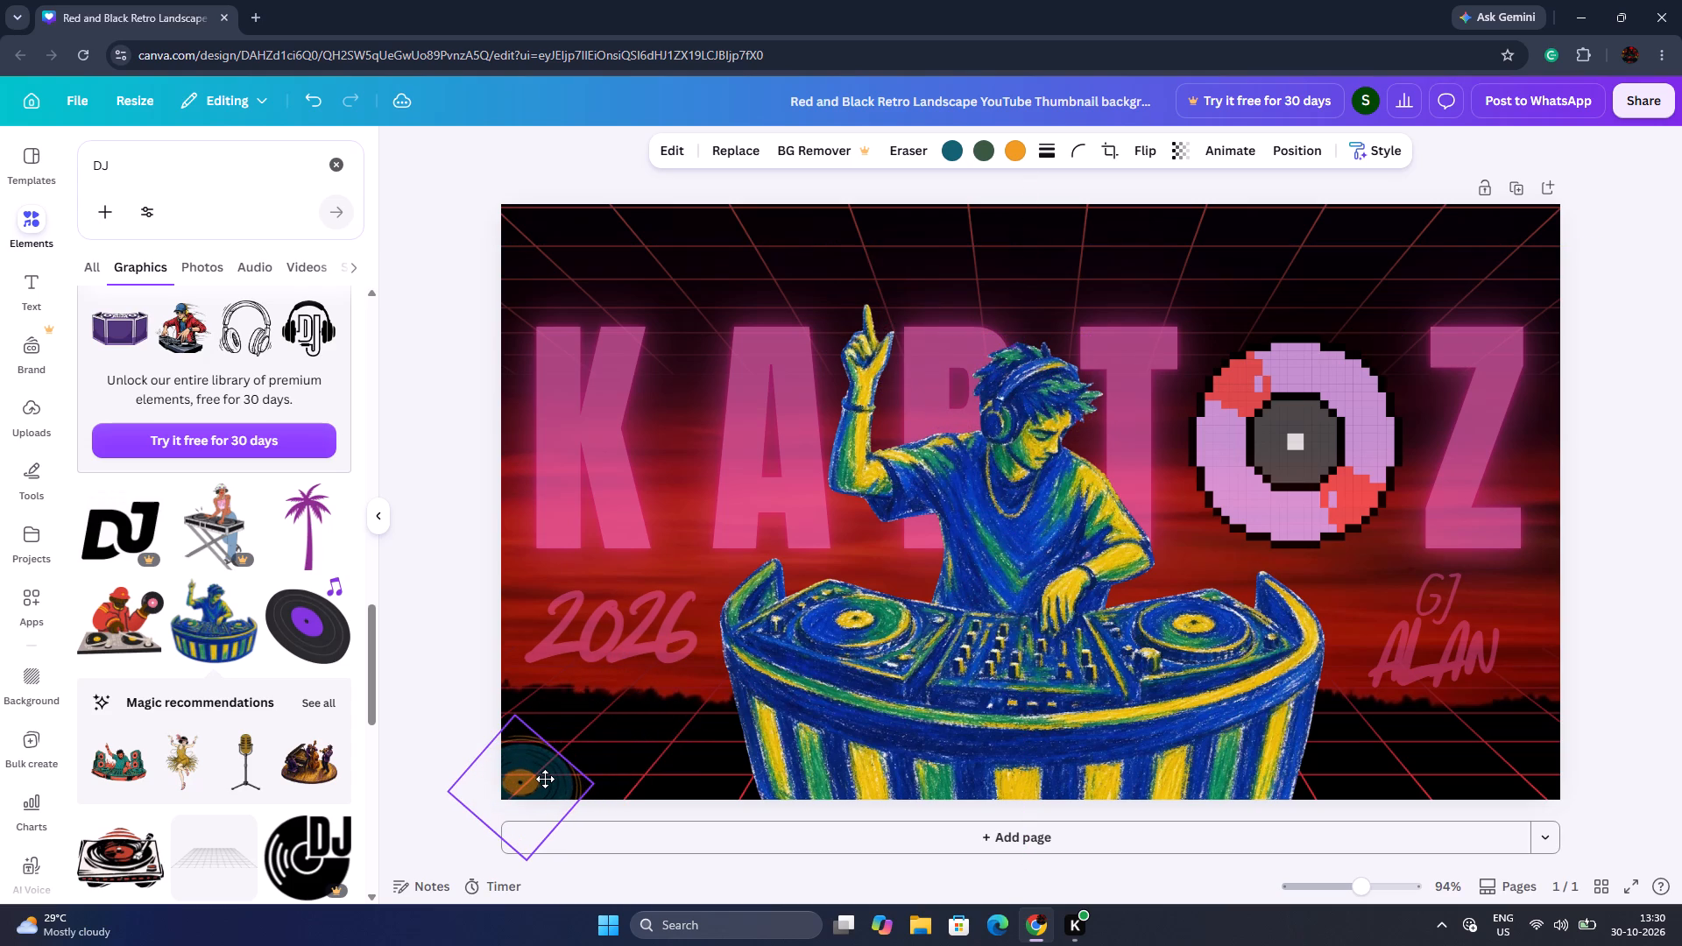
pyautogui.moveTo(545, 779); pyautogui.dragTo(551, 286)
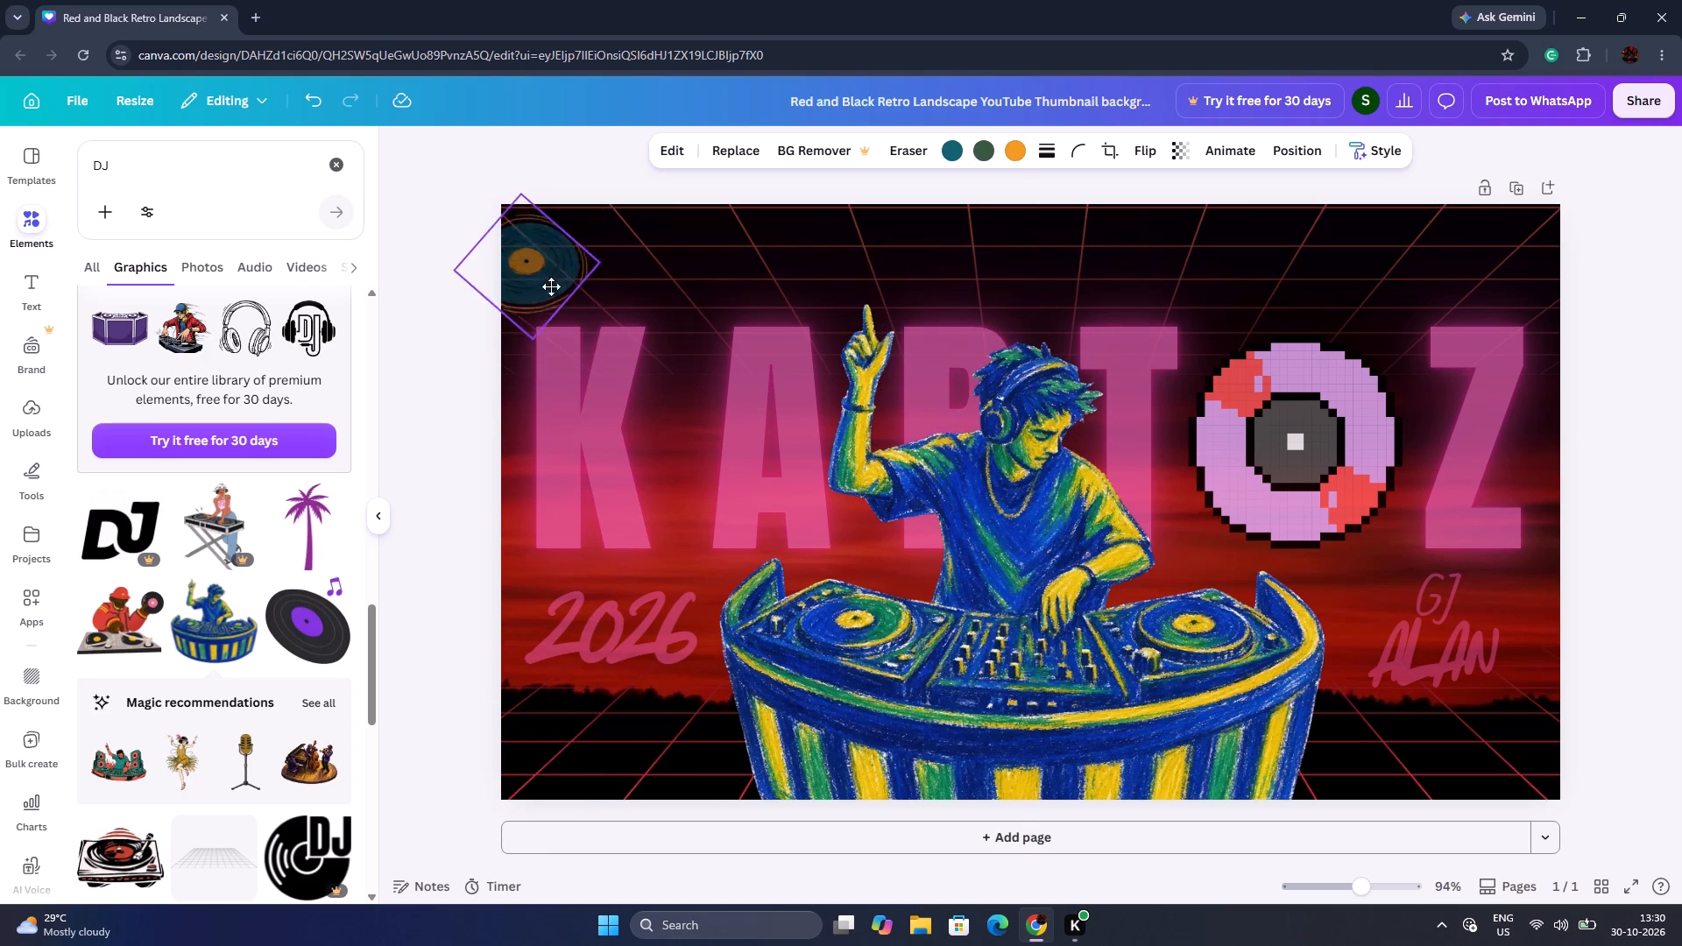
pyautogui.moveTo(551, 286); pyautogui.dragTo(816, 444)
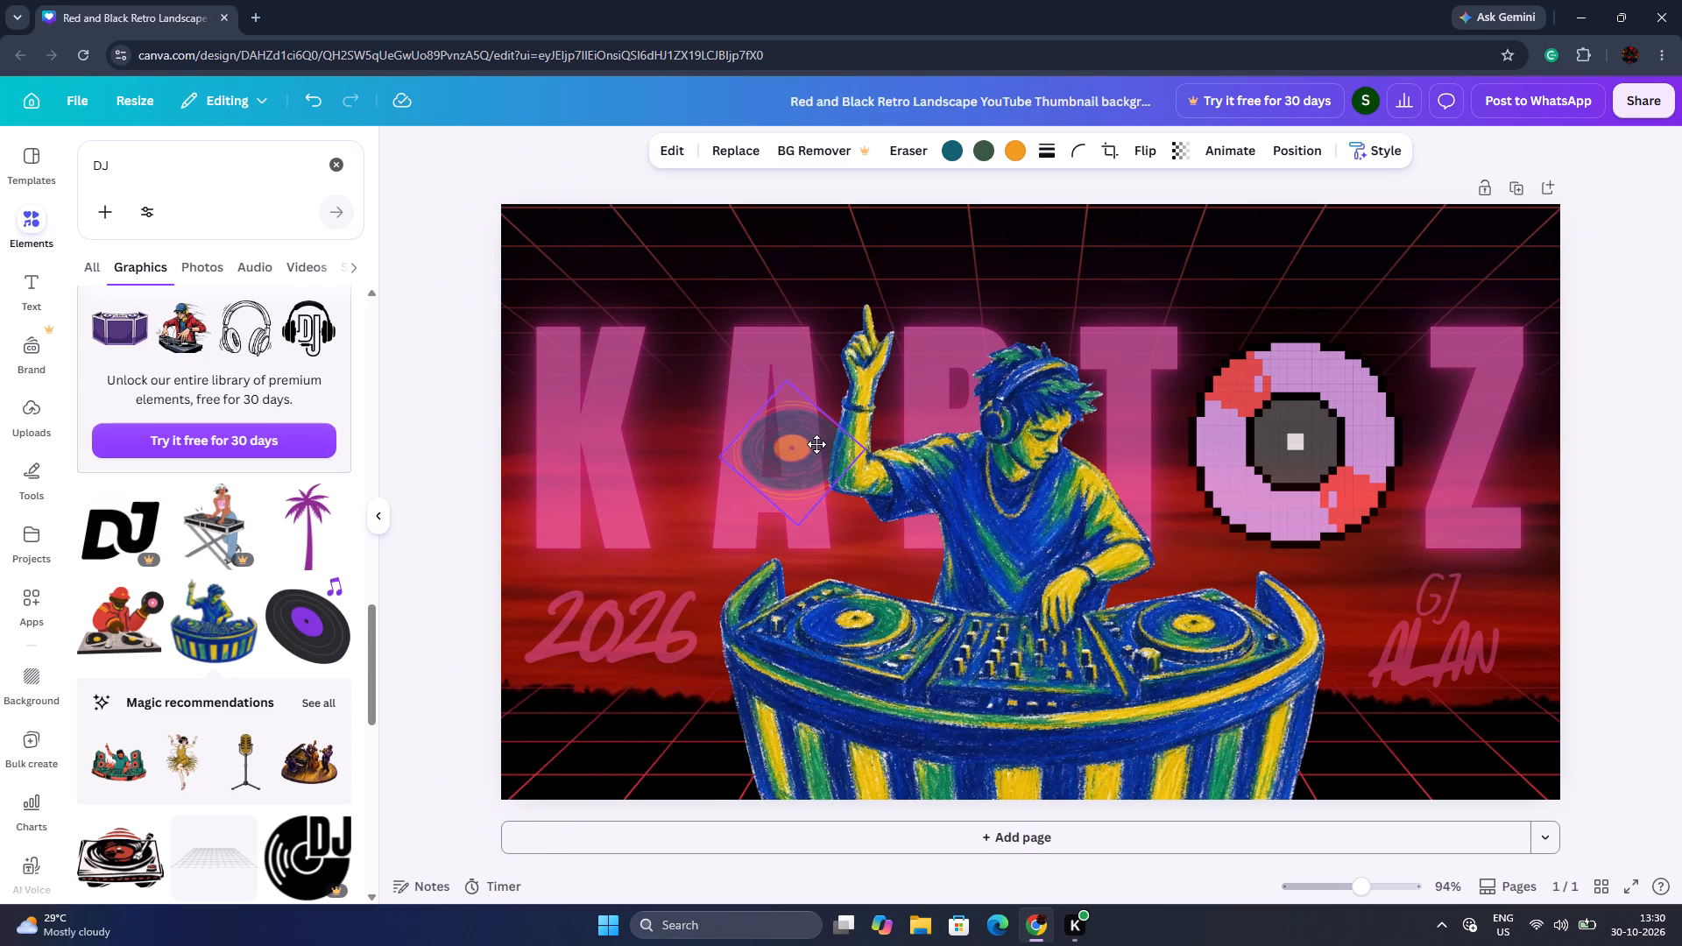
pyautogui.moveTo(816, 444); pyautogui.dragTo(612, 403)
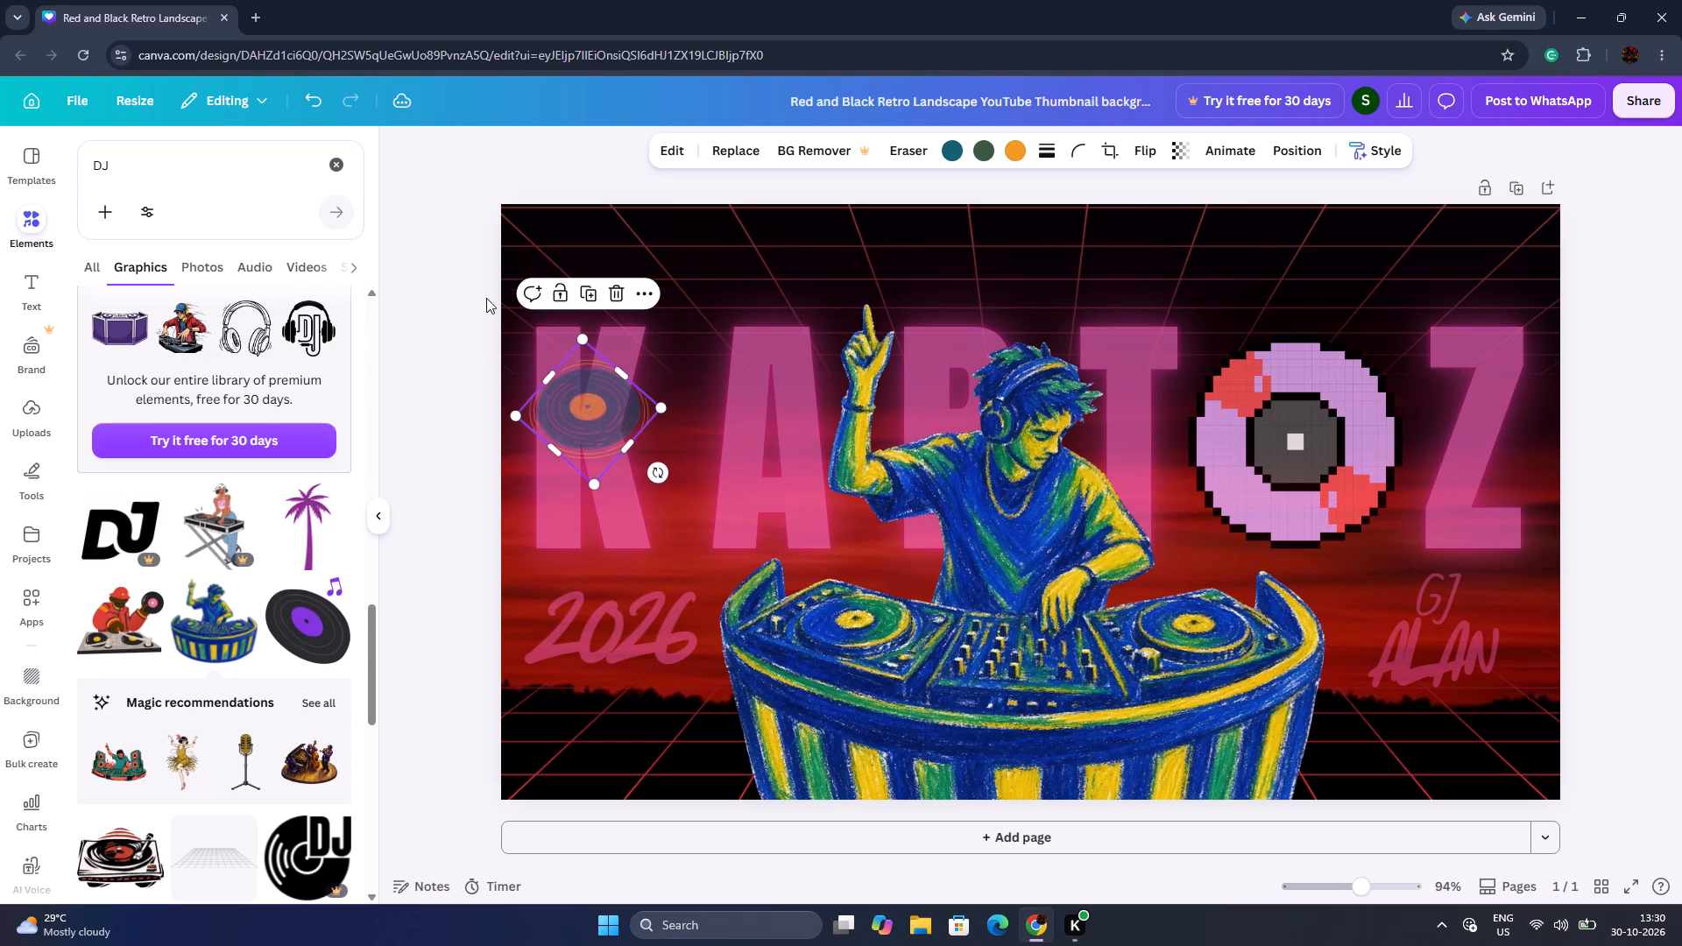
pyautogui.press('BackSpace')
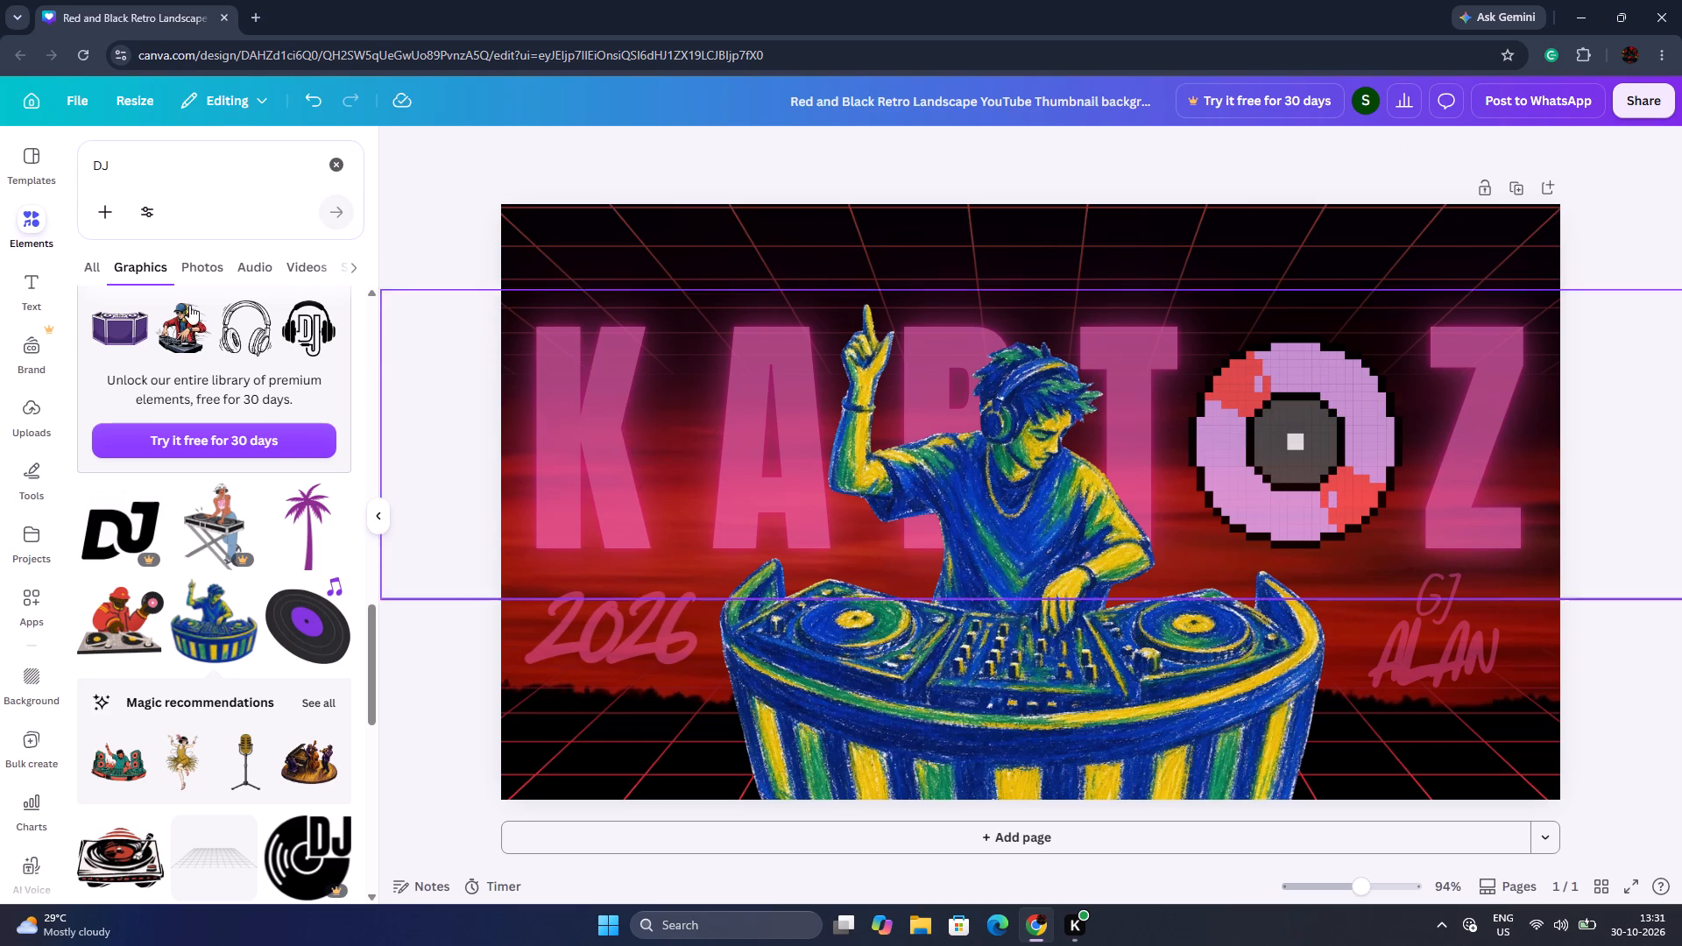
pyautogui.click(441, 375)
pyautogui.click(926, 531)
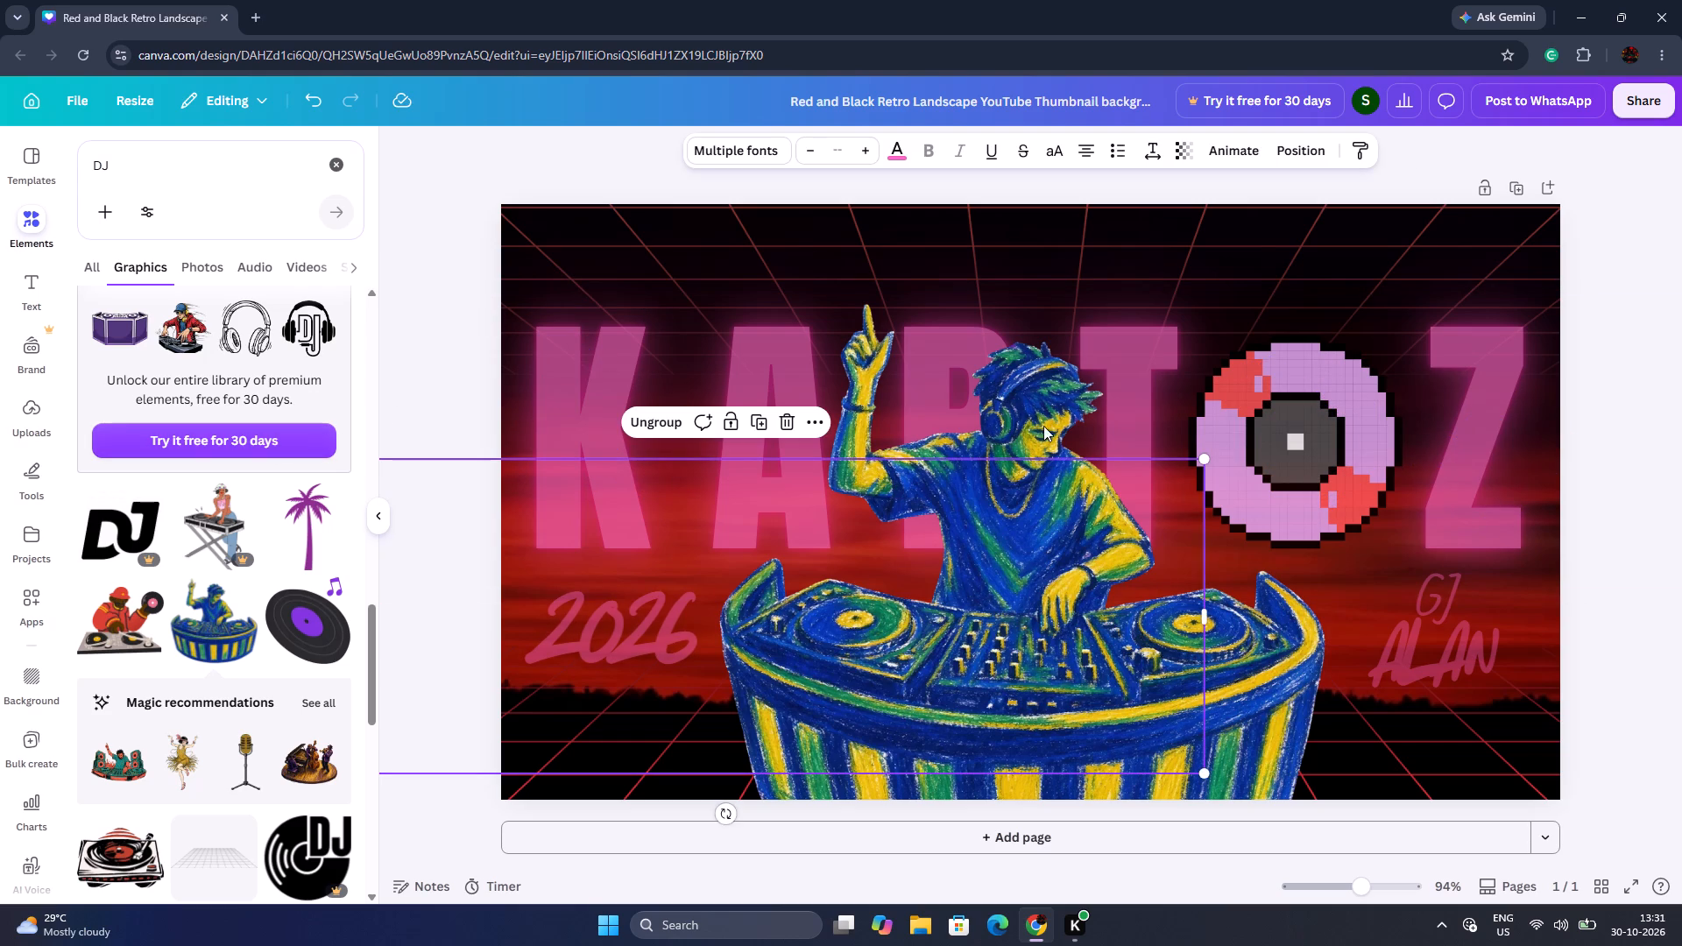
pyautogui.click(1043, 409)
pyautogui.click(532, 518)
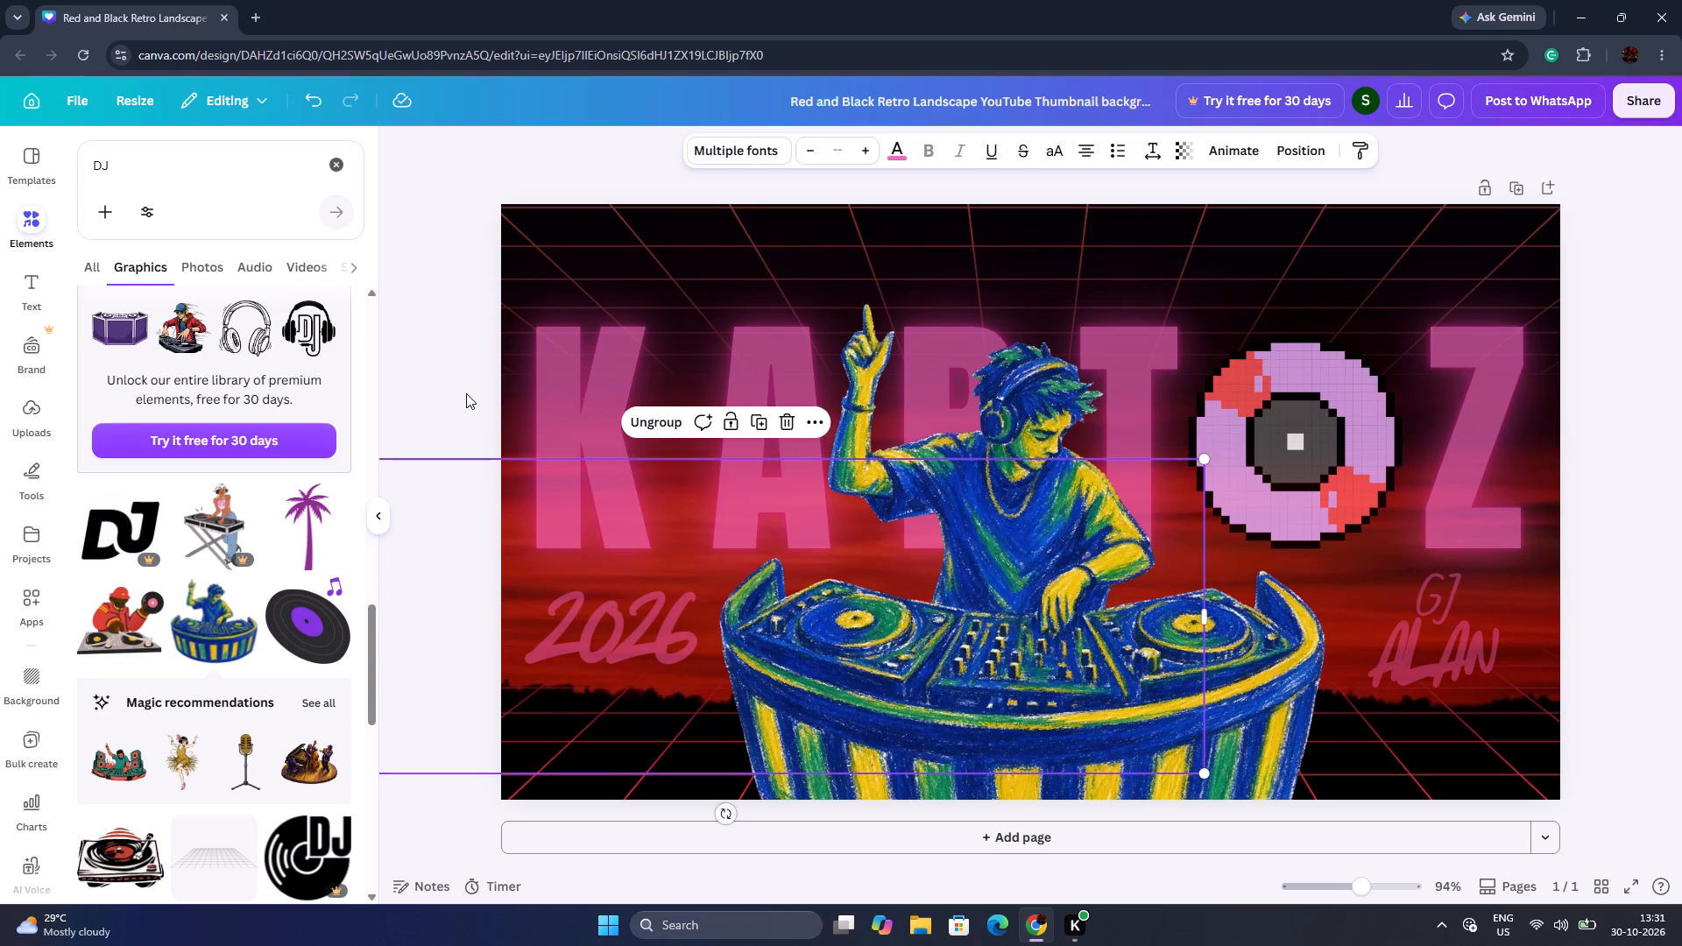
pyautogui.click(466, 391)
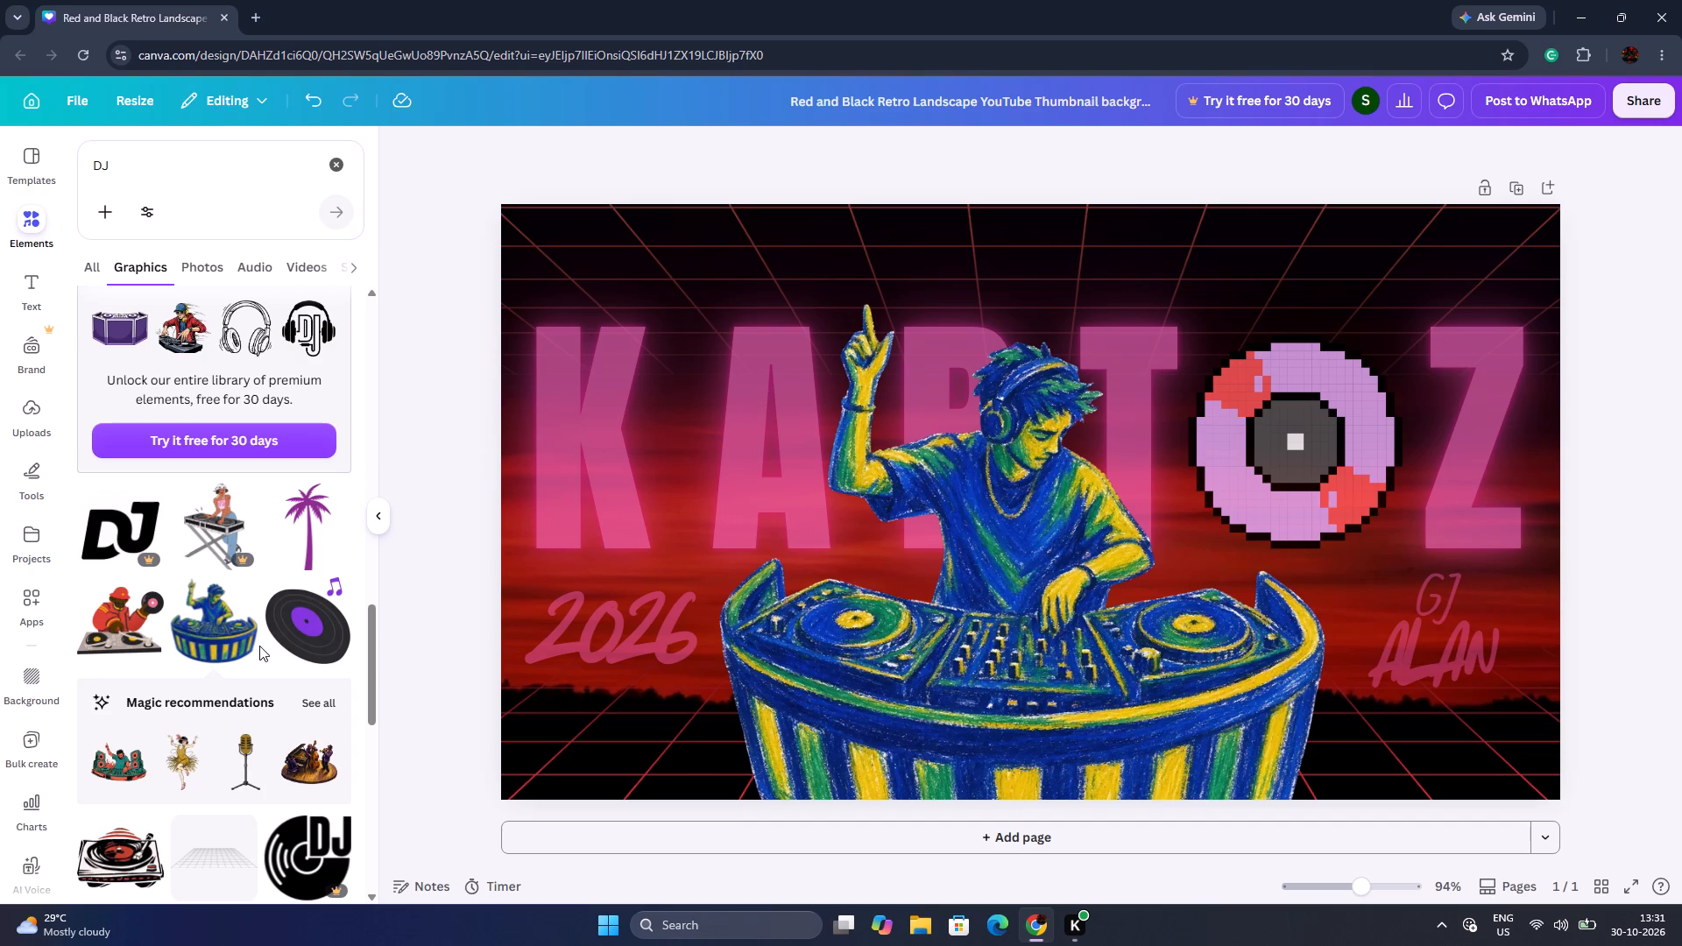
# Add the red "Great work!" brush-script font combination and replace its lower line with SAMMILAN.
pyautogui.click(27, 261)
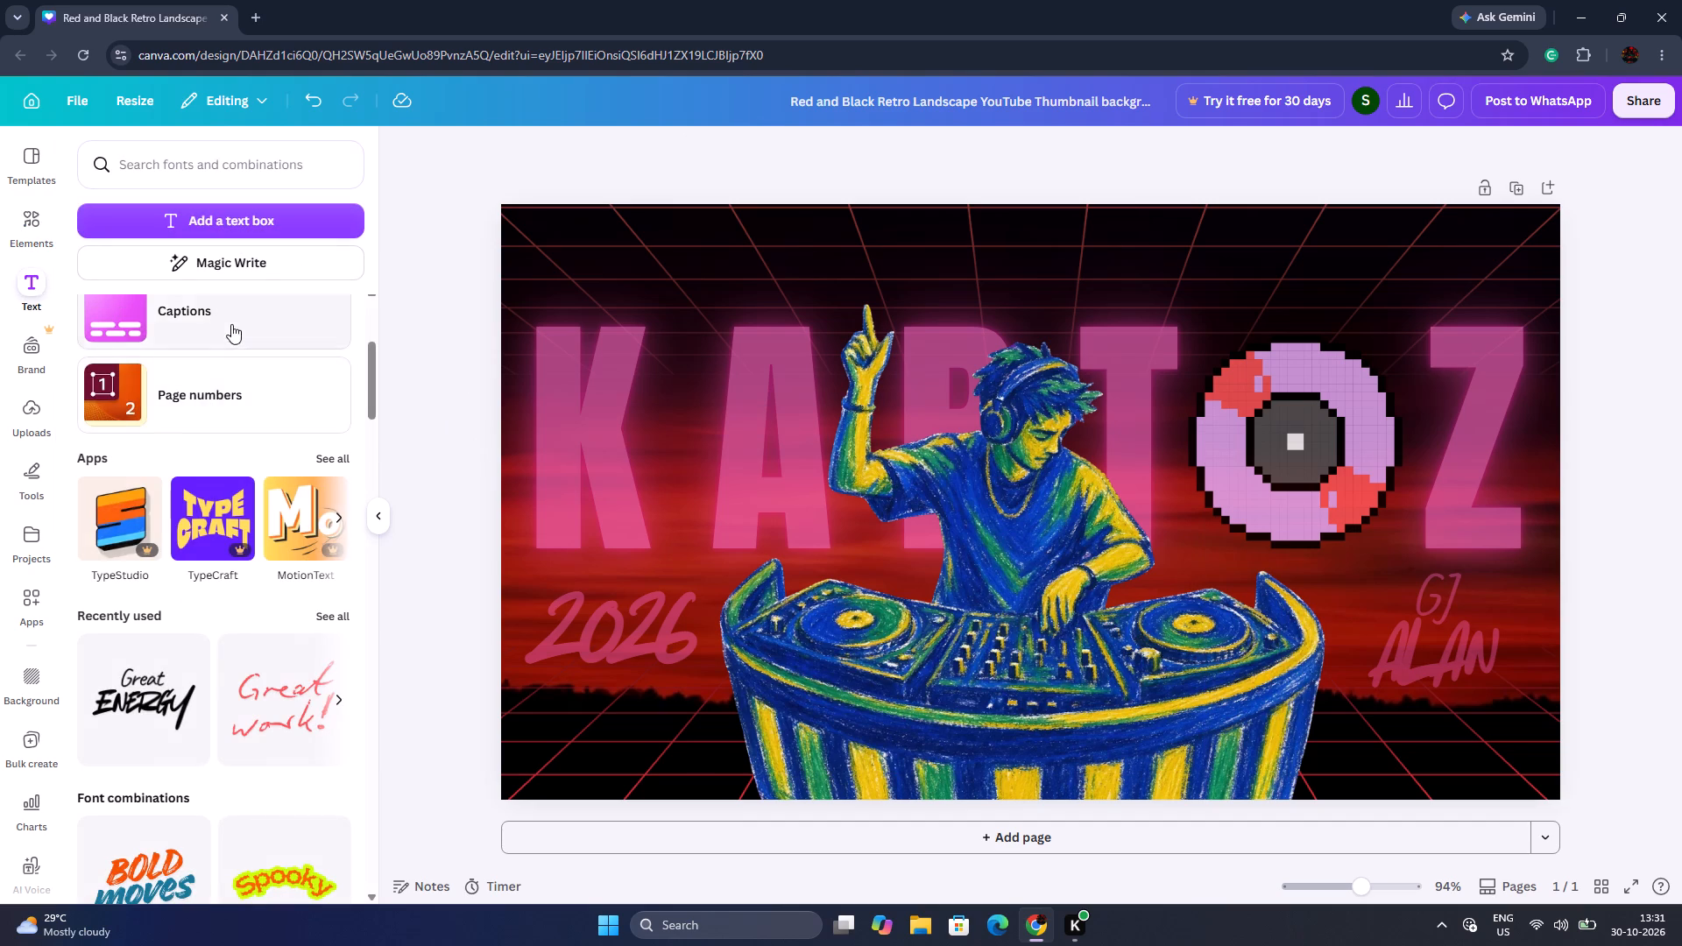
pyautogui.scroll(-3, 190, 559)
pyautogui.click(275, 423)
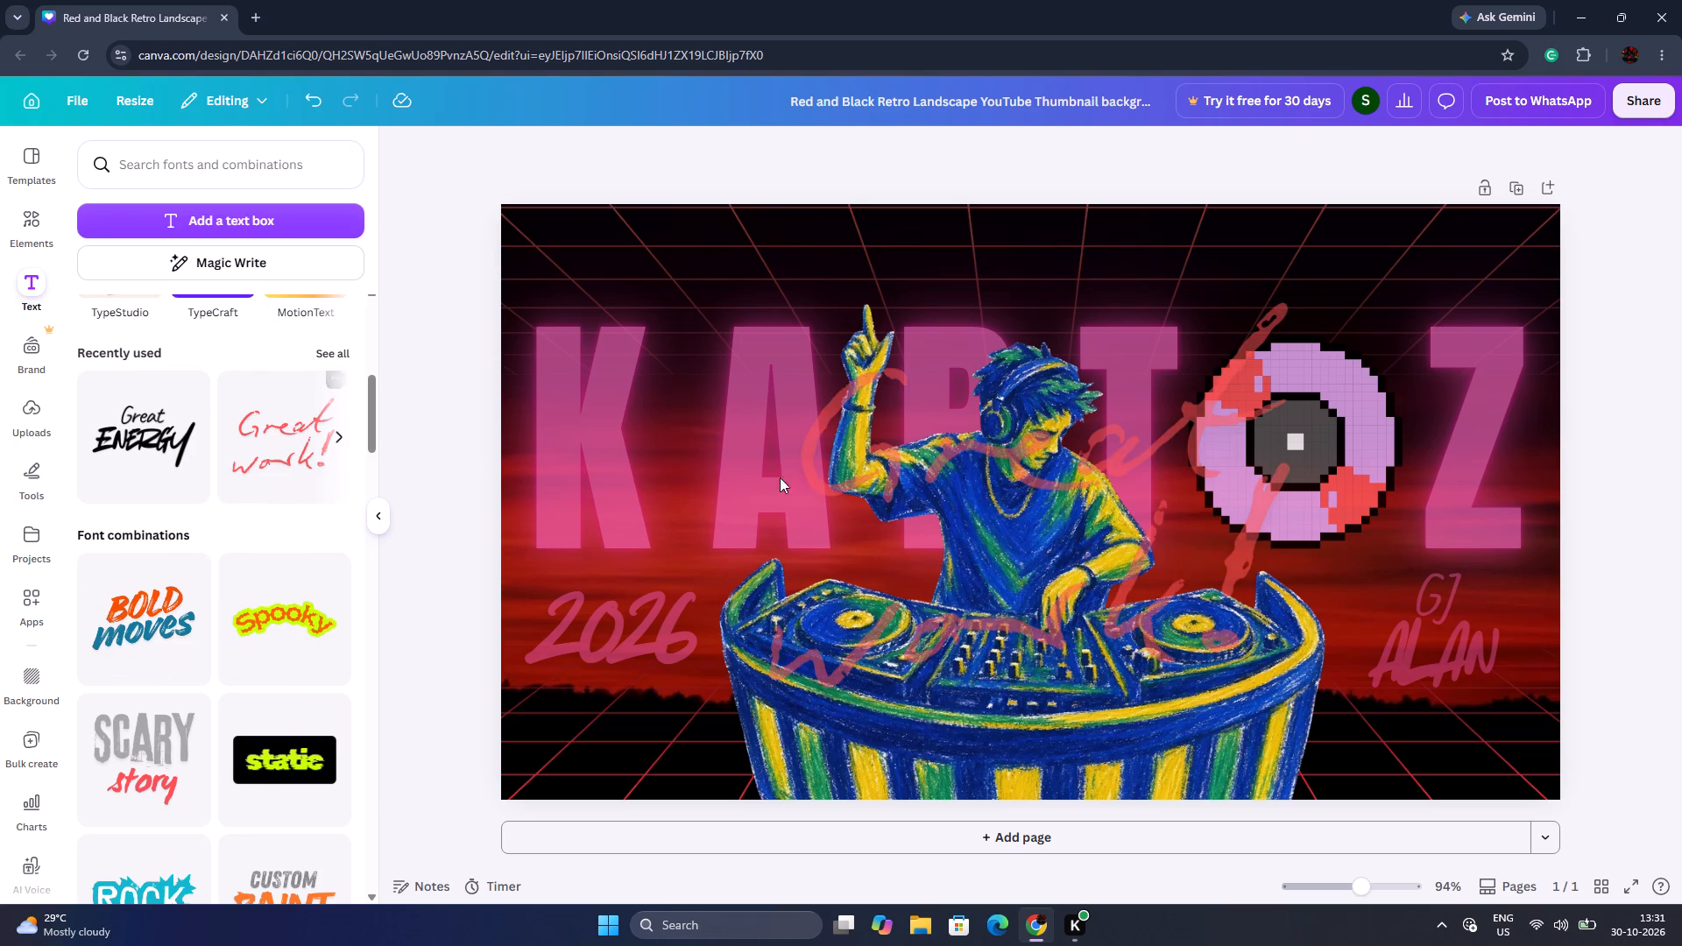
pyautogui.doubleClick(1177, 467)
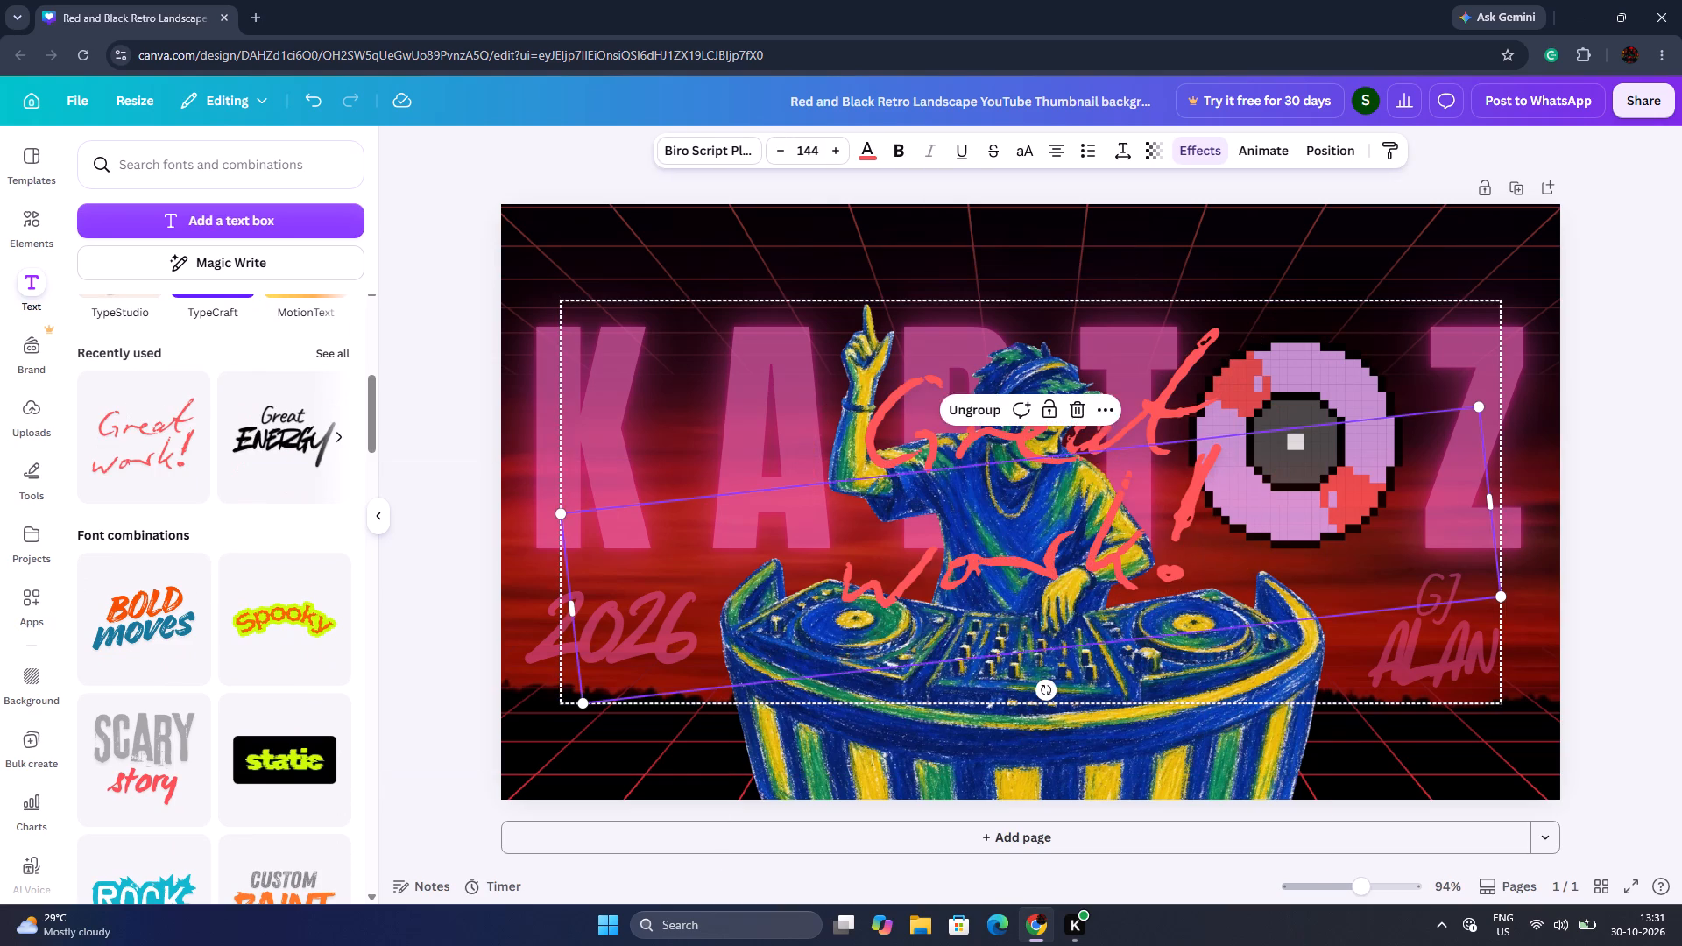
pyautogui.press('BackSpace')
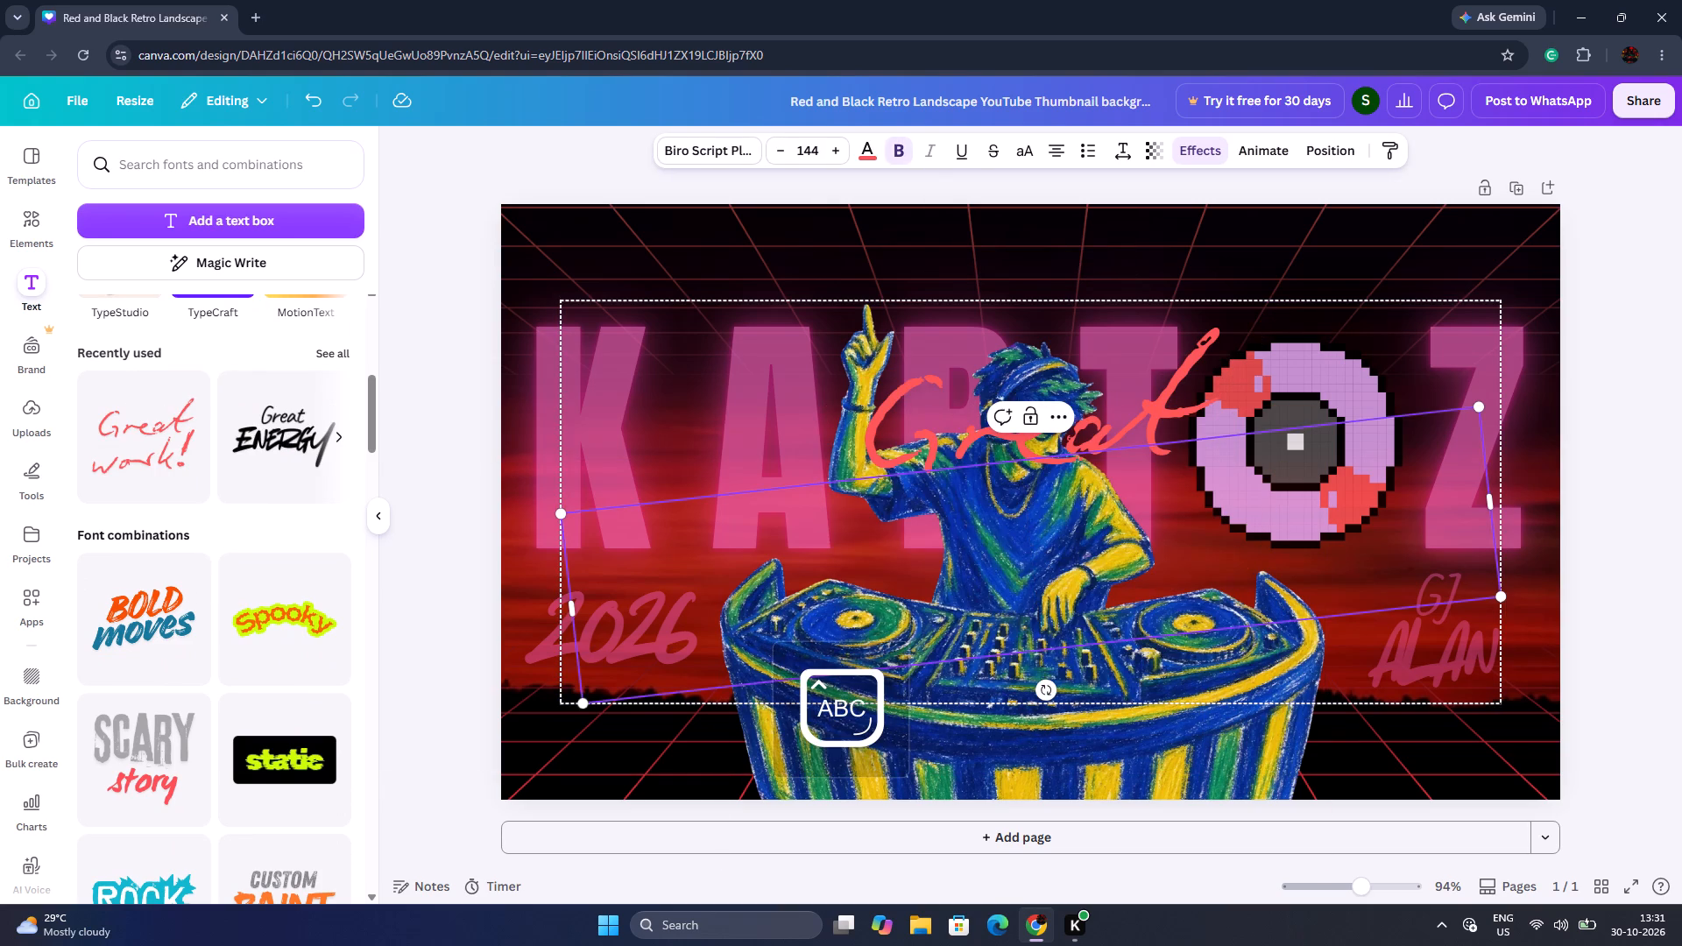
pyautogui.write('SAMMILAN')
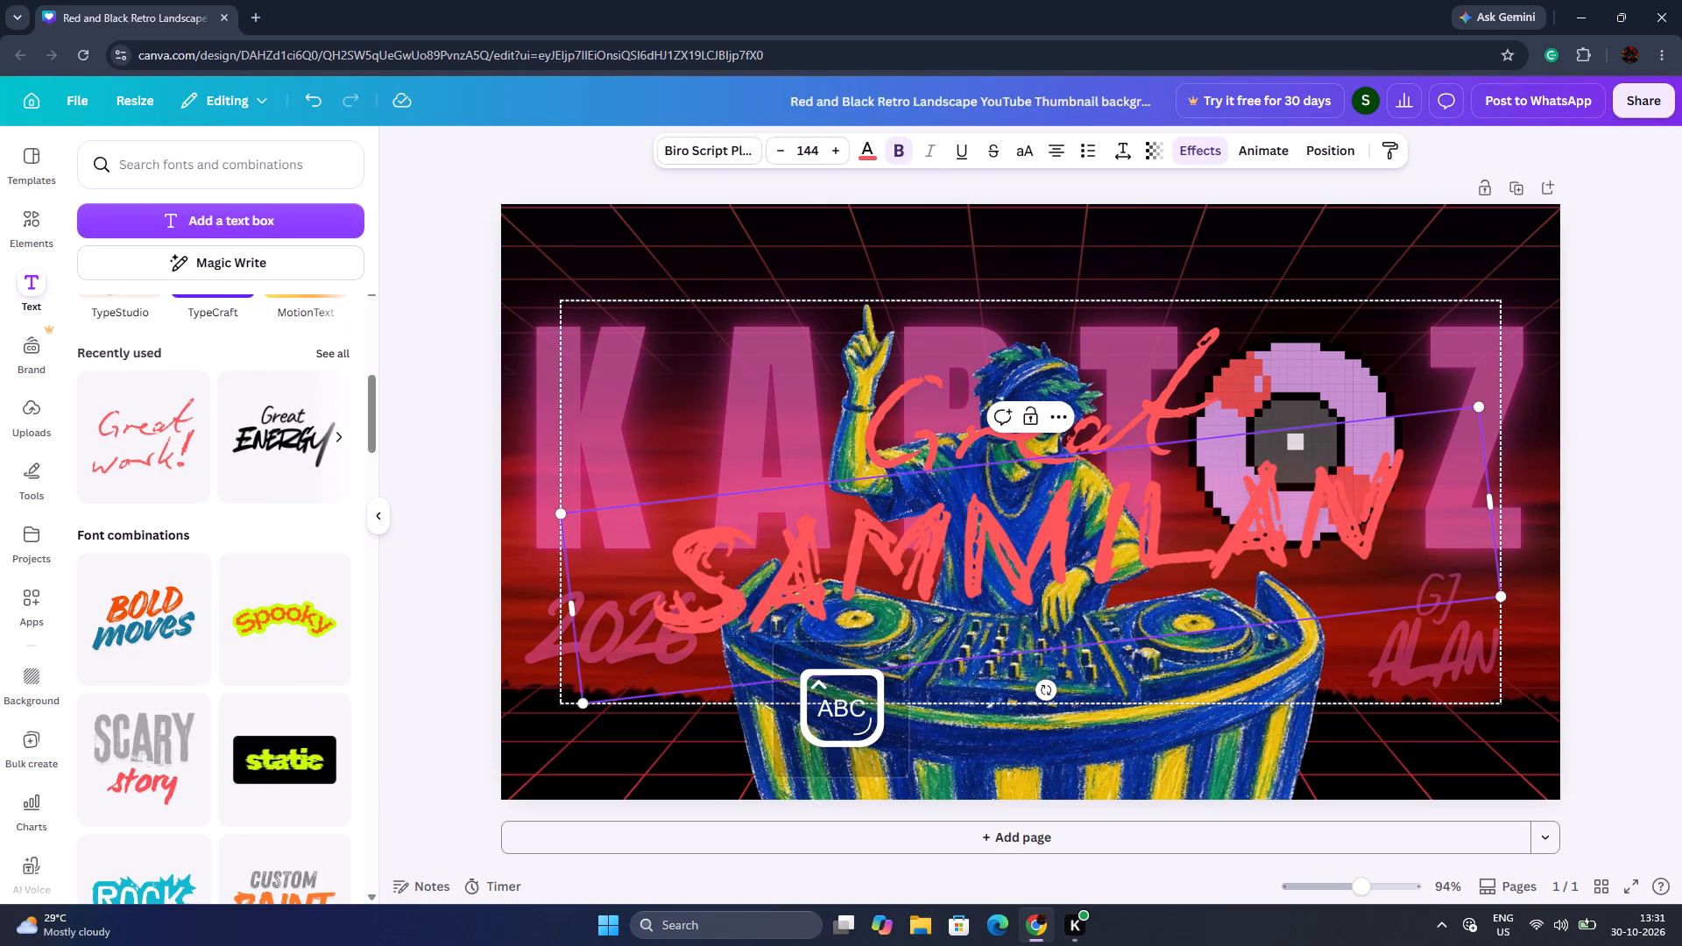
# Replace the word "Great" in the red script lettering with MUMTZ AR.
pyautogui.tripleClick(1146, 388)
pyautogui.press('BackSpace')
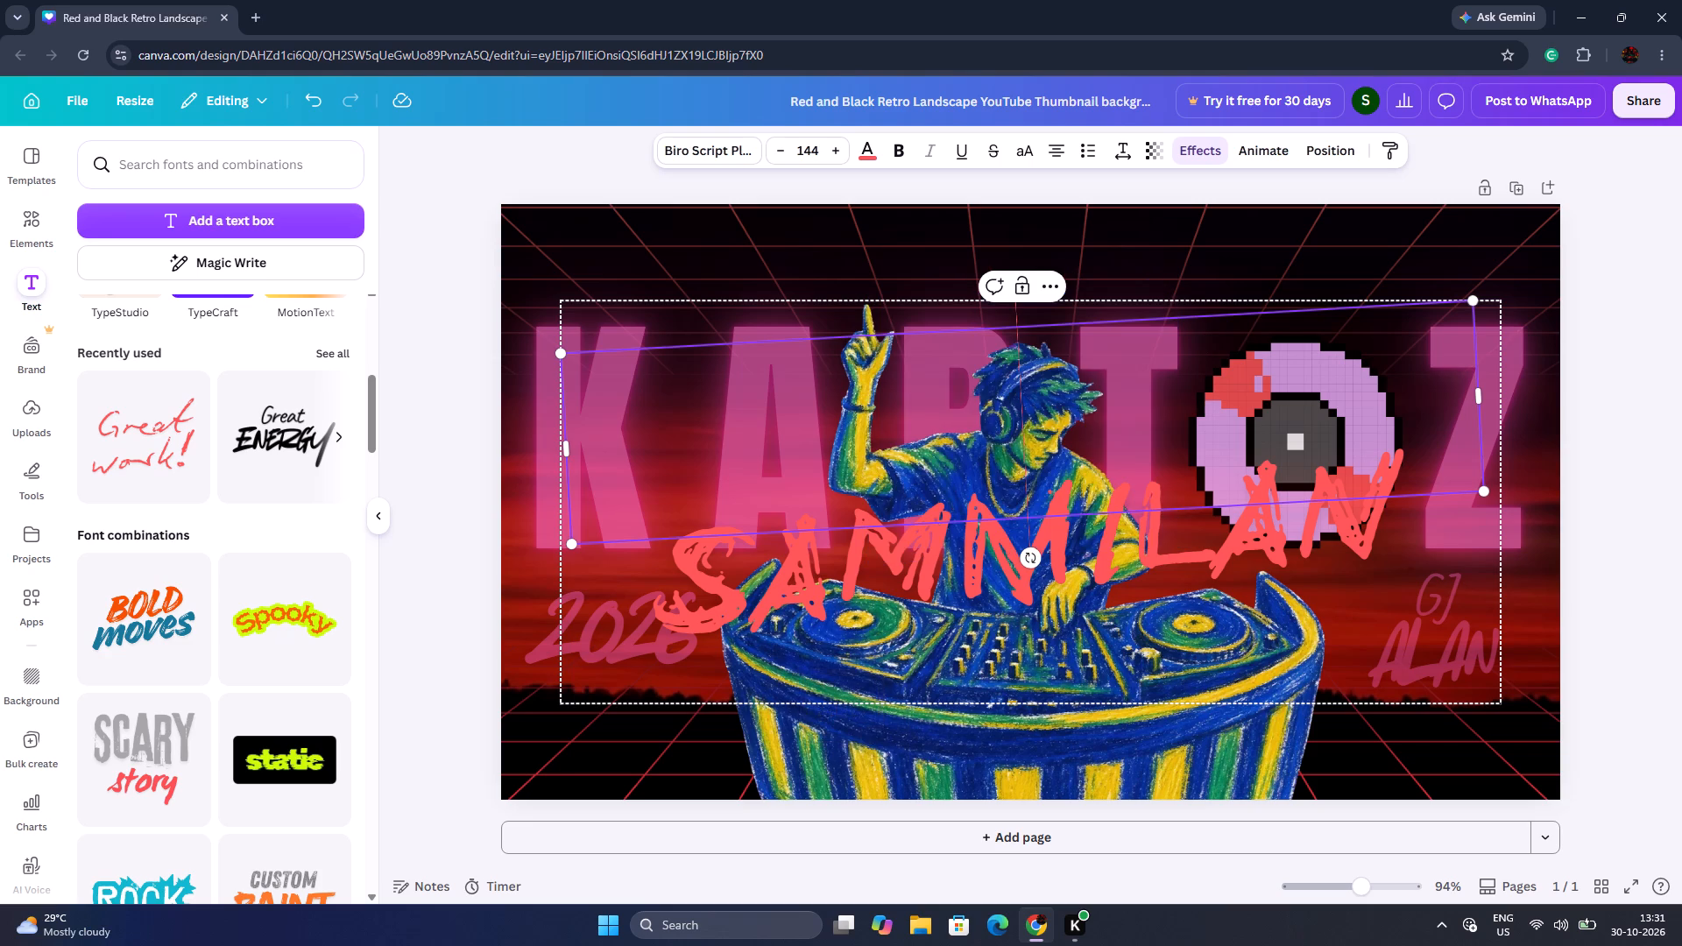
pyautogui.write('MUM')
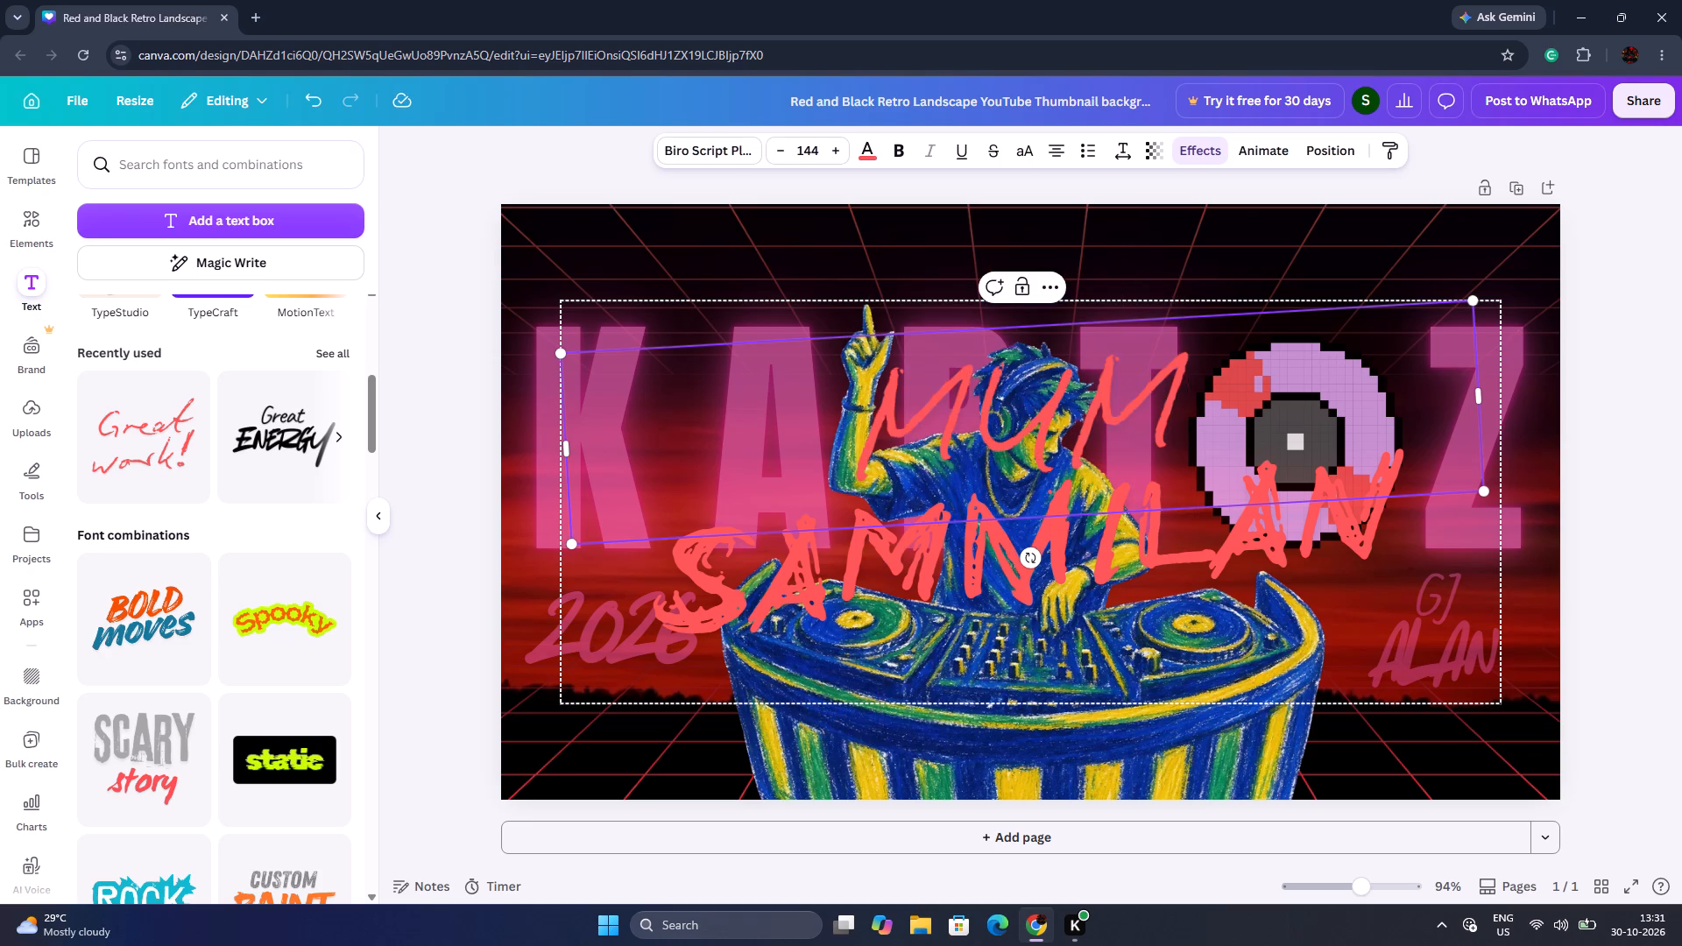
pyautogui.write('TZ ARENA')
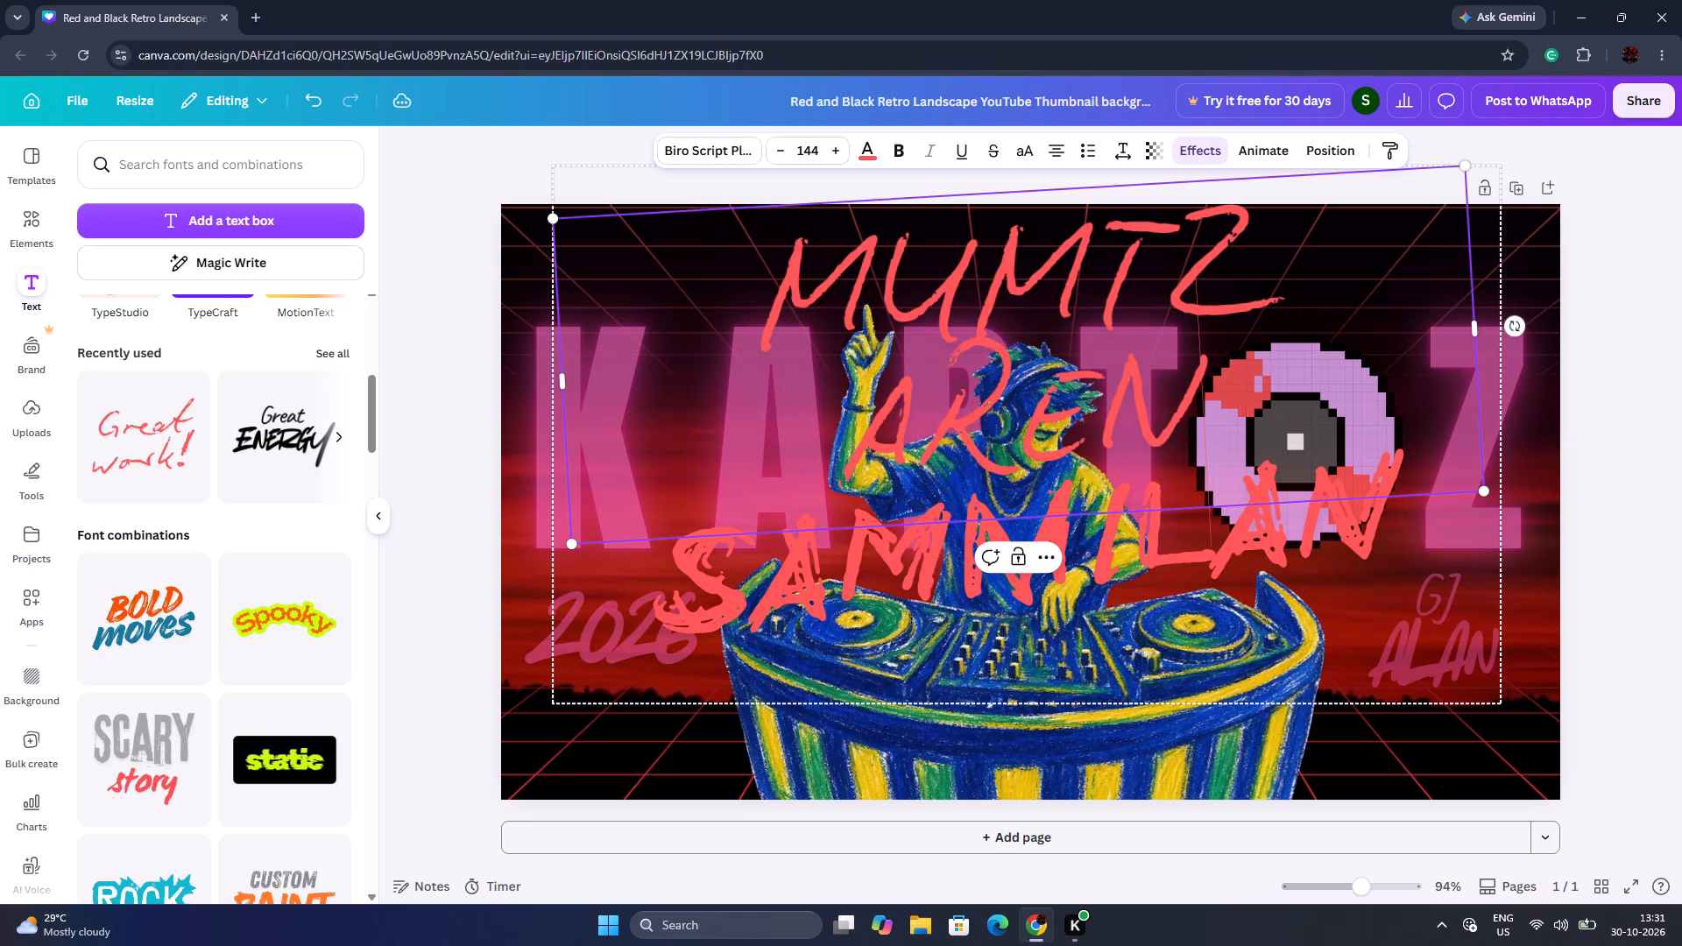
pyautogui.press('BackSpace')
pyautogui.press('BackSpace')
pyautogui.press('BackSpace')
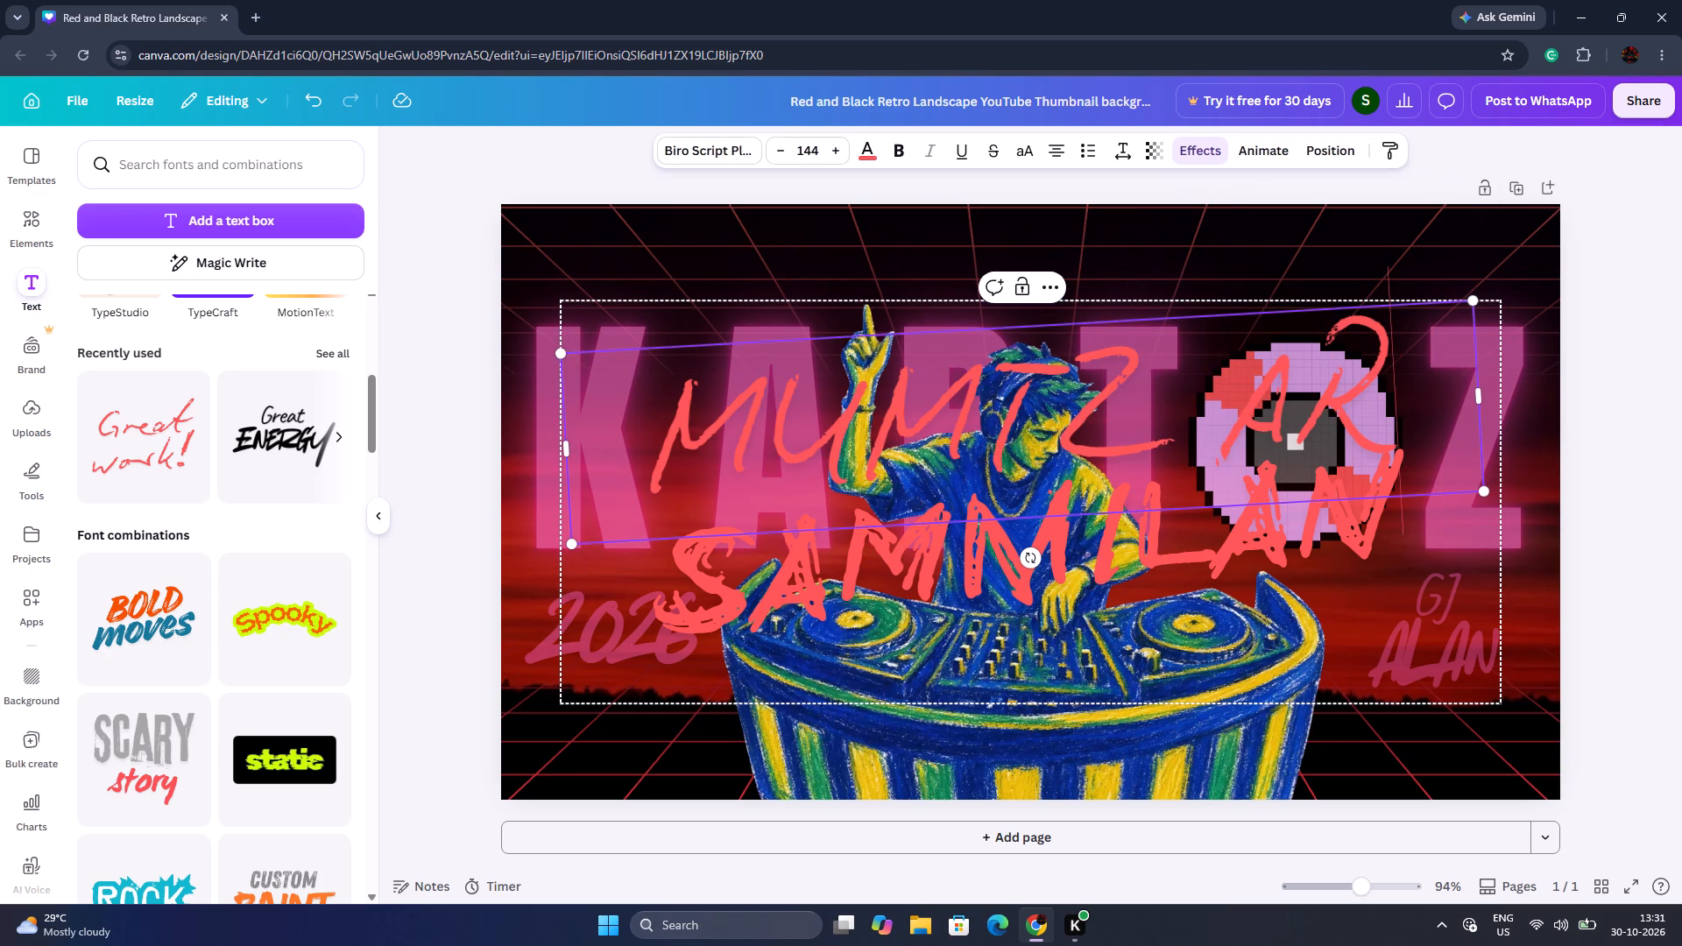
pyautogui.click(1675, 508)
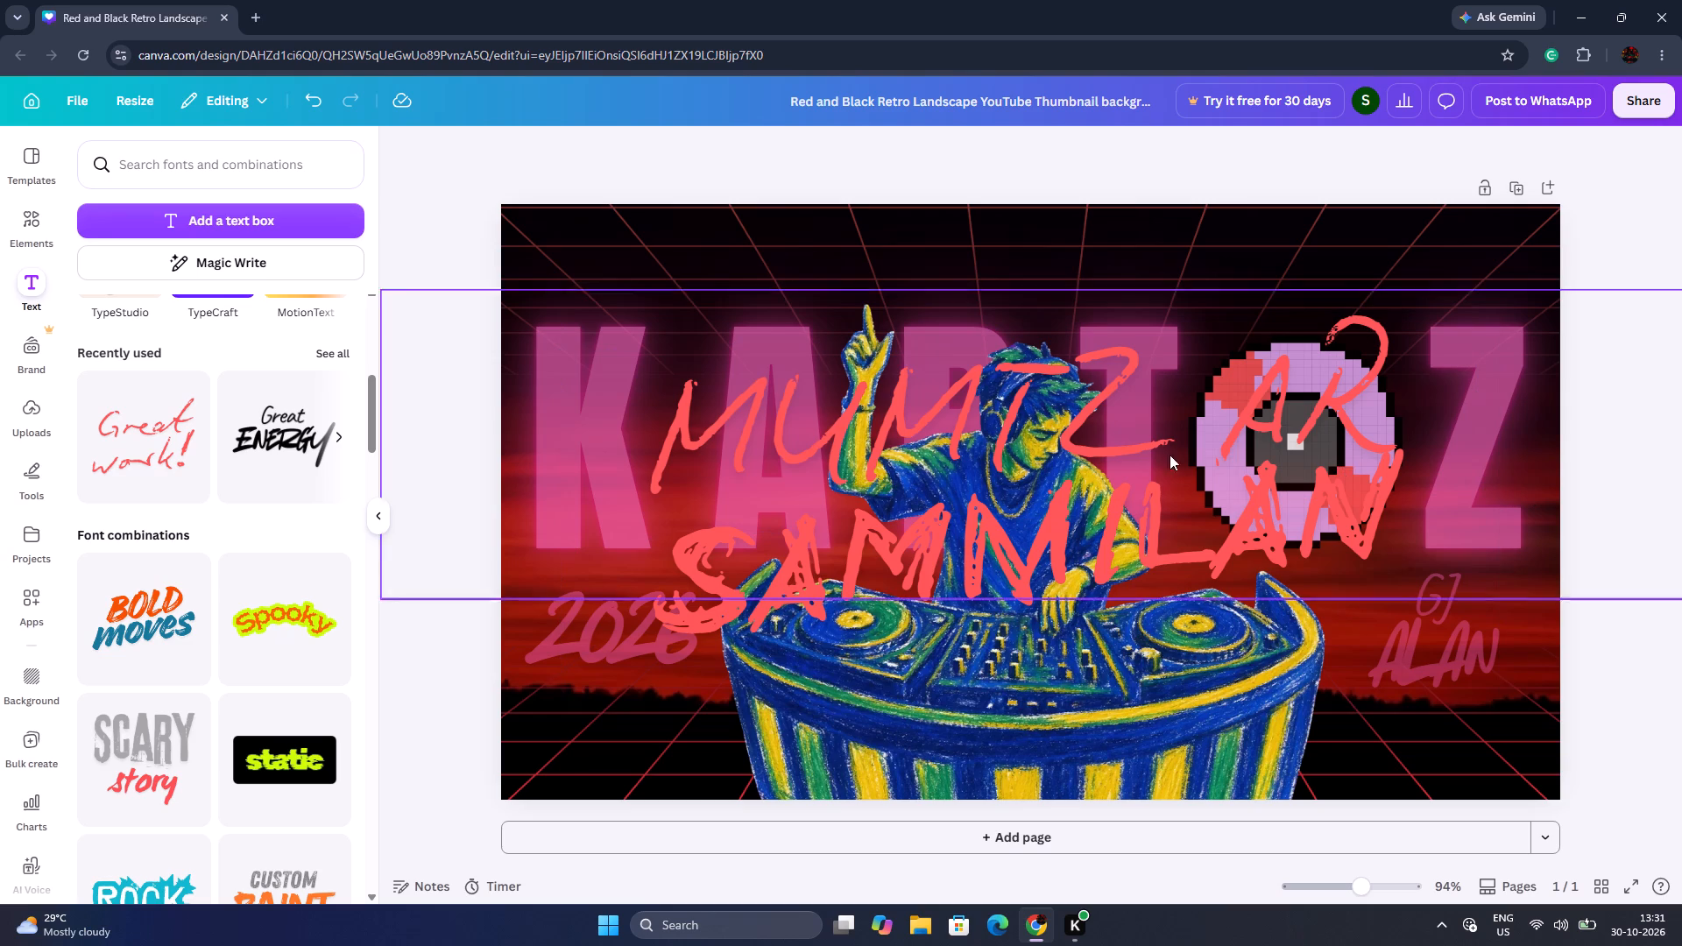
# Shrink the MUMTZ AR SAMMILAN lettering to about font size 17.8 and place it above the DJ near the design's top centre.
pyautogui.click(1157, 455)
pyautogui.click(1504, 712)
pyautogui.click(1339, 493)
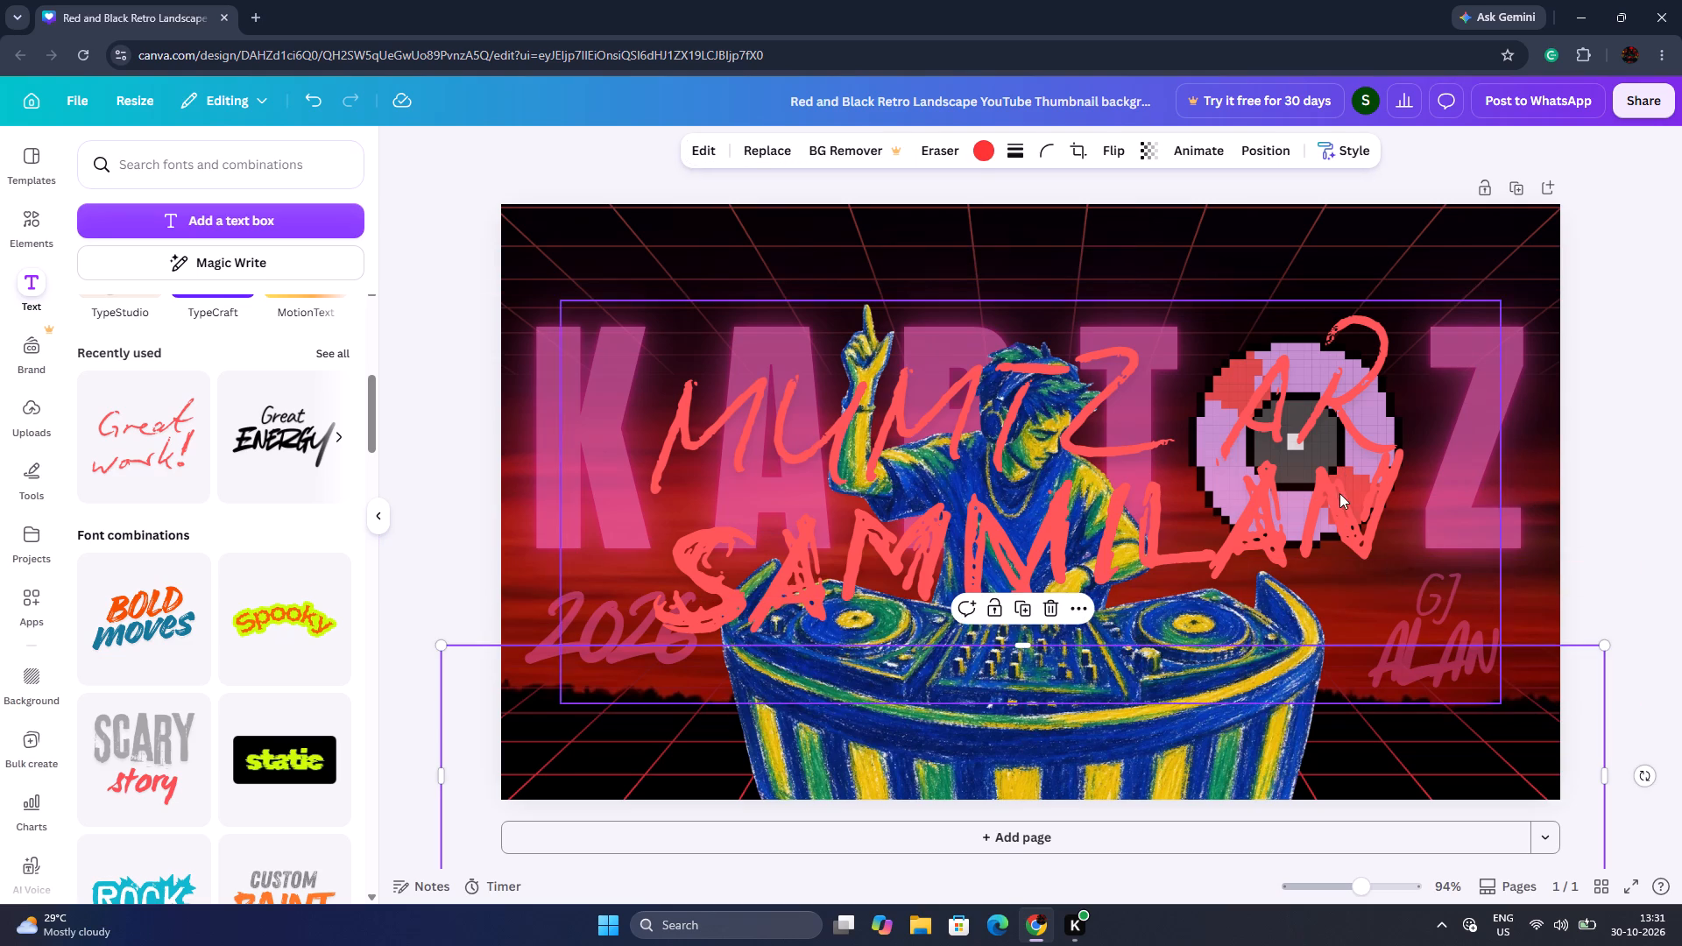
pyautogui.moveTo(1505, 705); pyautogui.dragTo(1067, 376)
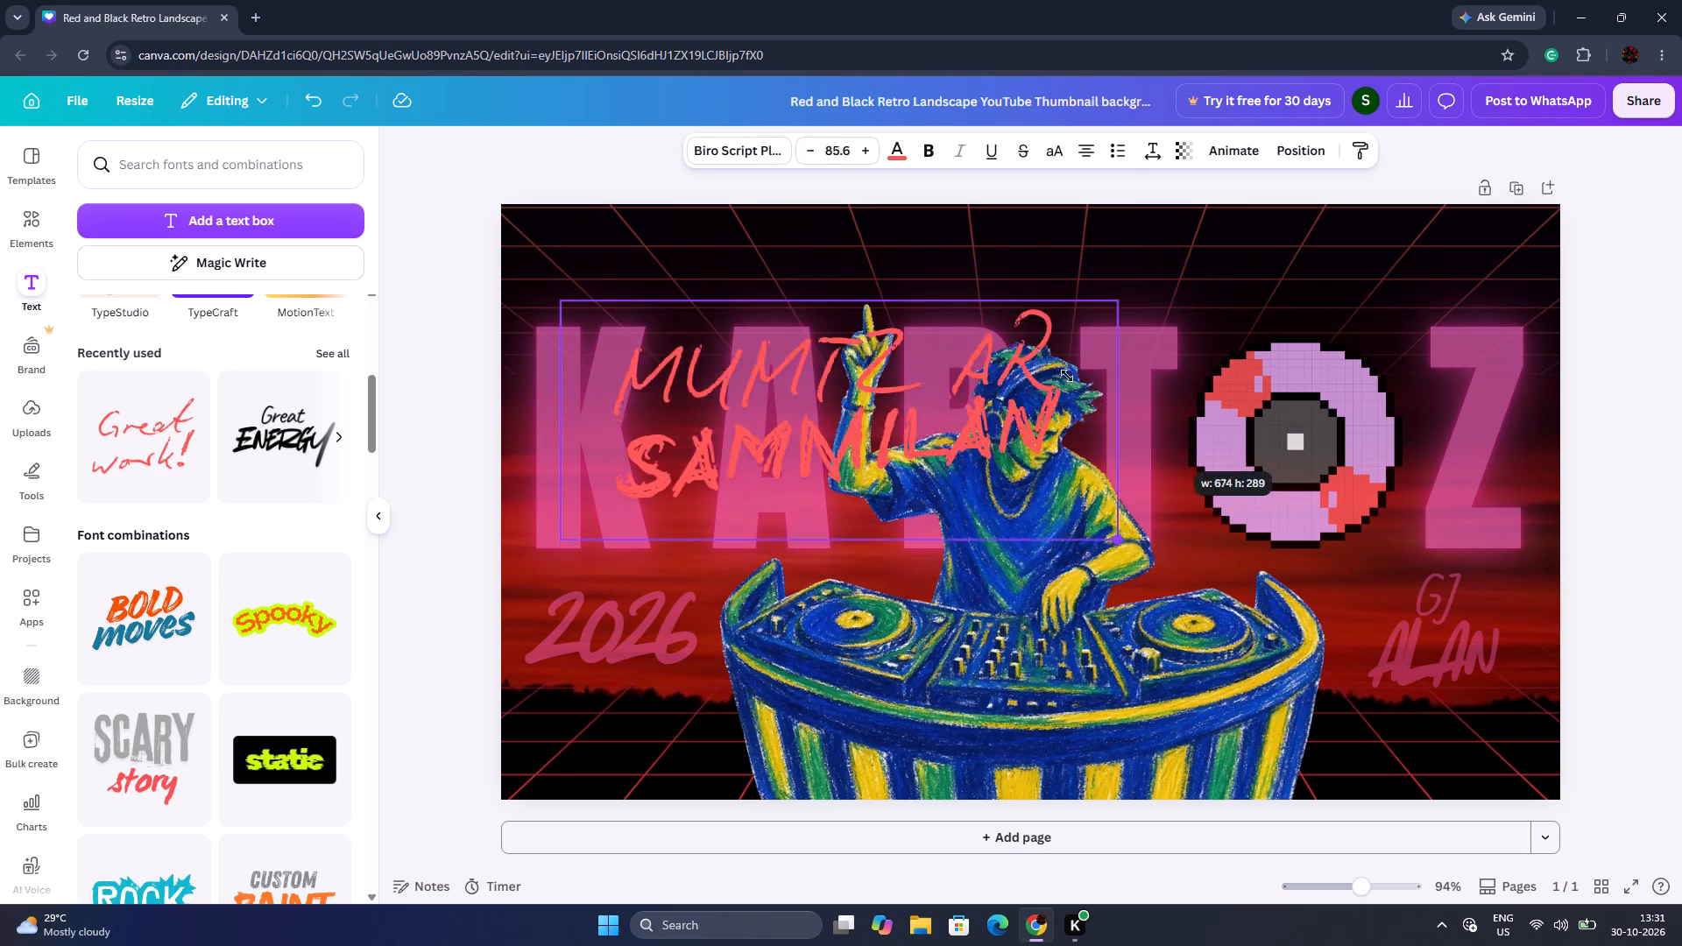
pyautogui.moveTo(1067, 376); pyautogui.dragTo(705, 296)
pyautogui.moveTo(661, 323); pyautogui.dragTo(1070, 269)
# Make the small MUMTZ AR SAMMILAN lettering semi-transparent, at roughly half opacity.
pyautogui.click(1190, 145)
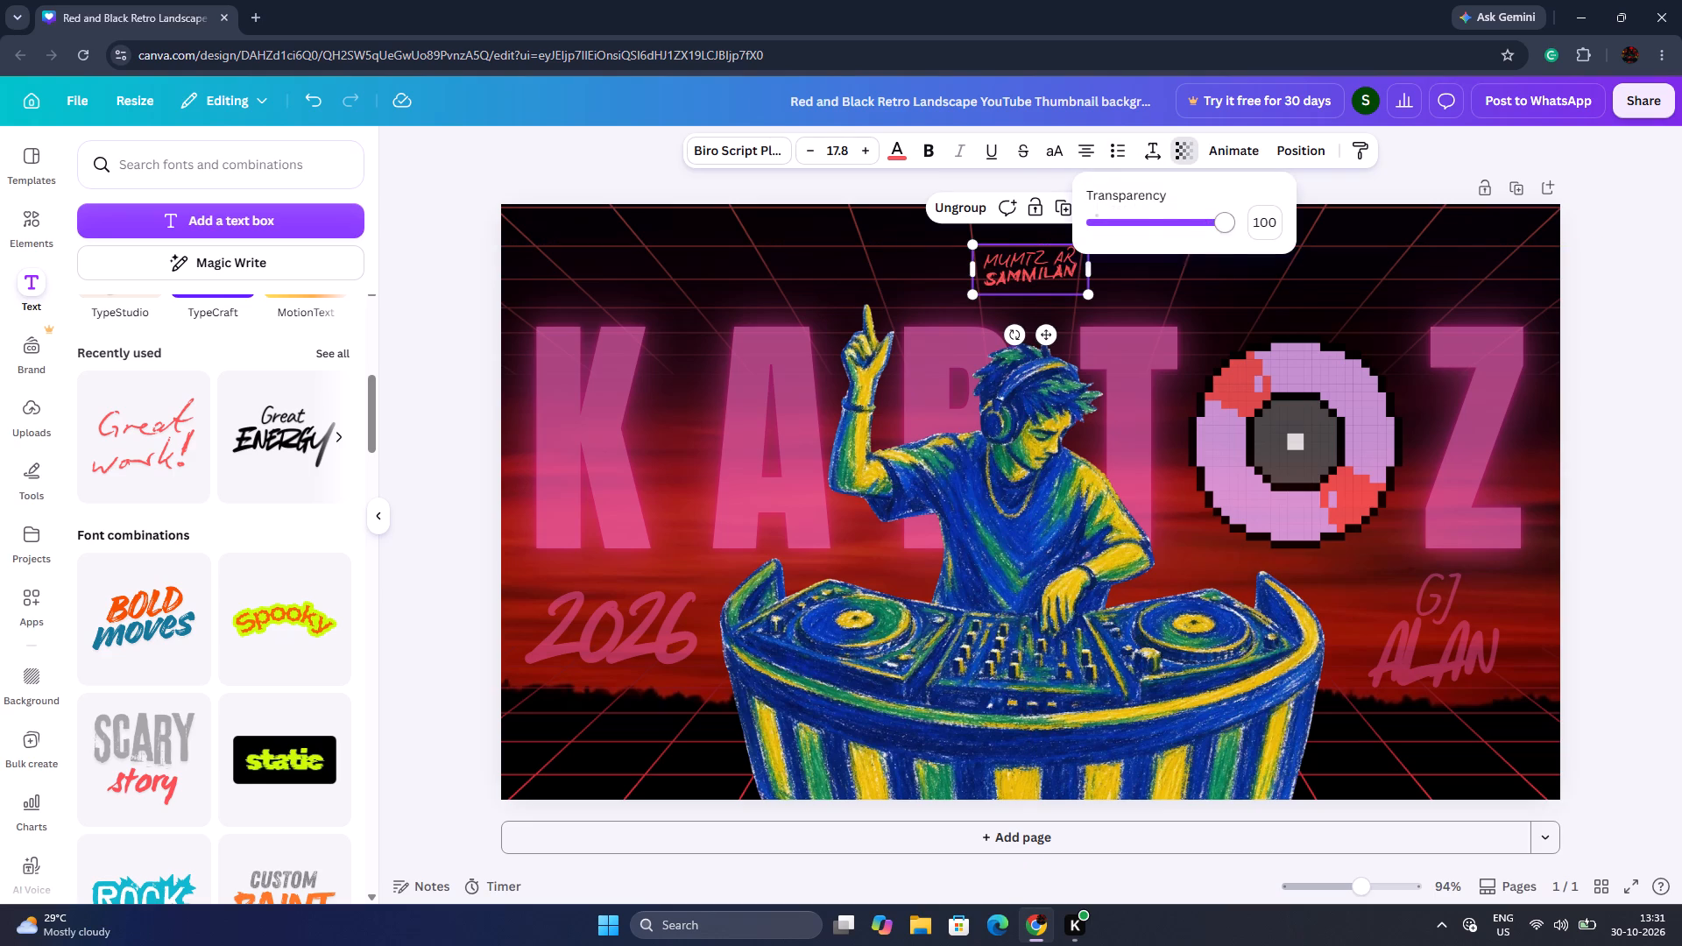
pyautogui.moveTo(1212, 222); pyautogui.dragTo(1161, 224)
pyautogui.moveTo(1161, 224); pyautogui.dragTo(1150, 224)
pyautogui.click(1462, 179)
pyautogui.click(1462, 179)
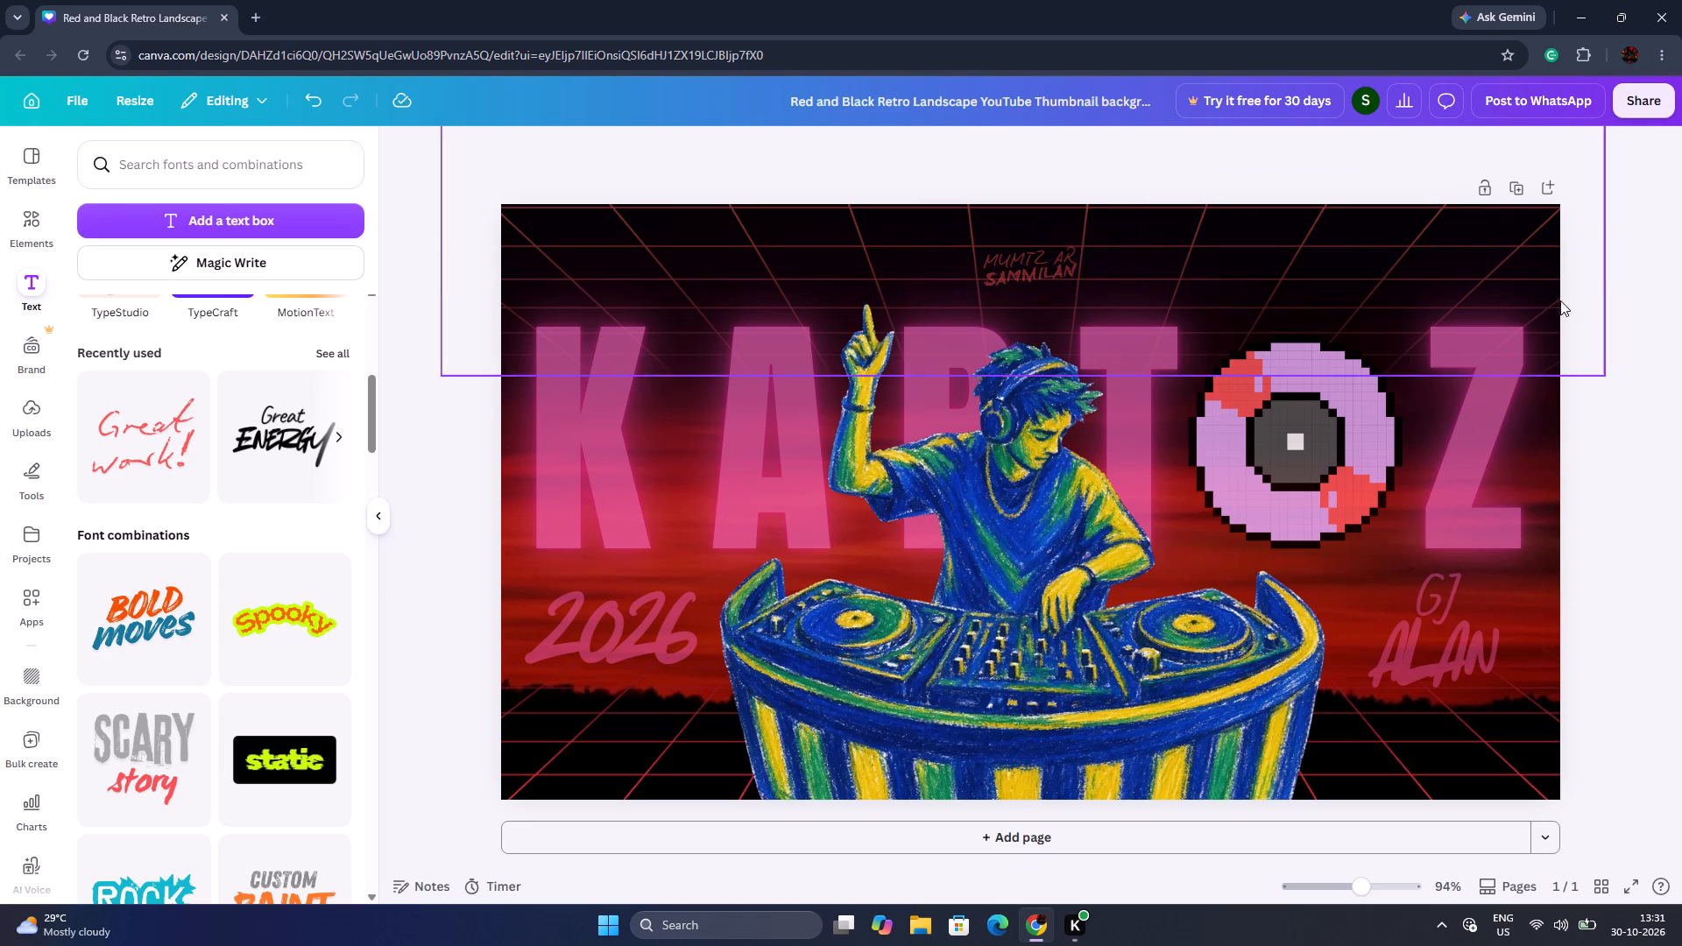
# Move the faded MUMTZ AR SAMMILAN lettering onto the crossbar of the T in KARTOZ.
pyautogui.moveTo(1052, 258); pyautogui.dragTo(1435, 458)
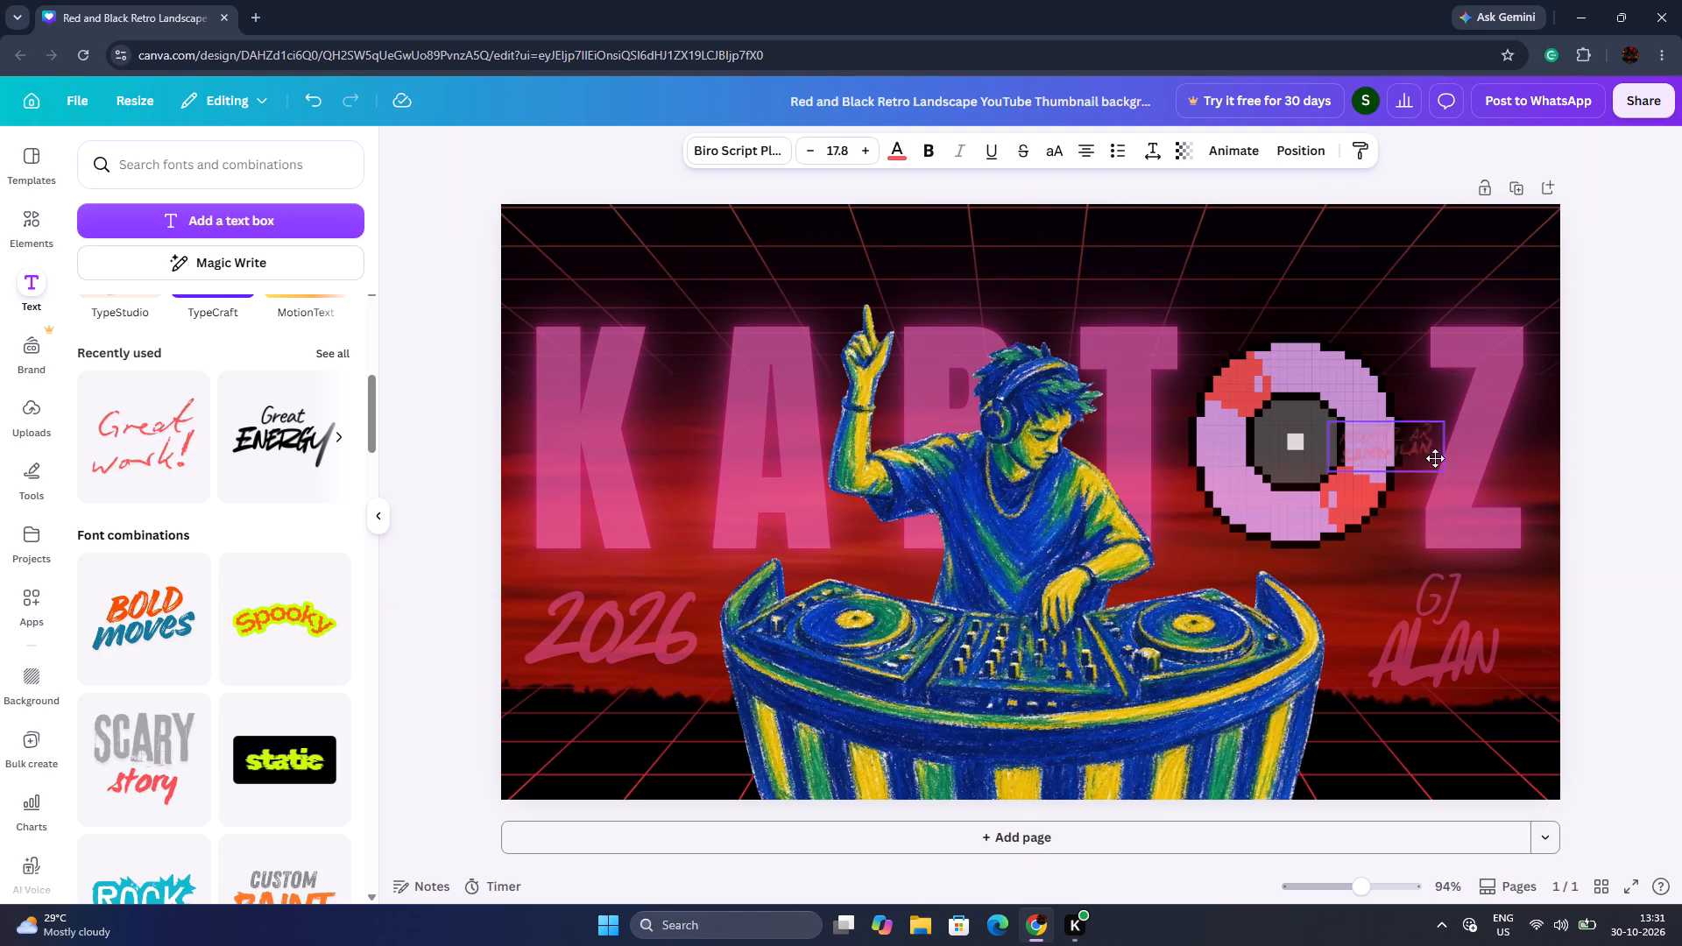
pyautogui.moveTo(1435, 458); pyautogui.dragTo(1241, 734)
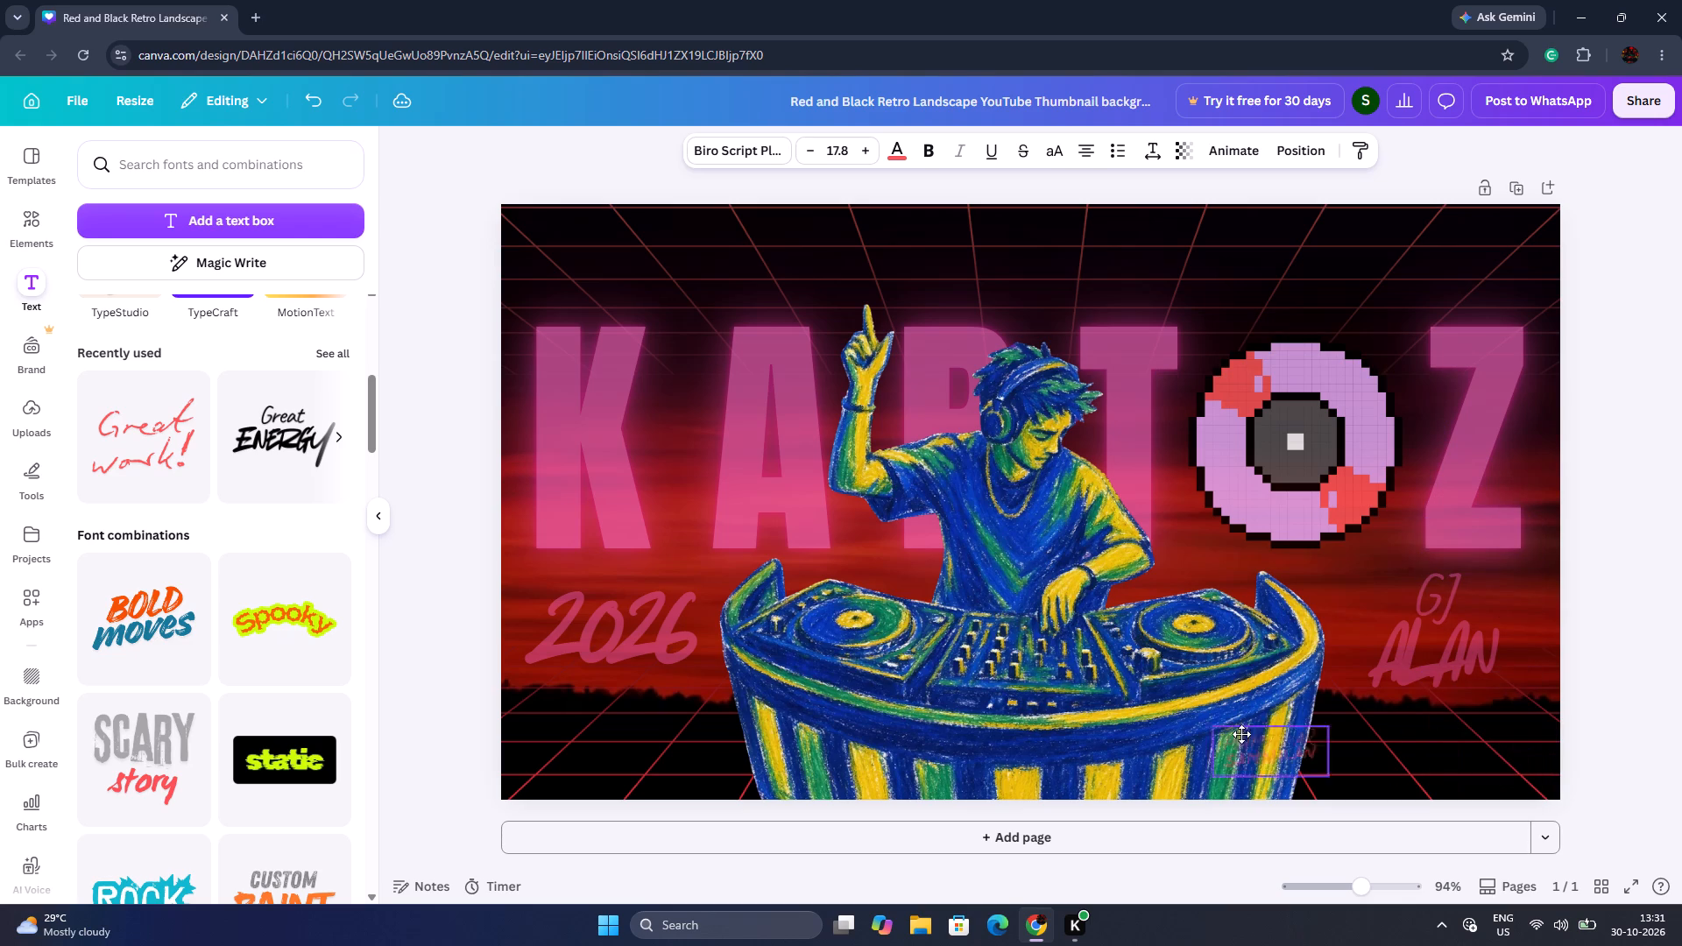
pyautogui.moveTo(1241, 734); pyautogui.dragTo(584, 240)
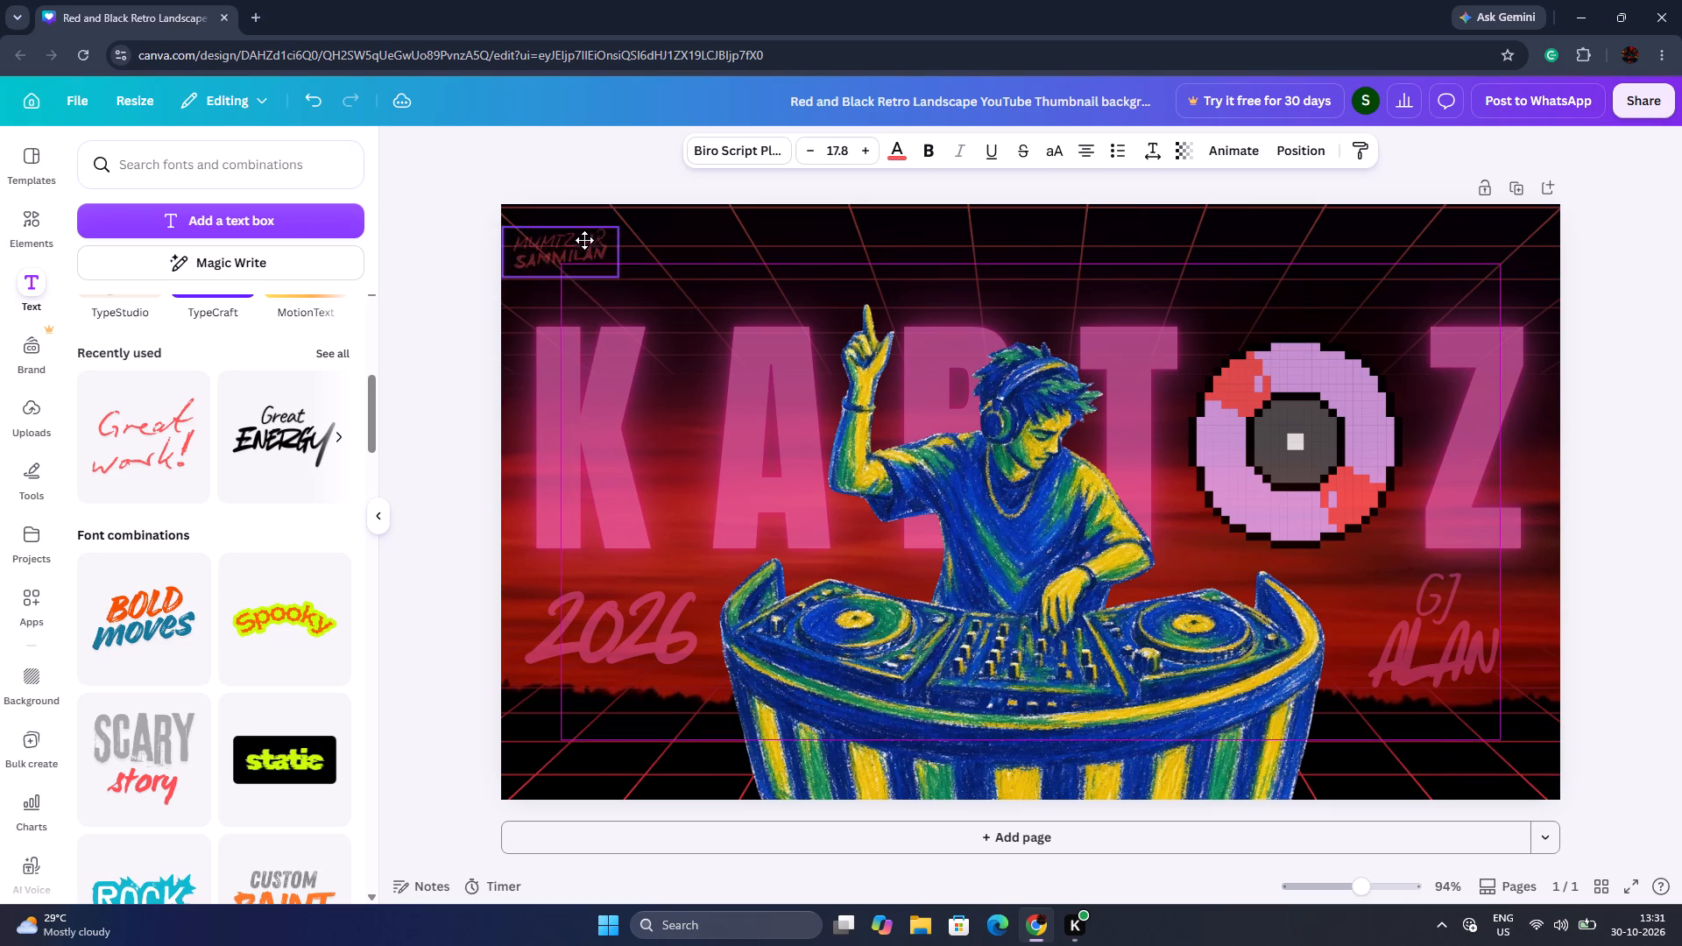
pyautogui.moveTo(584, 240); pyautogui.dragTo(699, 367)
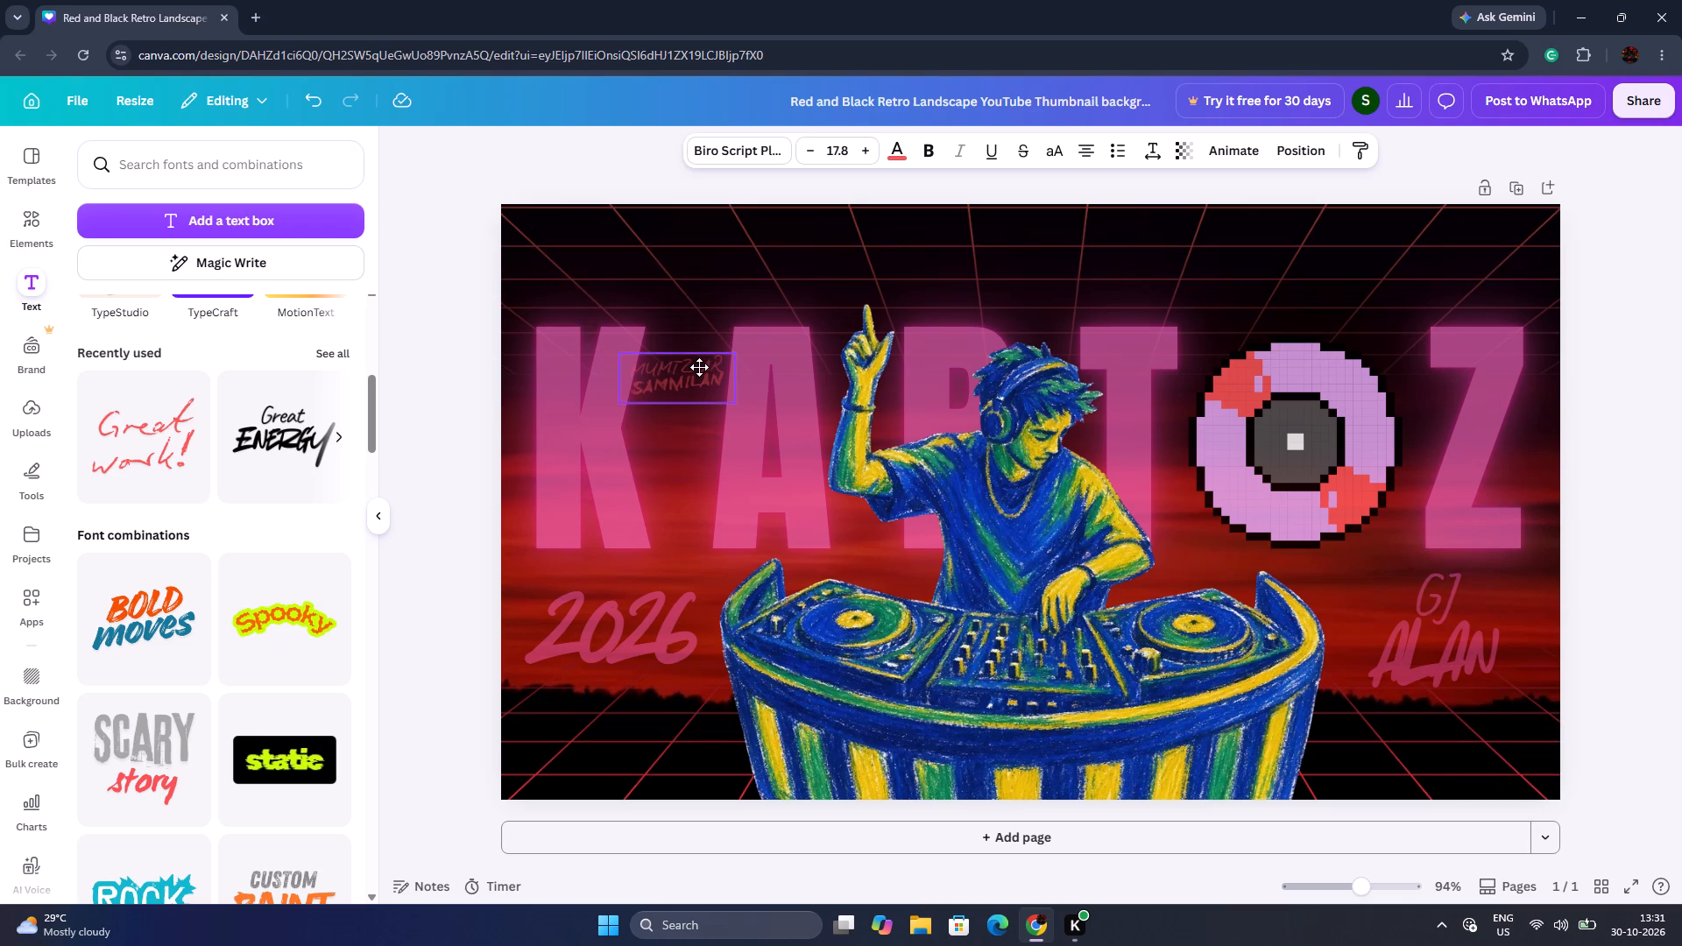
pyautogui.moveTo(699, 367); pyautogui.dragTo(1159, 419)
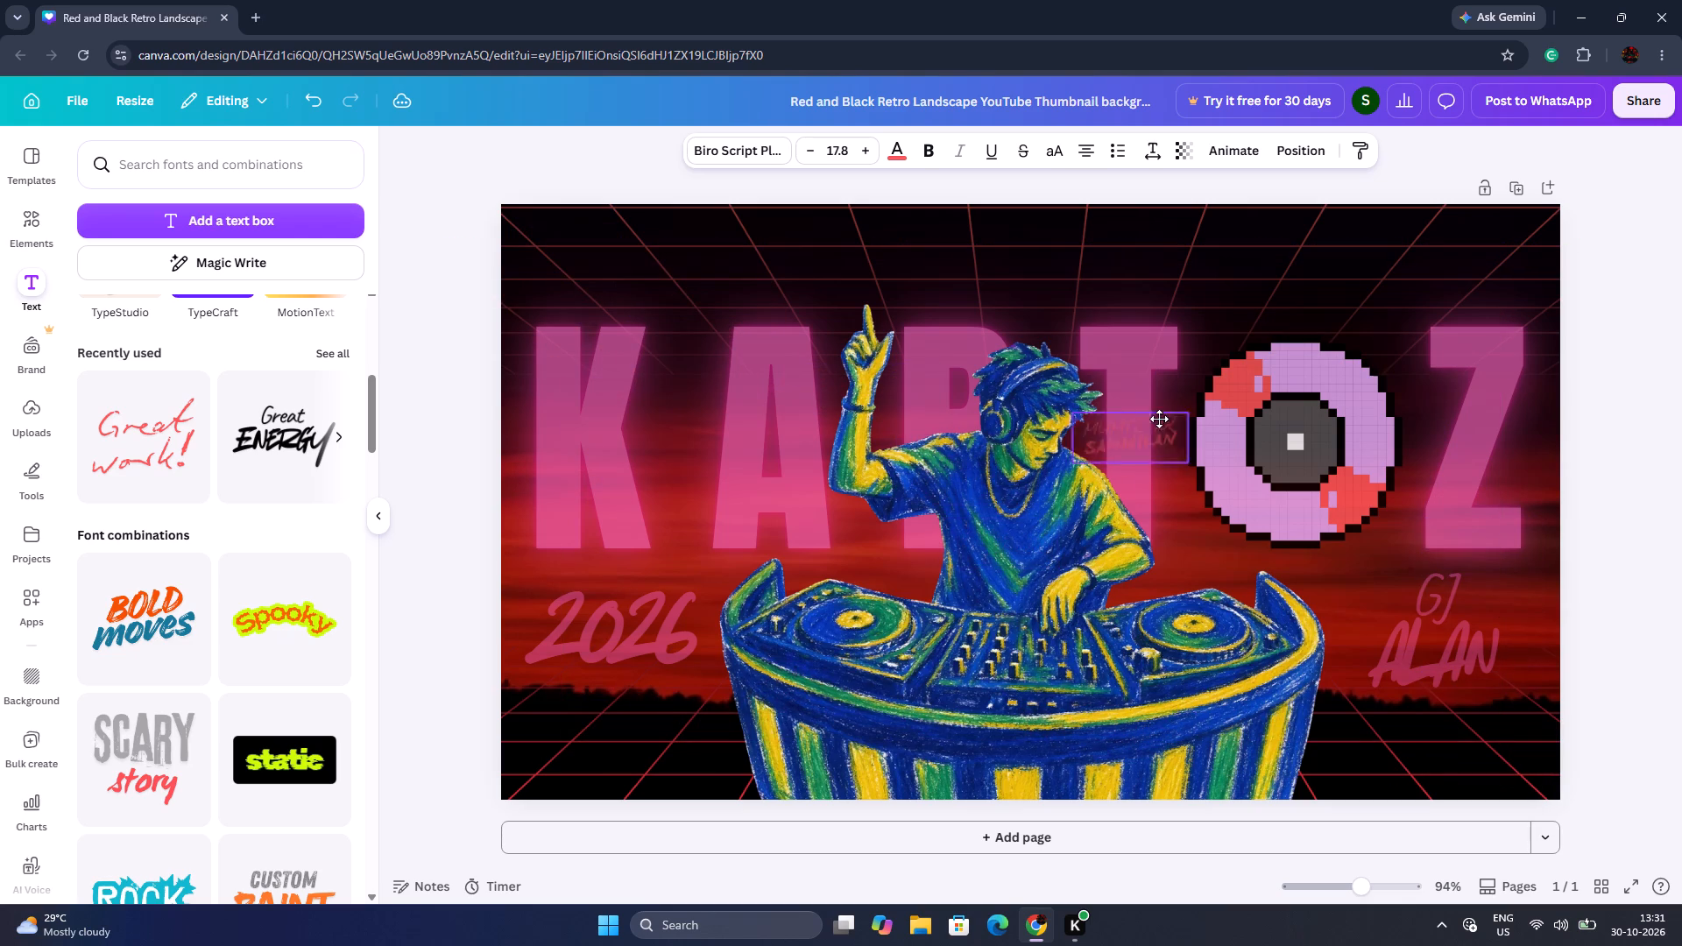
pyautogui.moveTo(1159, 419); pyautogui.dragTo(1147, 342)
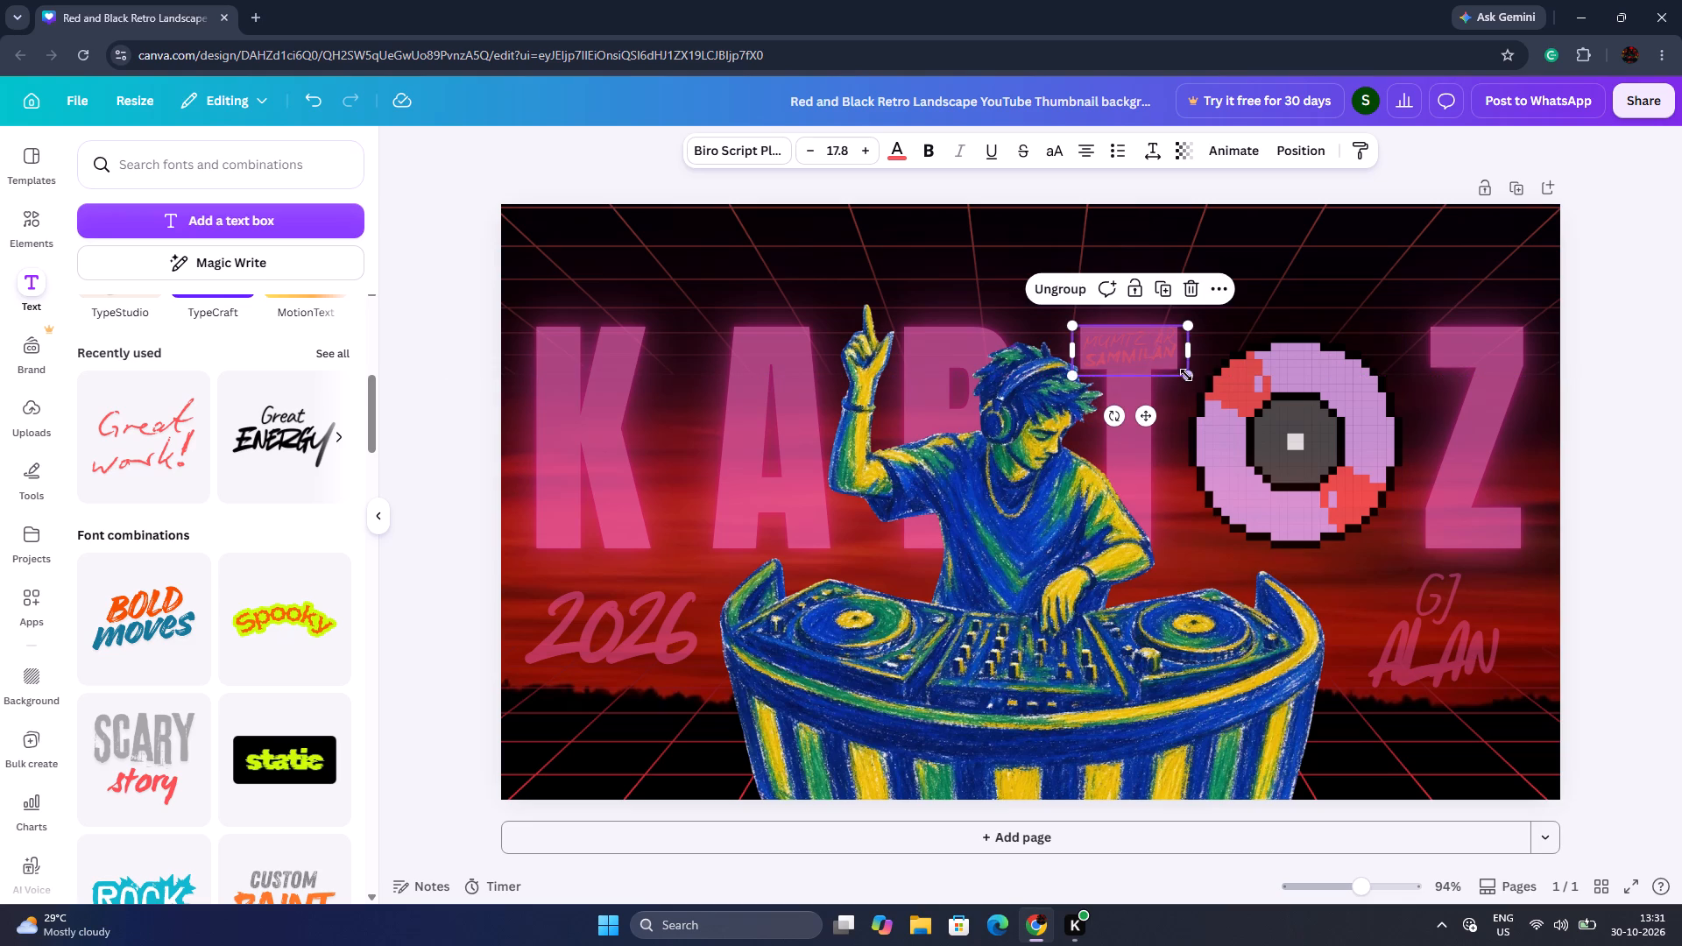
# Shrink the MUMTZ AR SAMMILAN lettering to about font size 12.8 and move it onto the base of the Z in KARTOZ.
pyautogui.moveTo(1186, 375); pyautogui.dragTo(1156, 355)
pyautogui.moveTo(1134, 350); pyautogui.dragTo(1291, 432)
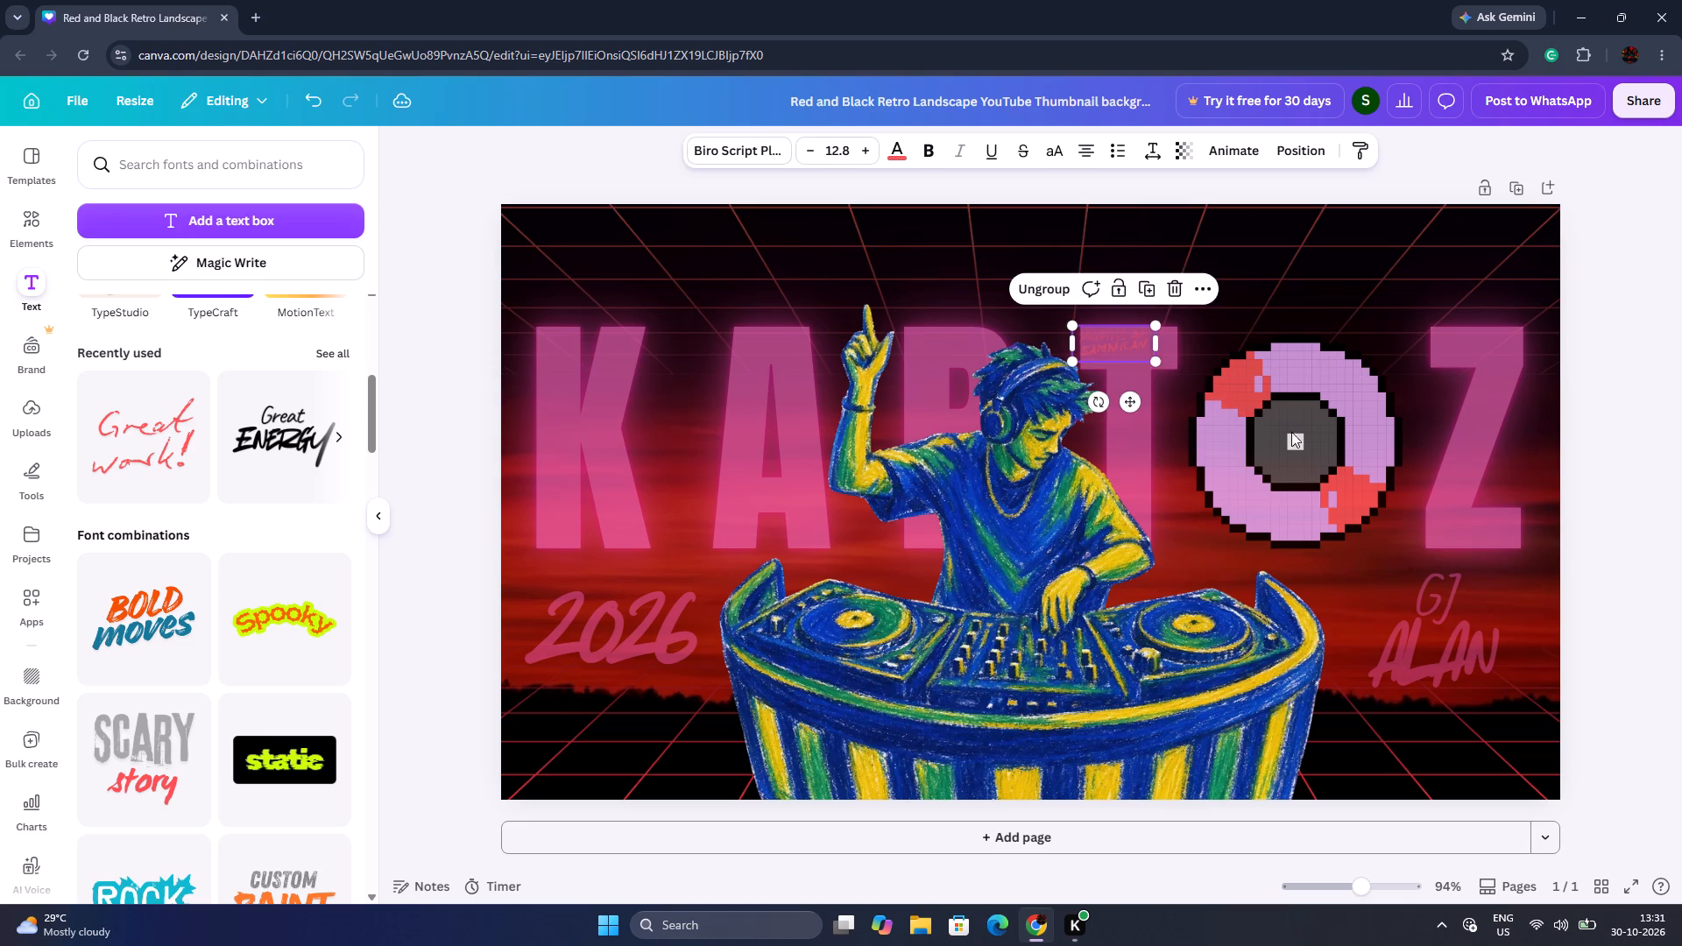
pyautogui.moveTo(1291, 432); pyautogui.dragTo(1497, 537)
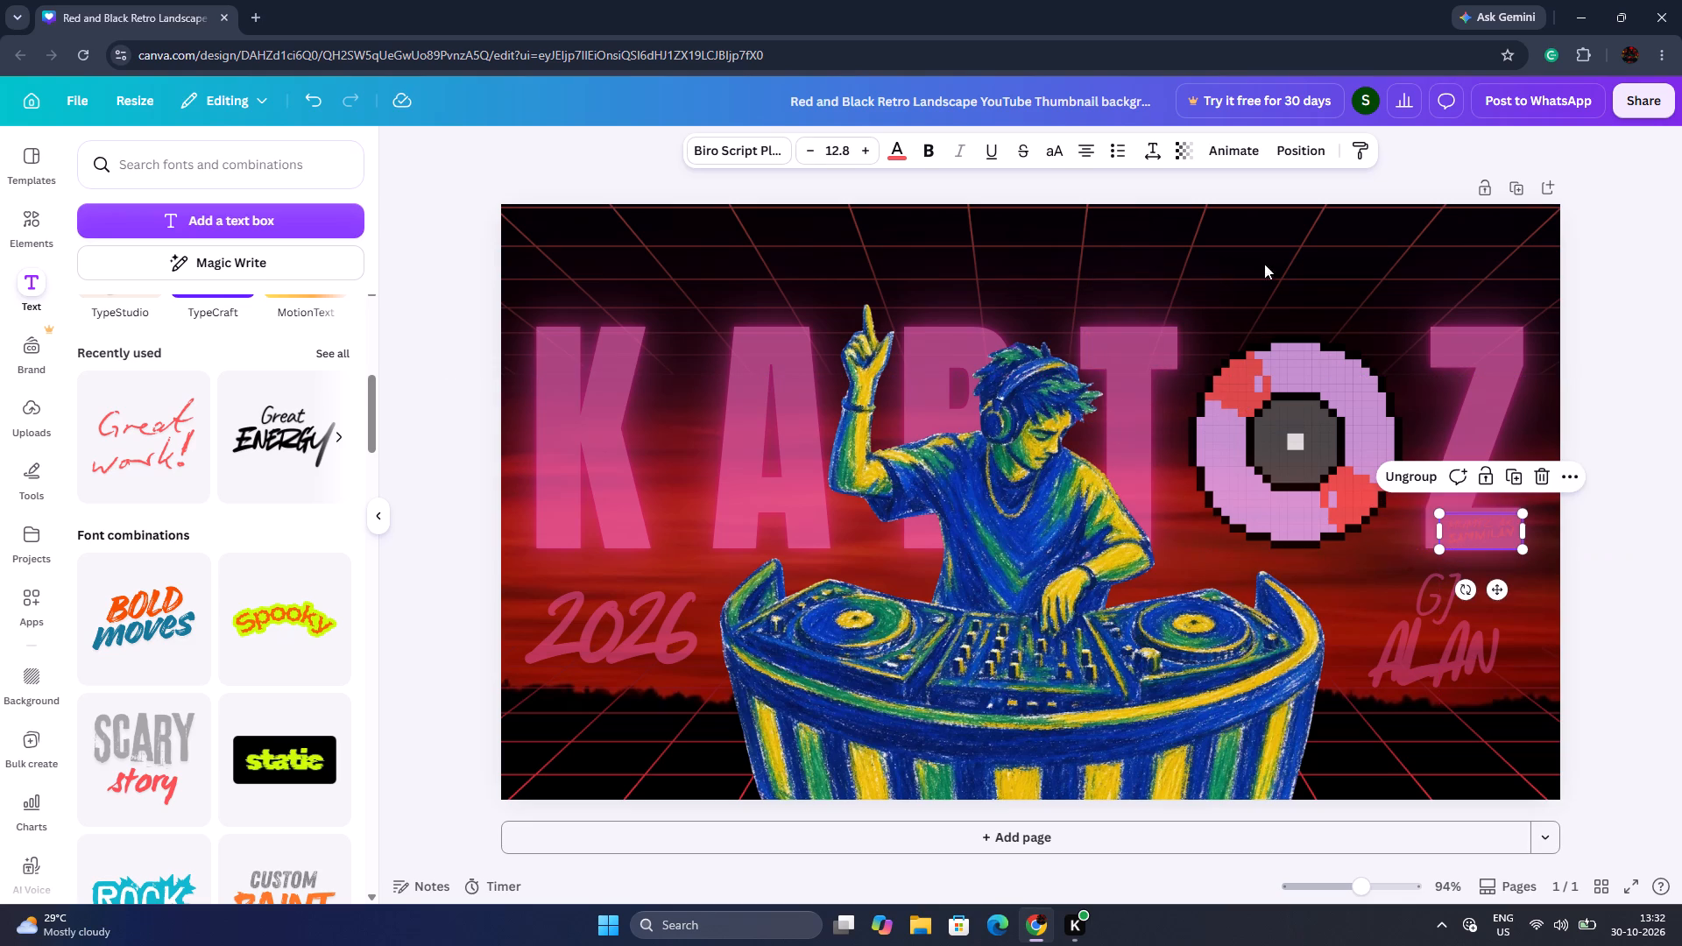
# Change the MUMTZ AR SAMMILAN lettering's text colour to black.
pyautogui.click(889, 156)
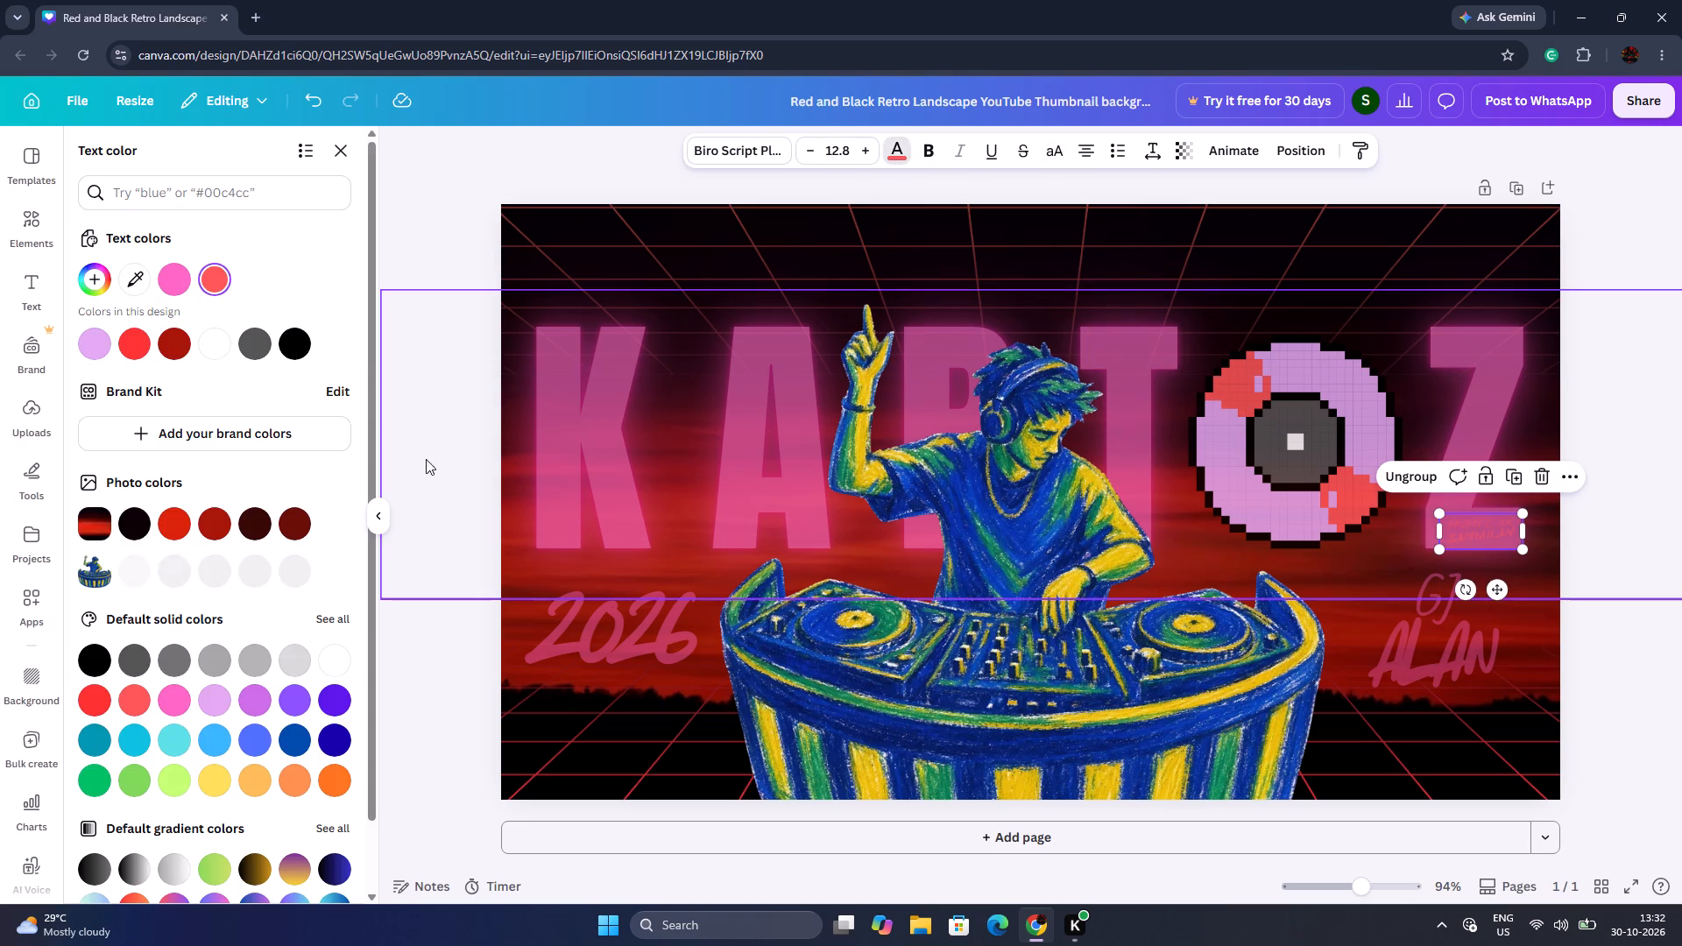
pyautogui.click(300, 344)
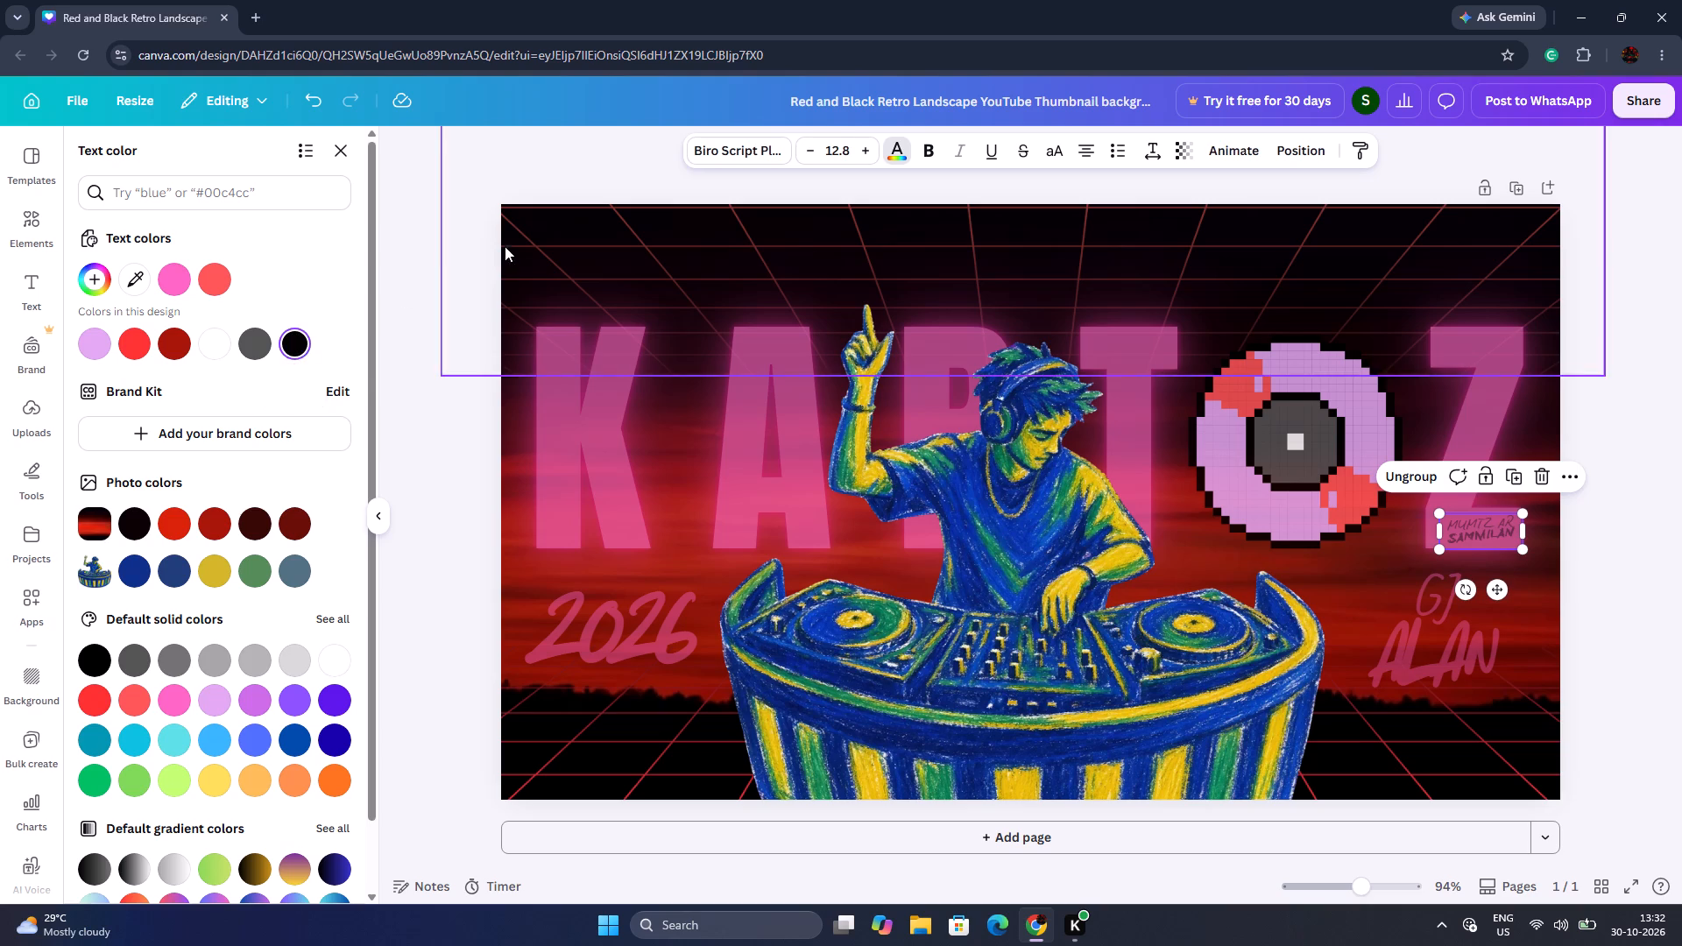
pyautogui.click(501, 195)
pyautogui.click(498, 182)
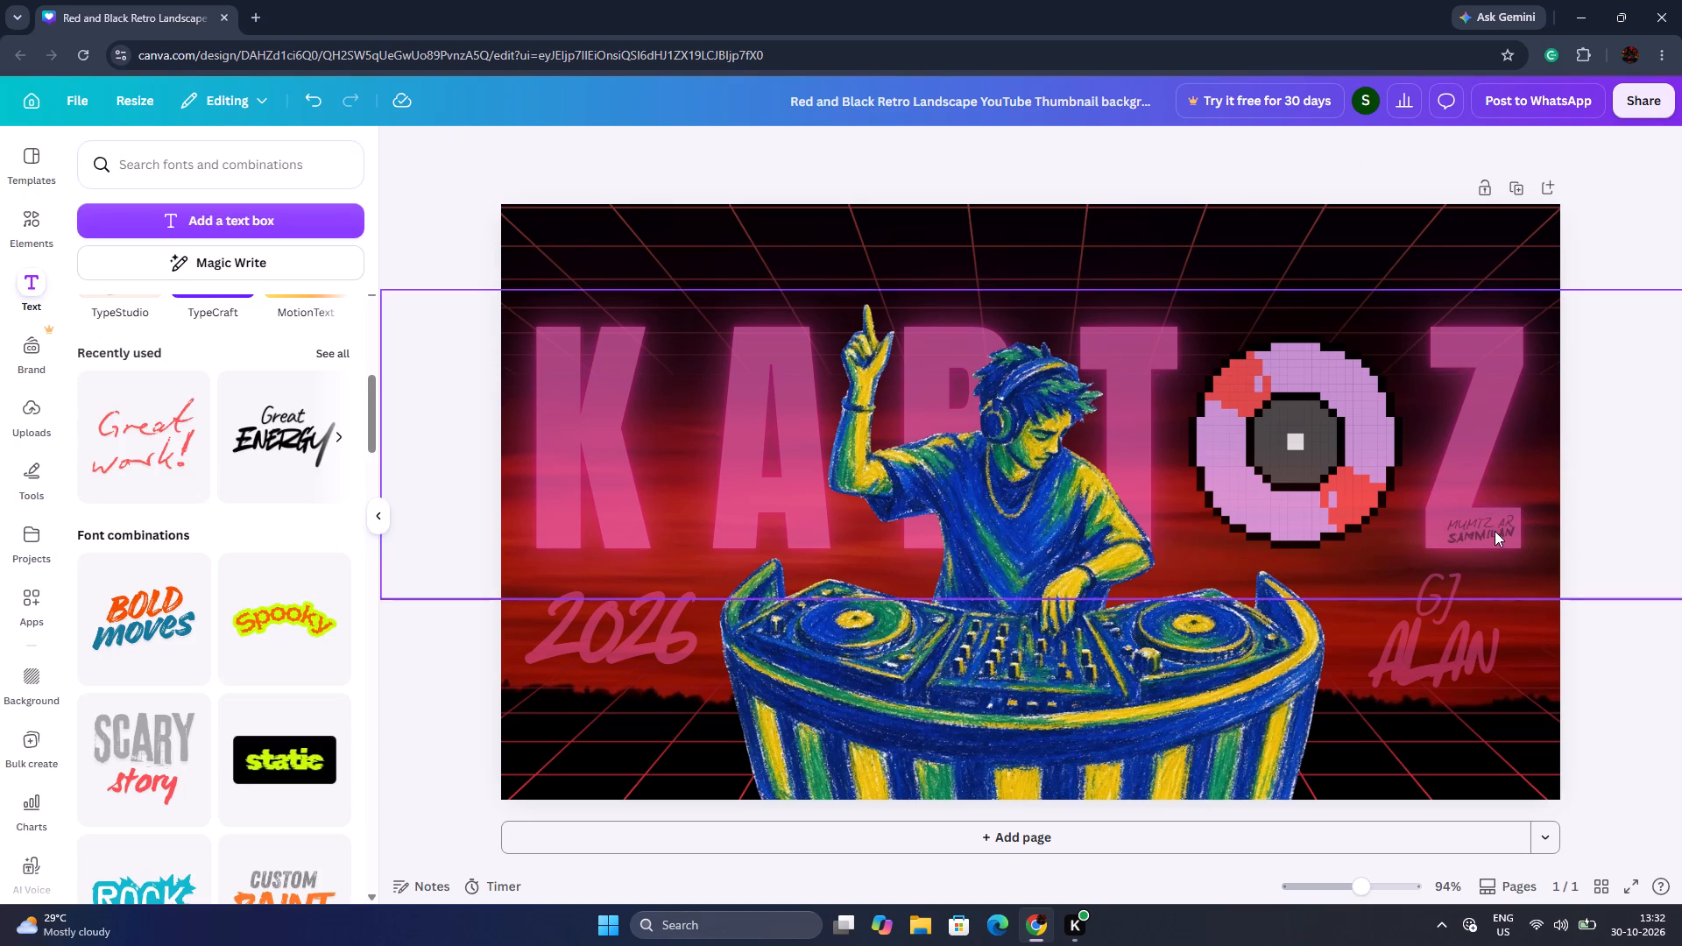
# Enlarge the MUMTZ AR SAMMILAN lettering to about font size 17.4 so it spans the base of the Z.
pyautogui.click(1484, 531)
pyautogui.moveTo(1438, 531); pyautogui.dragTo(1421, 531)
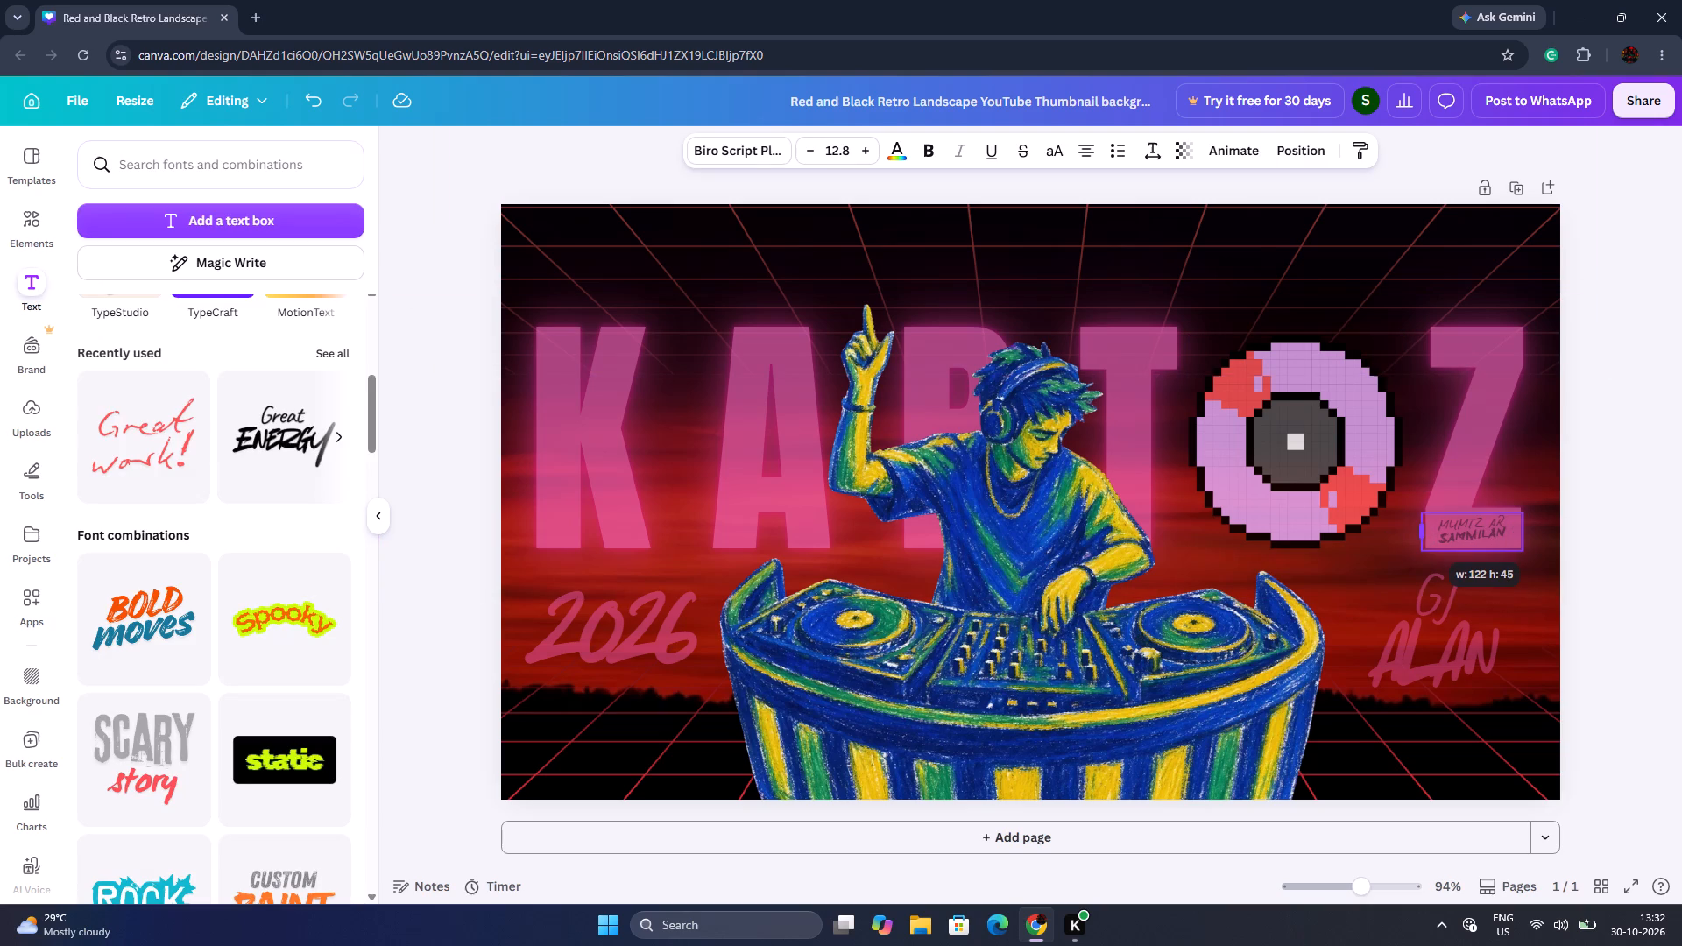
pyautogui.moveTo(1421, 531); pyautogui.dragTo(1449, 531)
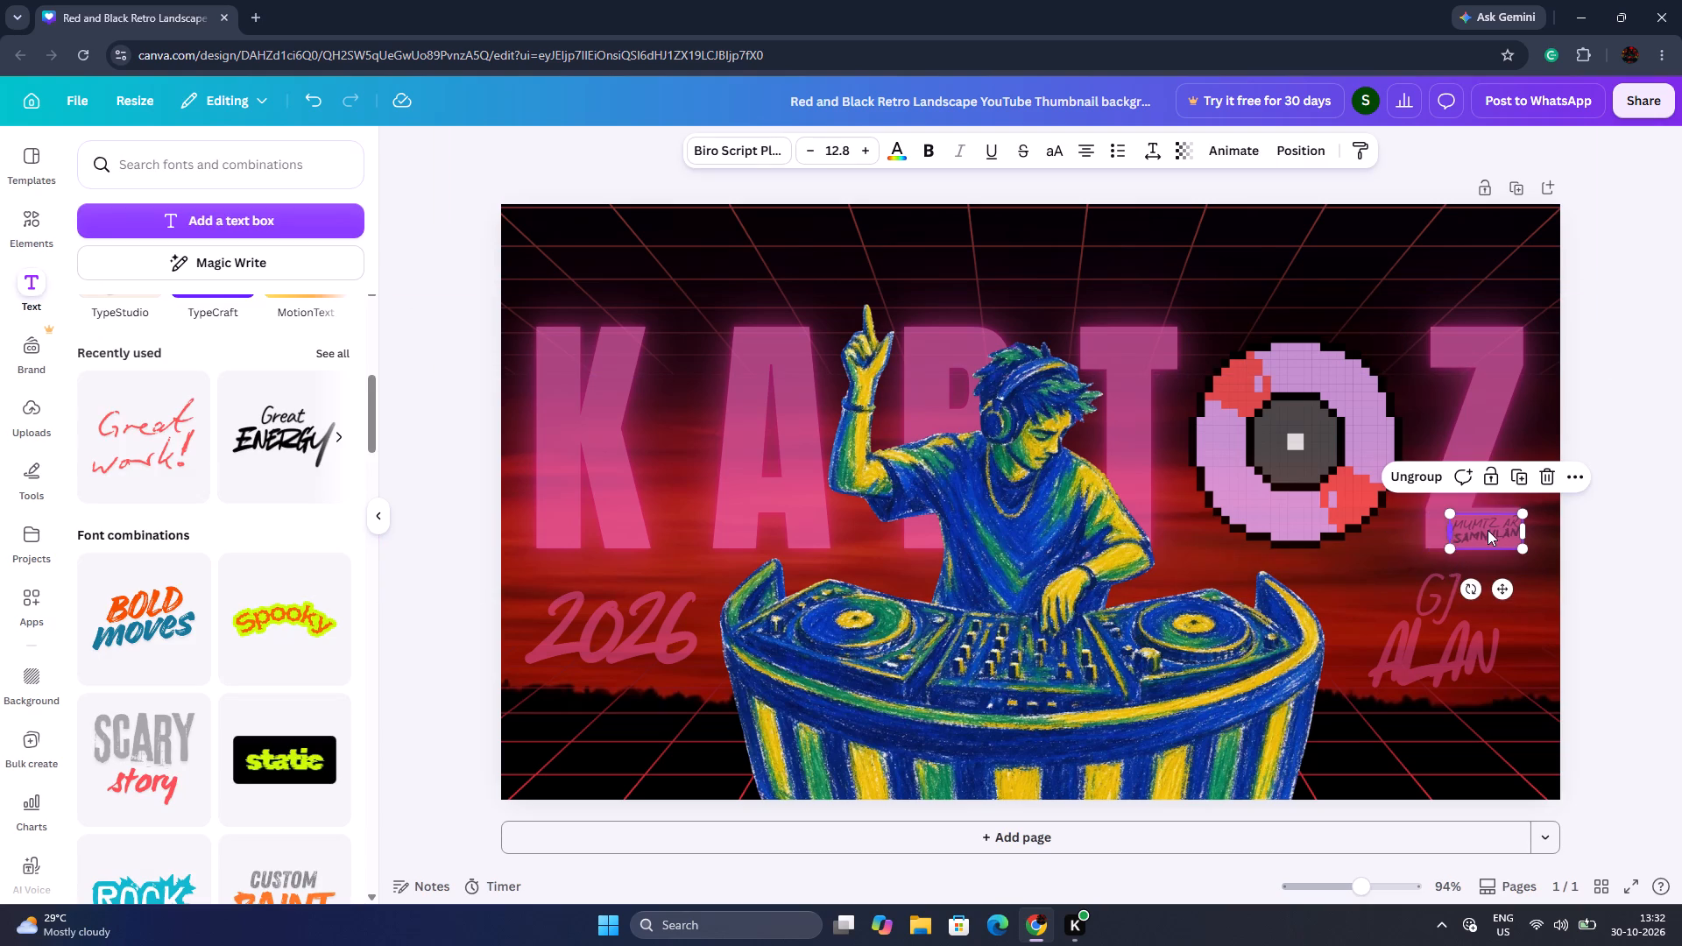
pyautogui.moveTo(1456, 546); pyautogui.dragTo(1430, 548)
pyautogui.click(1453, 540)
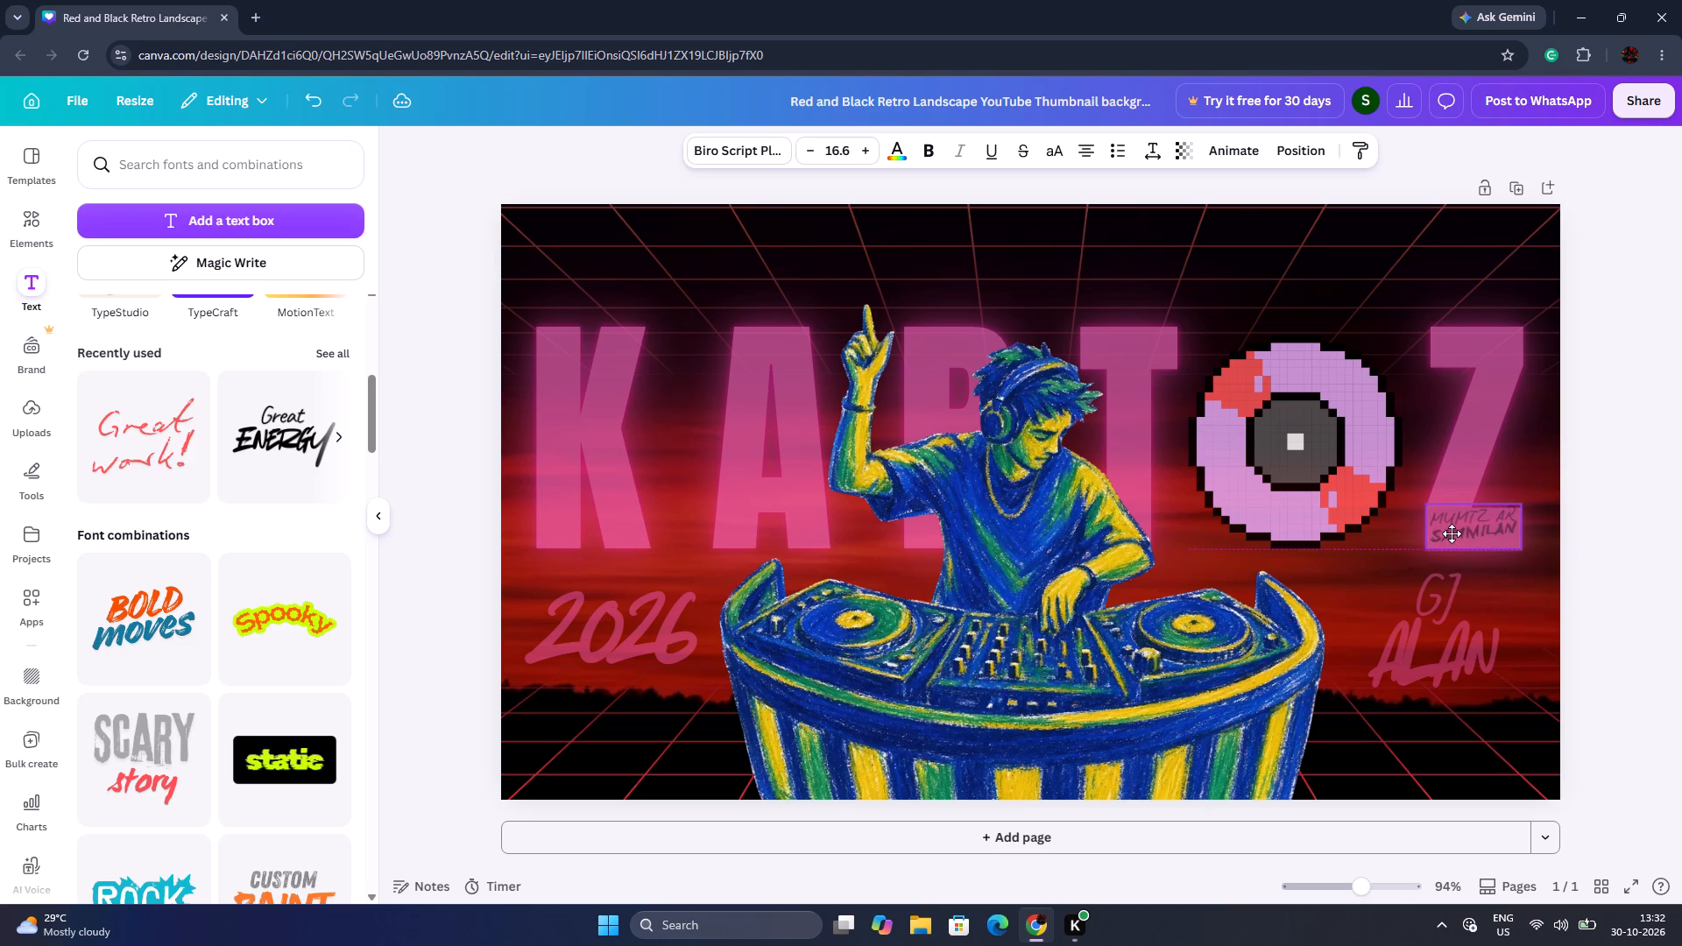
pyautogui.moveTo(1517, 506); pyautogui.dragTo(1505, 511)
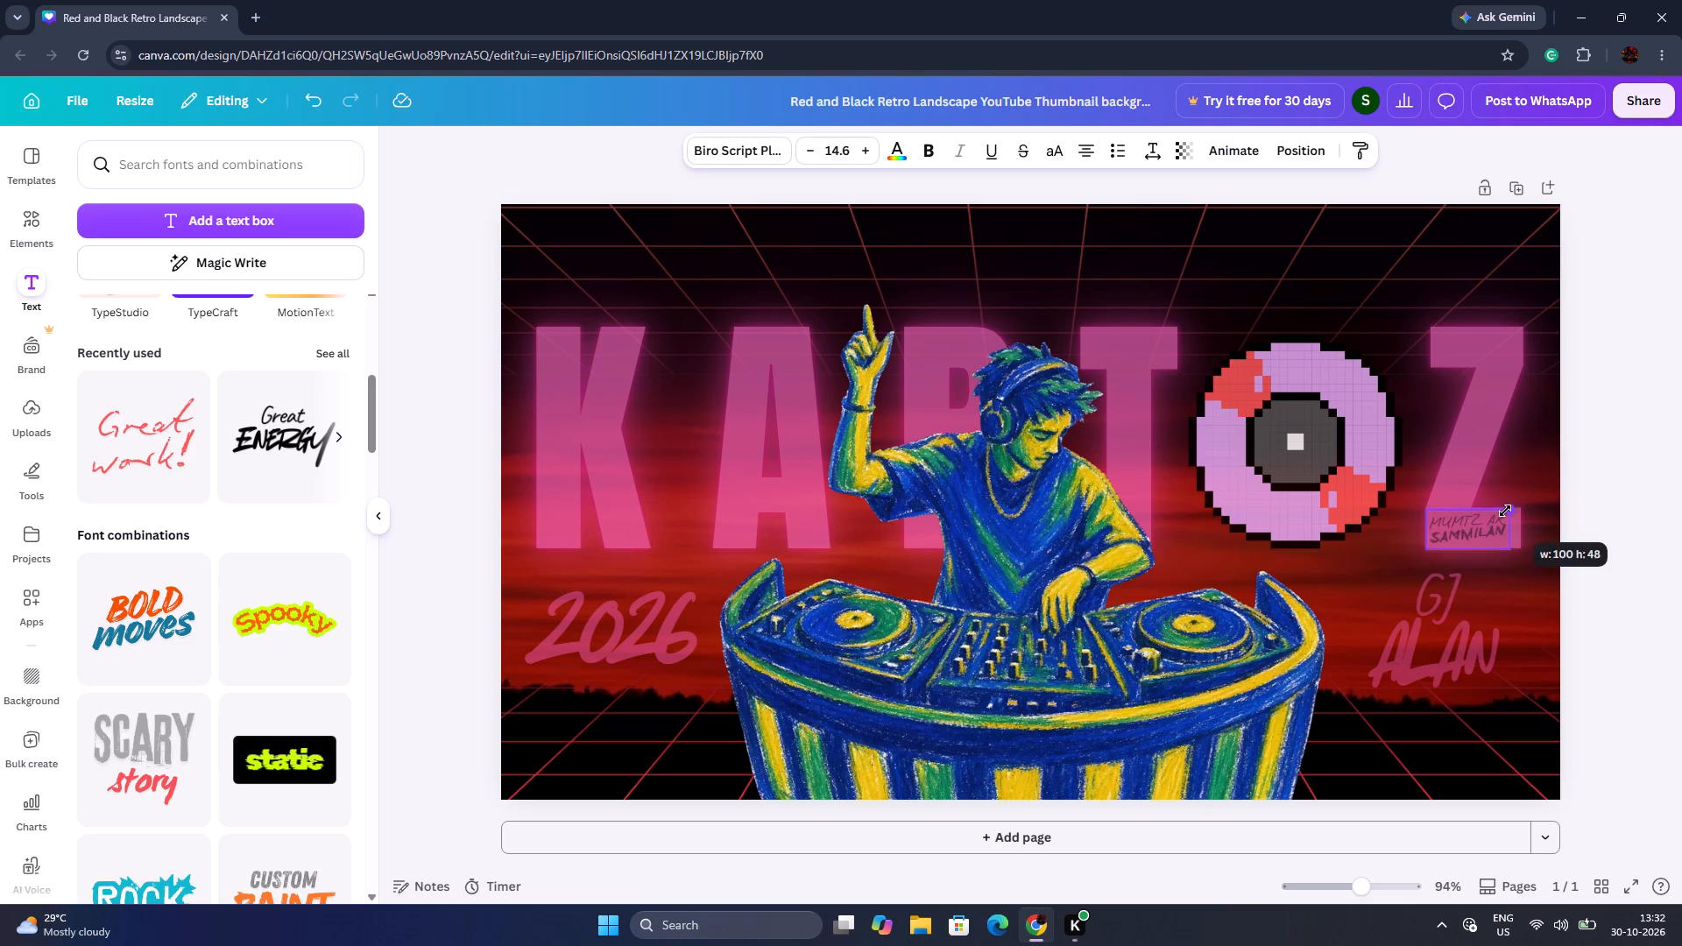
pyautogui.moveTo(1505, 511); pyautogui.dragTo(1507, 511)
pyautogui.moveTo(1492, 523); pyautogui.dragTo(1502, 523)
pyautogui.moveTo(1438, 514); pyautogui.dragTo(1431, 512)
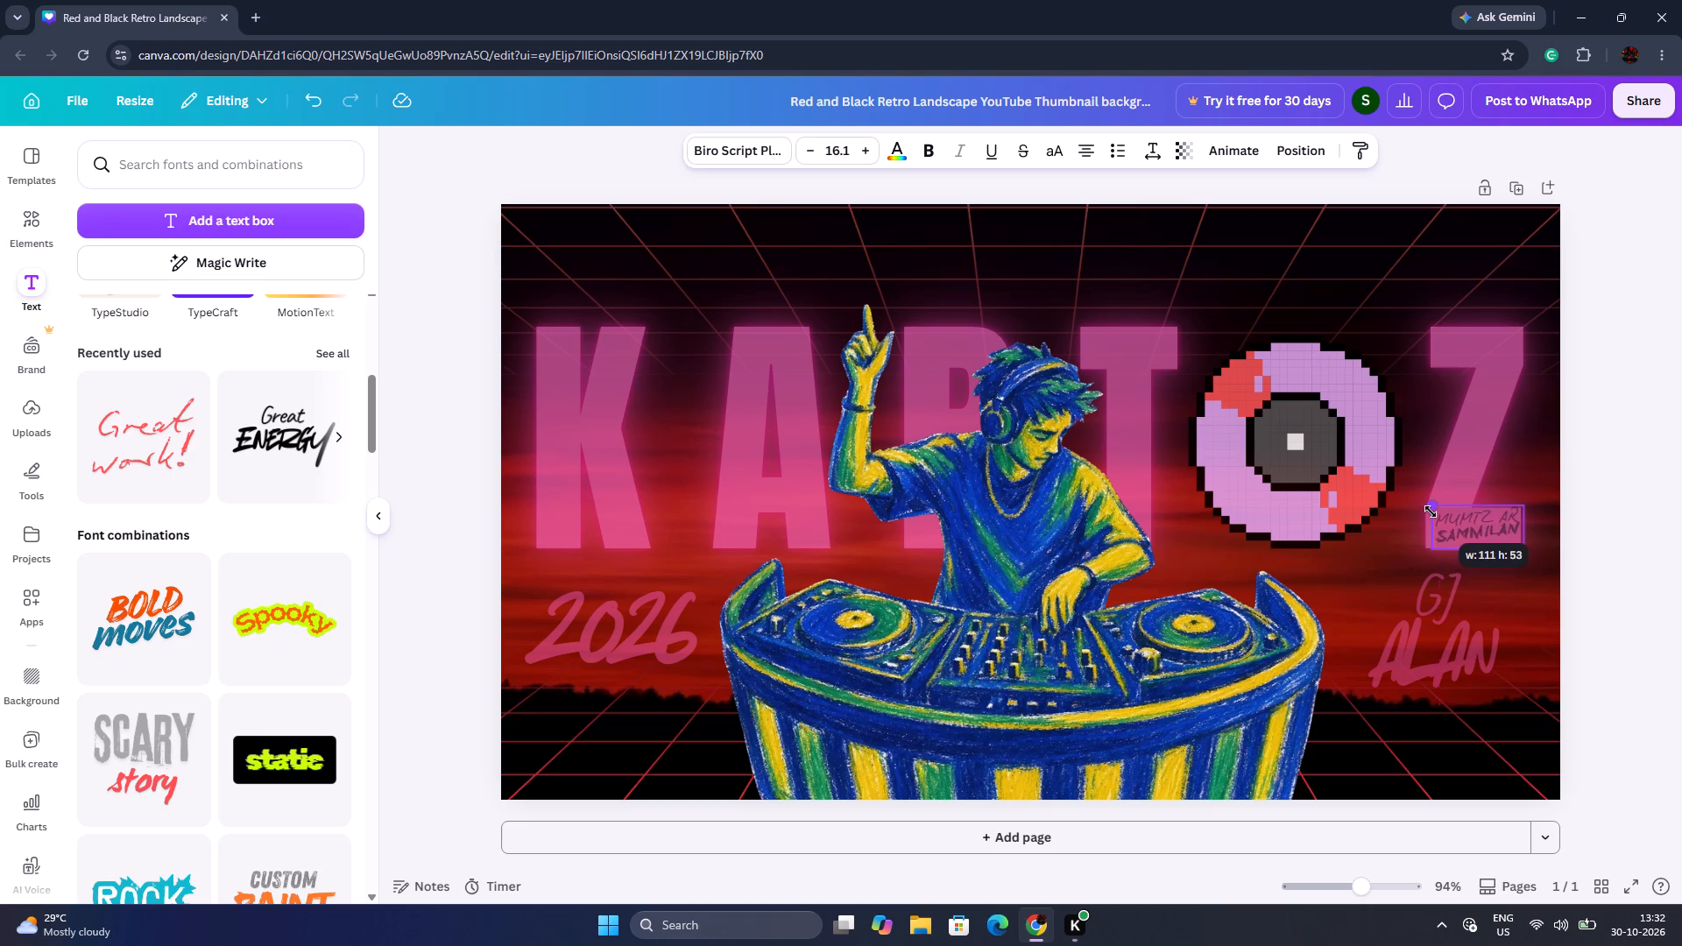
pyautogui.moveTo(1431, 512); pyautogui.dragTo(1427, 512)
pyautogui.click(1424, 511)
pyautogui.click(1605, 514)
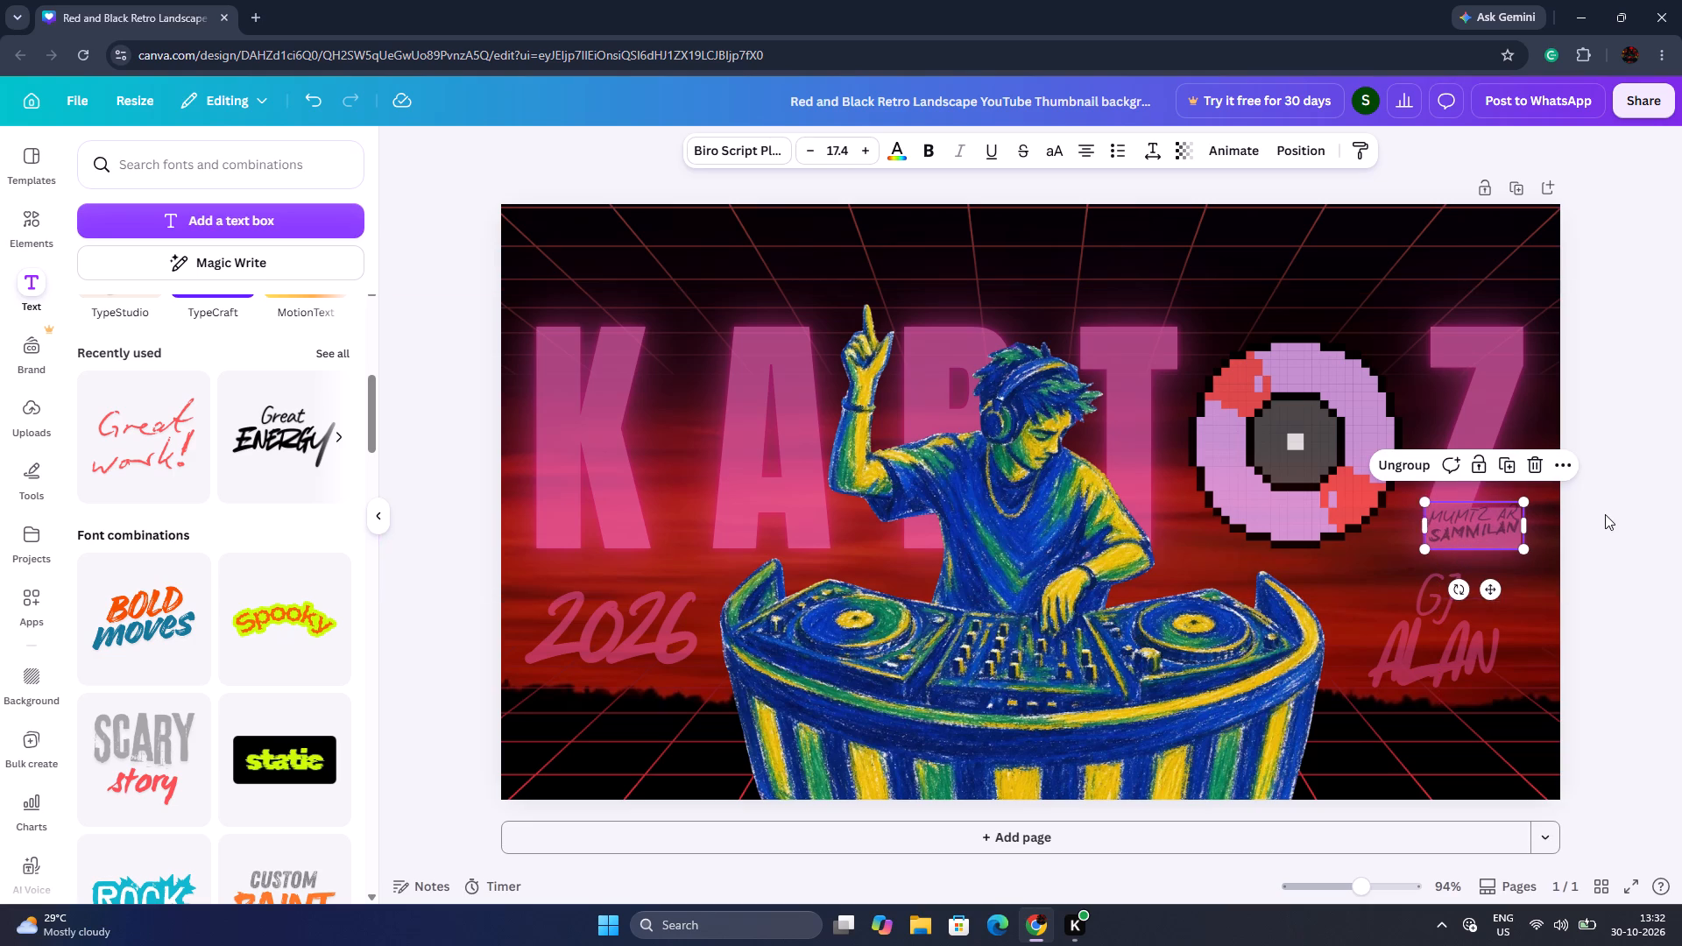
# Tilt the MUMTZ AR SAMMILAN lettering slightly clockwise and keep it on the base of the Z.
pyautogui.click(1509, 525)
pyautogui.click(1458, 590)
pyautogui.moveTo(1474, 527); pyautogui.dragTo(1474, 540)
pyautogui.click(1664, 527)
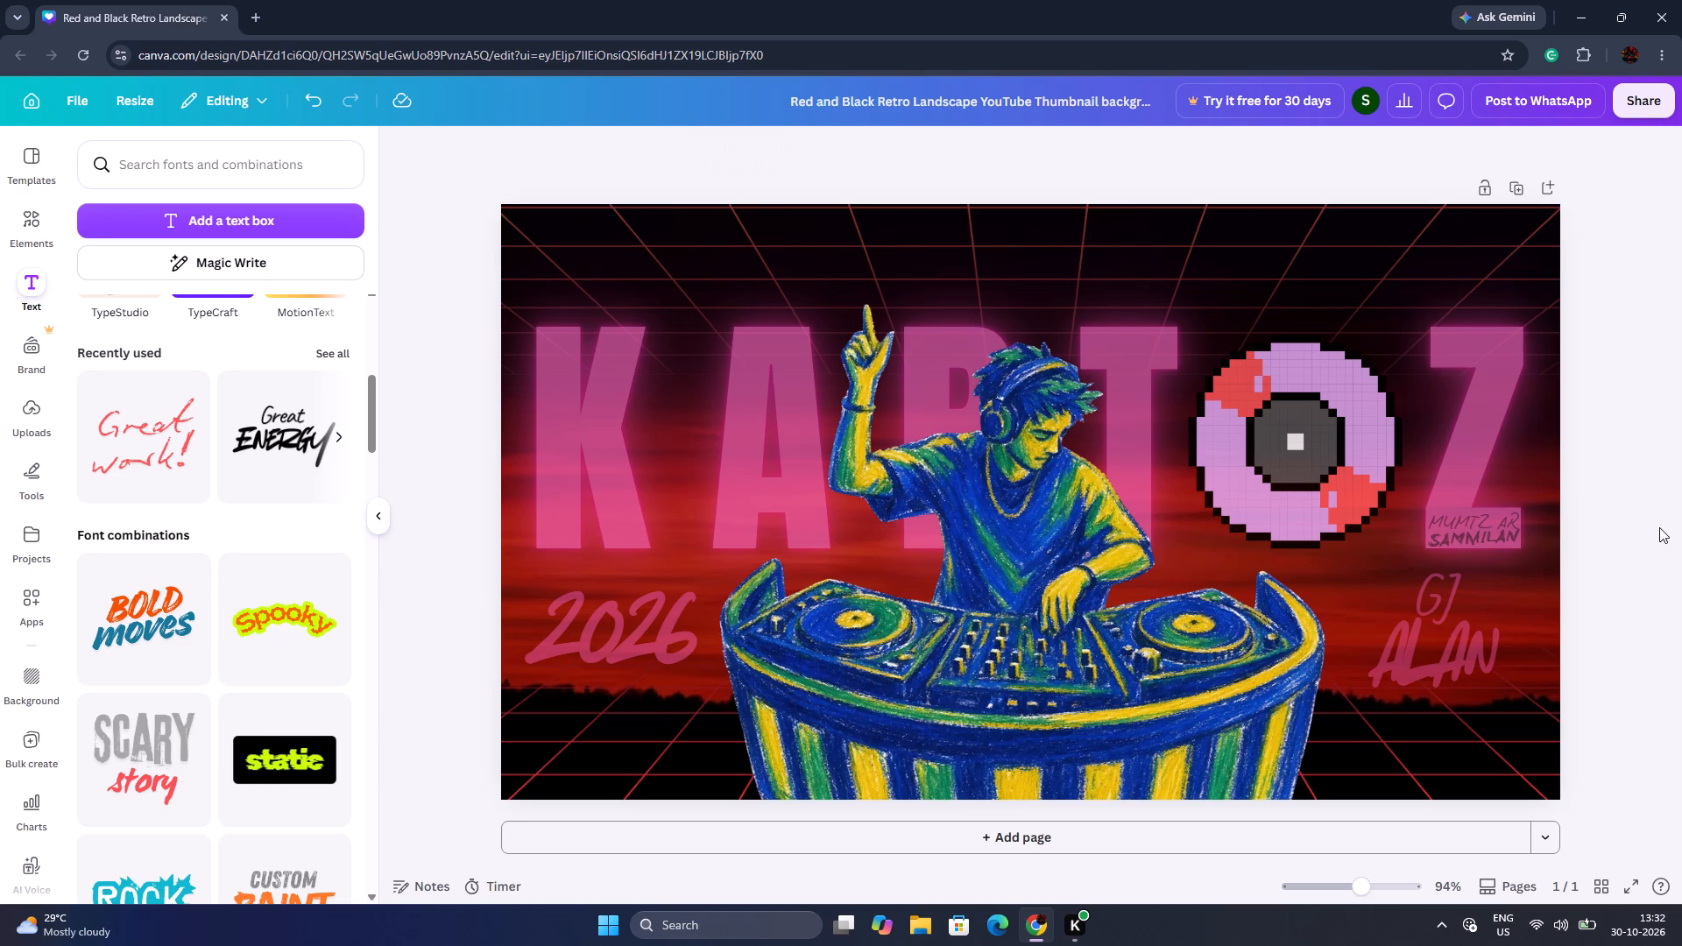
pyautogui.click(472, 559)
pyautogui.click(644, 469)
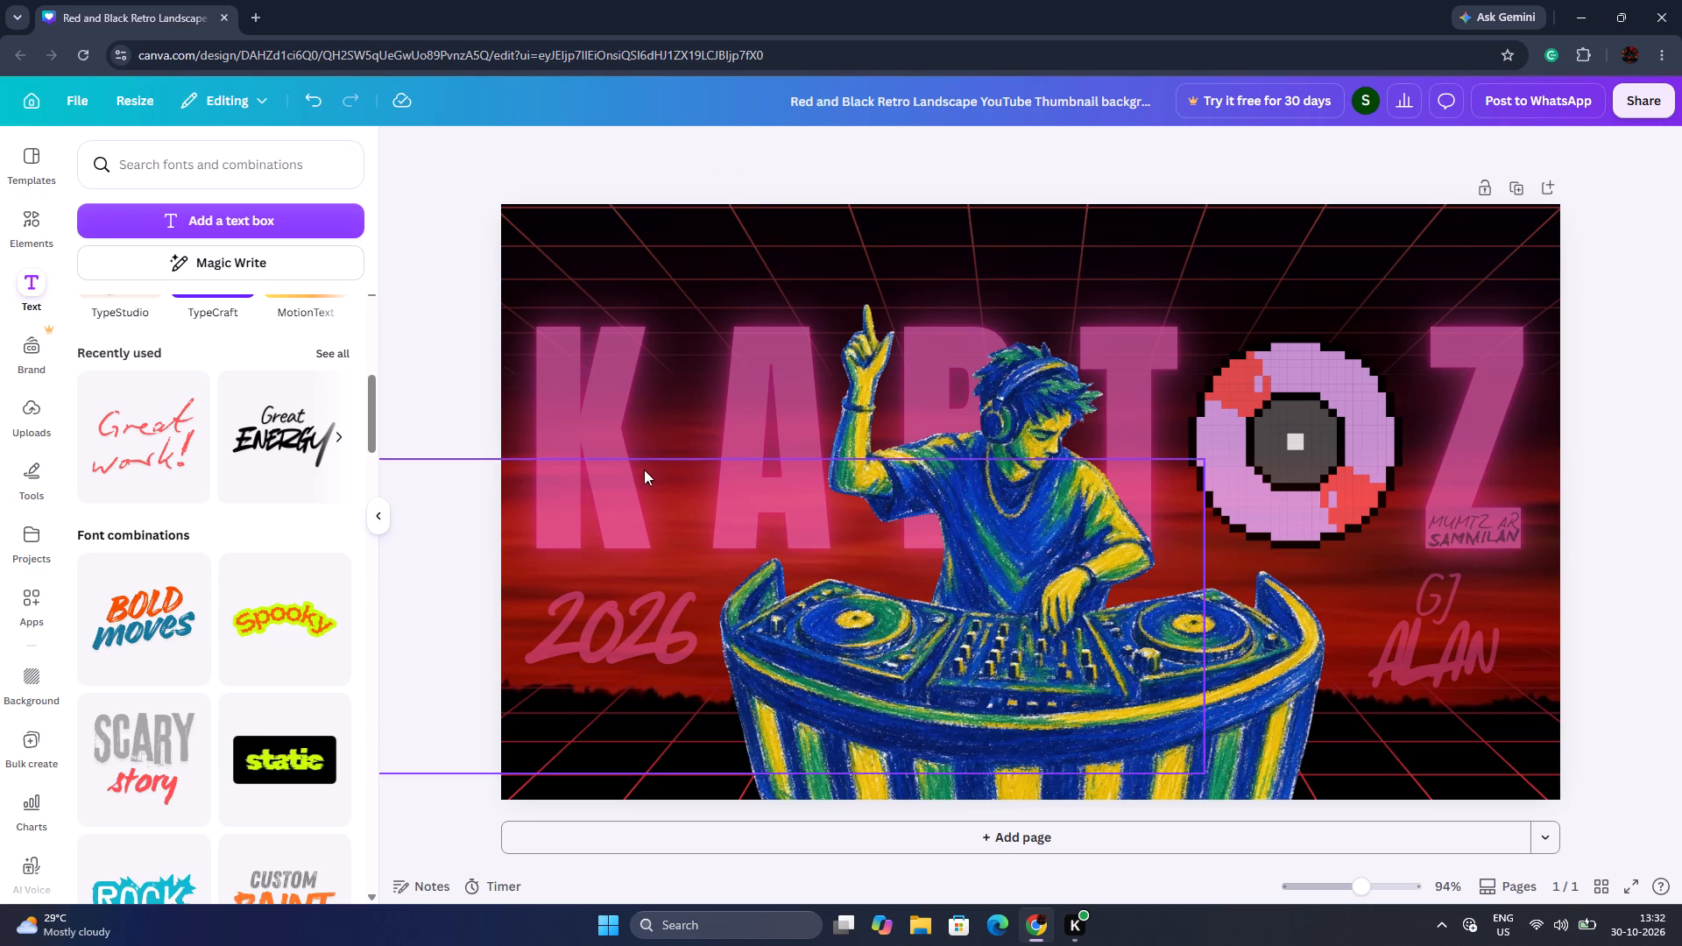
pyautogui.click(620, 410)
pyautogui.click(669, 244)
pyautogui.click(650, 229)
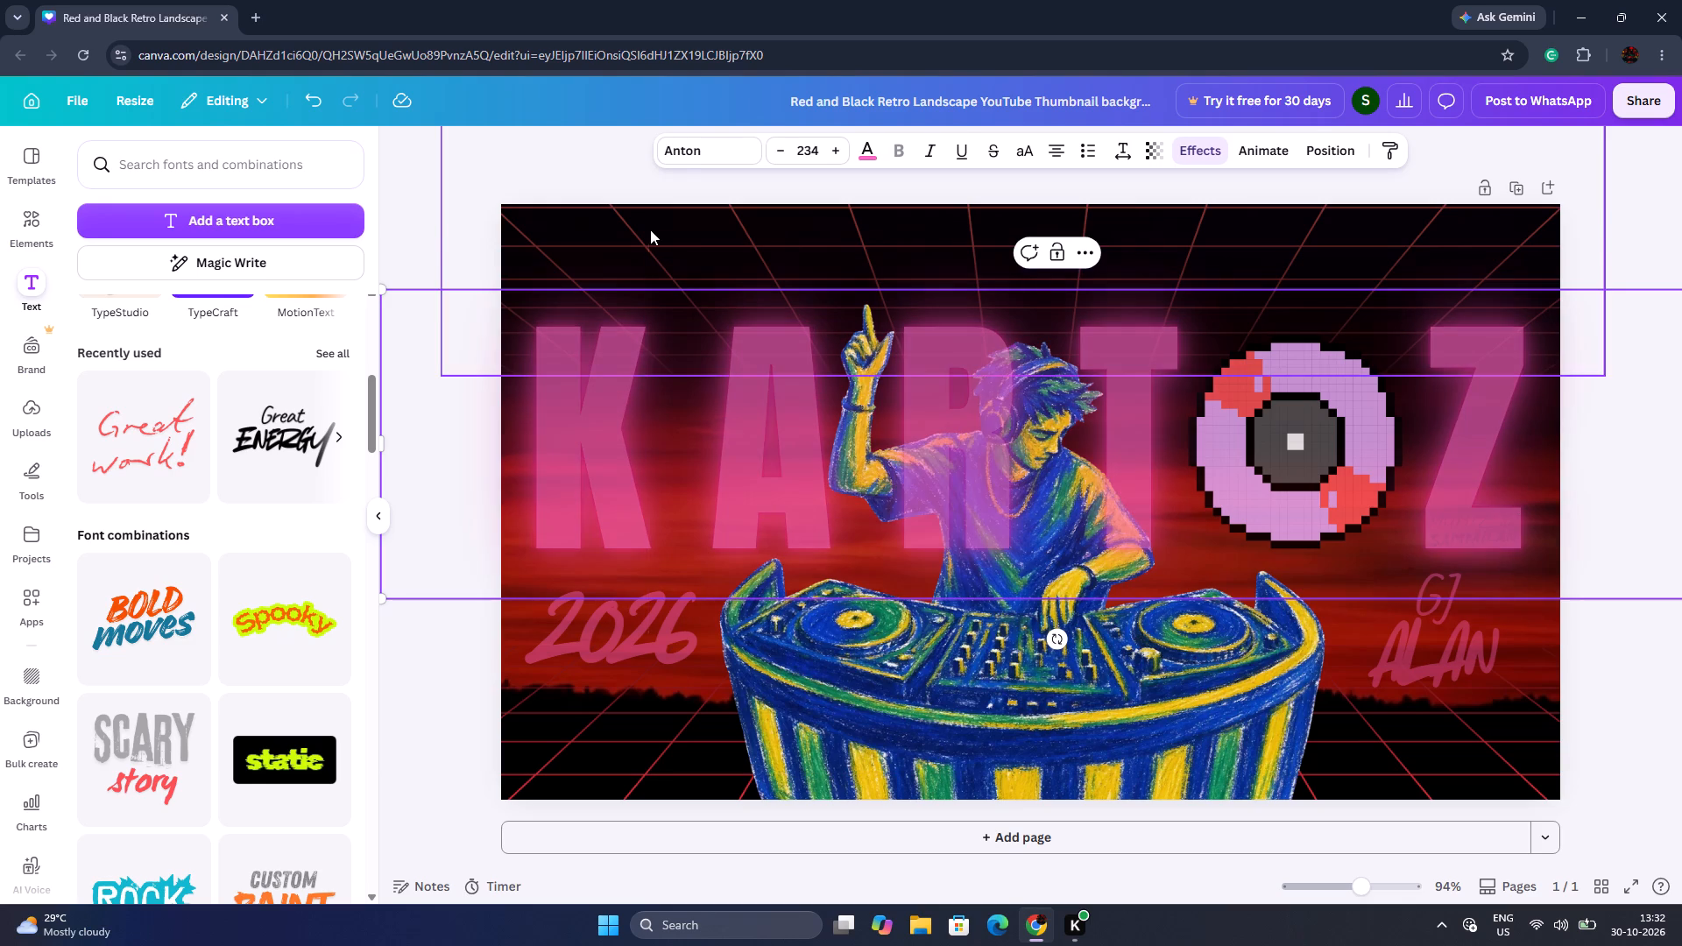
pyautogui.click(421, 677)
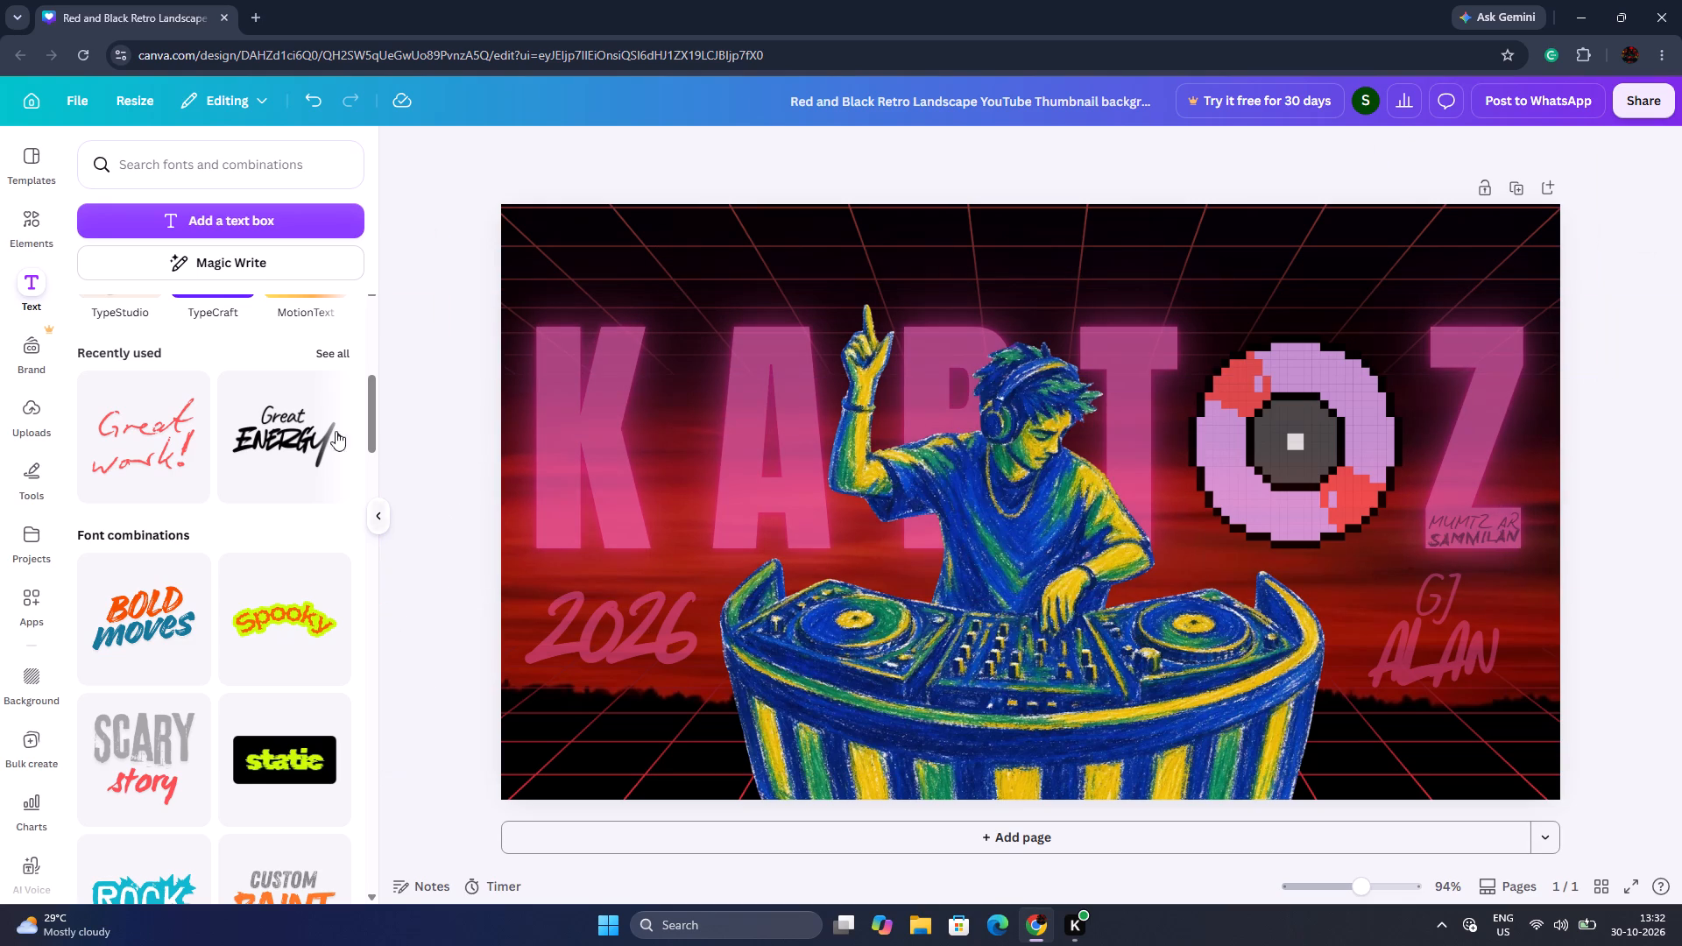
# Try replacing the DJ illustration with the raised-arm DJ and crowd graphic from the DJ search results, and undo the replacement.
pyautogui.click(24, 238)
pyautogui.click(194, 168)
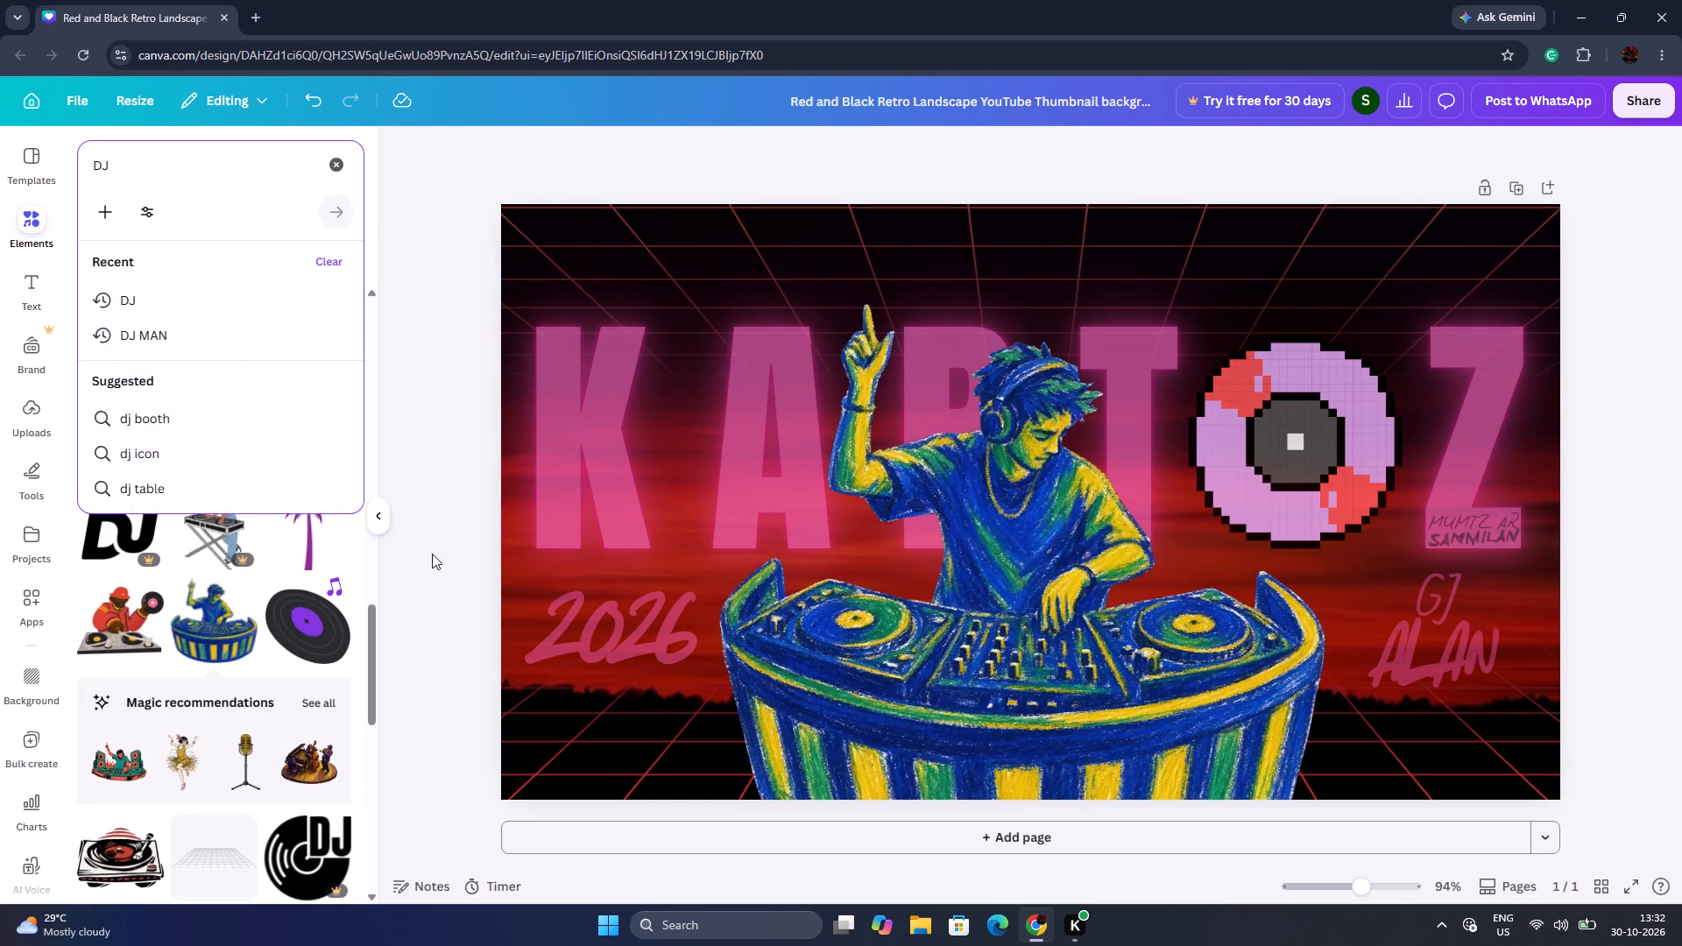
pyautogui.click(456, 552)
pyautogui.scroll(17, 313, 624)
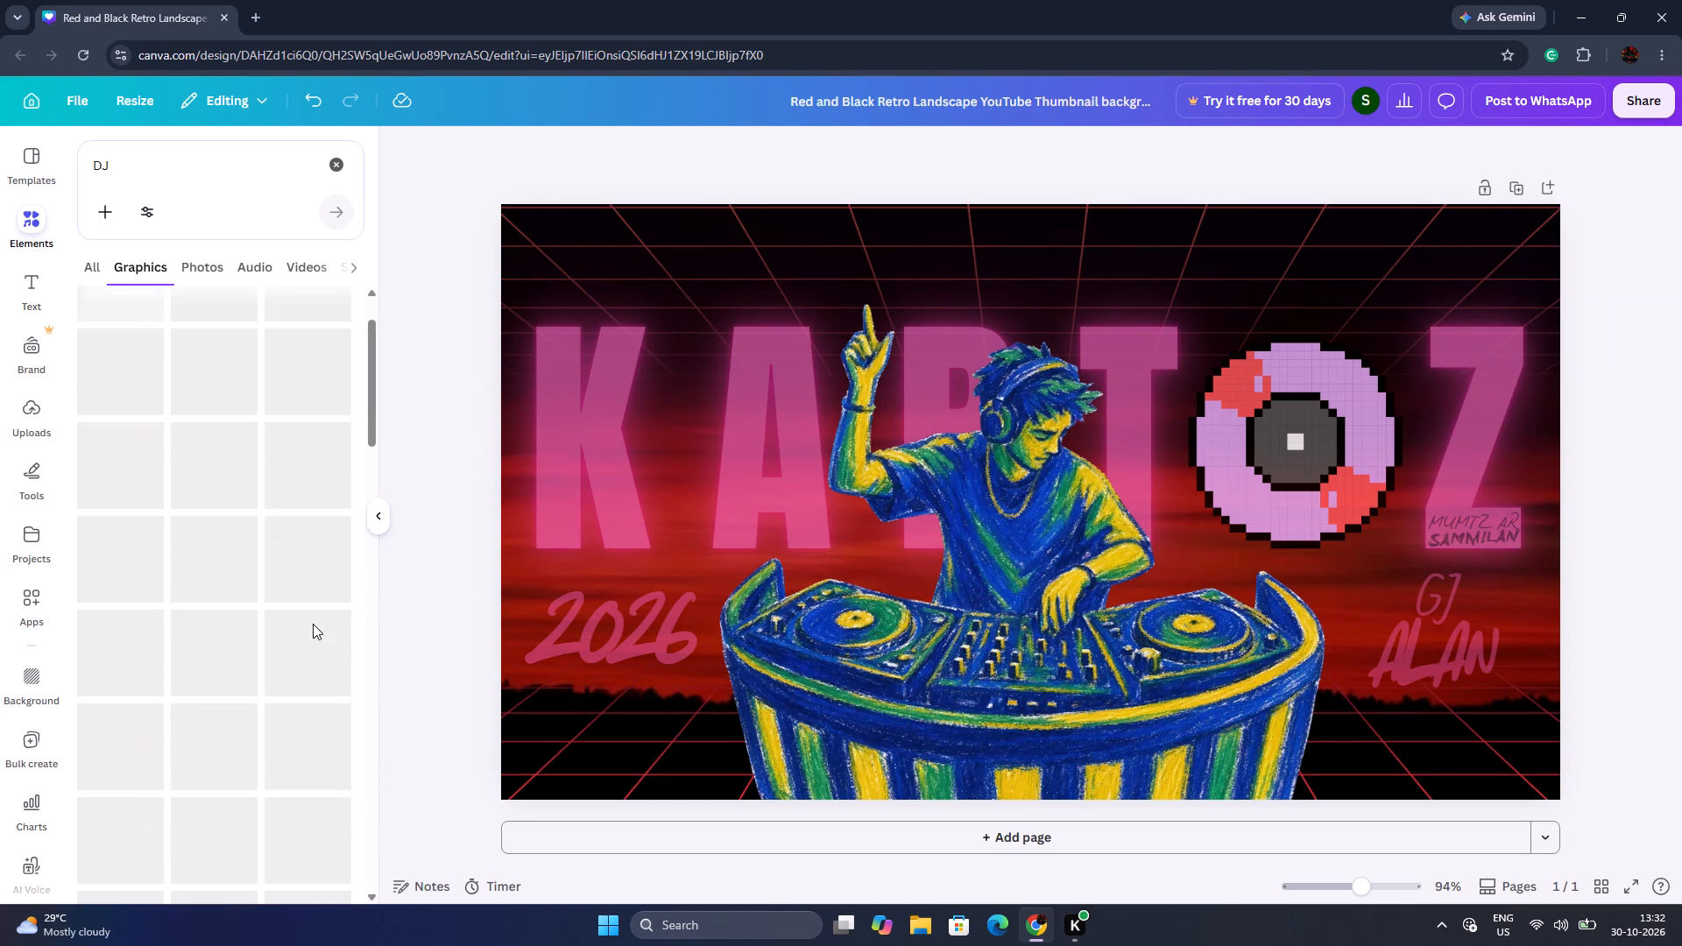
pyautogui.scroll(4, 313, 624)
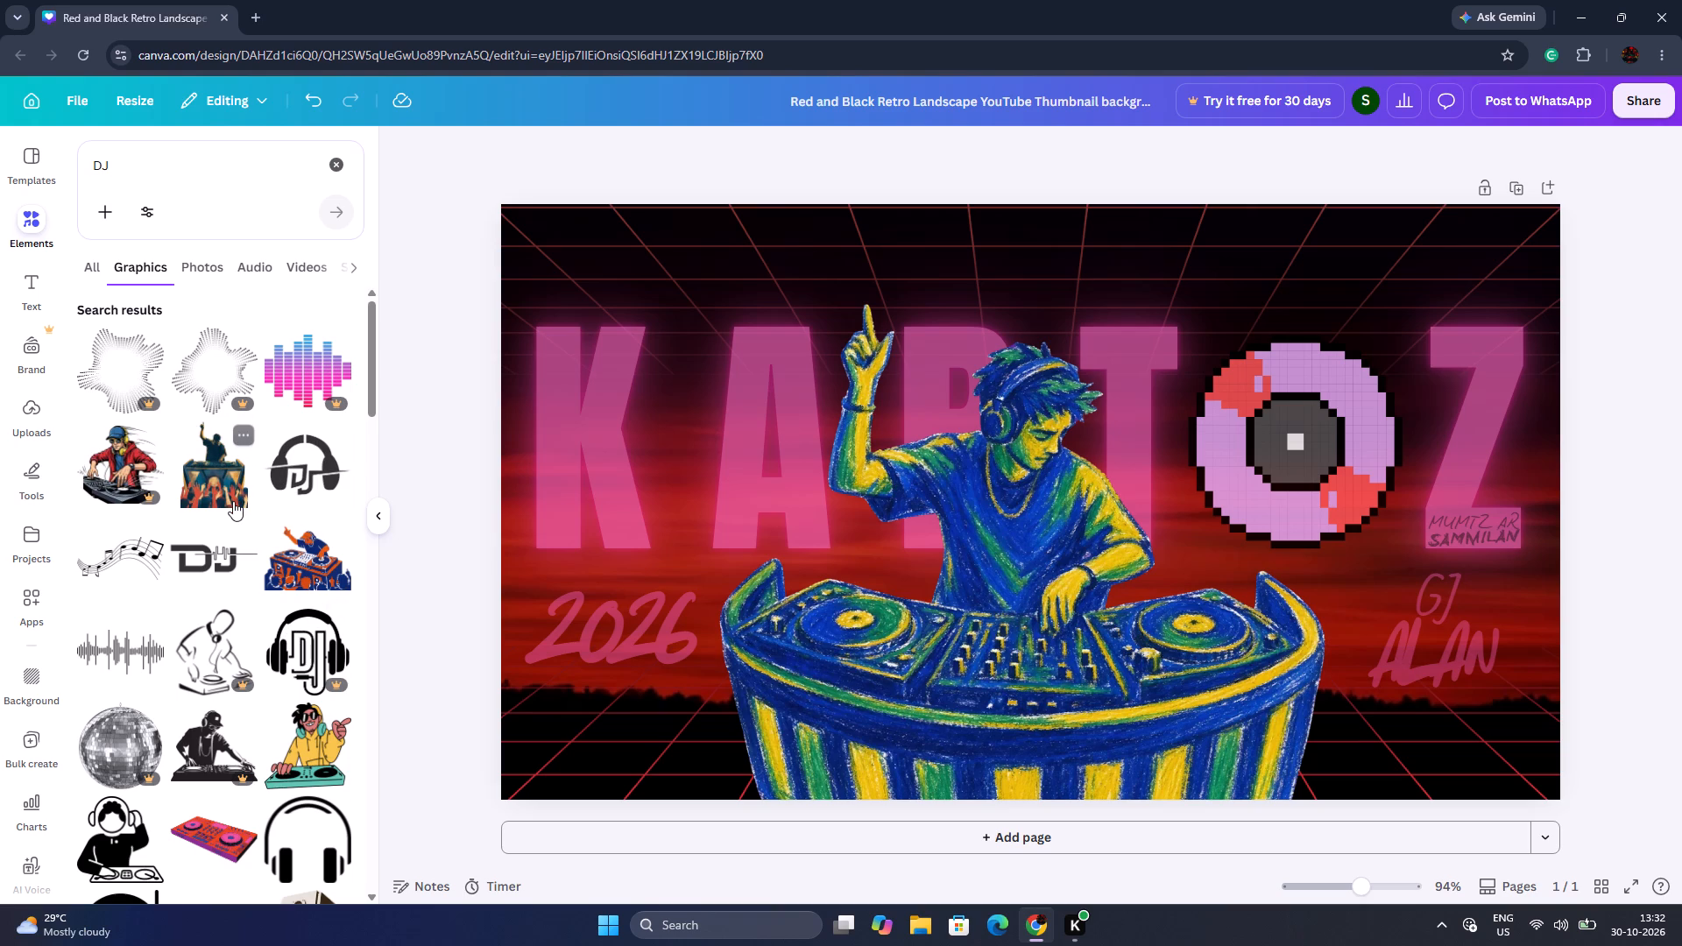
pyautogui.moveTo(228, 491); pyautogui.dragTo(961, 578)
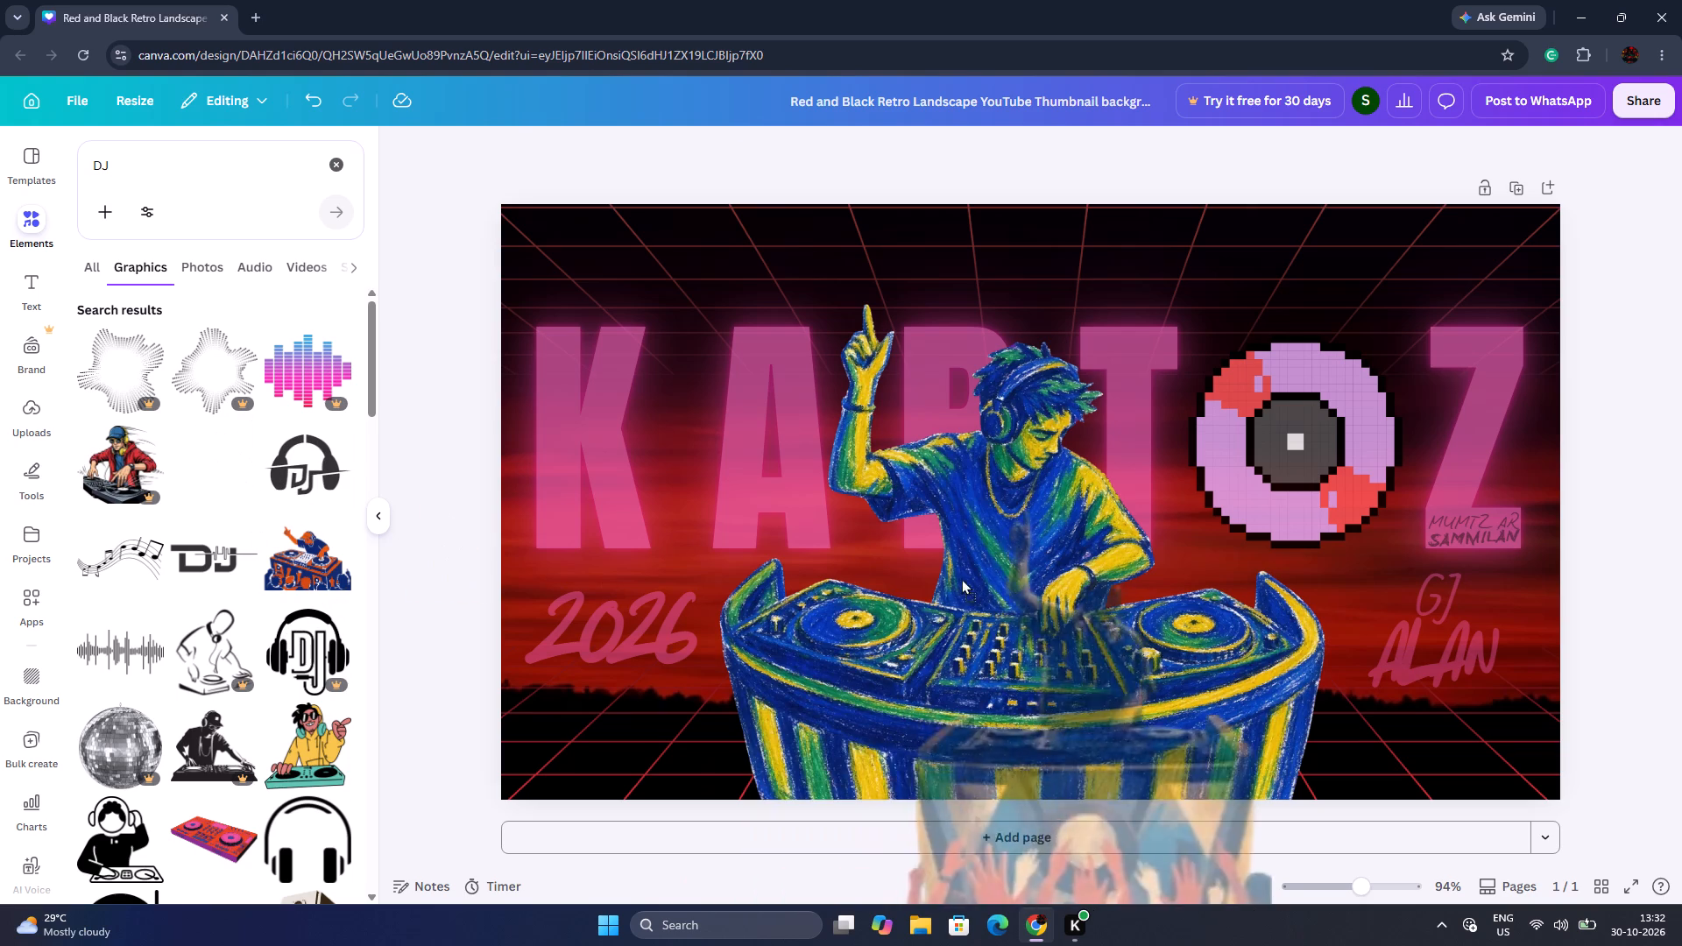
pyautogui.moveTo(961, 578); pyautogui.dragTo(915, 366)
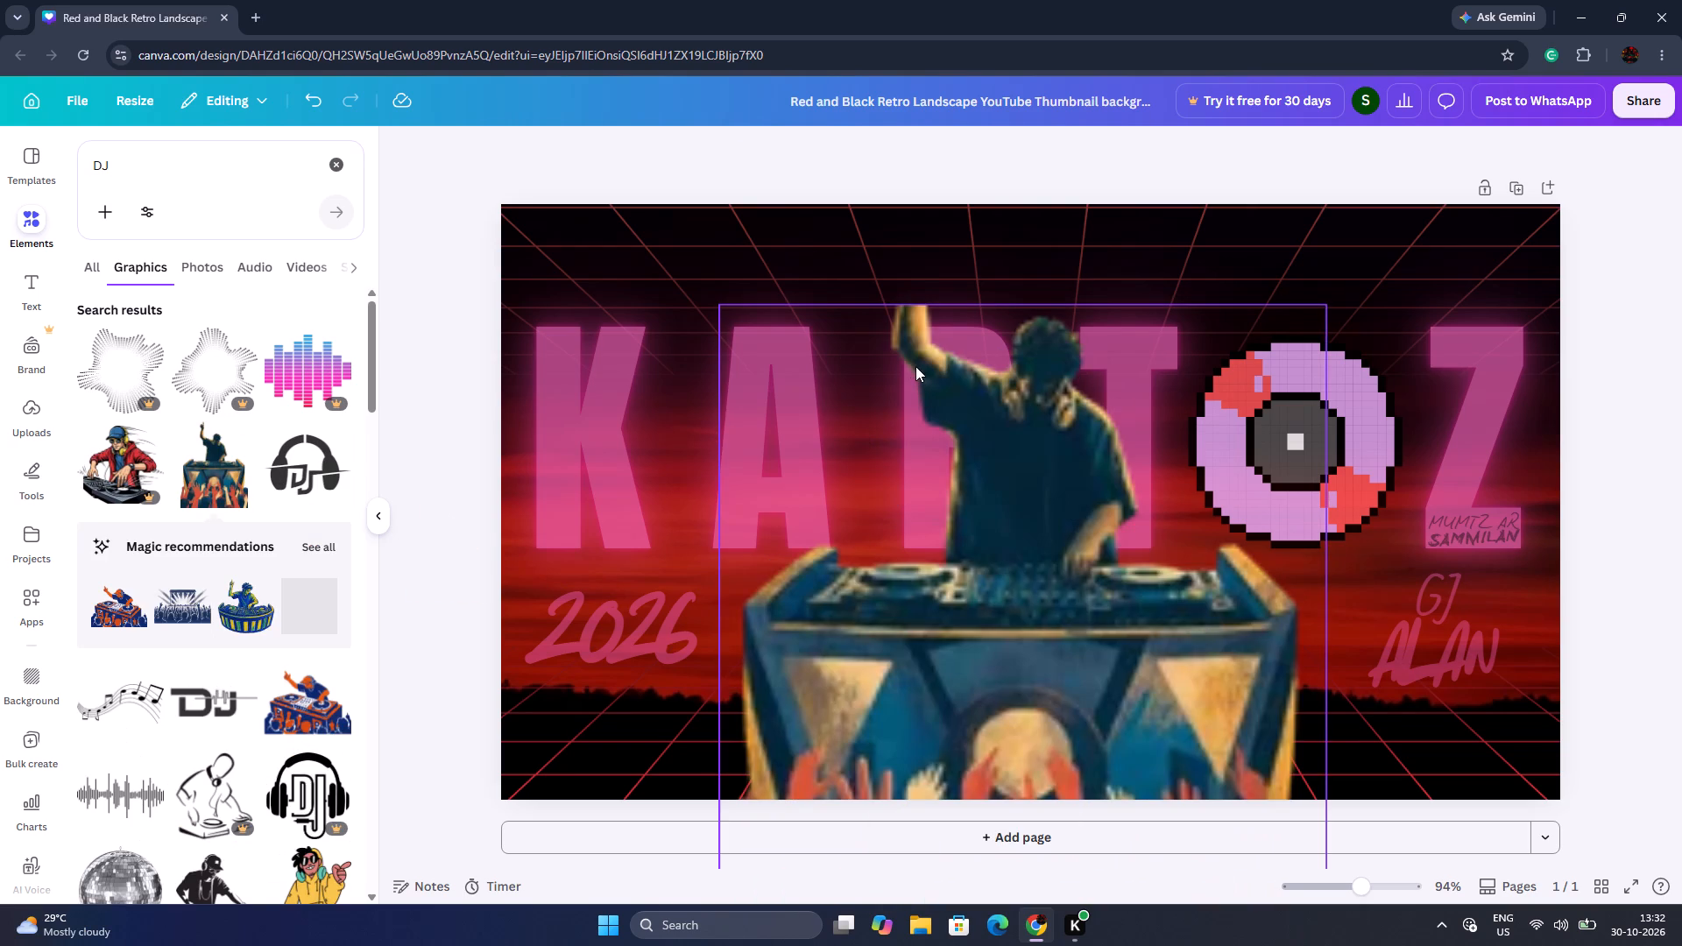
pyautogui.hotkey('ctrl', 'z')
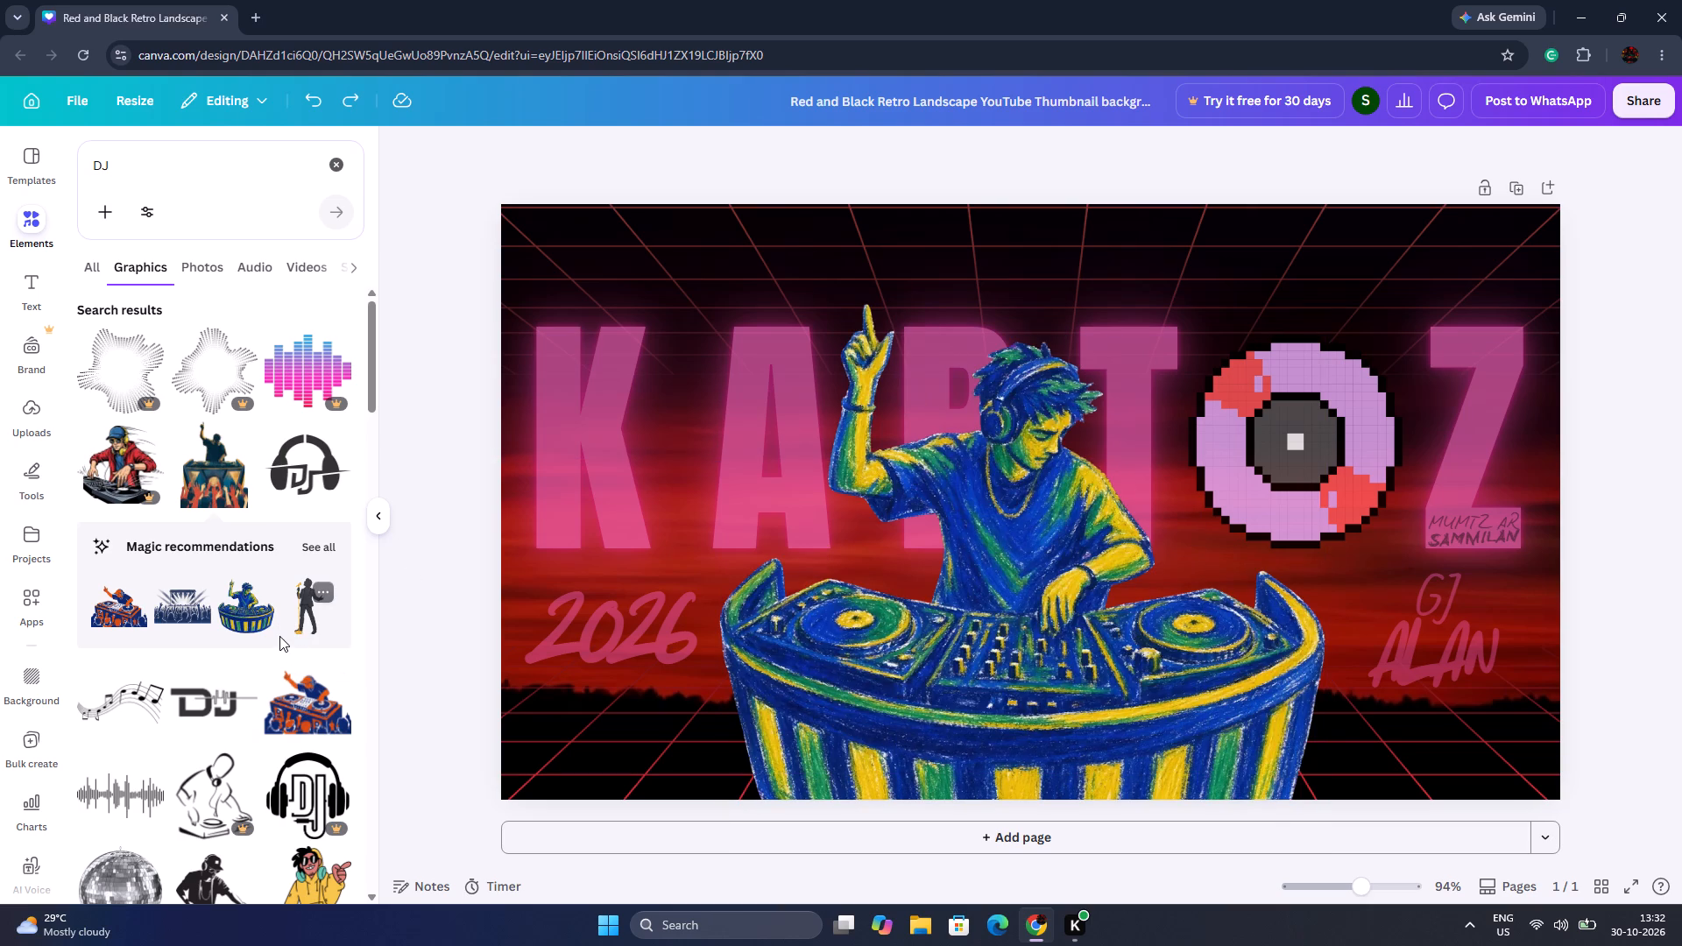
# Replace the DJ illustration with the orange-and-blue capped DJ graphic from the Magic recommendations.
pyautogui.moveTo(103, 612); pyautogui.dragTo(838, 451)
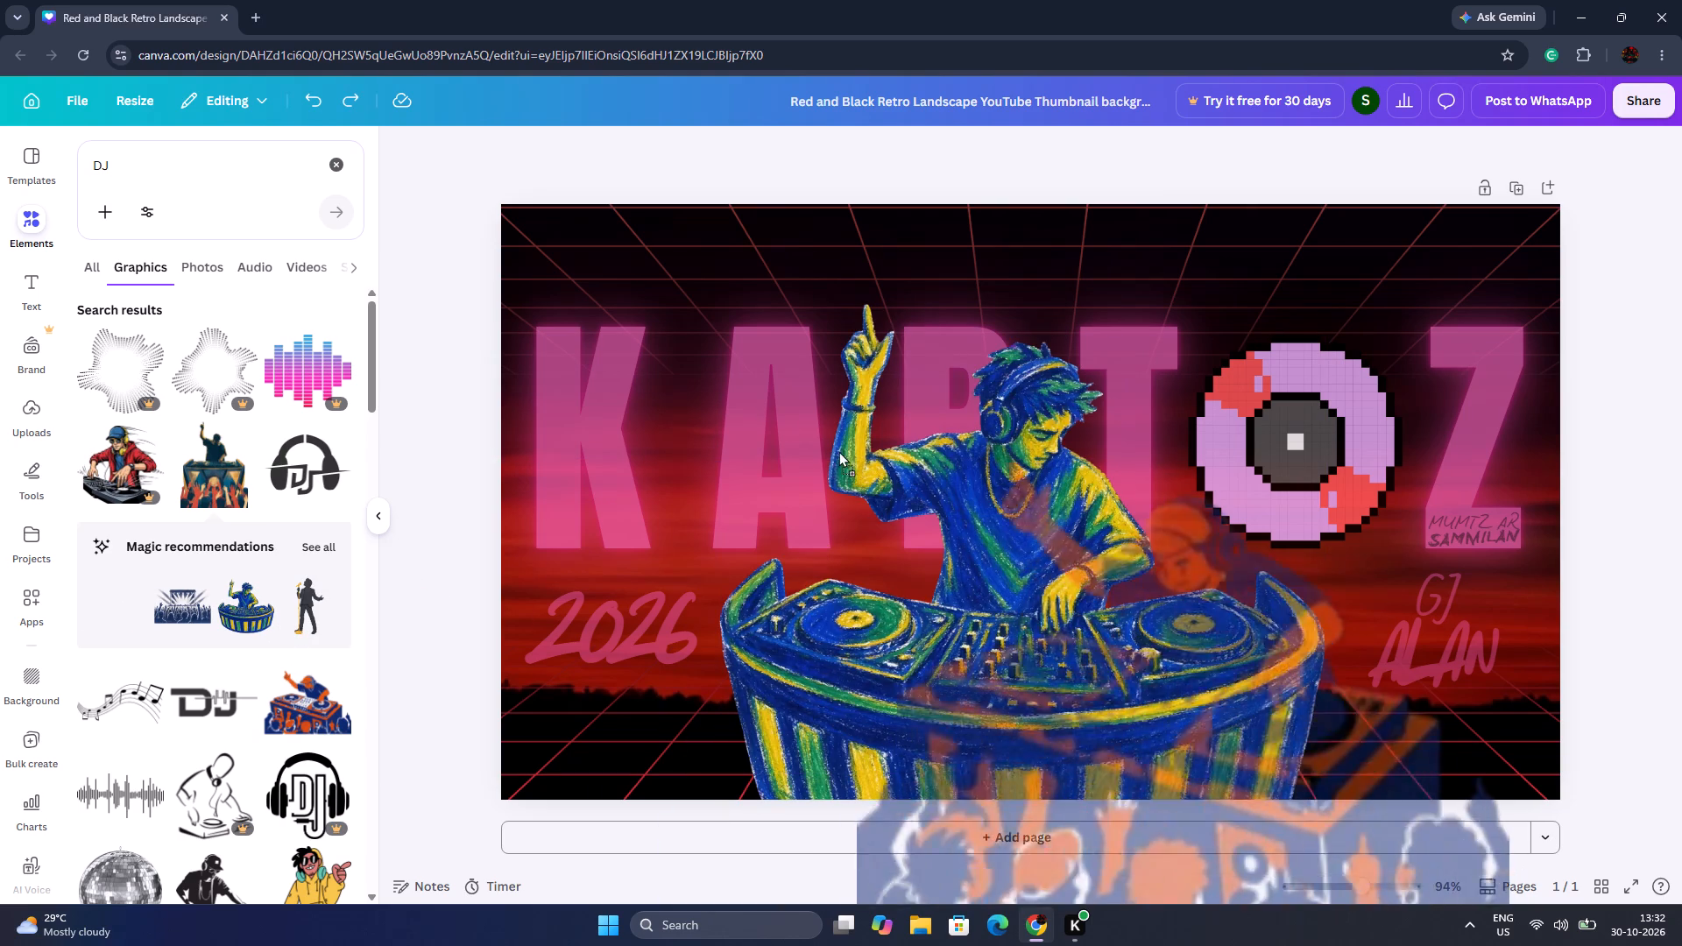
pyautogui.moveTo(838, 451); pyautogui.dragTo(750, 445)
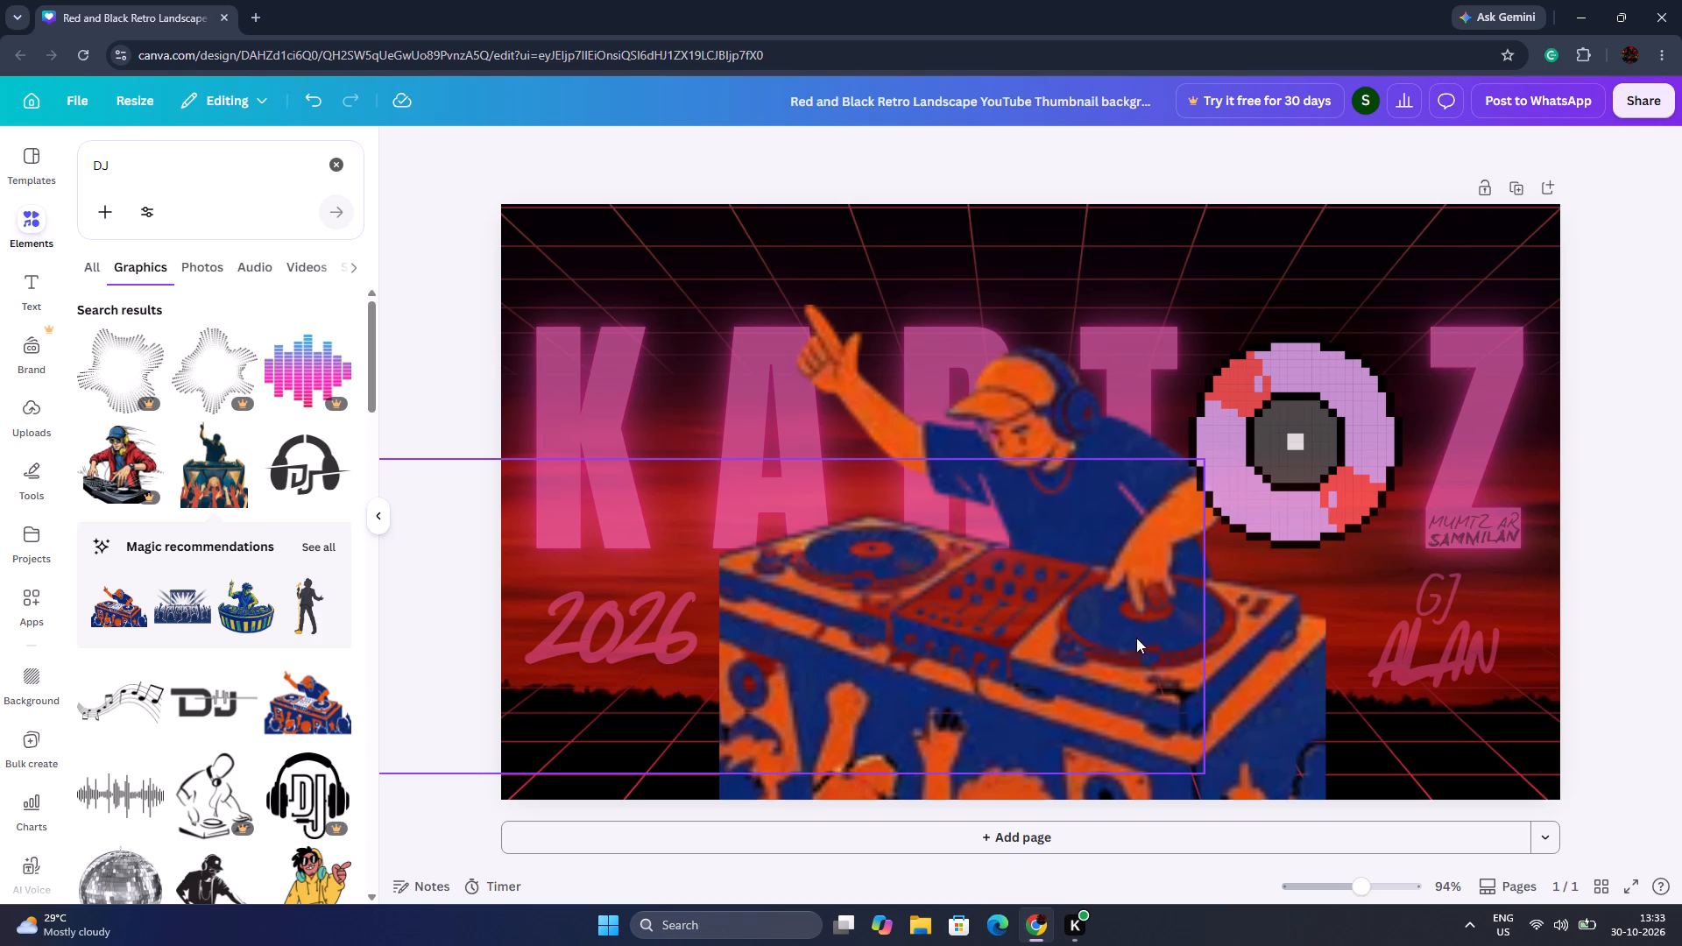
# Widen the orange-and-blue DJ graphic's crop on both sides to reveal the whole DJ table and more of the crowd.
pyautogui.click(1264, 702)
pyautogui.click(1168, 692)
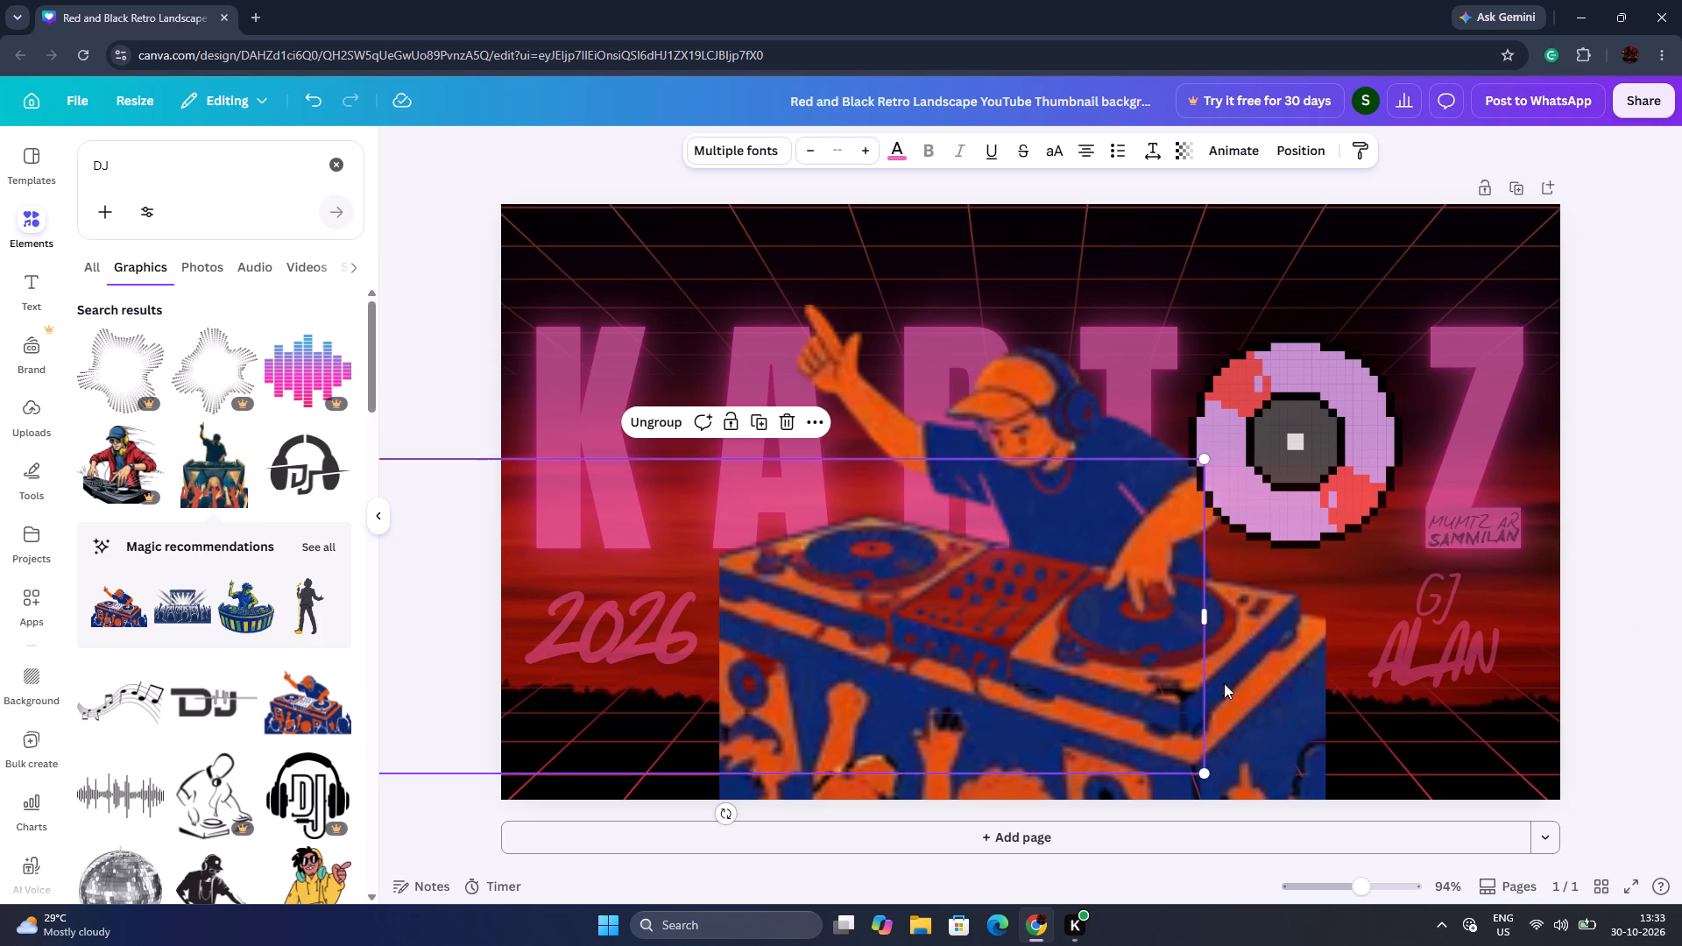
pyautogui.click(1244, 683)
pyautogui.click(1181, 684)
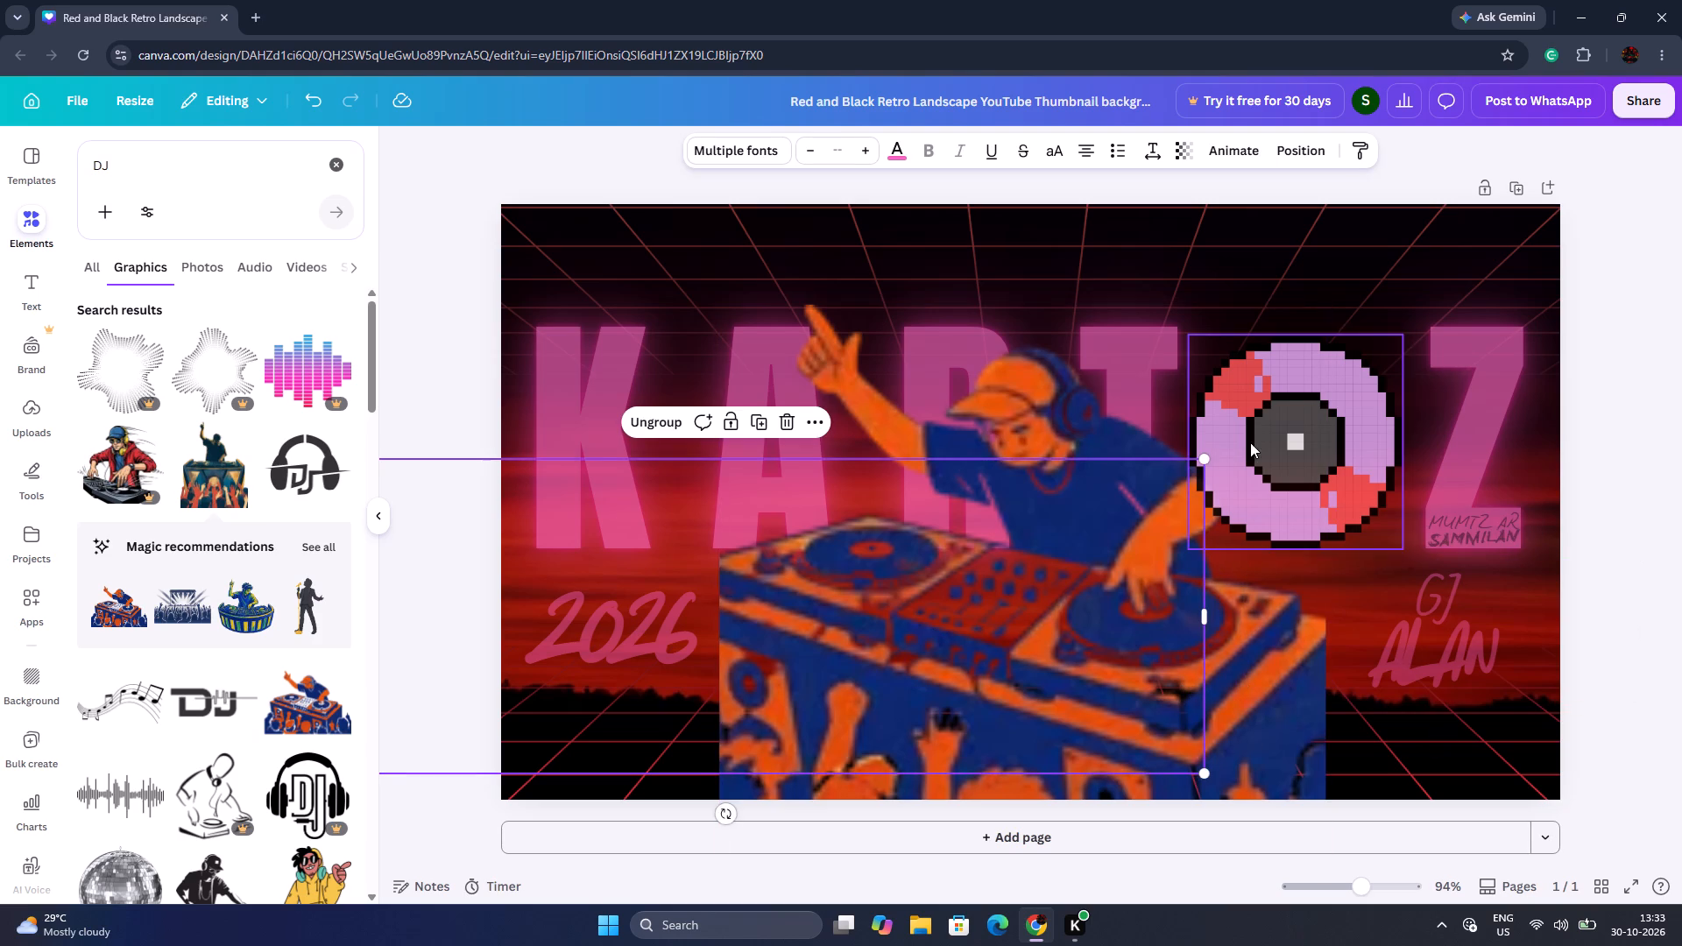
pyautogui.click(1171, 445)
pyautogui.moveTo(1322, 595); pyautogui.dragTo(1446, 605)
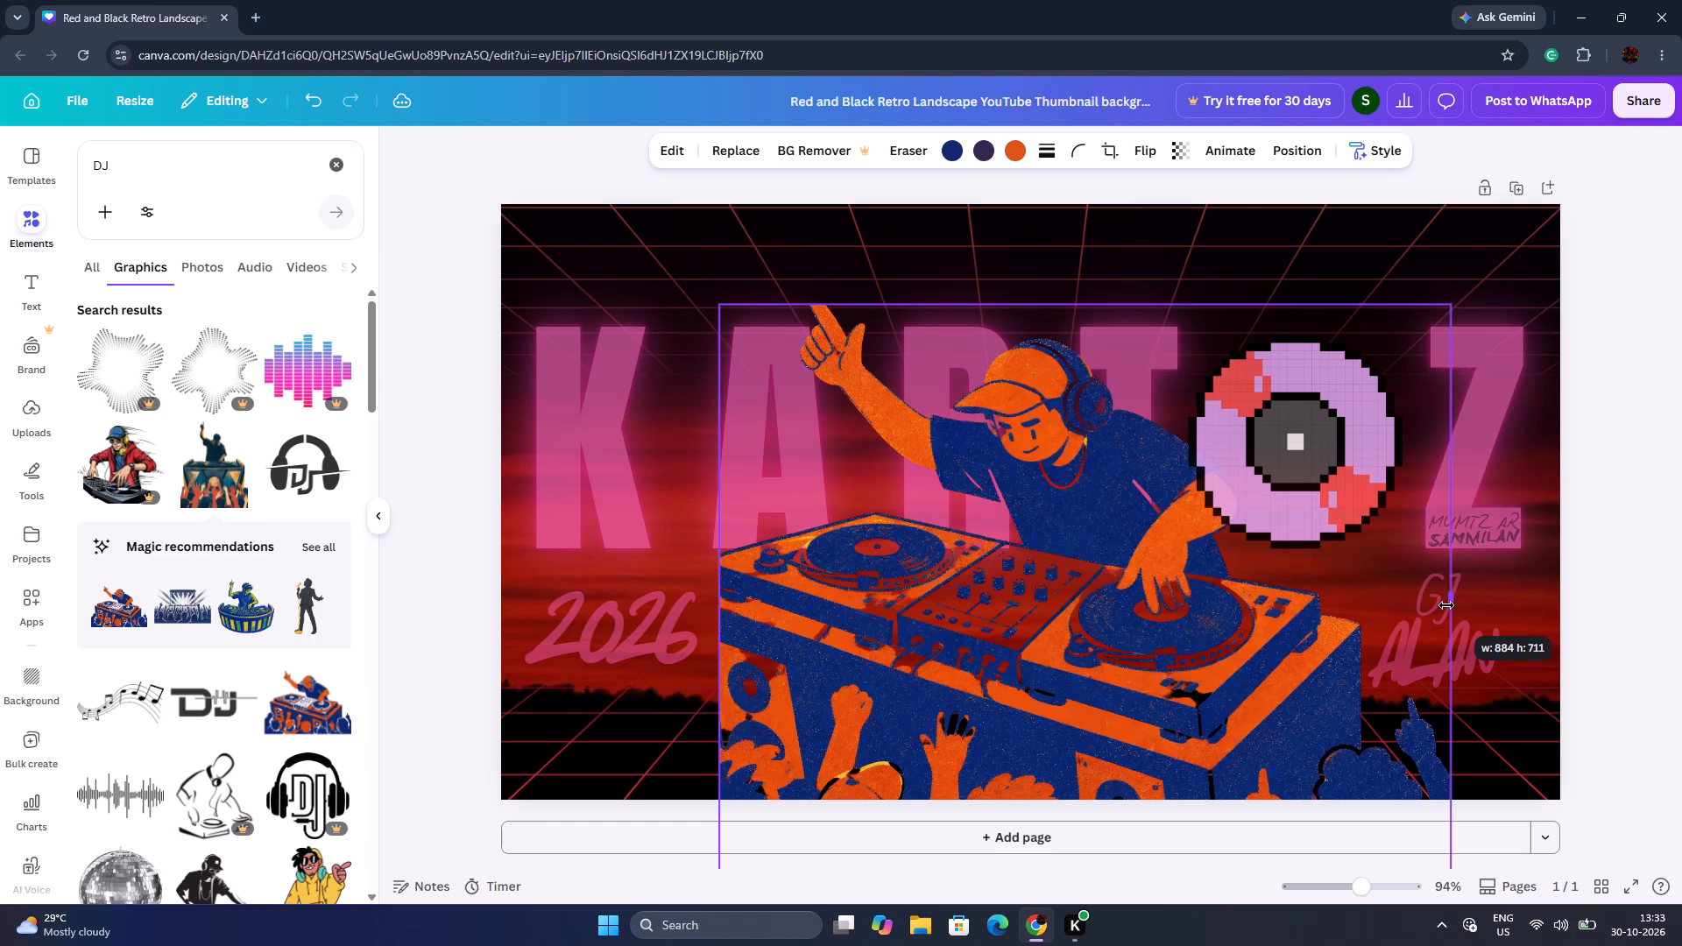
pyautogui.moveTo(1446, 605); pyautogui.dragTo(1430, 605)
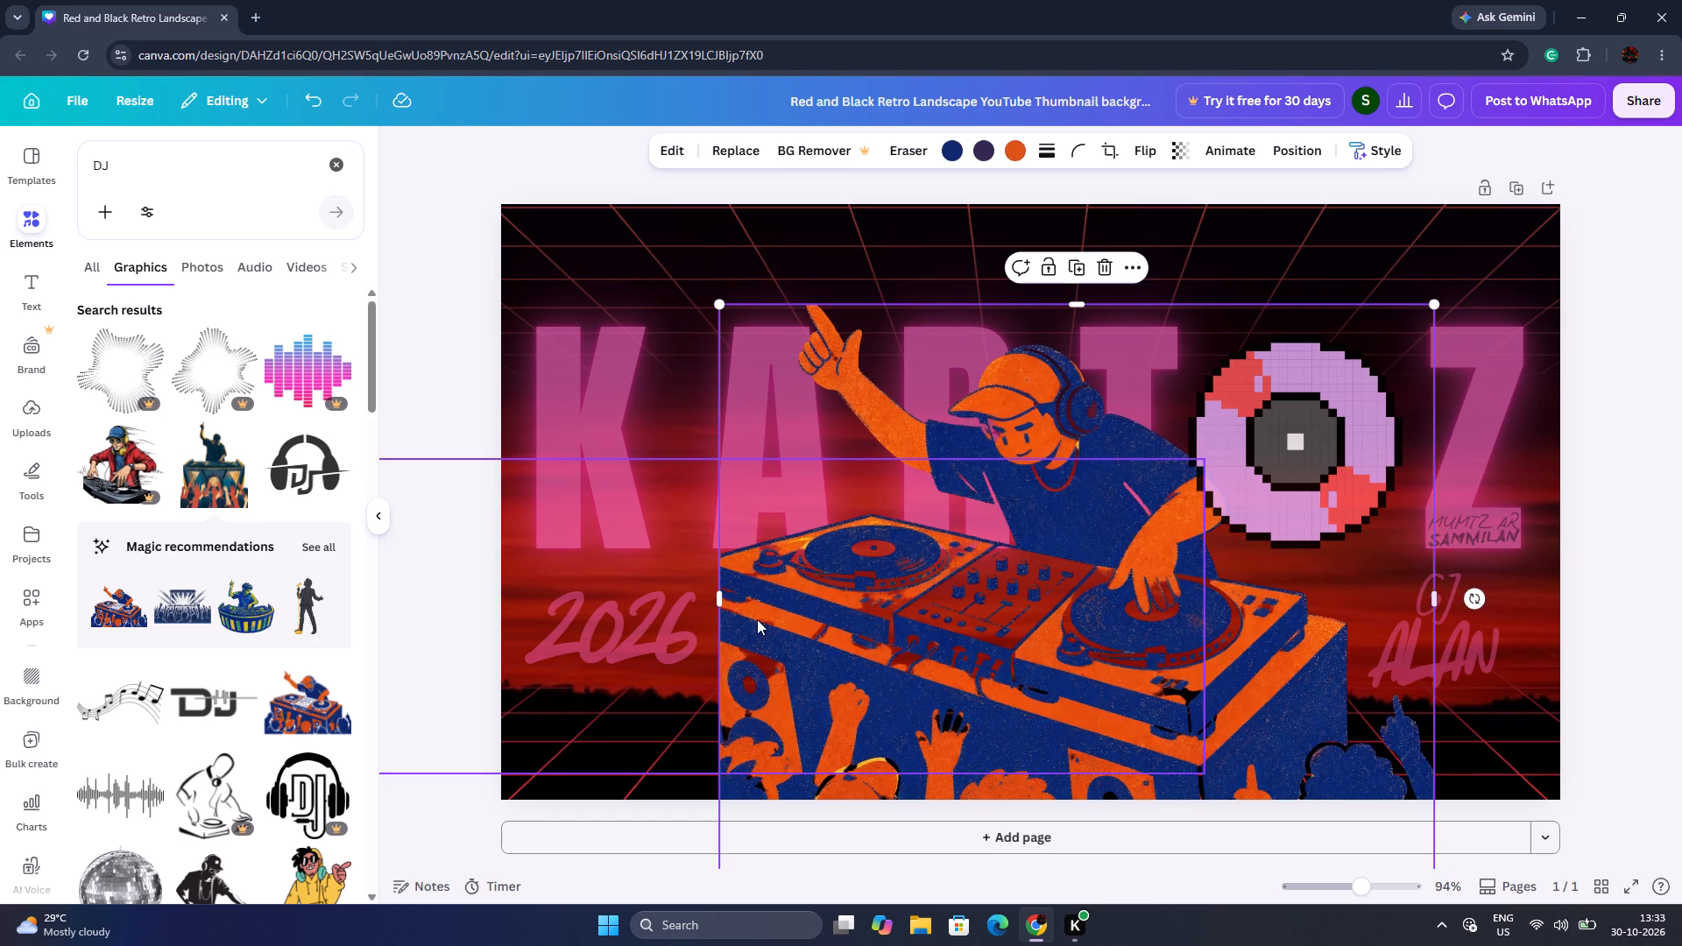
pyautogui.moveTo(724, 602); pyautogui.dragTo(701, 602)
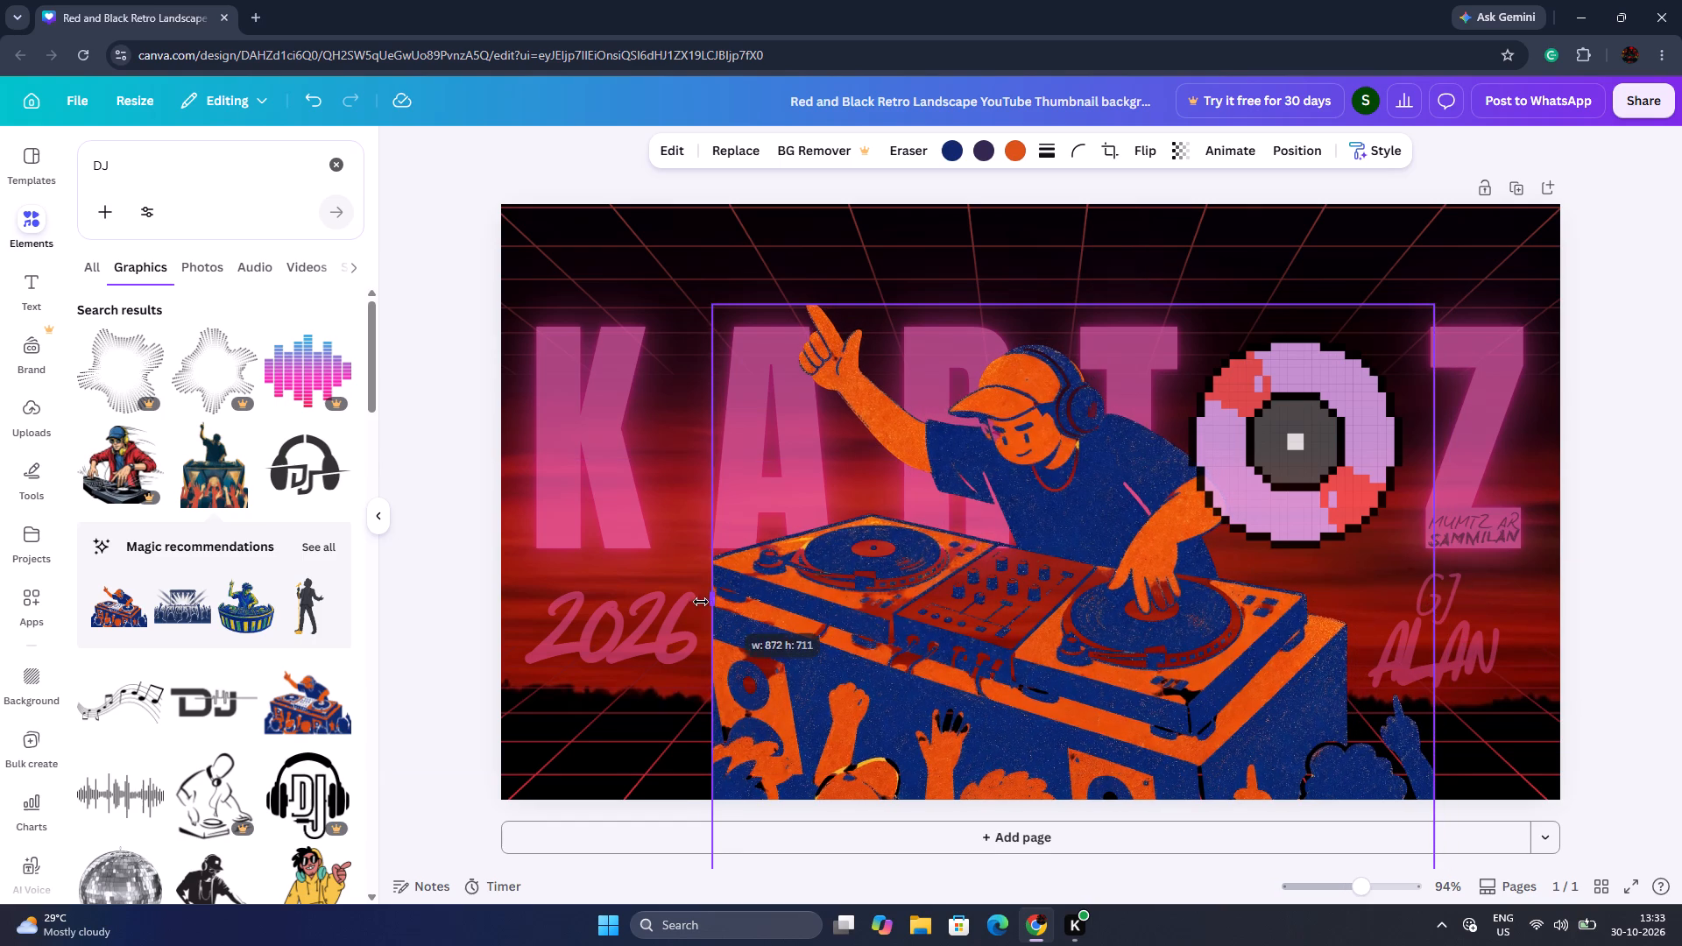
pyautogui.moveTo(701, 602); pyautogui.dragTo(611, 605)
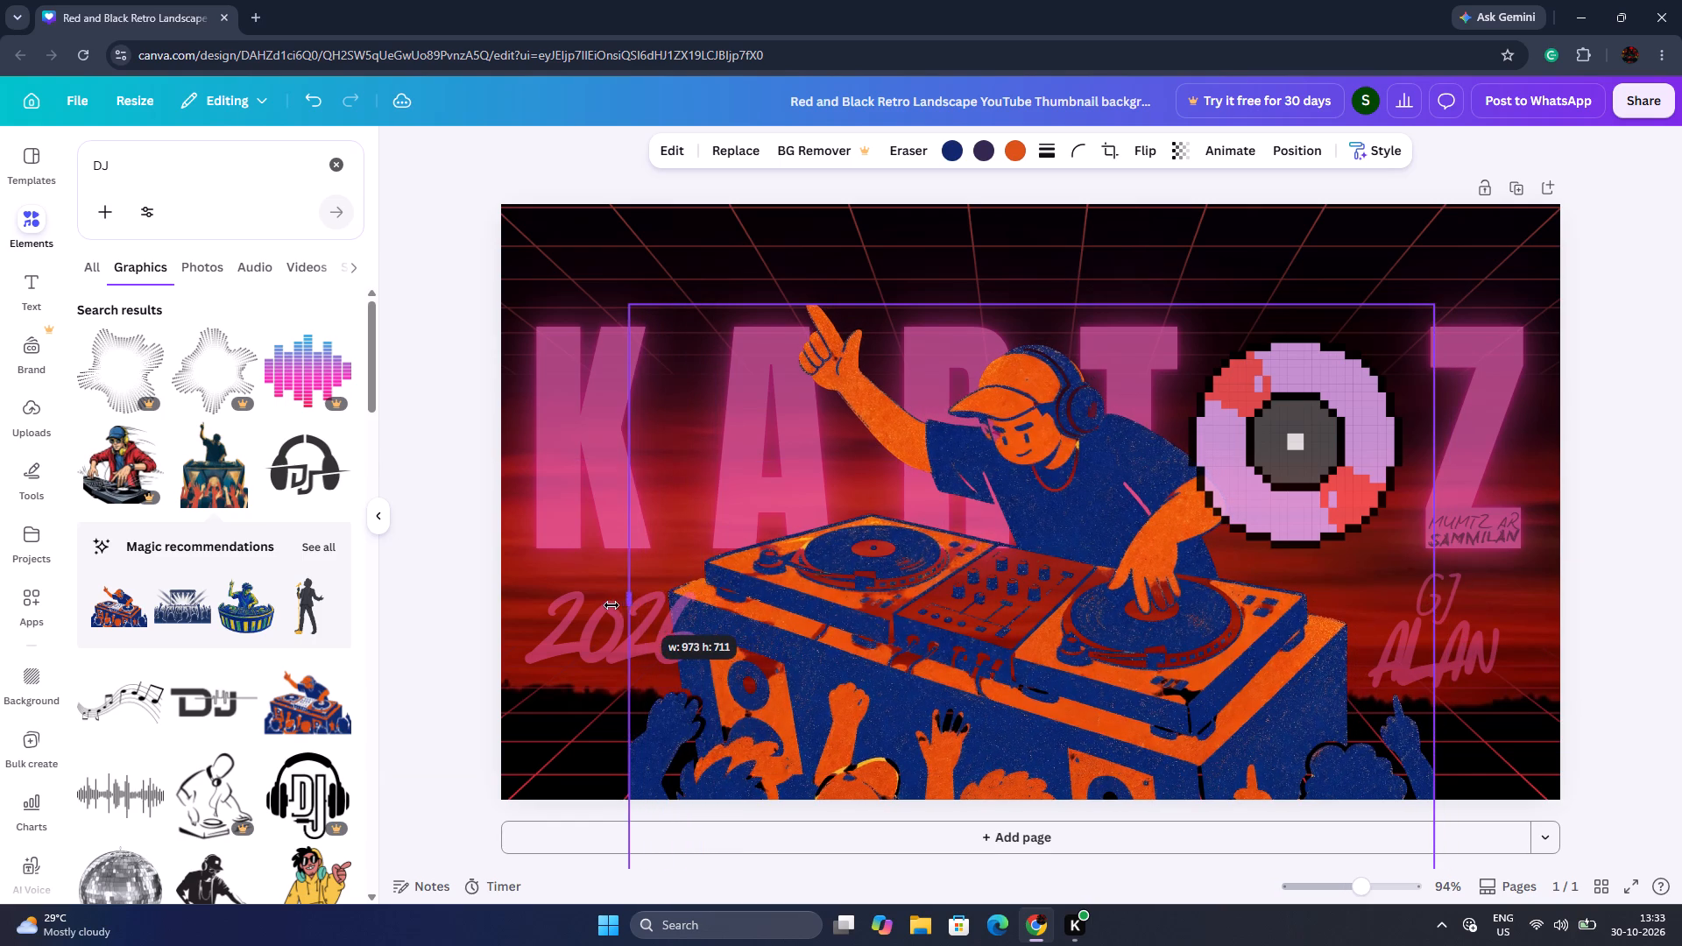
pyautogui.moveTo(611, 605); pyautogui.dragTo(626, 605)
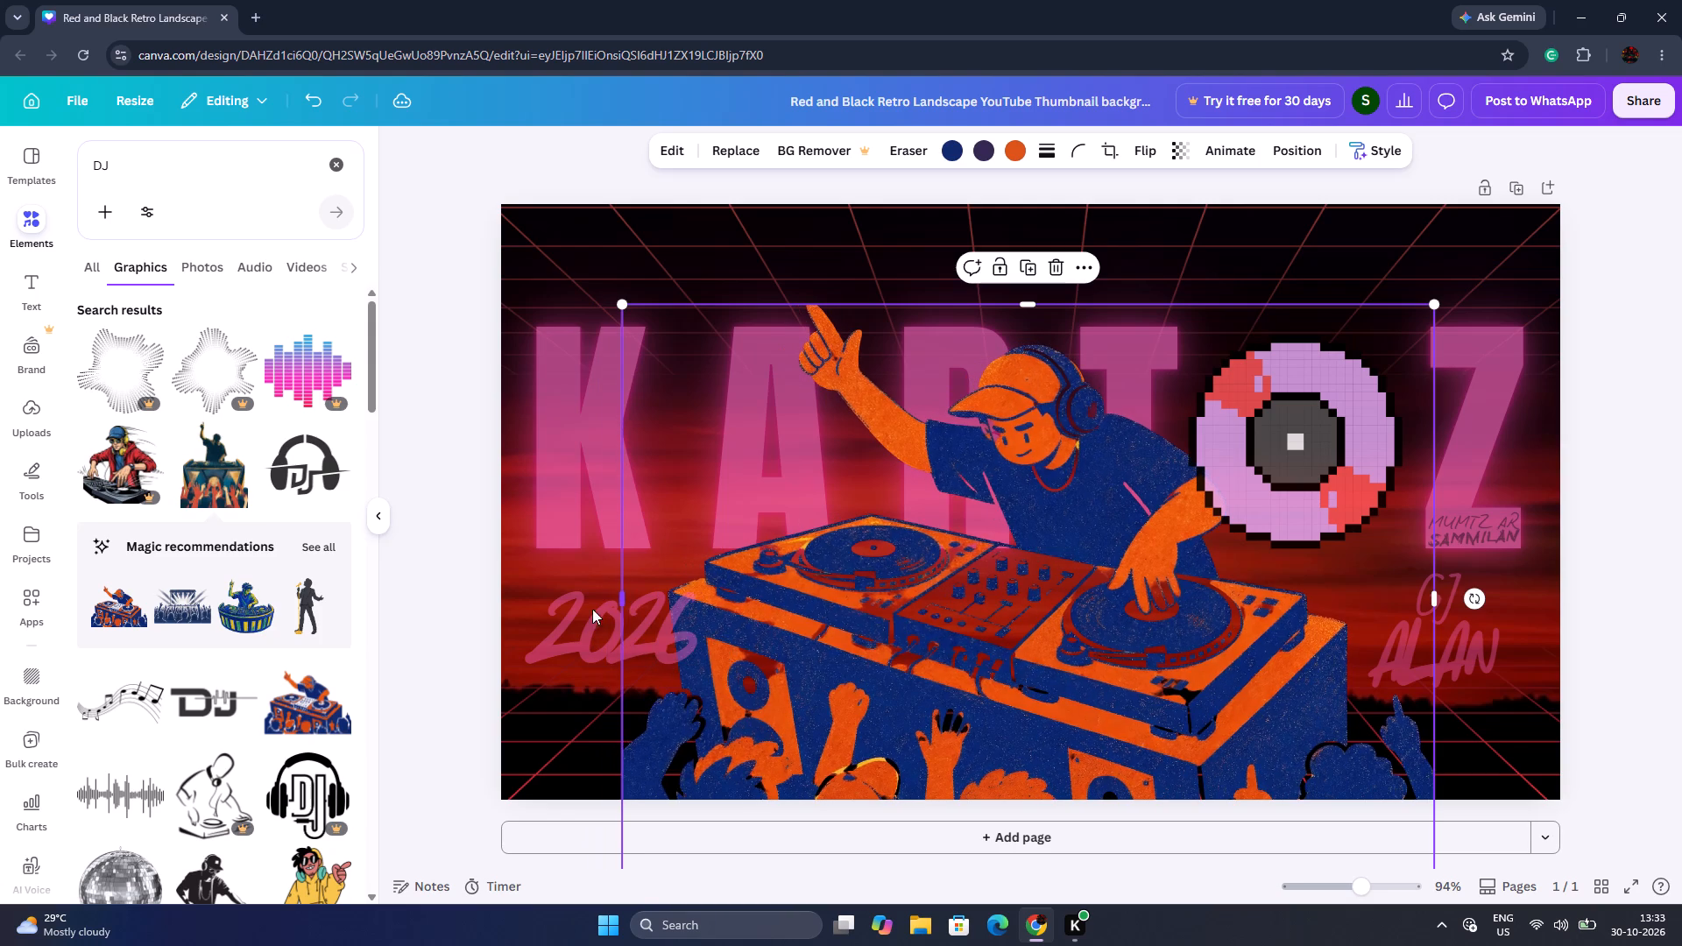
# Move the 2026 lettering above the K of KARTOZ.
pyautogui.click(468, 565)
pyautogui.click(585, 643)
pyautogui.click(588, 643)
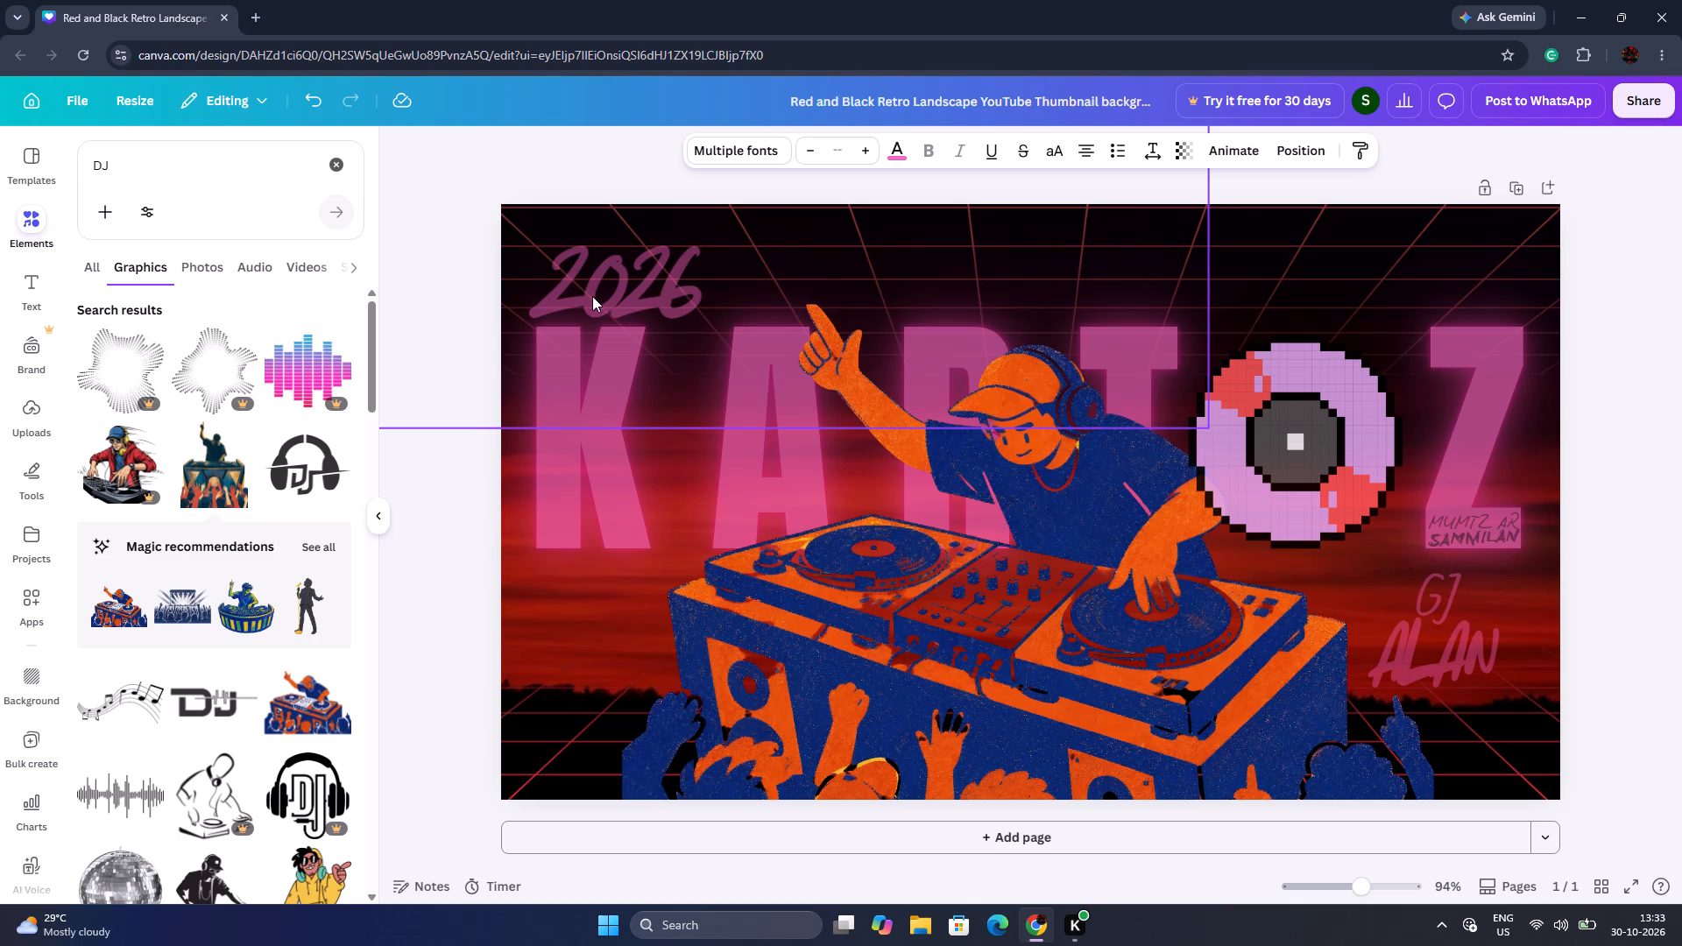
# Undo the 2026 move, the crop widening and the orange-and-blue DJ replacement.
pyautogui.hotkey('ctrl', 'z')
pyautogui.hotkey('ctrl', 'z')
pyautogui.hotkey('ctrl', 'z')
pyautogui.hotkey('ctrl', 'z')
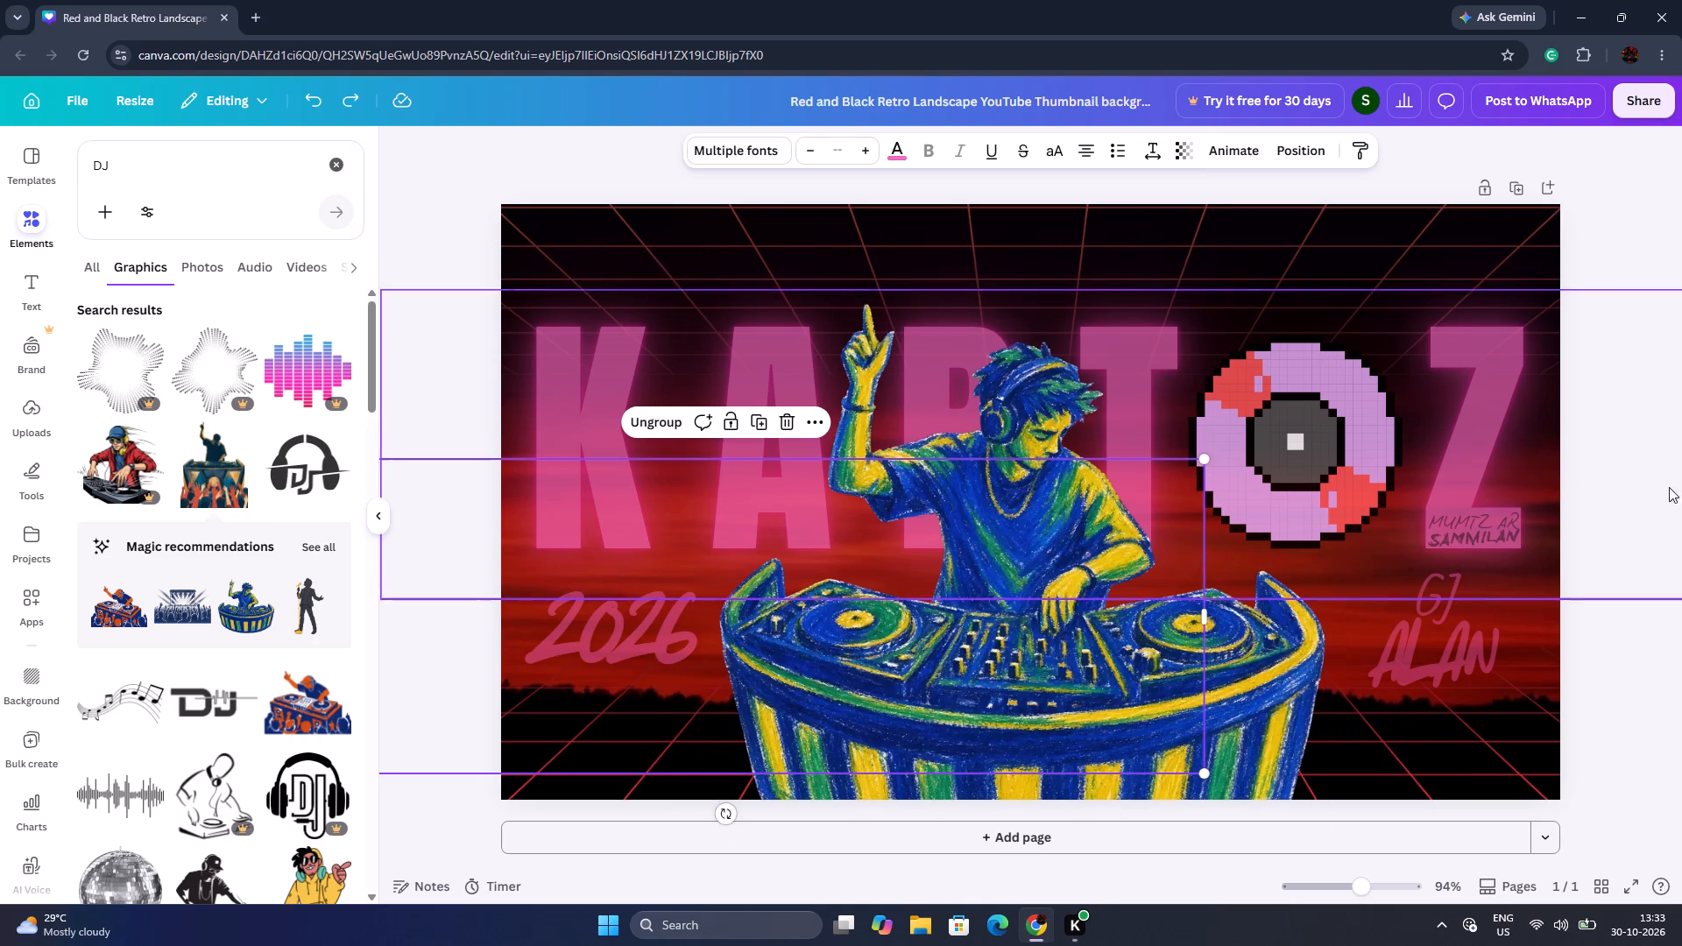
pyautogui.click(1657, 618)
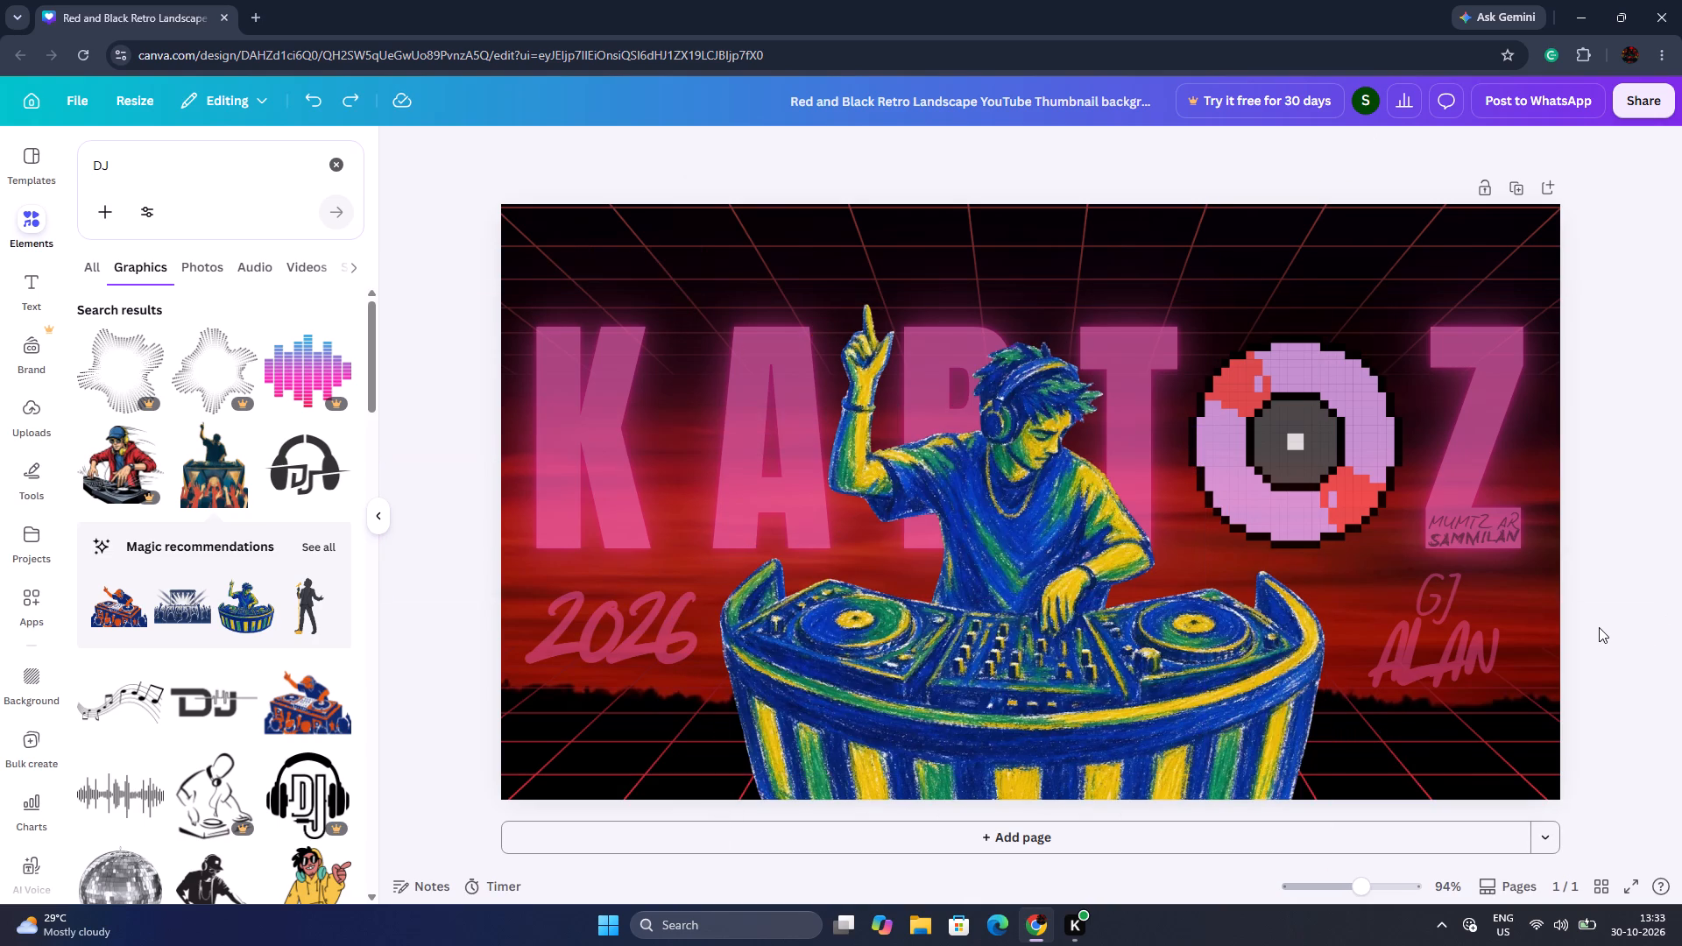
# Move the MUMTZ AR SAMMILAN lettering onto the crossbar of the T in KARTOZ and shrink it to about font size 14.9.
pyautogui.moveTo(1467, 534); pyautogui.dragTo(1191, 553)
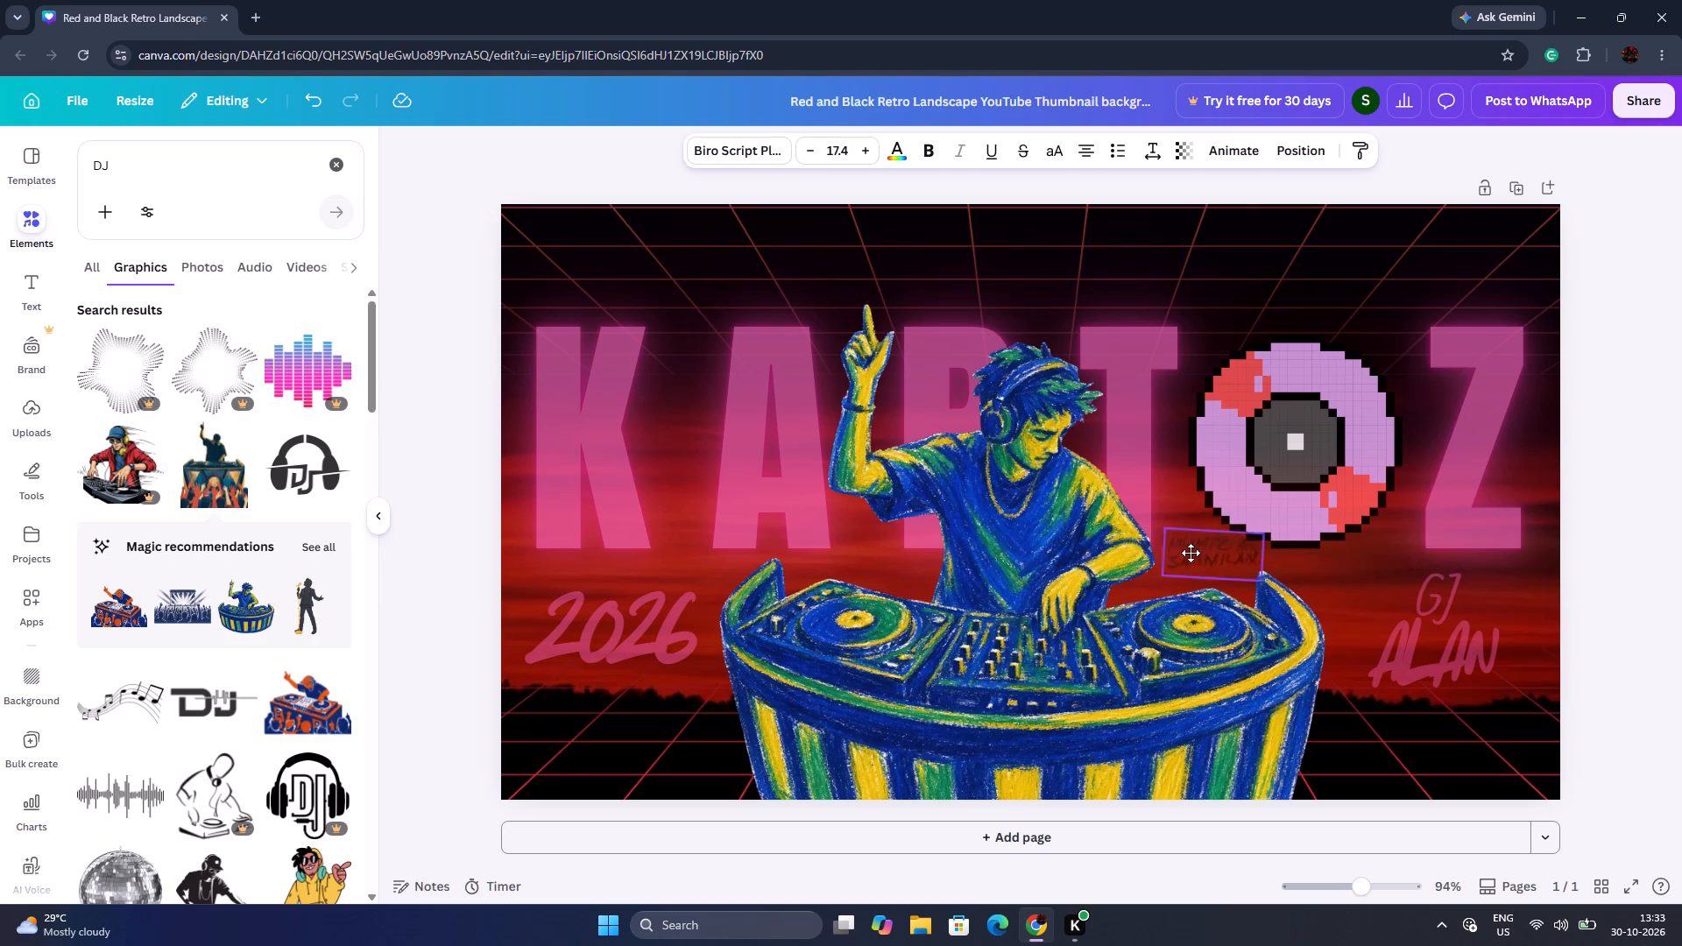
pyautogui.moveTo(1191, 553); pyautogui.dragTo(1117, 354)
pyautogui.moveTo(1172, 380); pyautogui.dragTo(1156, 376)
pyautogui.moveTo(1113, 349); pyautogui.dragTo(1125, 352)
pyautogui.click(1592, 357)
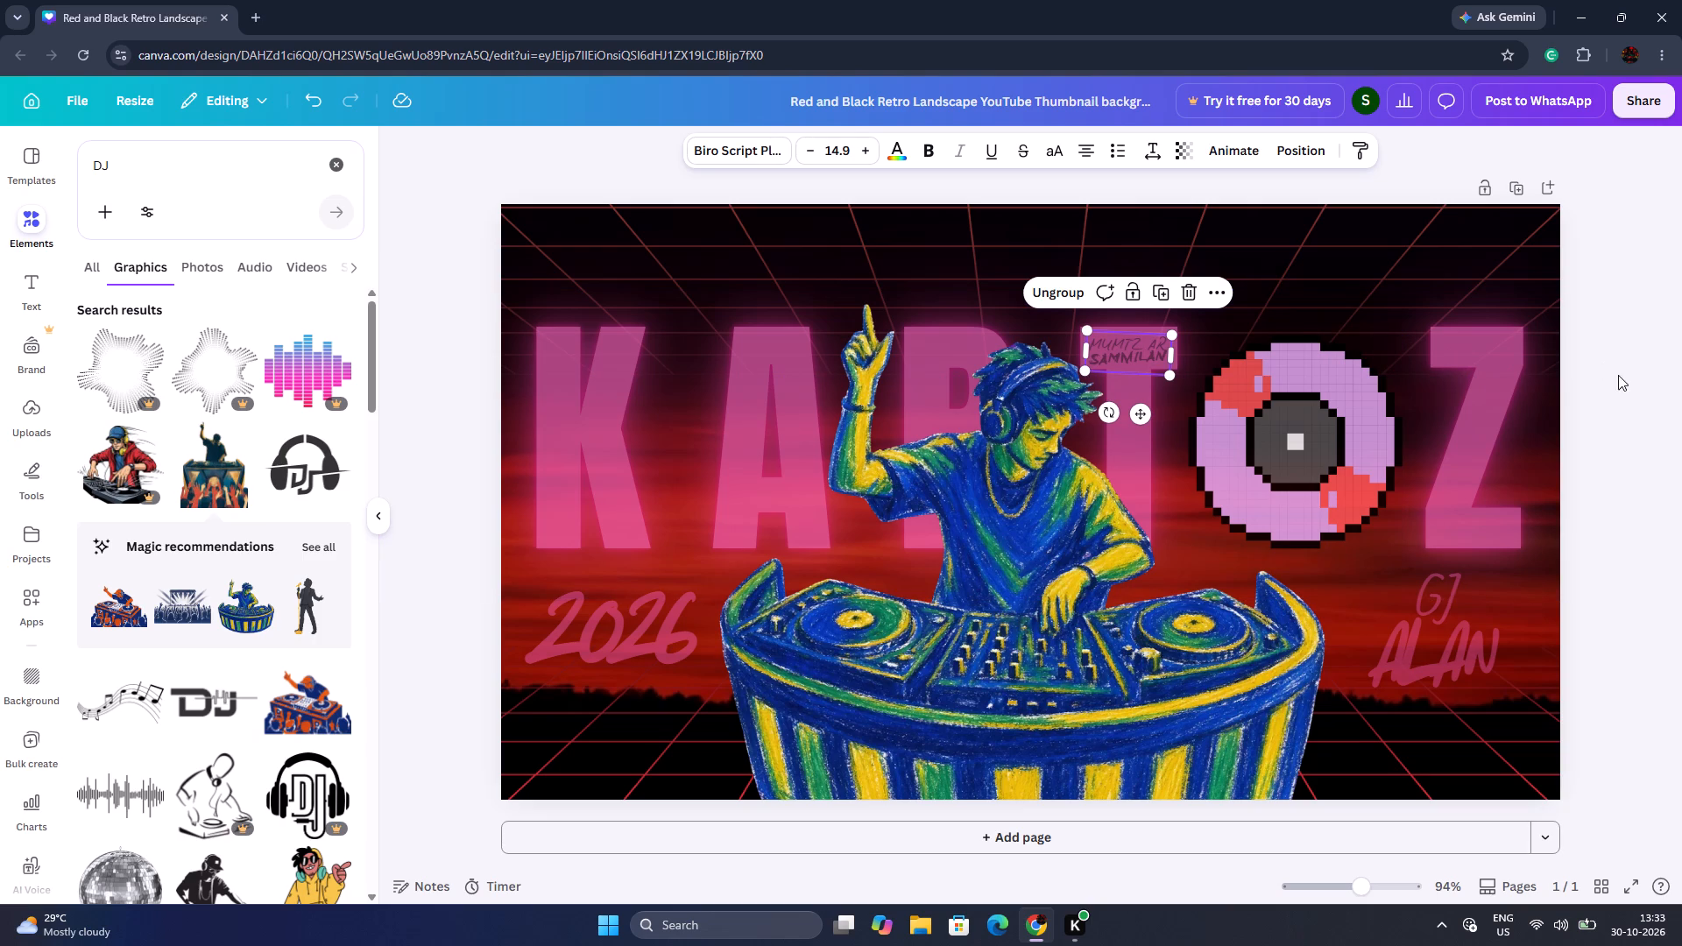